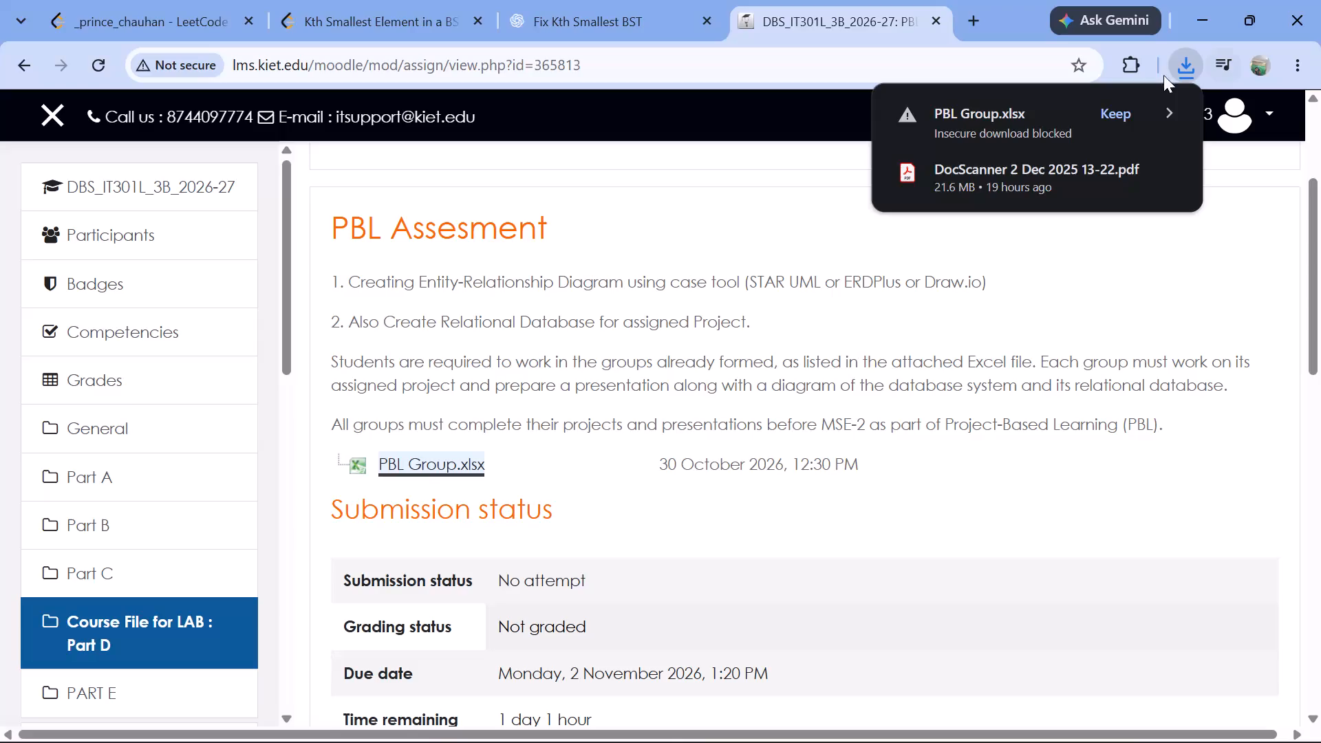
# Keep the blocked PBL Group.xlsx download and open the workbook in Excel.
pyautogui.click(1115, 112)
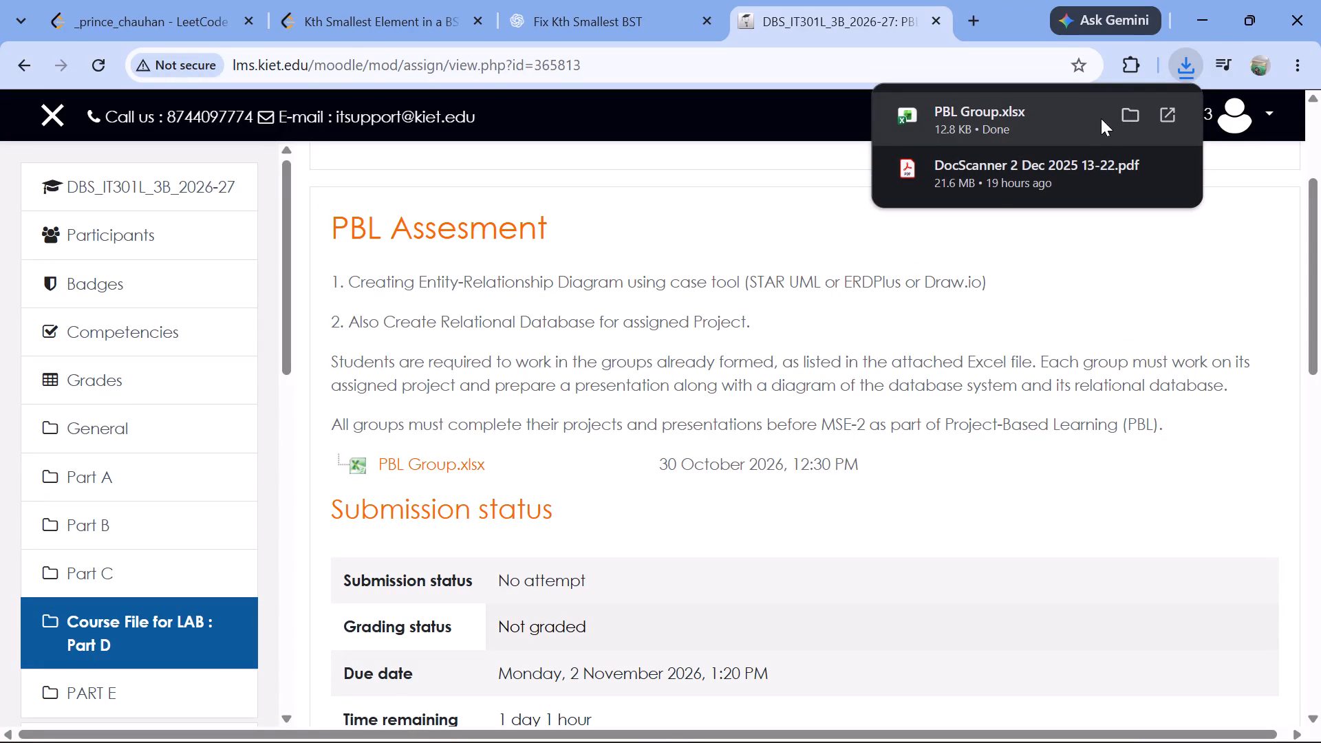
pyautogui.doubleClick(1059, 131)
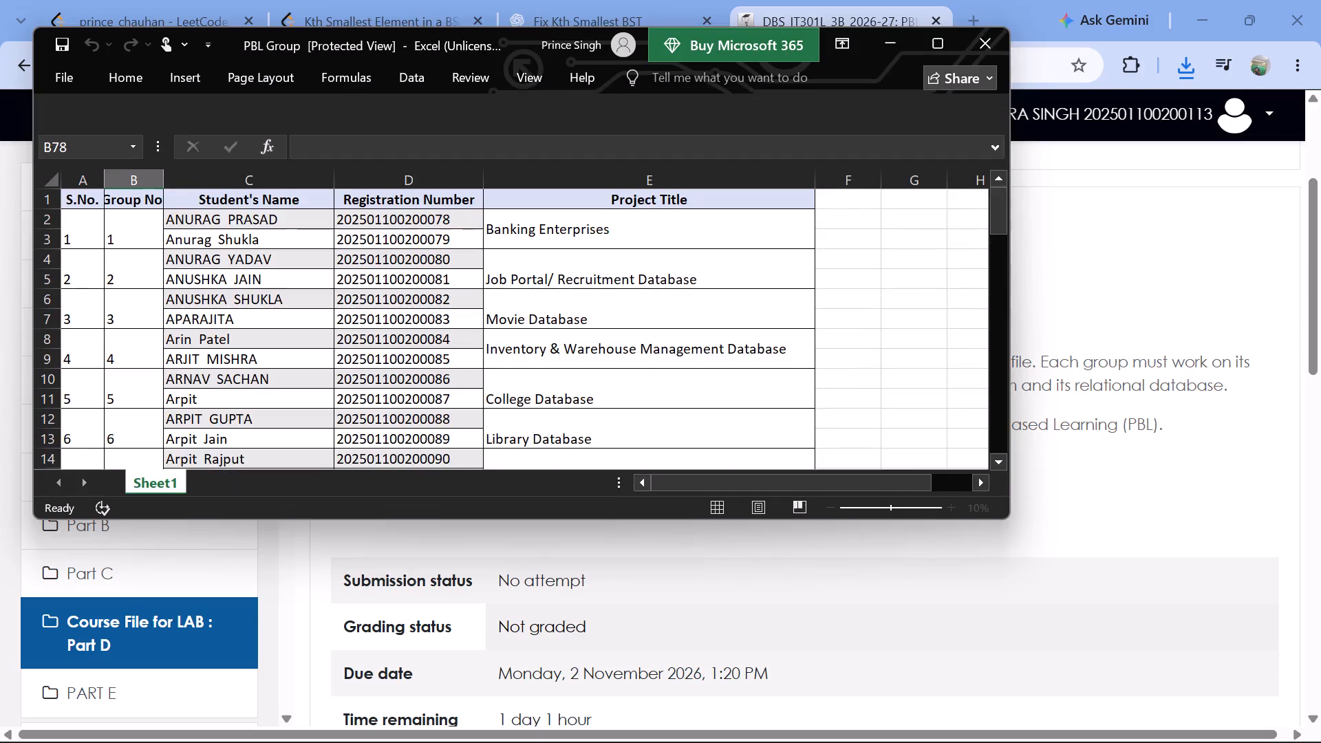
# Dismiss the Microsoft 365 purchase and free-trial offers covering the workbook.
pyautogui.click(910, 14)
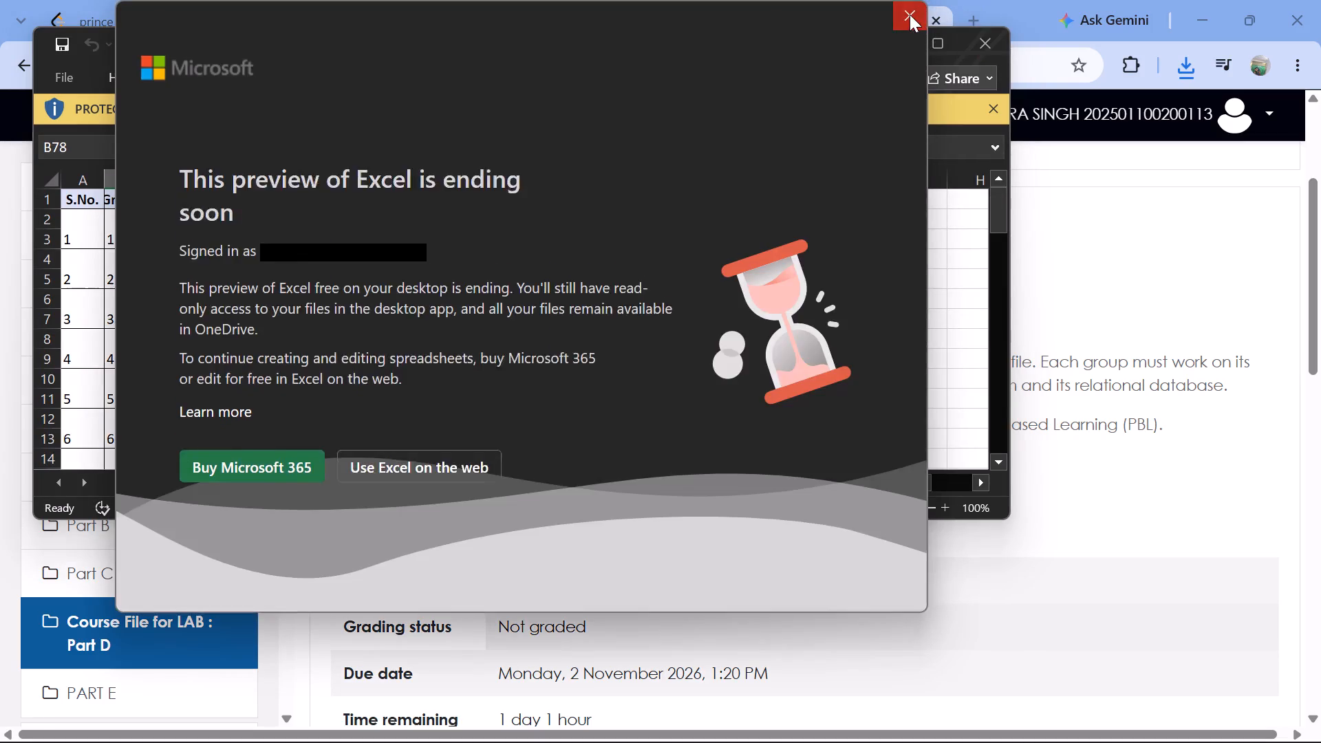
pyautogui.hscroll(4, 390, 378)
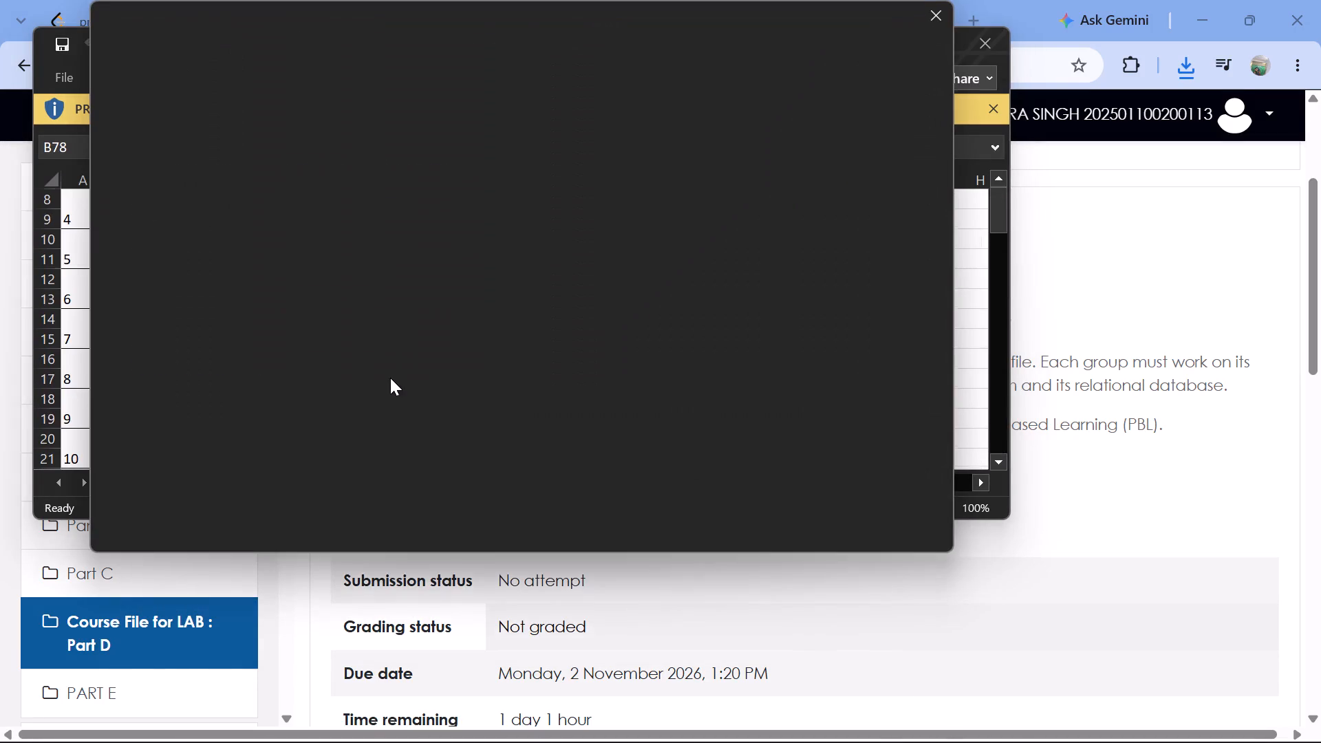
pyautogui.click(943, 5)
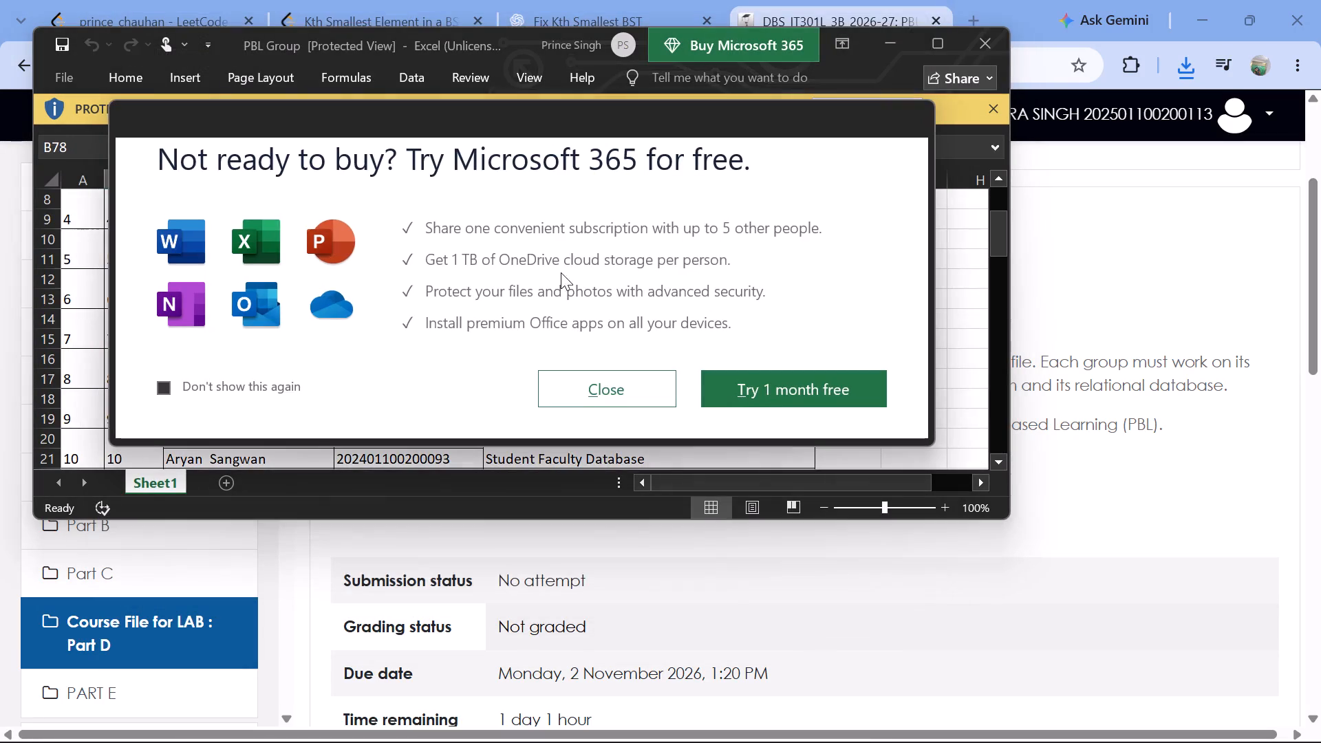
pyautogui.click(633, 384)
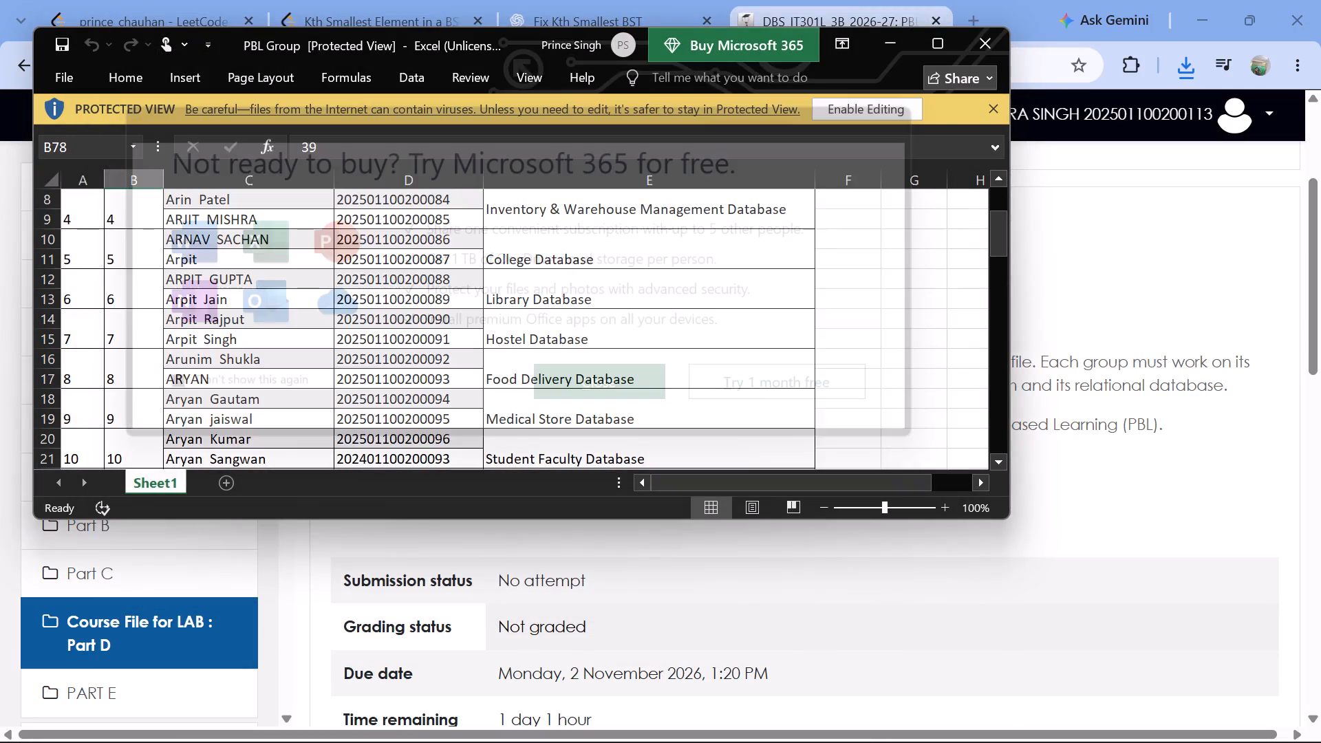
# Find group 19 in the PBL group list and select its project title cell, Online Learning Platform Database.
pyautogui.hscroll(2, 530, 400)
pyautogui.scroll(-2, 530, 400)
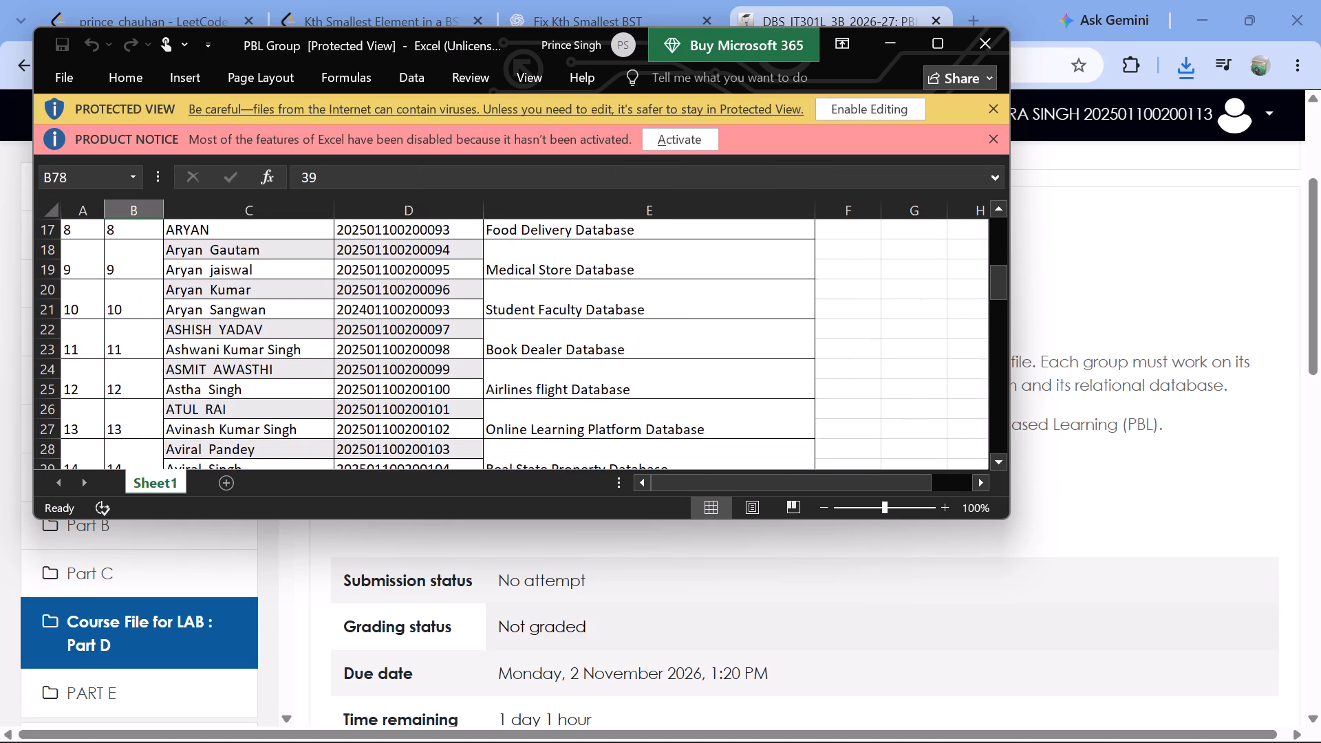
pyautogui.scroll(-3, 530, 400)
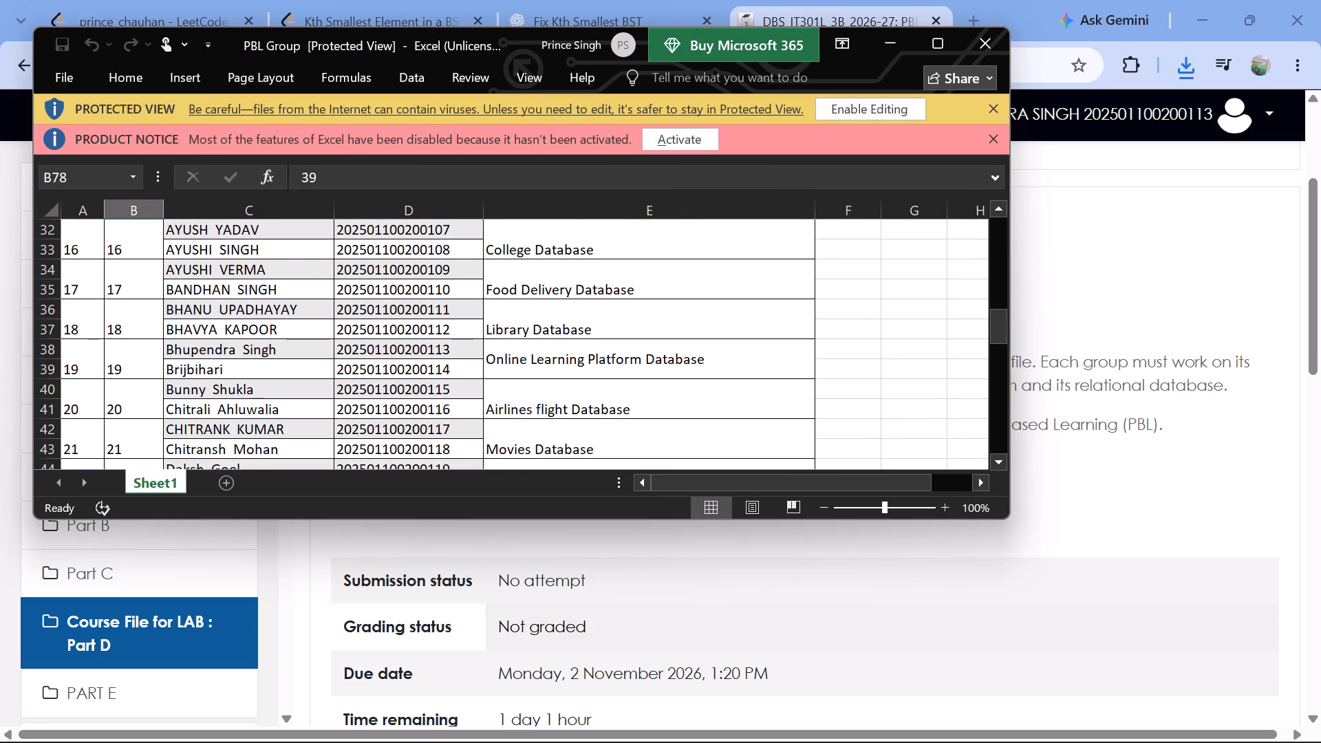
pyautogui.moveTo(488, 357); pyautogui.dragTo(568, 365)
pyautogui.click(568, 365)
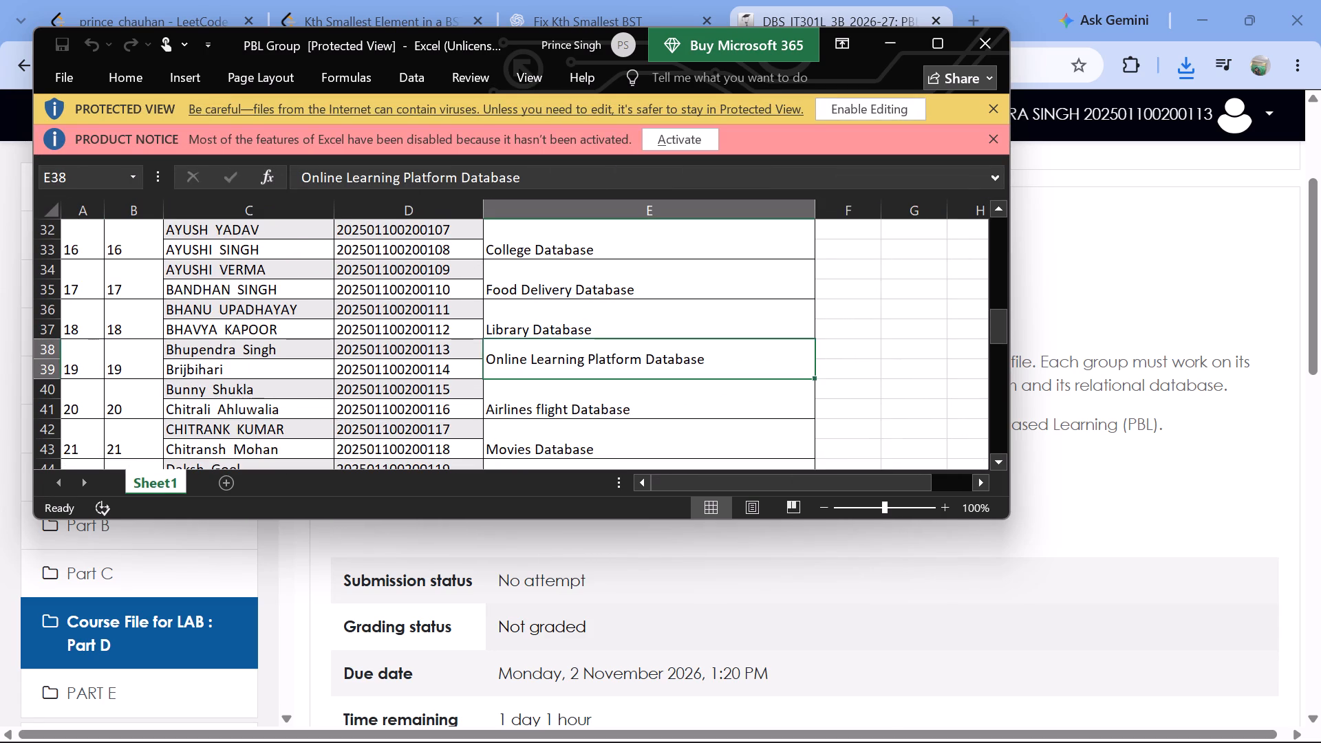
pyautogui.tripleClick(527, 358)
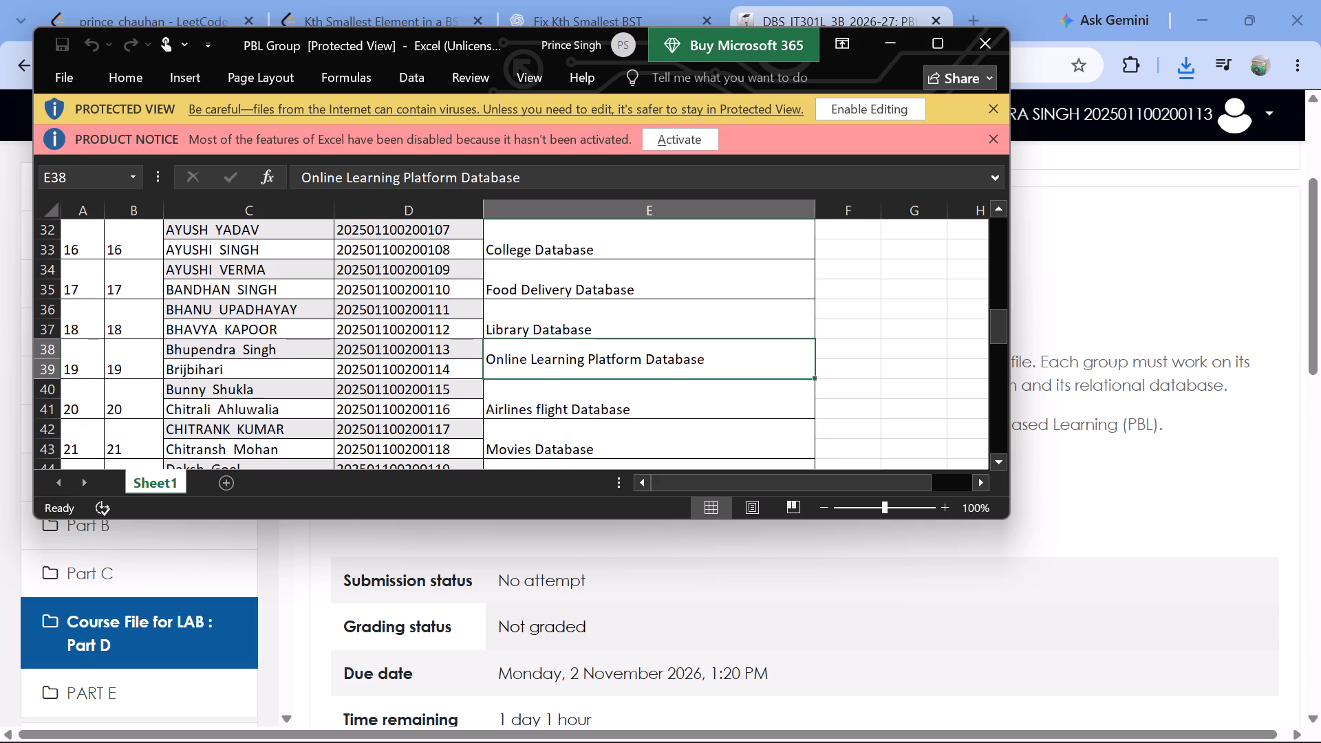
# Maximize the workbook window and enable editing of the protected PBL Group file.
pyautogui.click(942, 30)
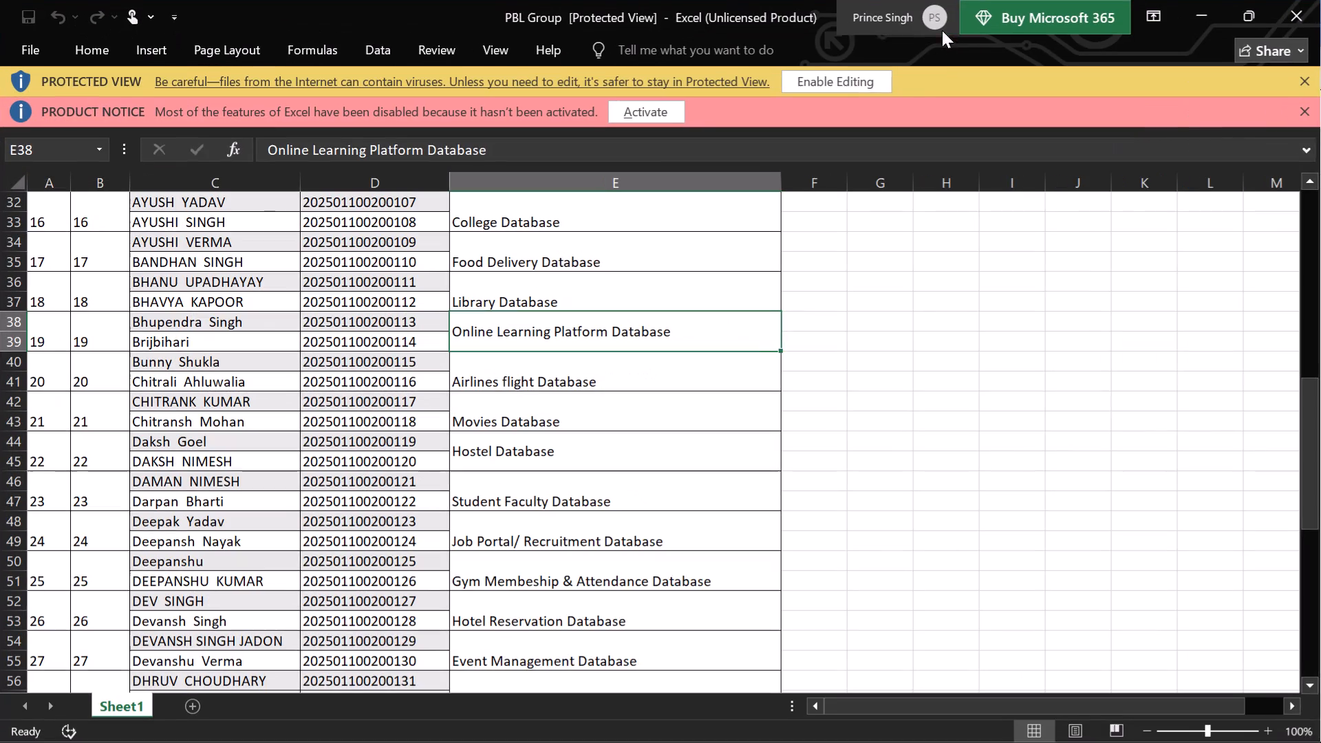
pyautogui.click(838, 75)
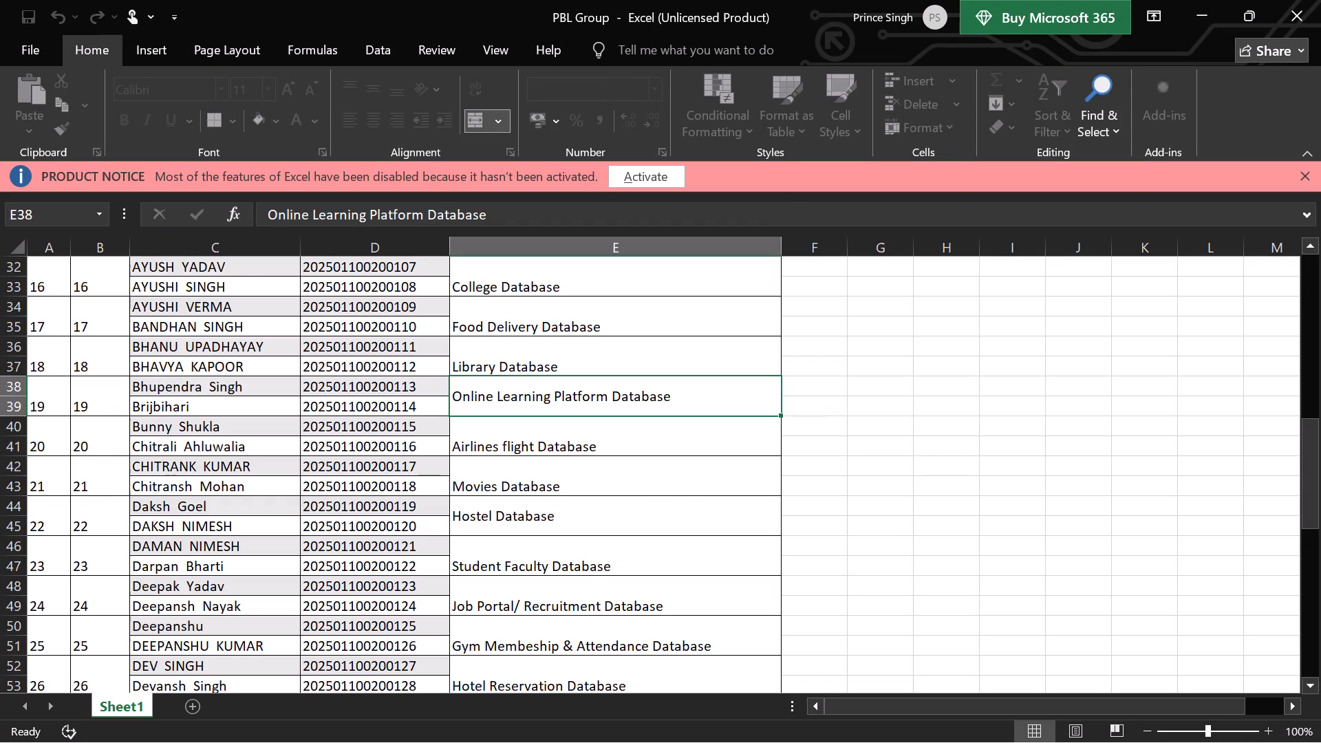
# Look through the remaining groups and project titles in the sheet and return to group 19's row.
pyautogui.scroll(-4, 572, 516)
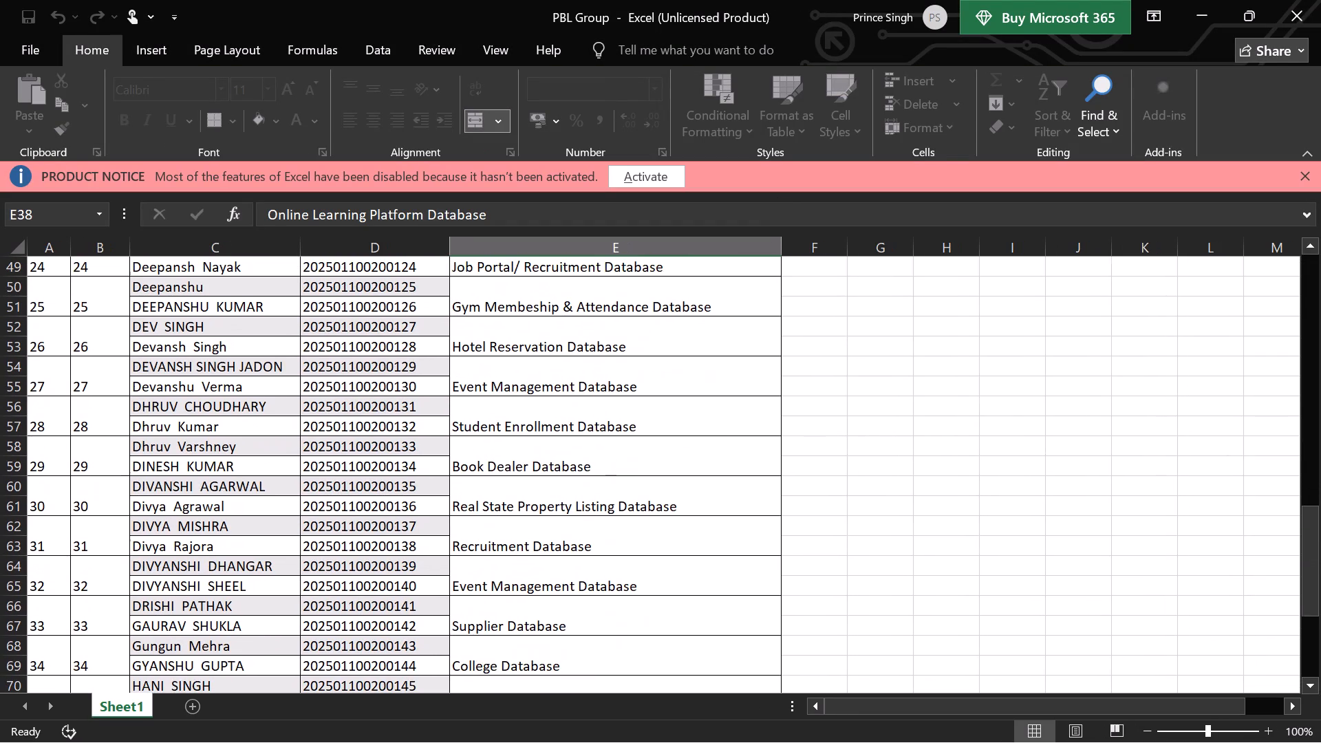
pyautogui.scroll(-2, 572, 516)
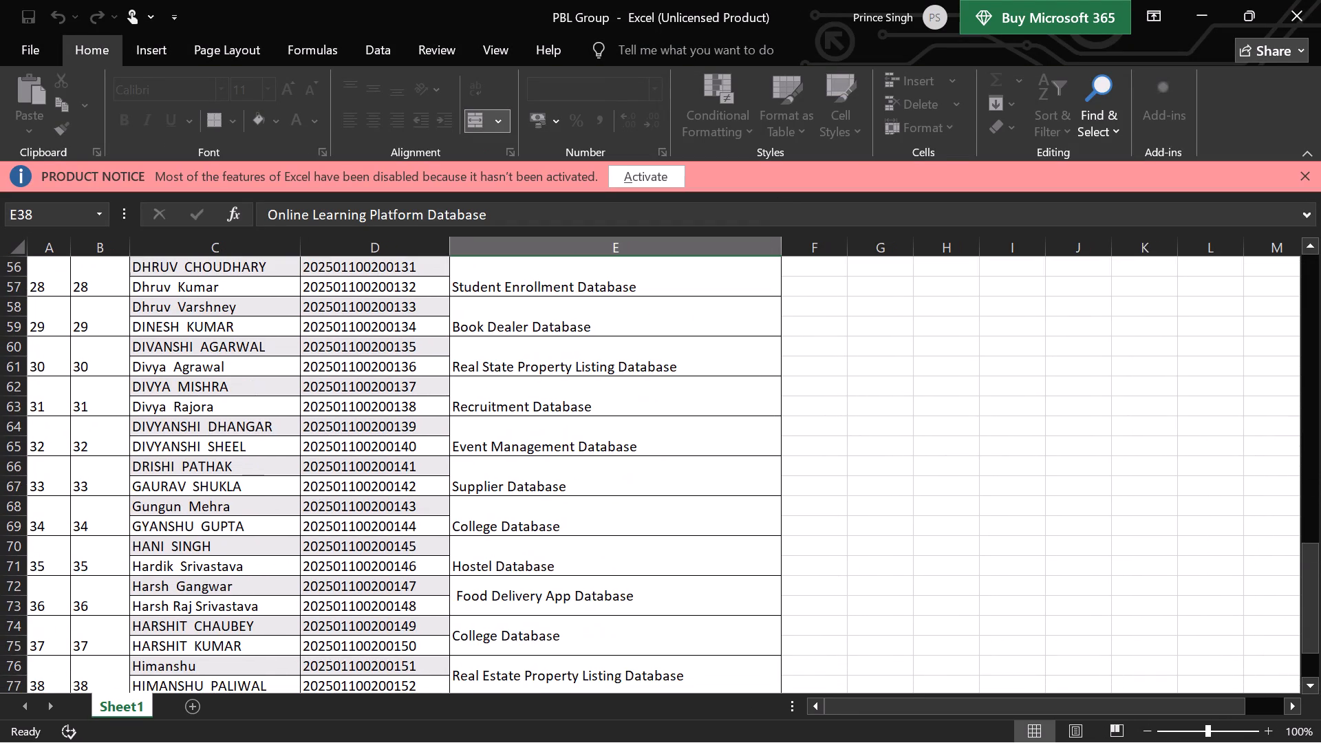
pyautogui.scroll(-1, 572, 516)
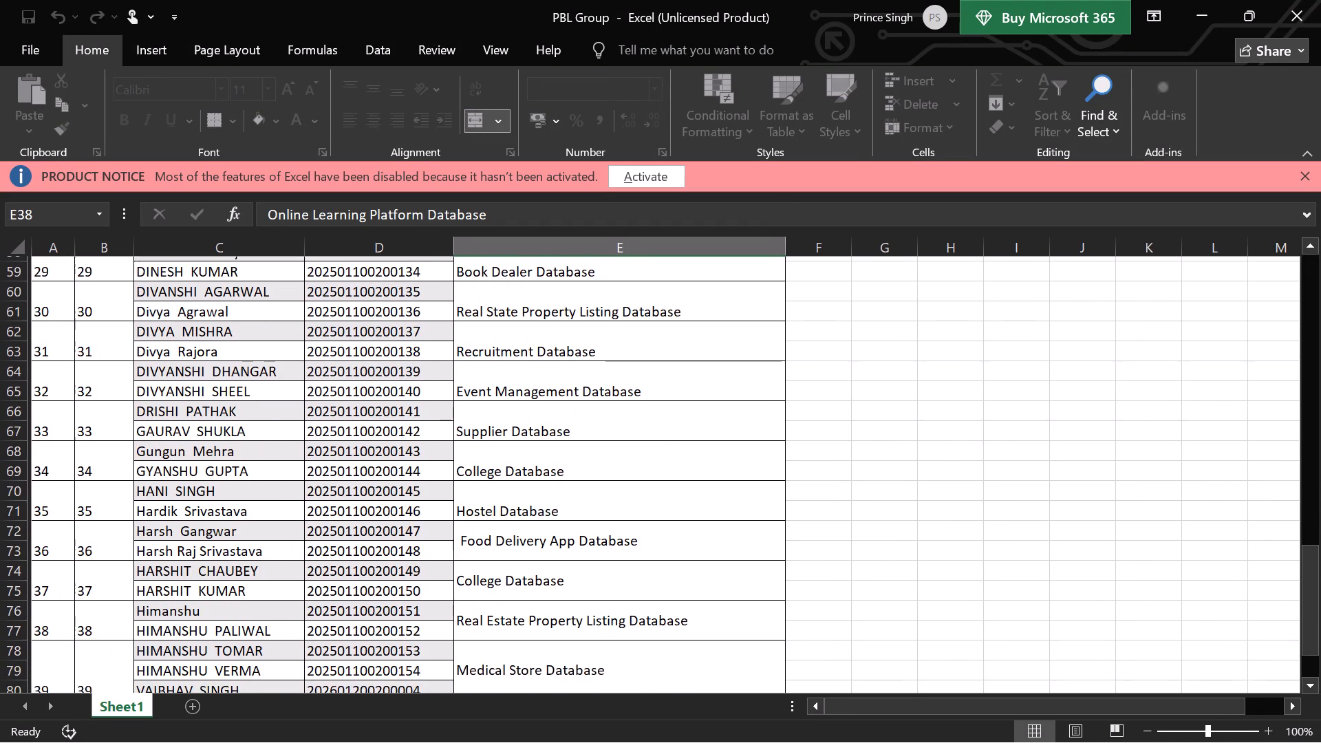
pyautogui.scroll(-2, 572, 516)
pyautogui.scroll(3, 572, 516)
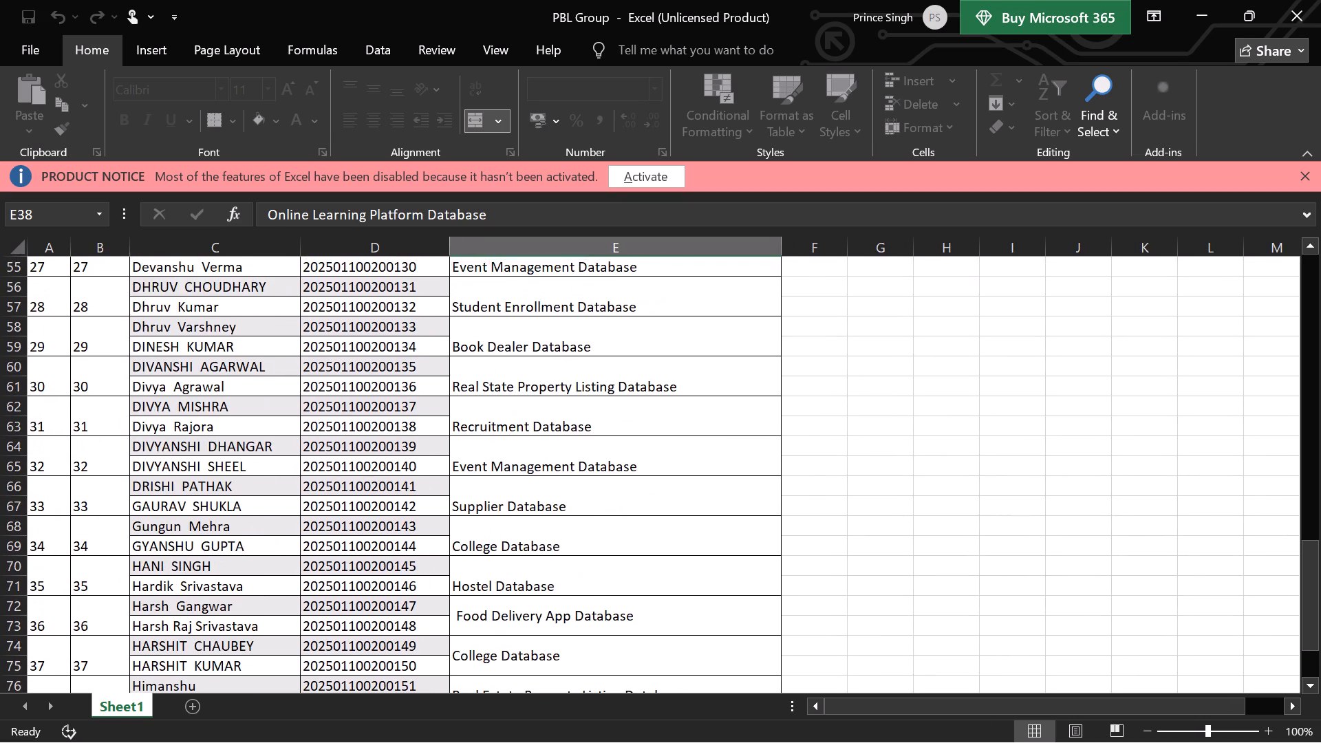
pyautogui.scroll(5, 572, 516)
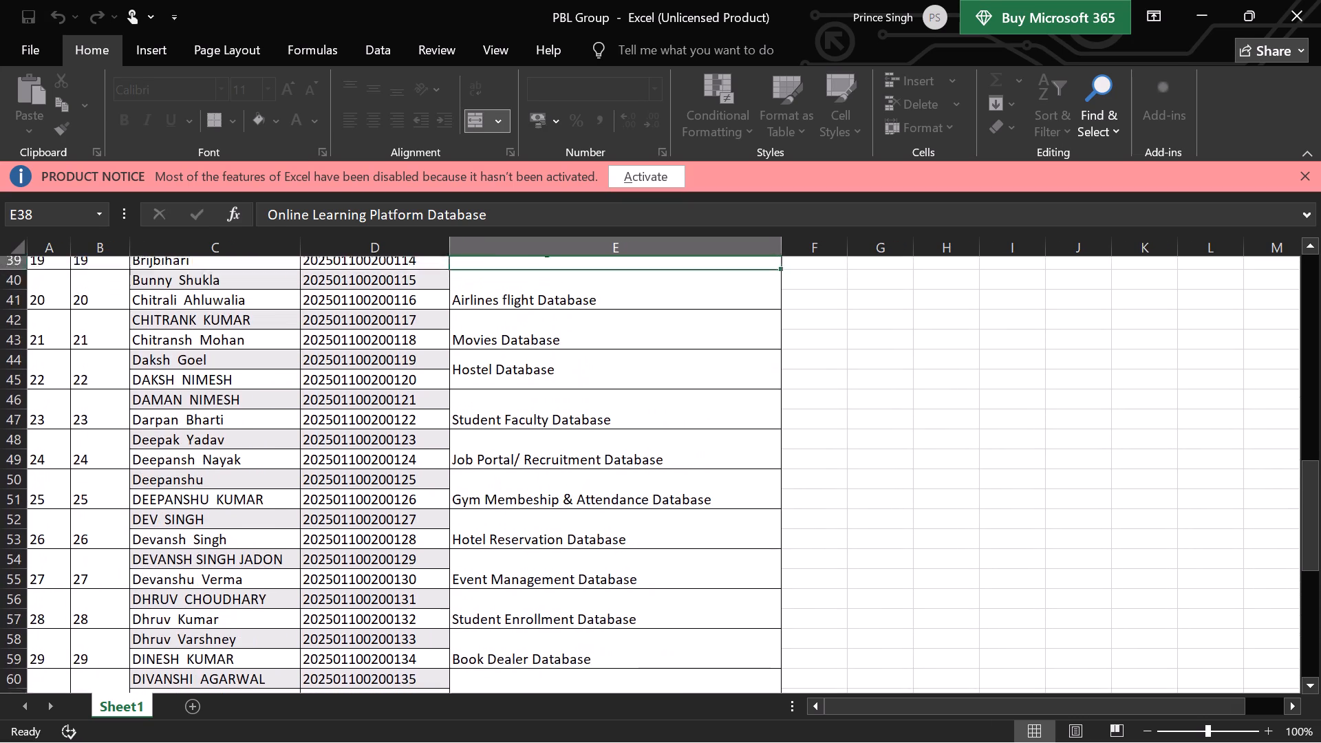
pyautogui.scroll(1, 572, 516)
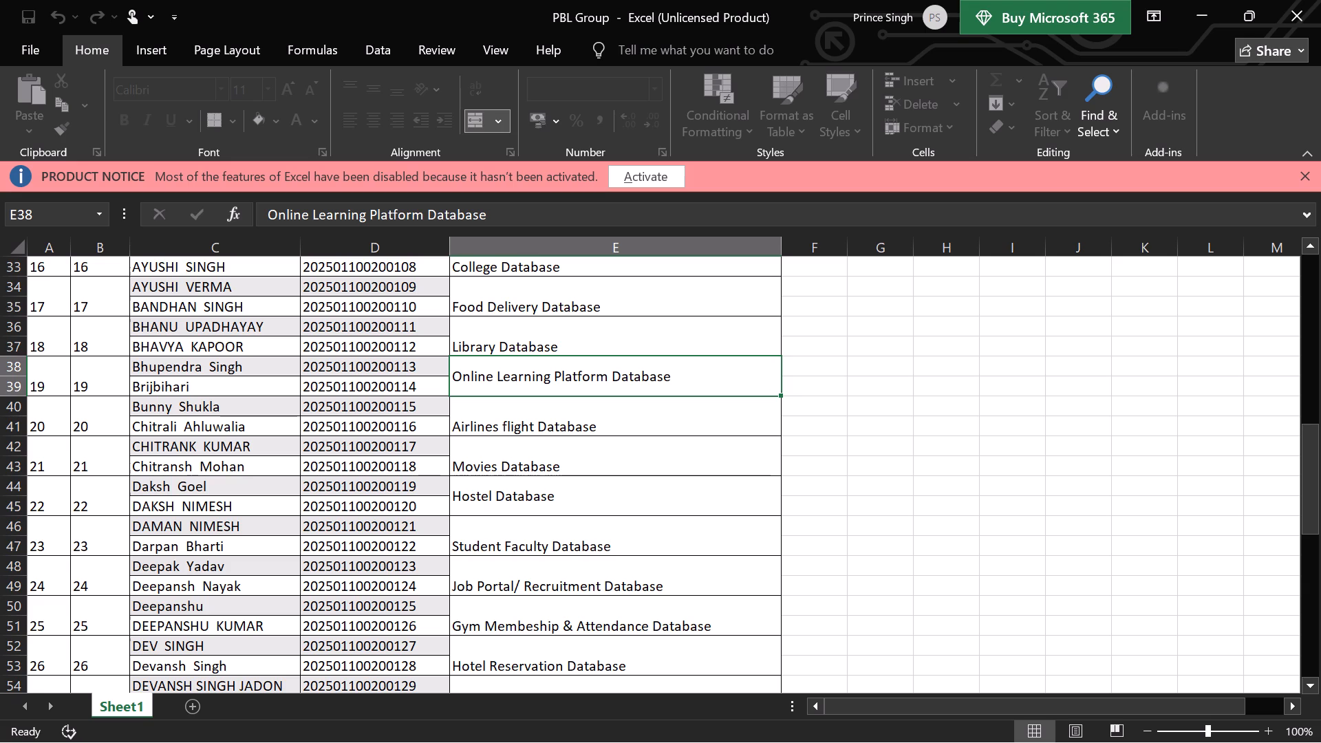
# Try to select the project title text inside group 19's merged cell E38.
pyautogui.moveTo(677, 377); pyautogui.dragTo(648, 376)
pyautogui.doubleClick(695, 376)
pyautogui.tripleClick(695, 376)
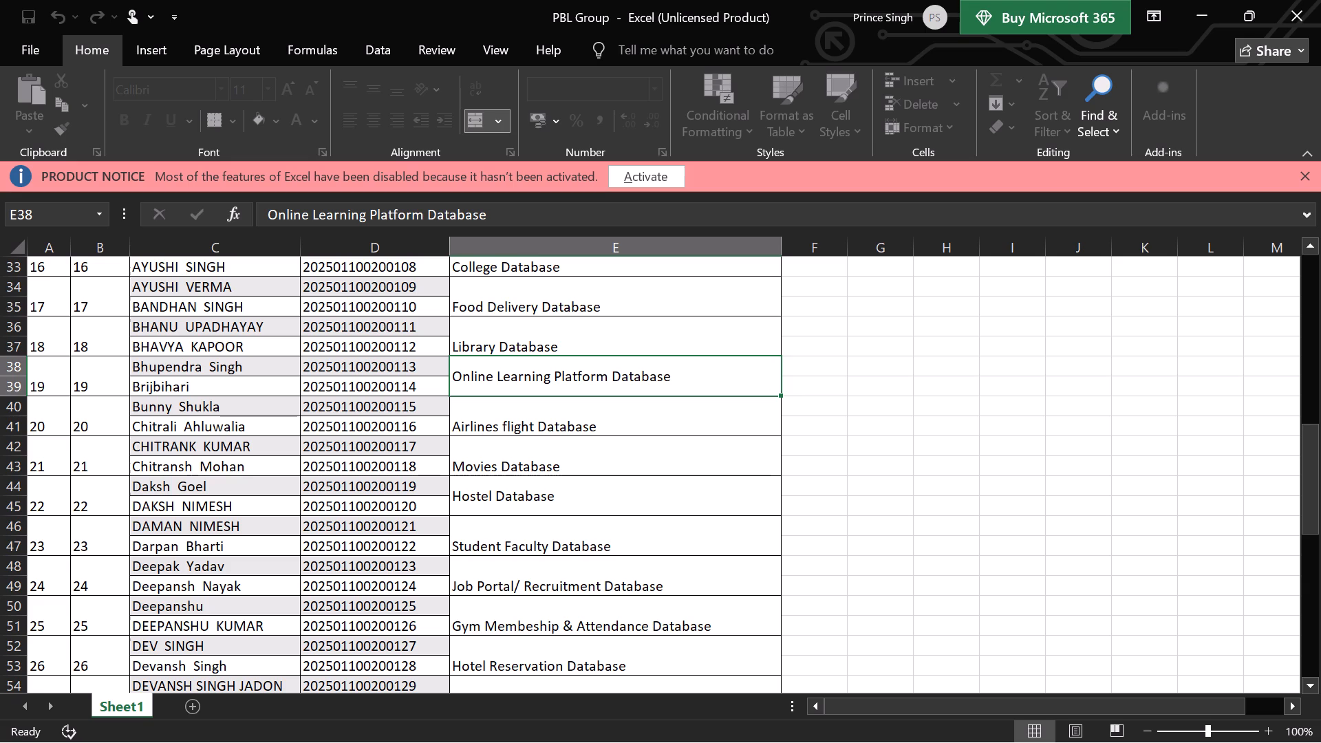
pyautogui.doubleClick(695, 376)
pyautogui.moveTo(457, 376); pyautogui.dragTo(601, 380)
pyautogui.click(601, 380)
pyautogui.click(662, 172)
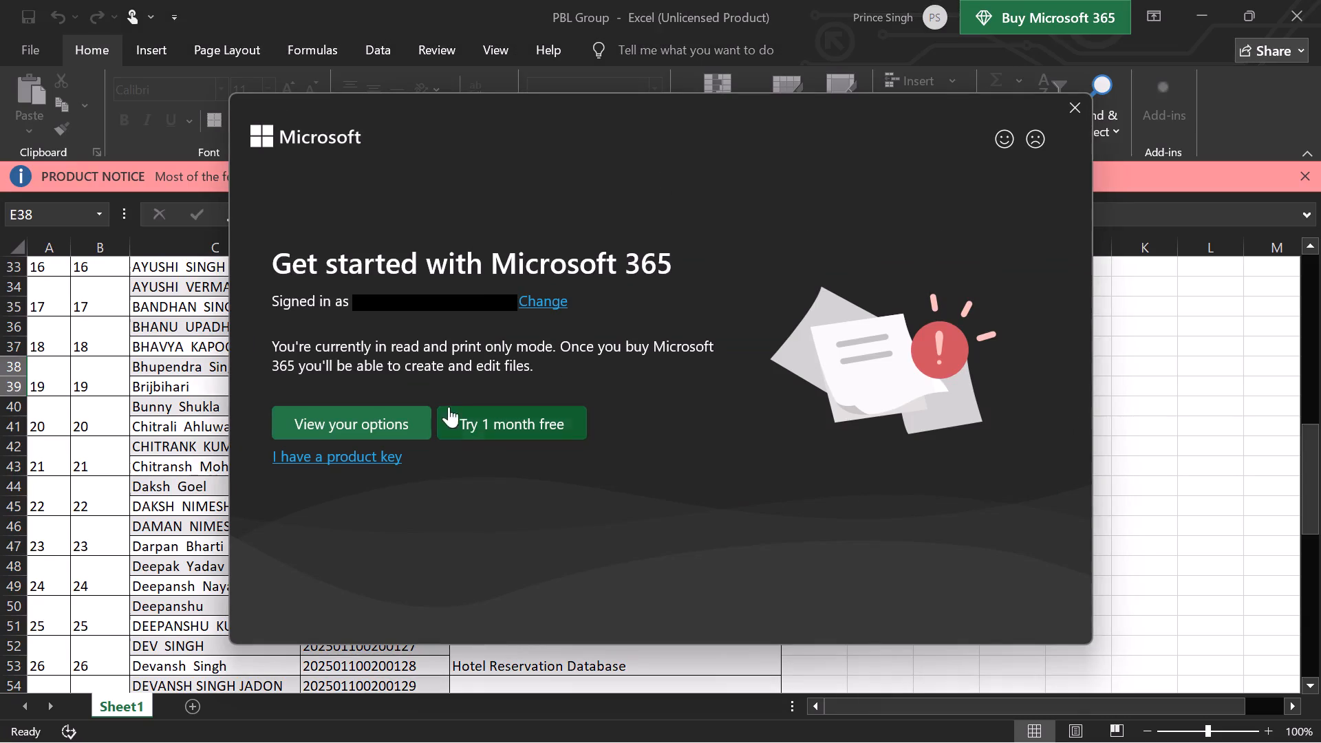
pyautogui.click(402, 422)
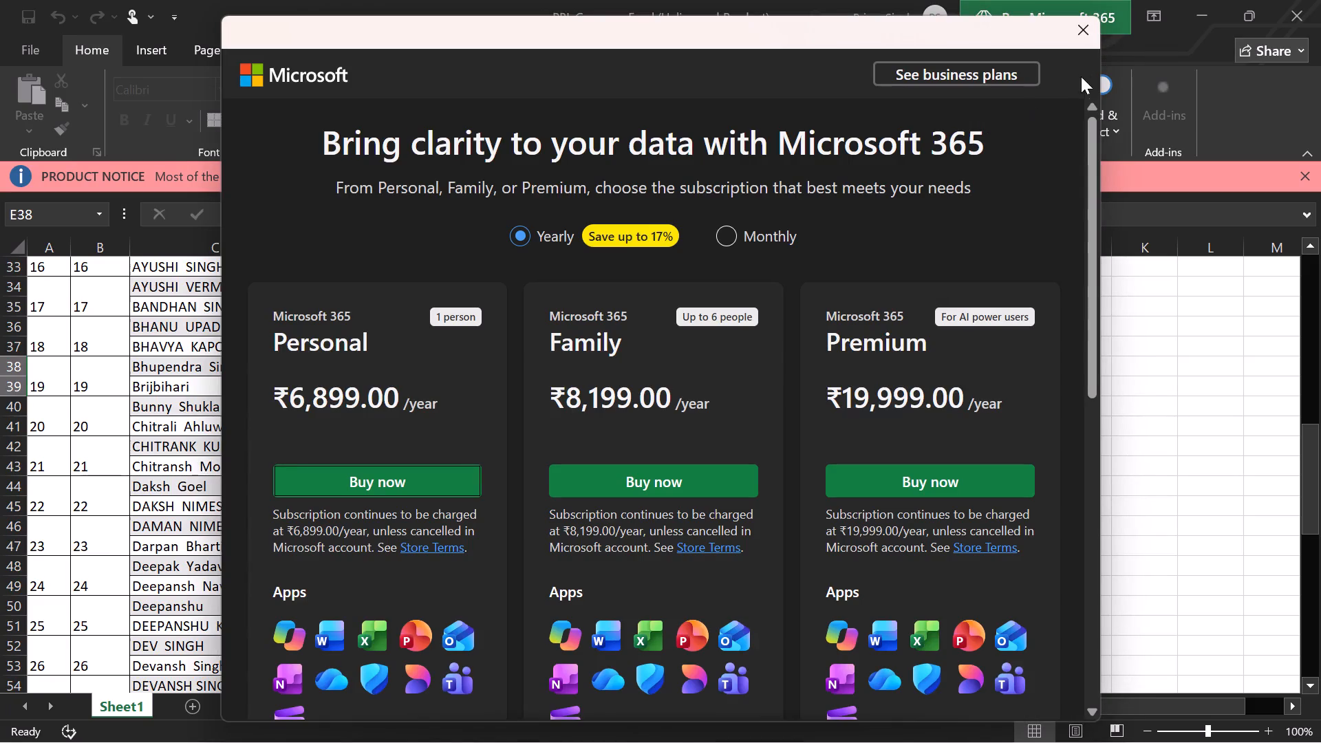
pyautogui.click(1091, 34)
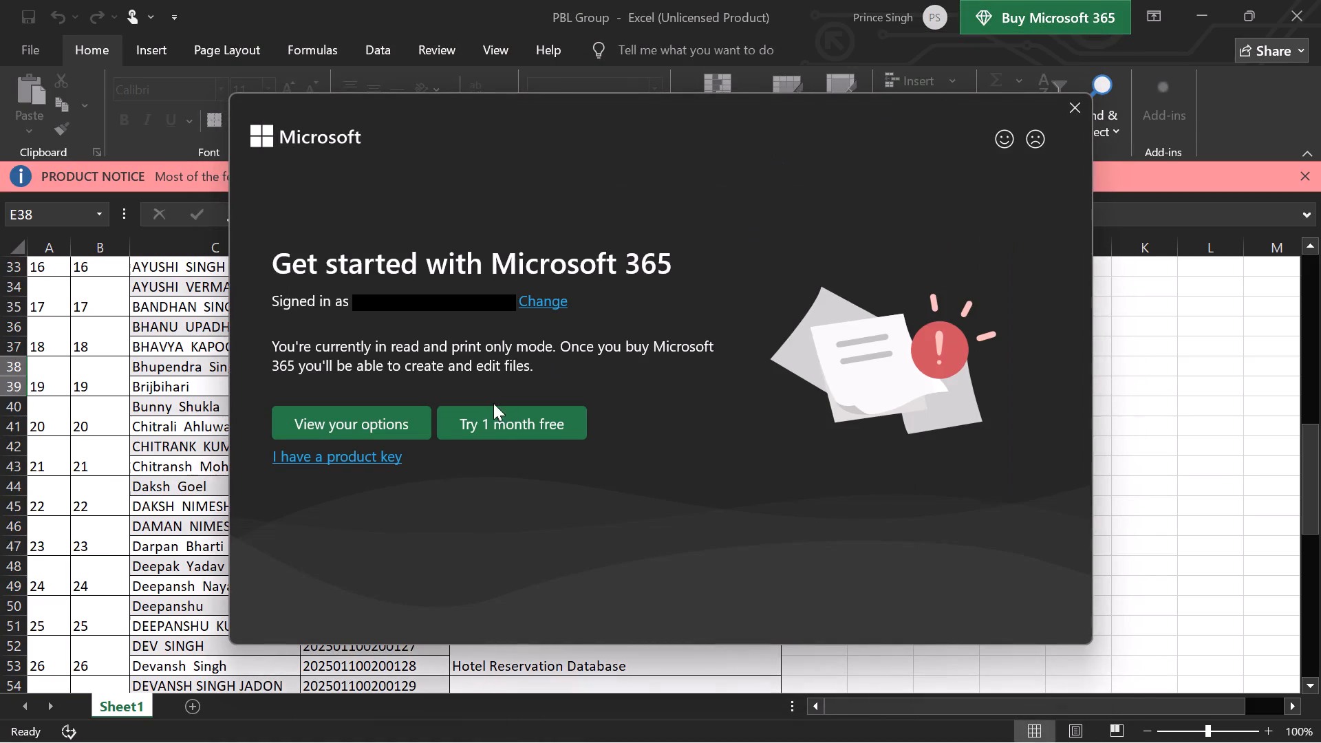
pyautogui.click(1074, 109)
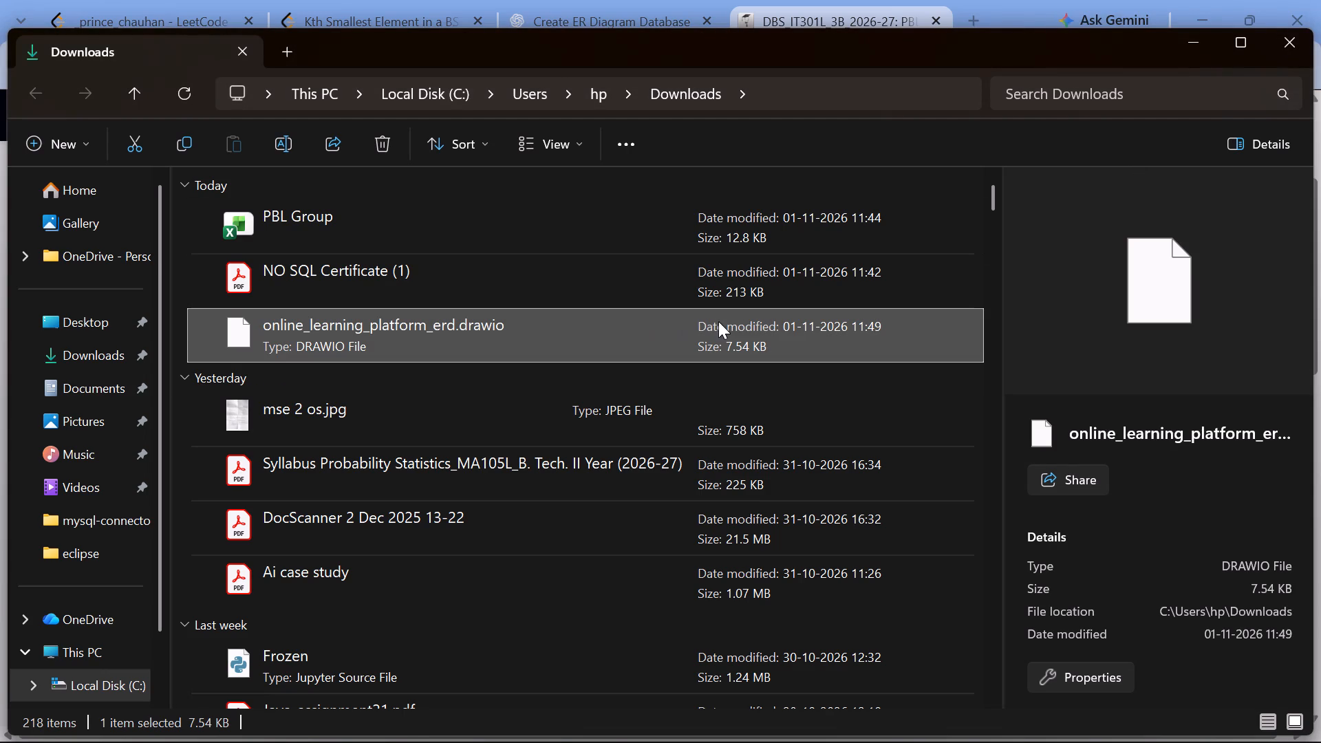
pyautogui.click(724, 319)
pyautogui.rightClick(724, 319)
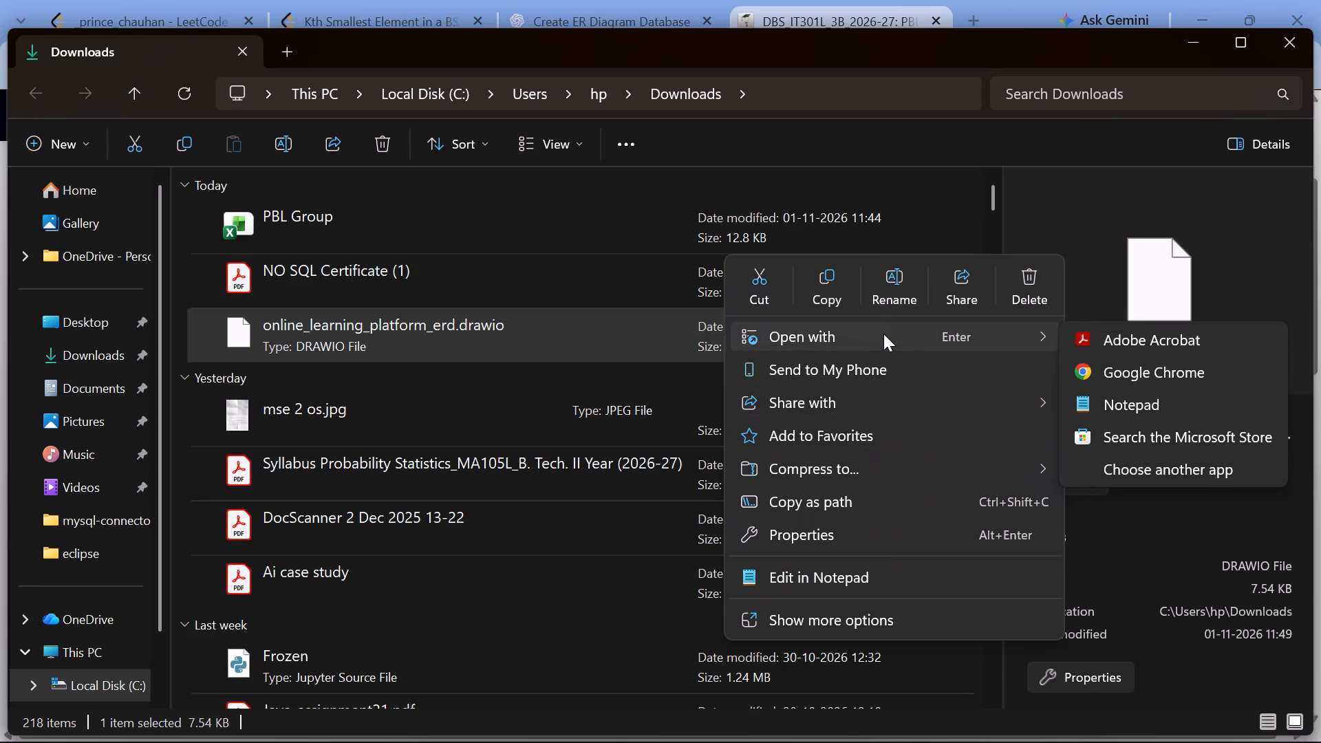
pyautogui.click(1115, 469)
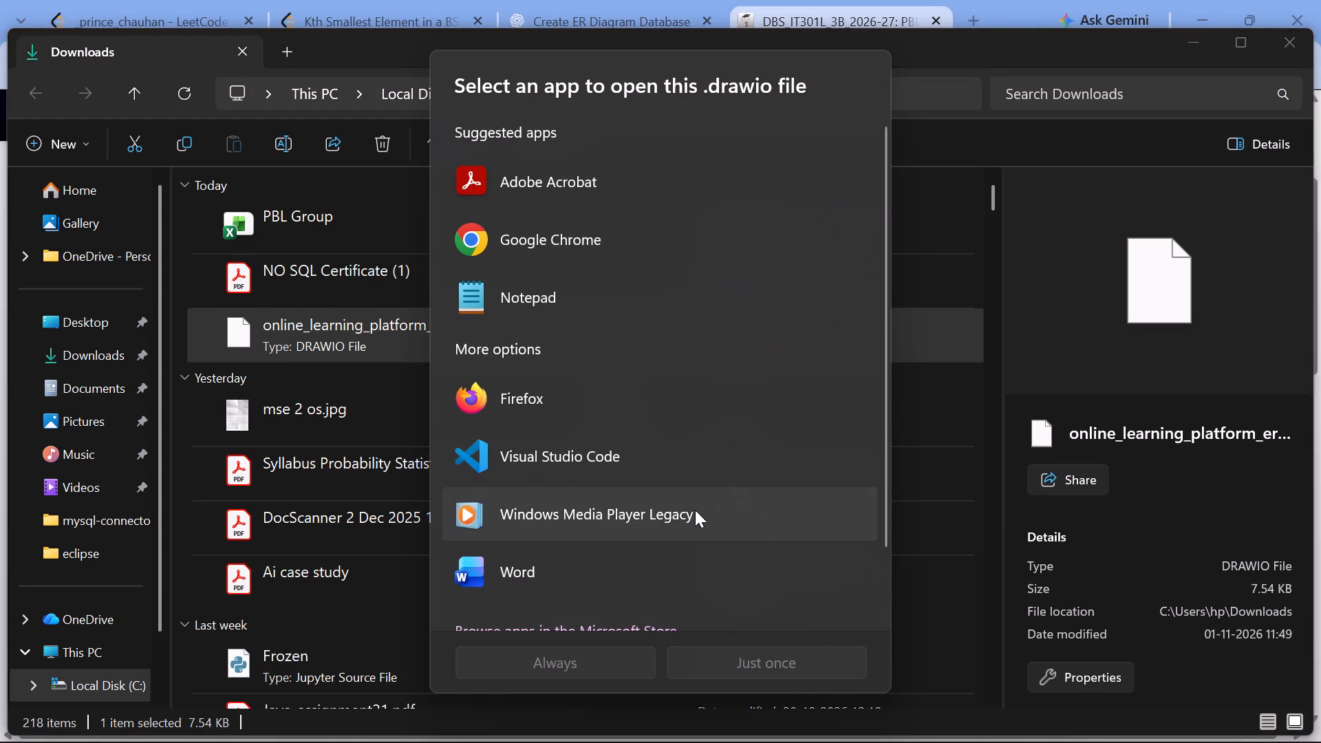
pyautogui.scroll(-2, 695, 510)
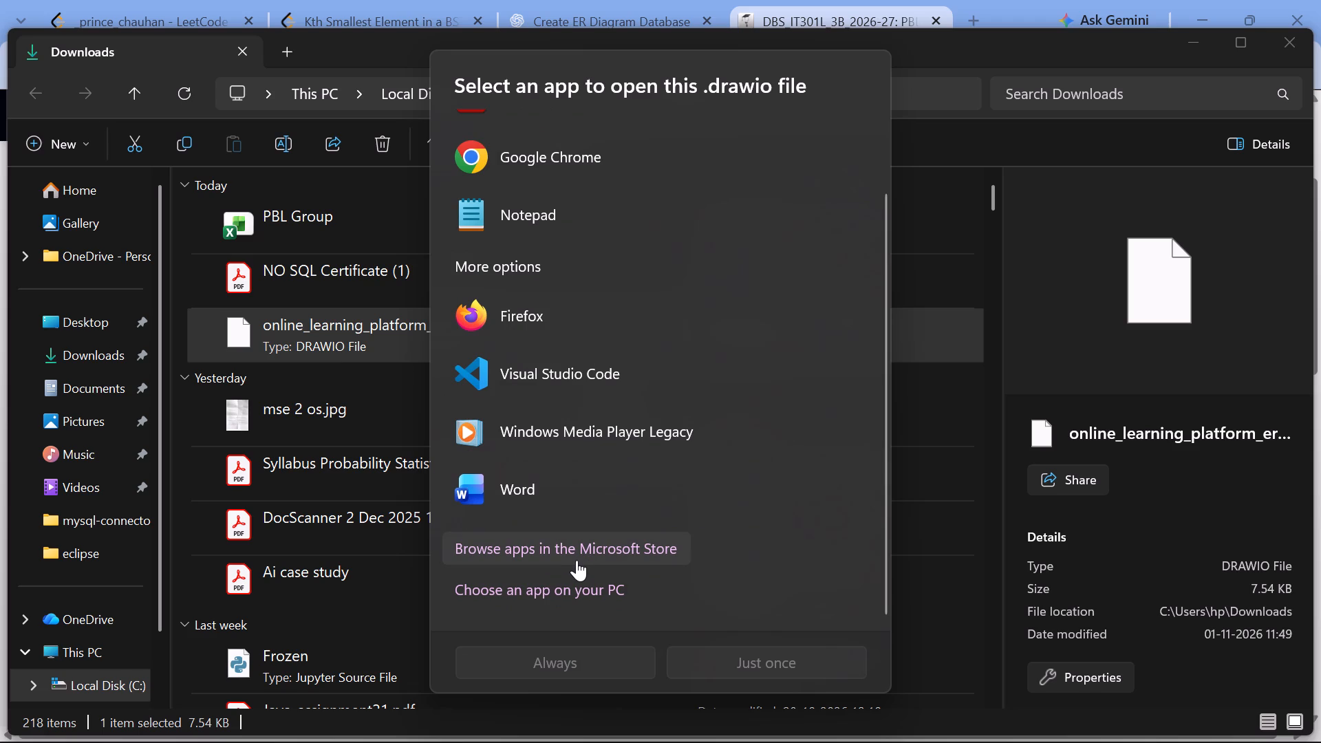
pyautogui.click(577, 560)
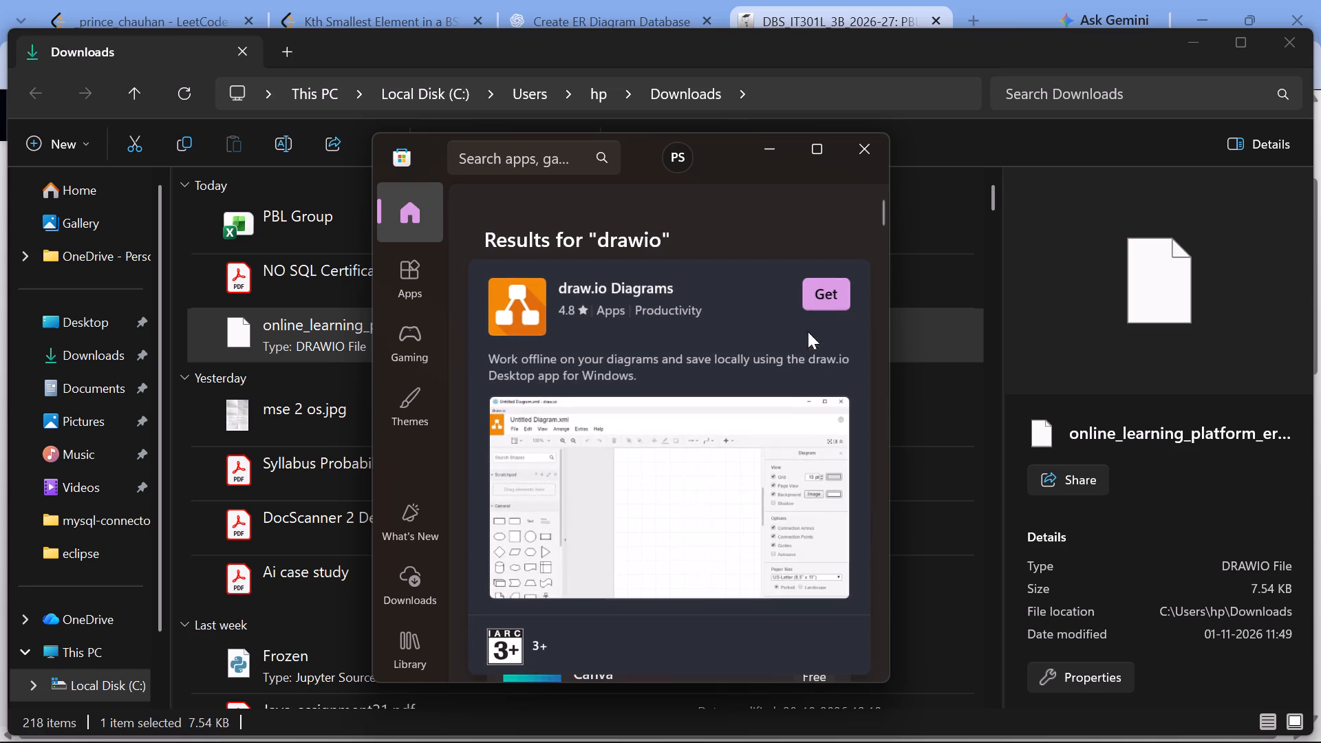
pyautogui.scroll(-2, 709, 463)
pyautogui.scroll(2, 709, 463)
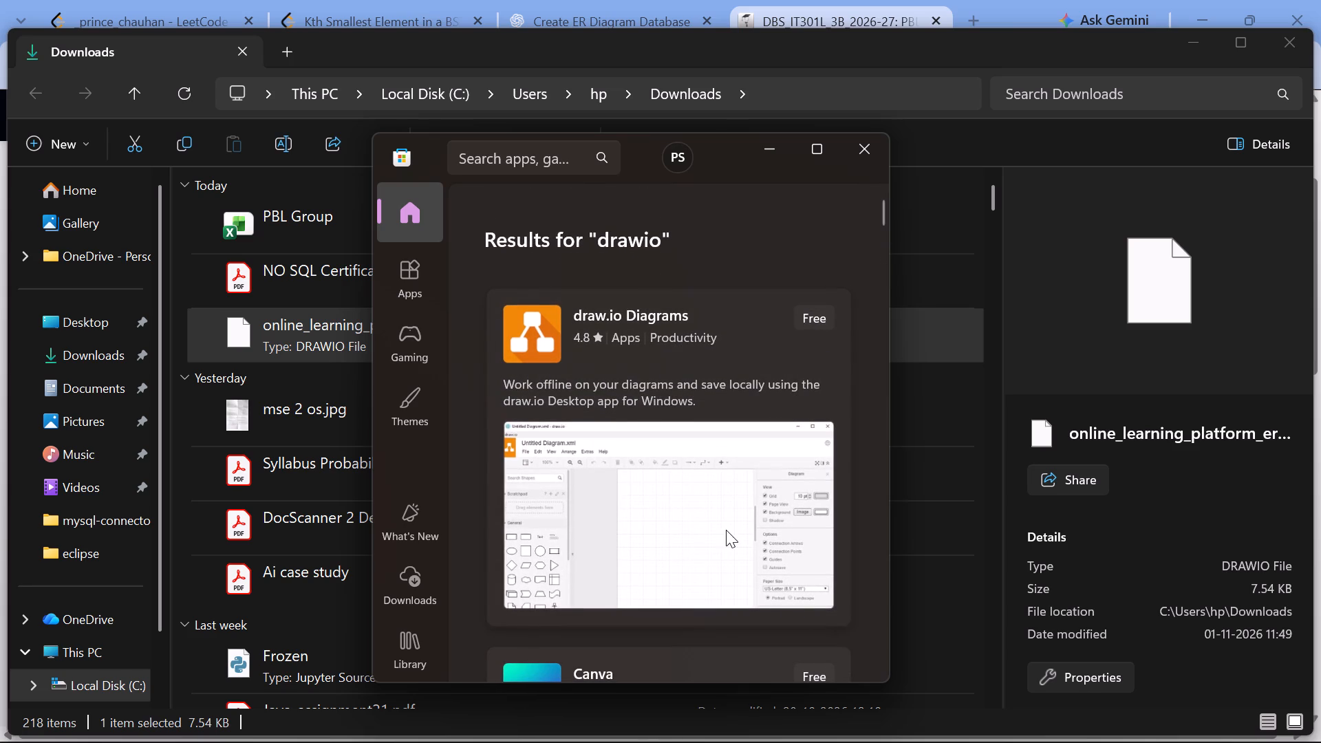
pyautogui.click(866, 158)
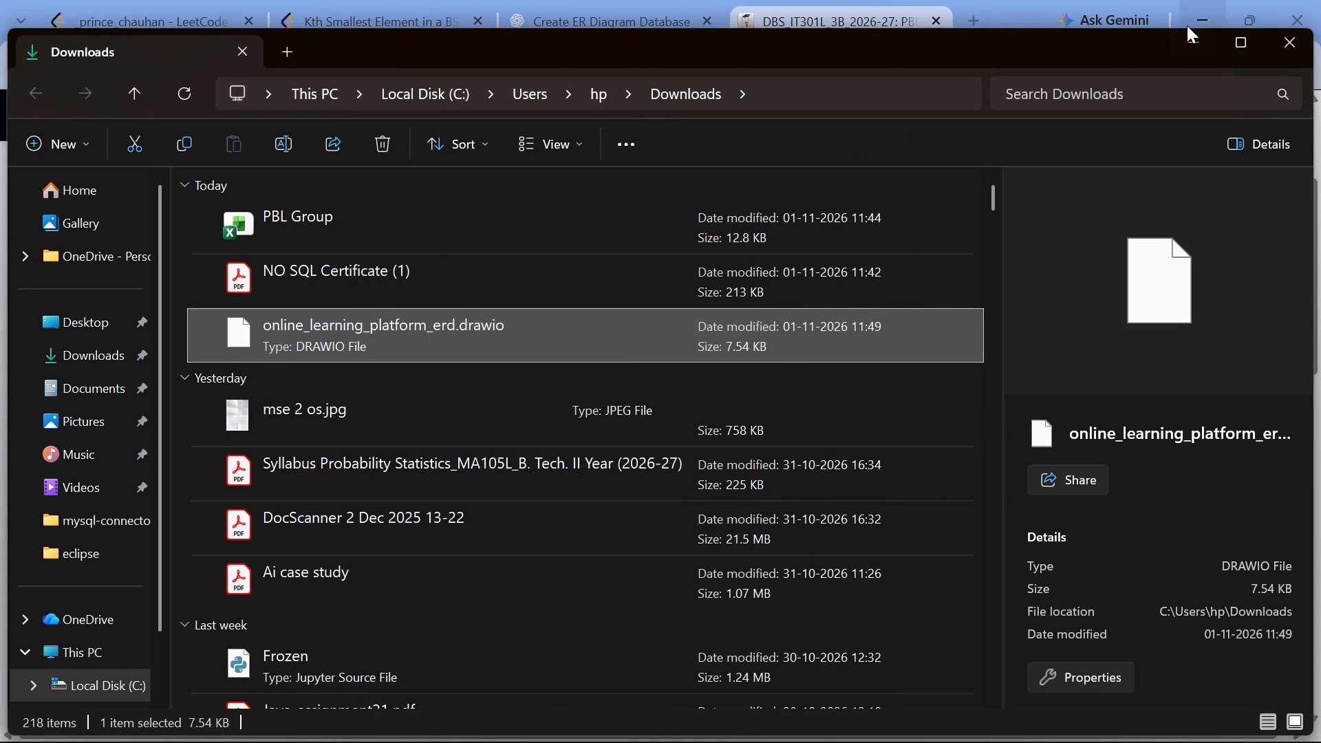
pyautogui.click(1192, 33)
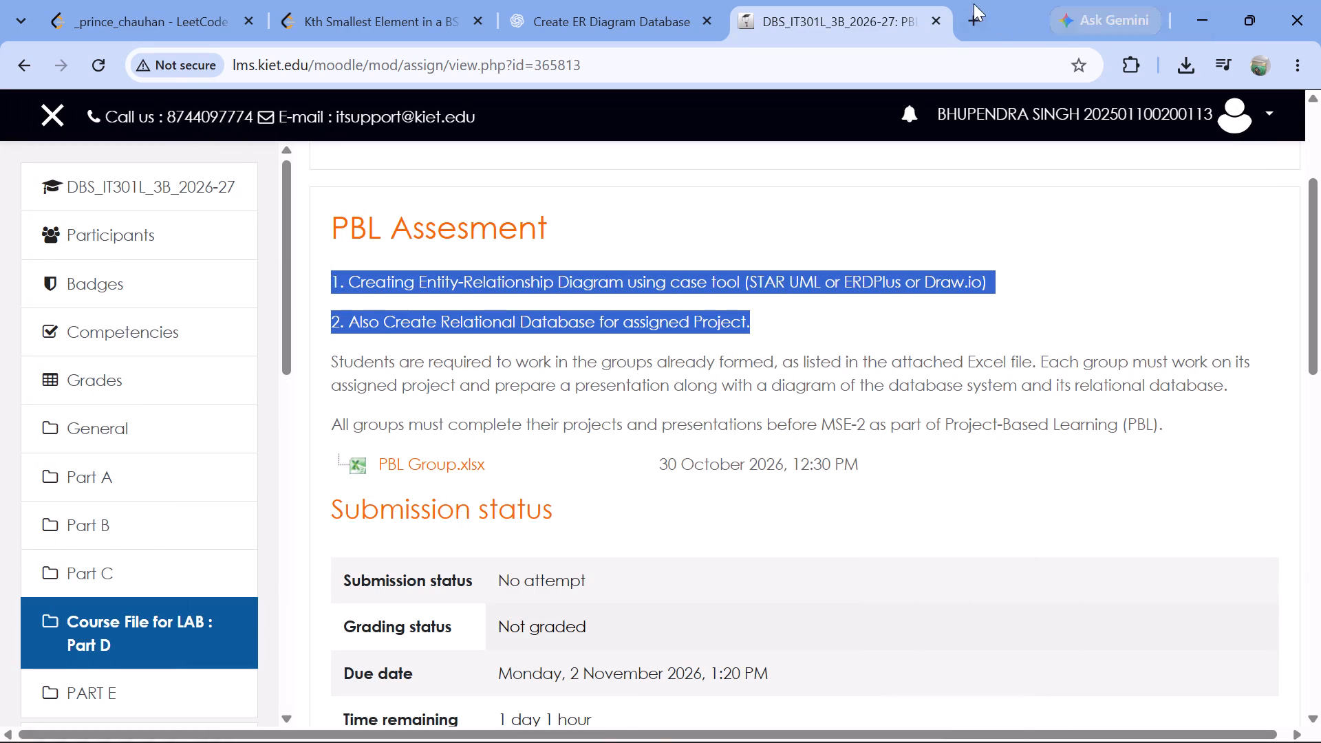
# Open the draw.io online diagram editor in a new browser tab.
pyautogui.click(969, 24)
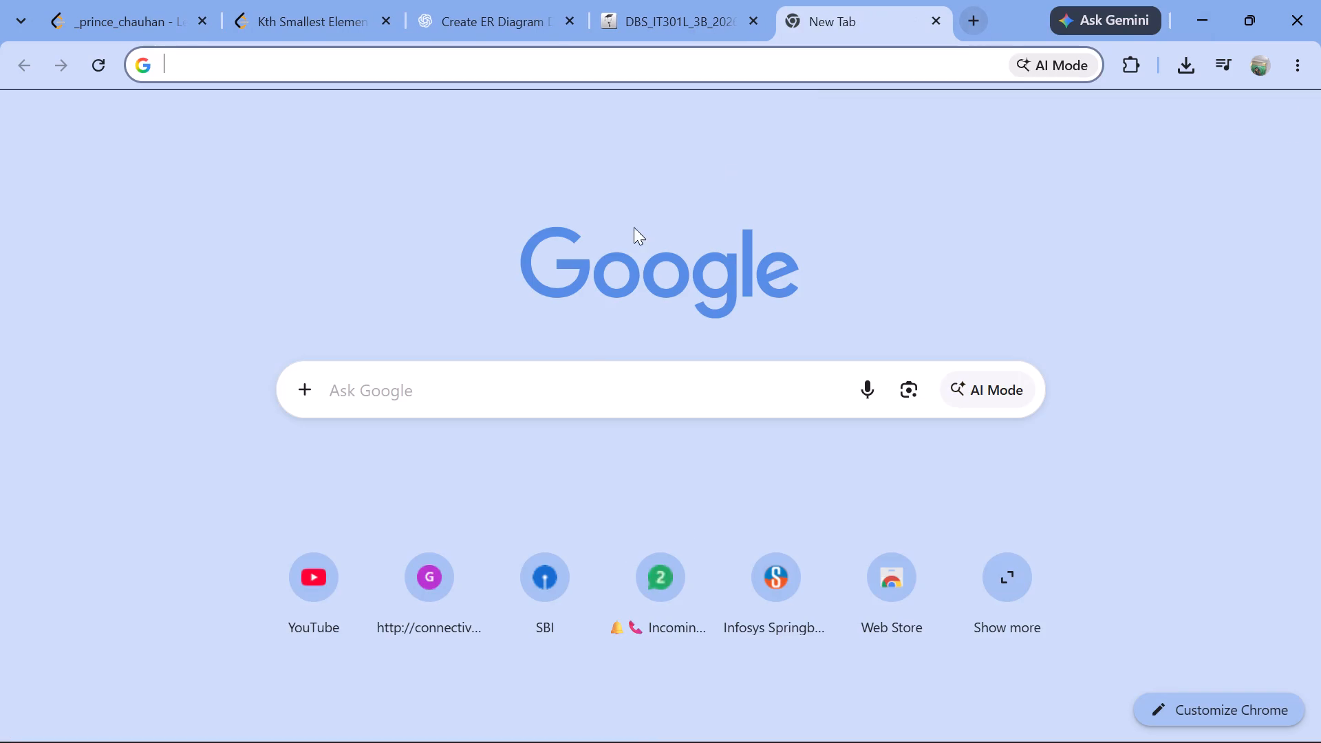
pyautogui.click(563, 405)
pyautogui.press('d')
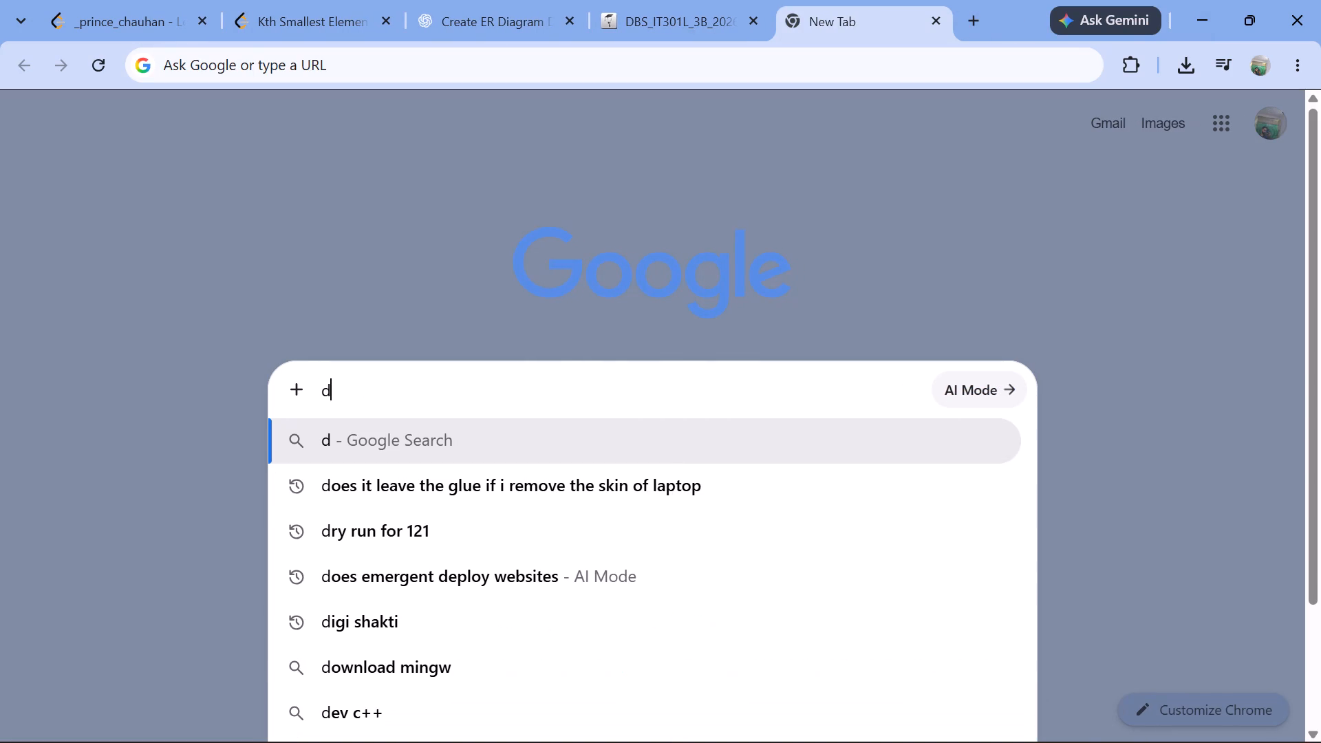
pyautogui.write('rw')
pyautogui.press('BackSpace')
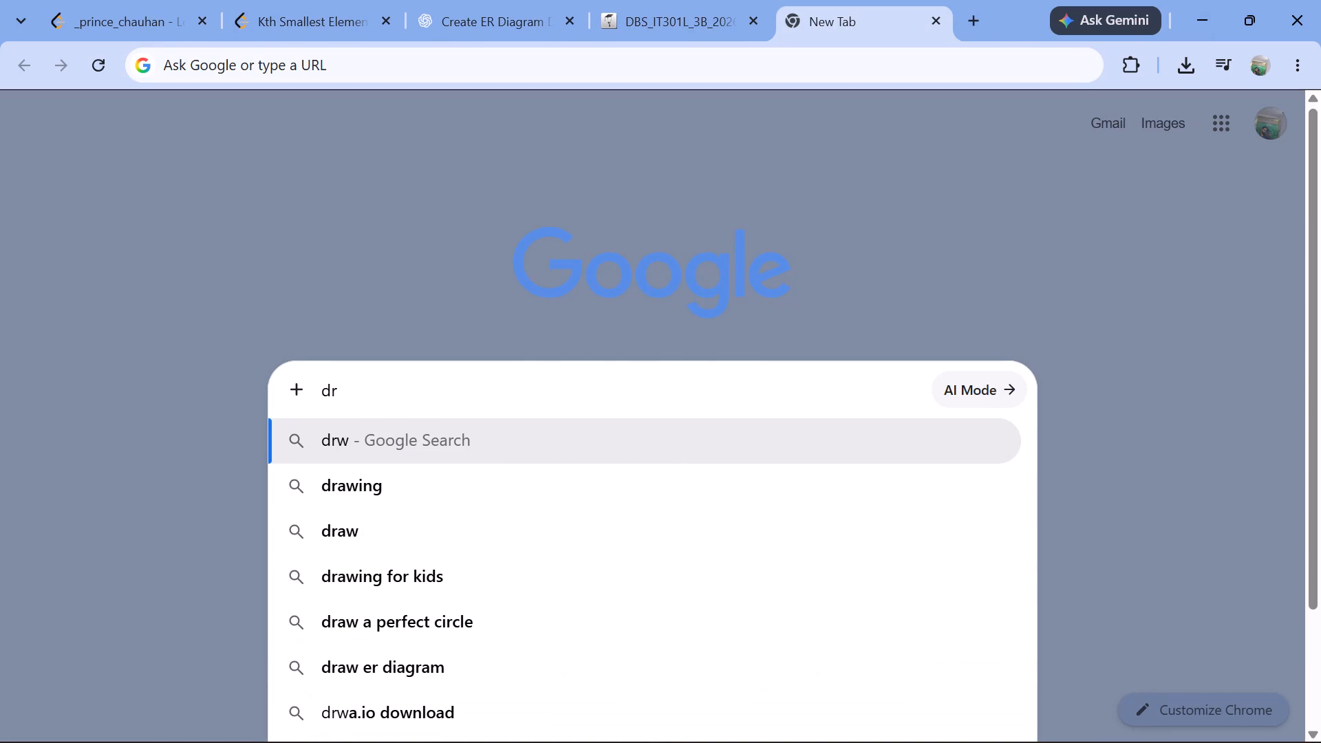
pyautogui.press('a')
pyautogui.write('w.io')
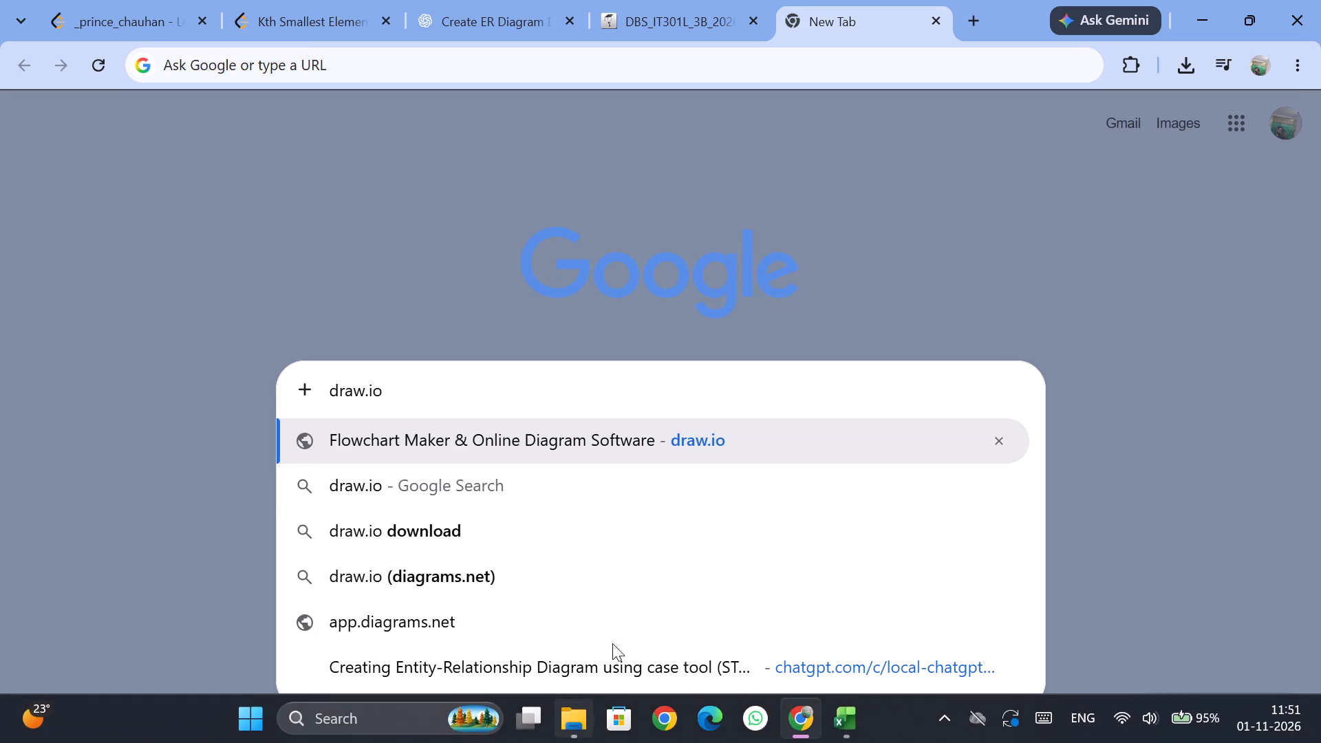
pyautogui.press('Return')
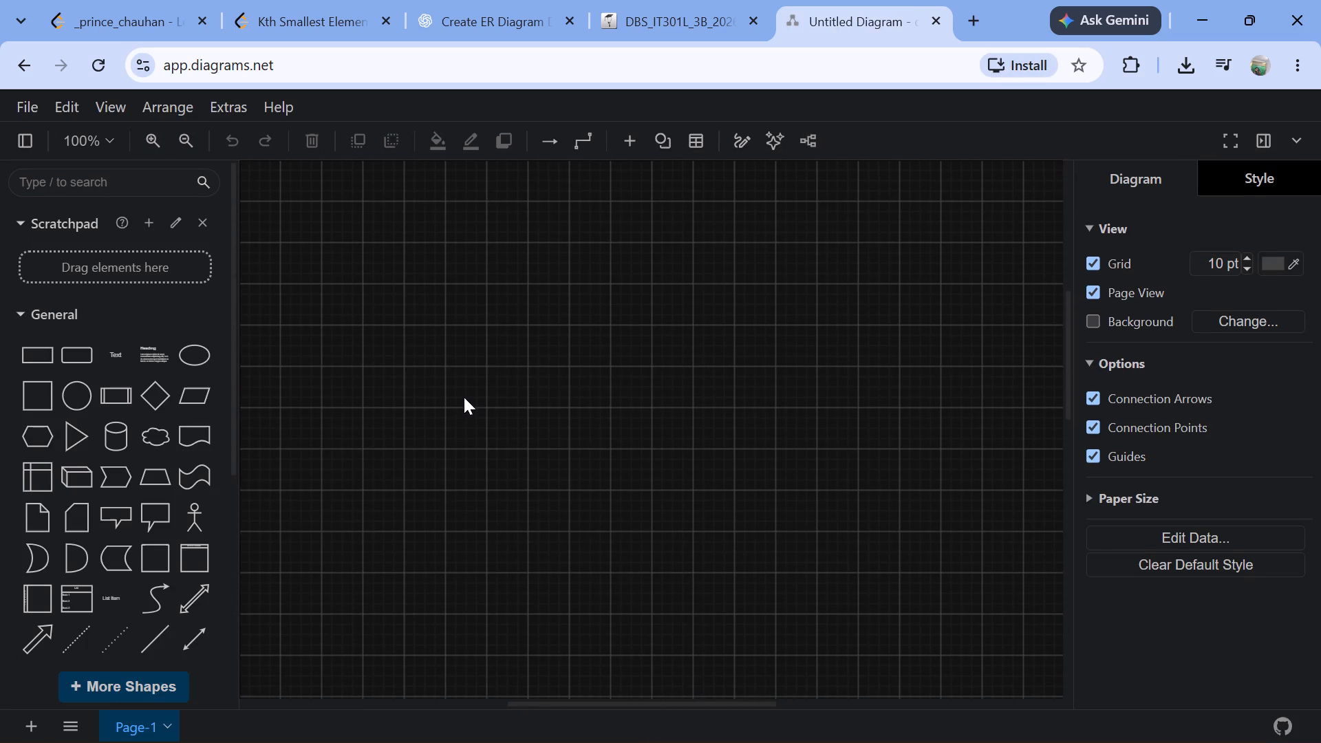
# Open online_learning_platform_erd.drawio from the device's Downloads folder in the diagram editor.
pyautogui.click(29, 109)
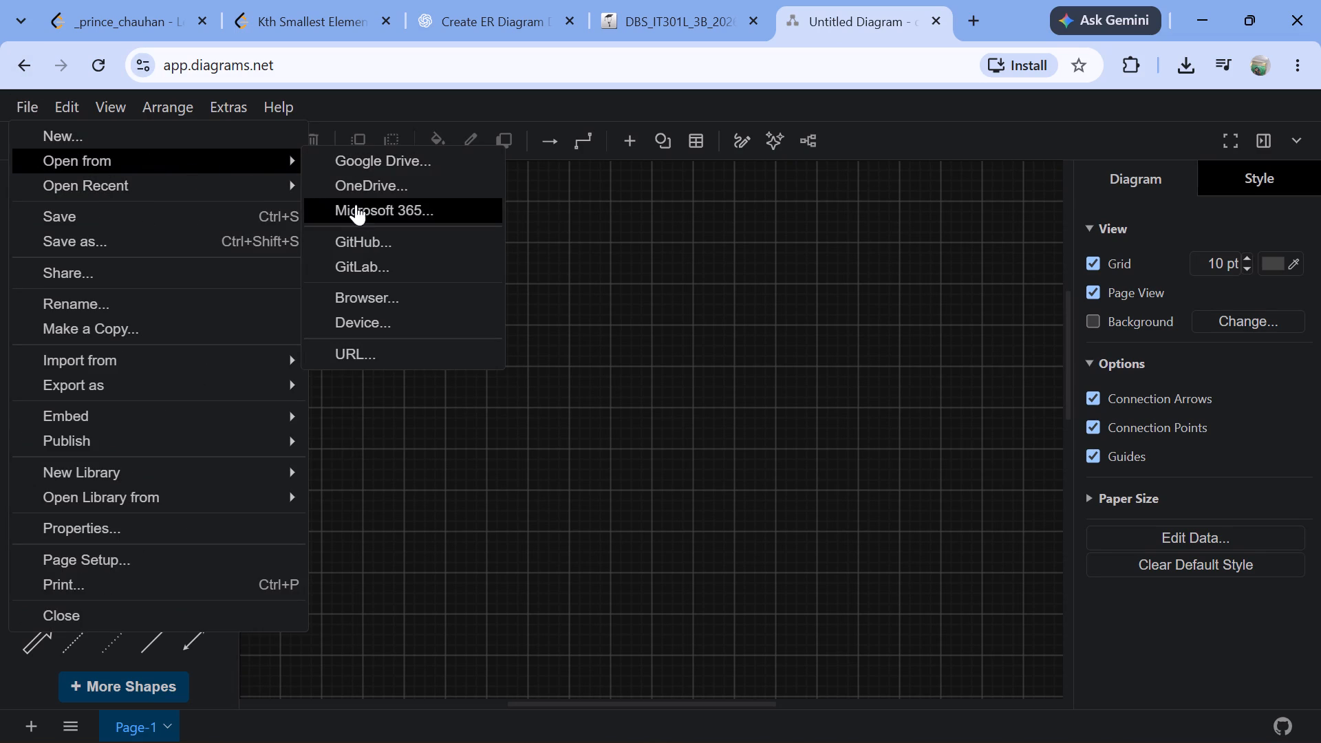
pyautogui.click(354, 319)
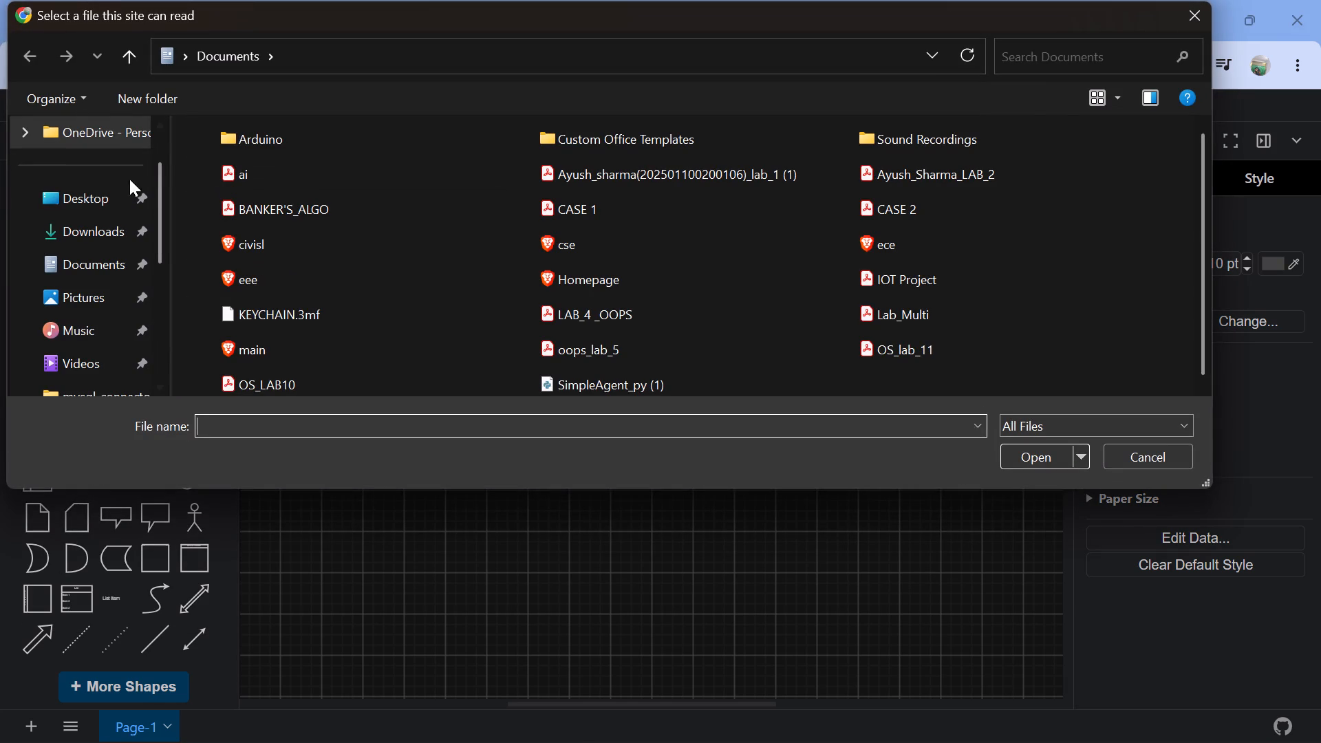
pyautogui.click(93, 225)
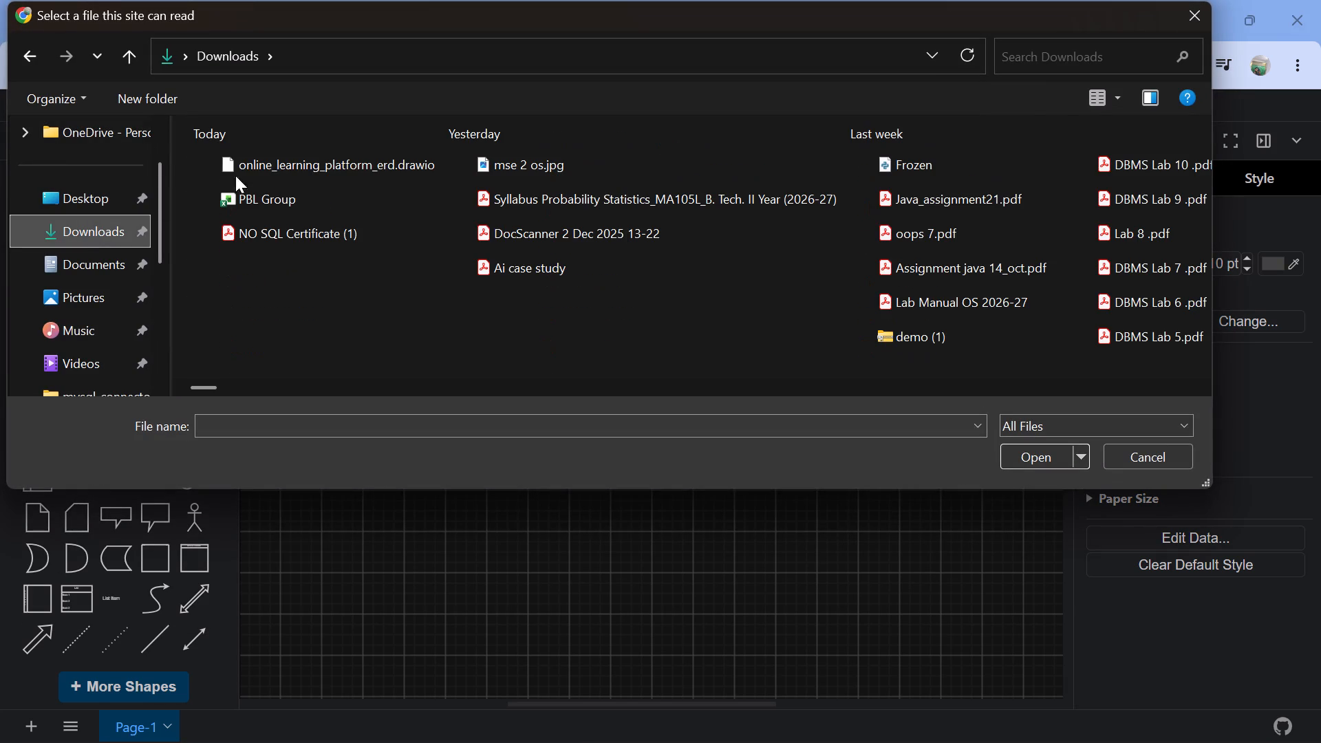
pyautogui.click(297, 162)
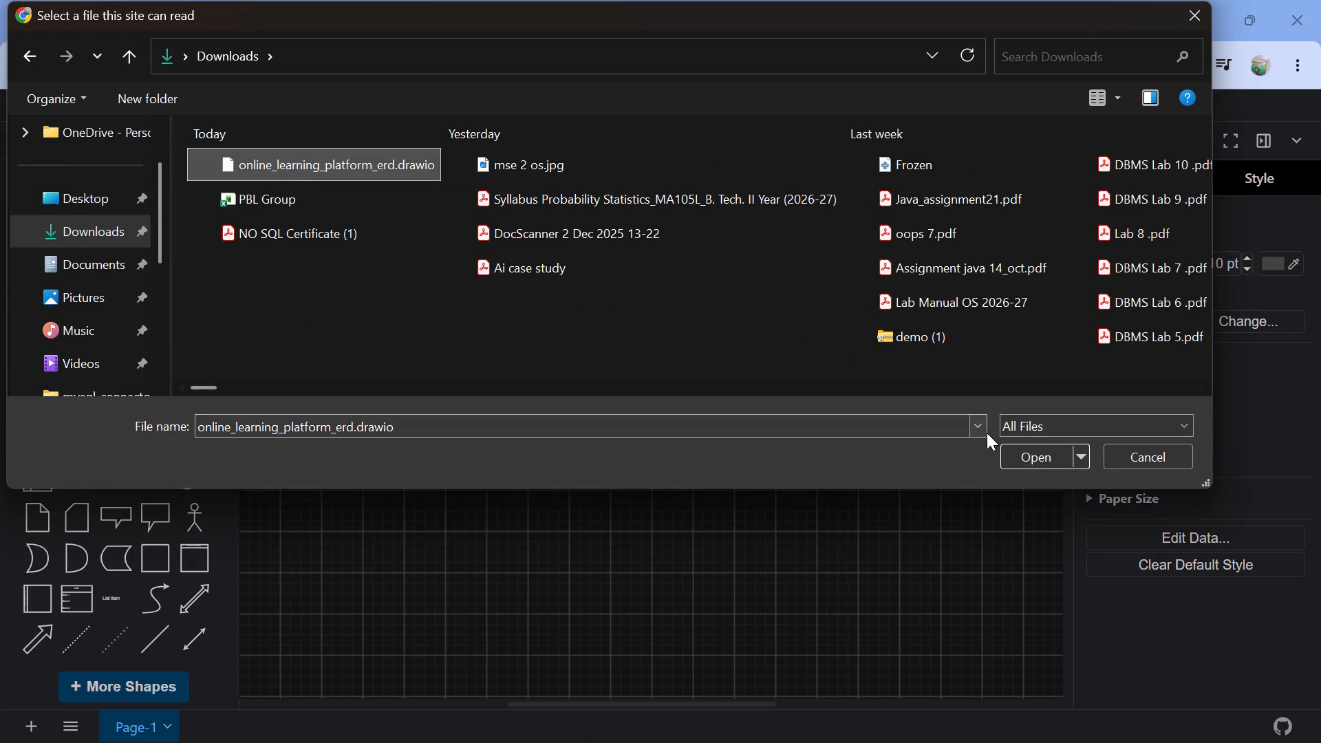
pyautogui.click(1009, 457)
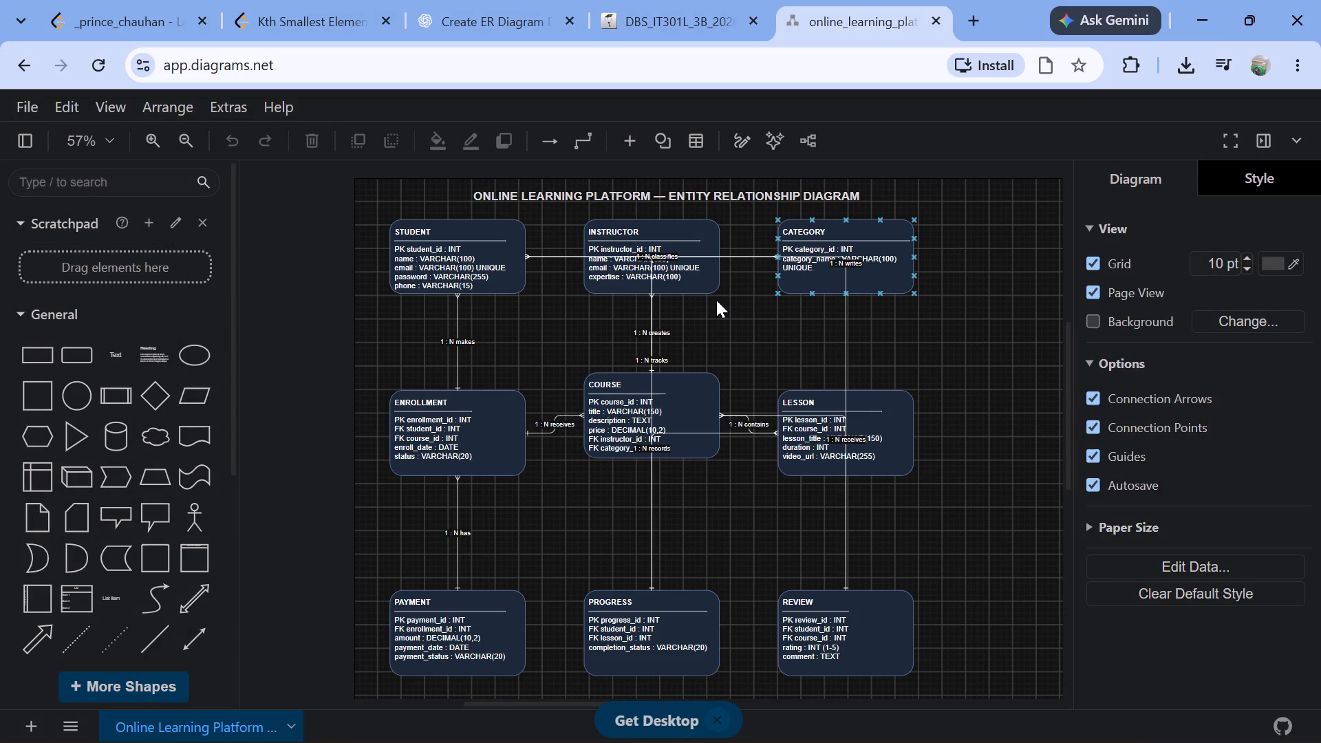
# Examine the entities and relationship lines across the whole Online Learning Platform ER diagram.
pyautogui.scroll(-3, 731, 499)
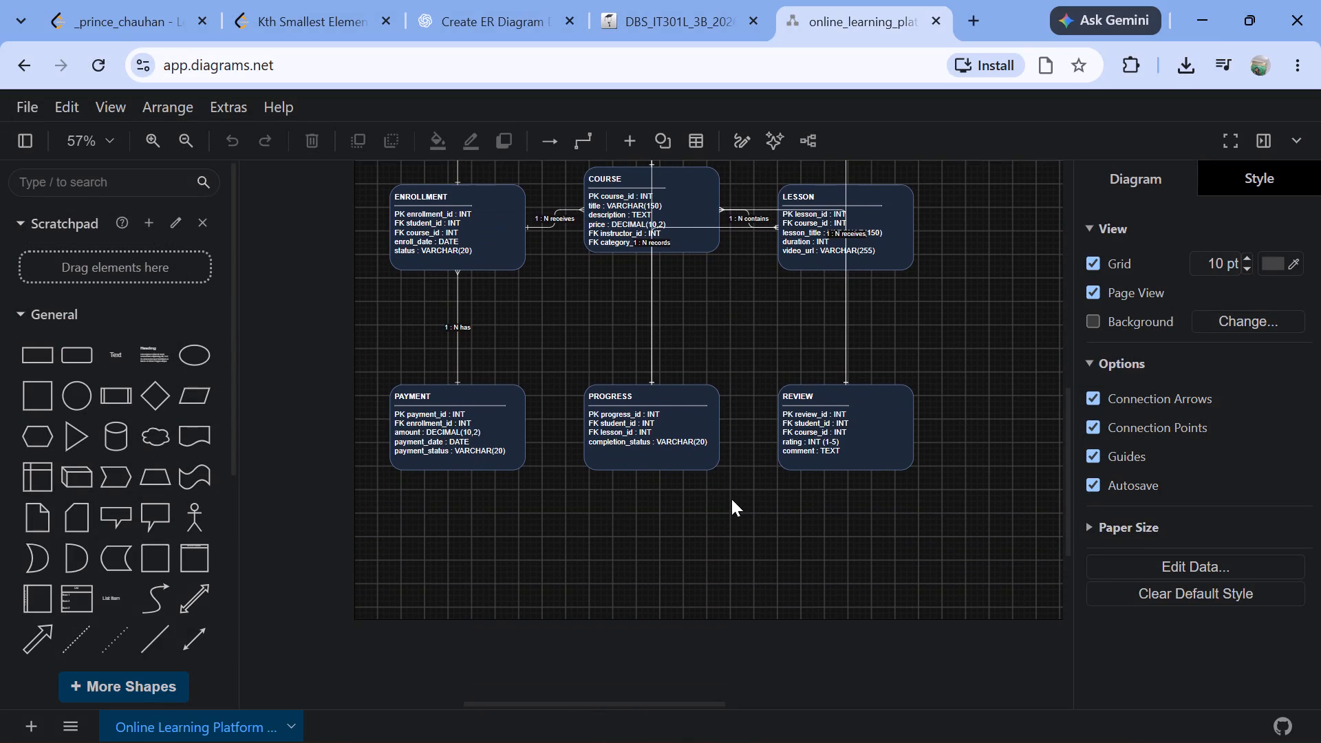
pyautogui.scroll(1, 731, 499)
pyautogui.scroll(-4, 731, 499)
pyautogui.hscroll(1, 731, 499)
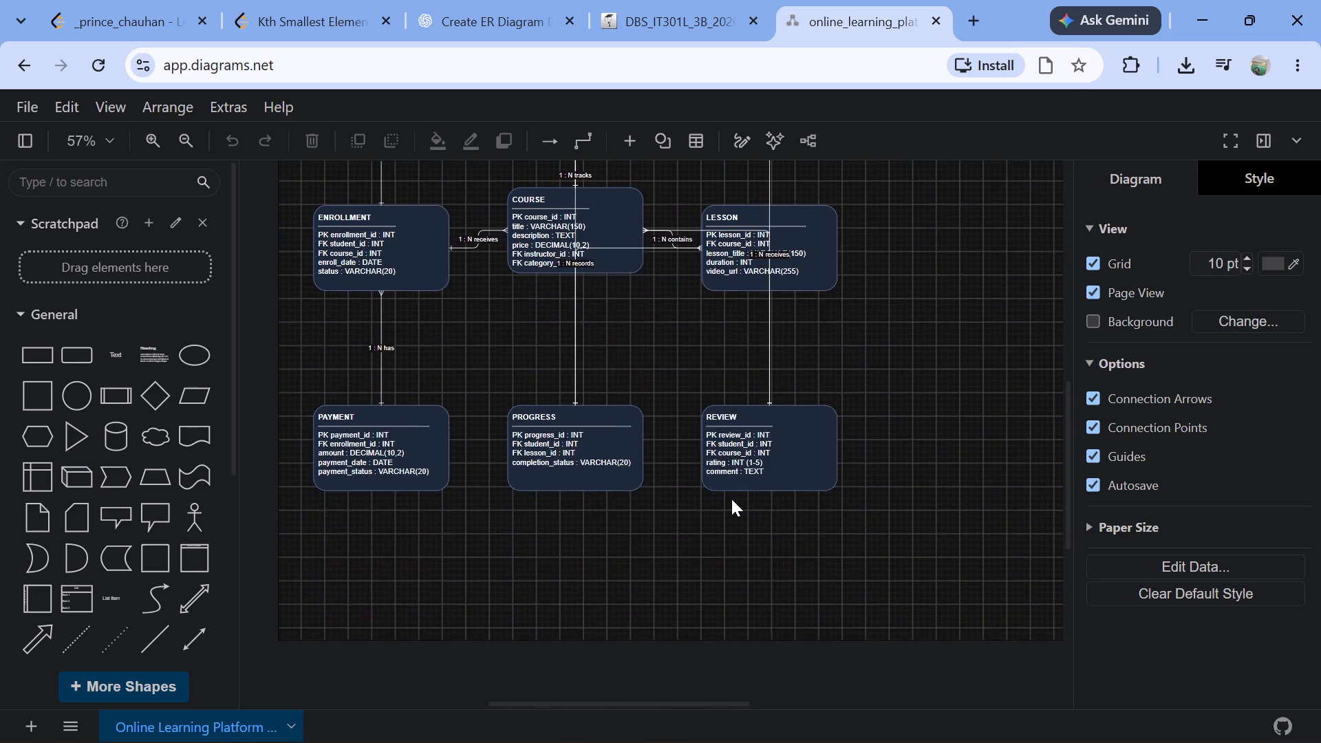
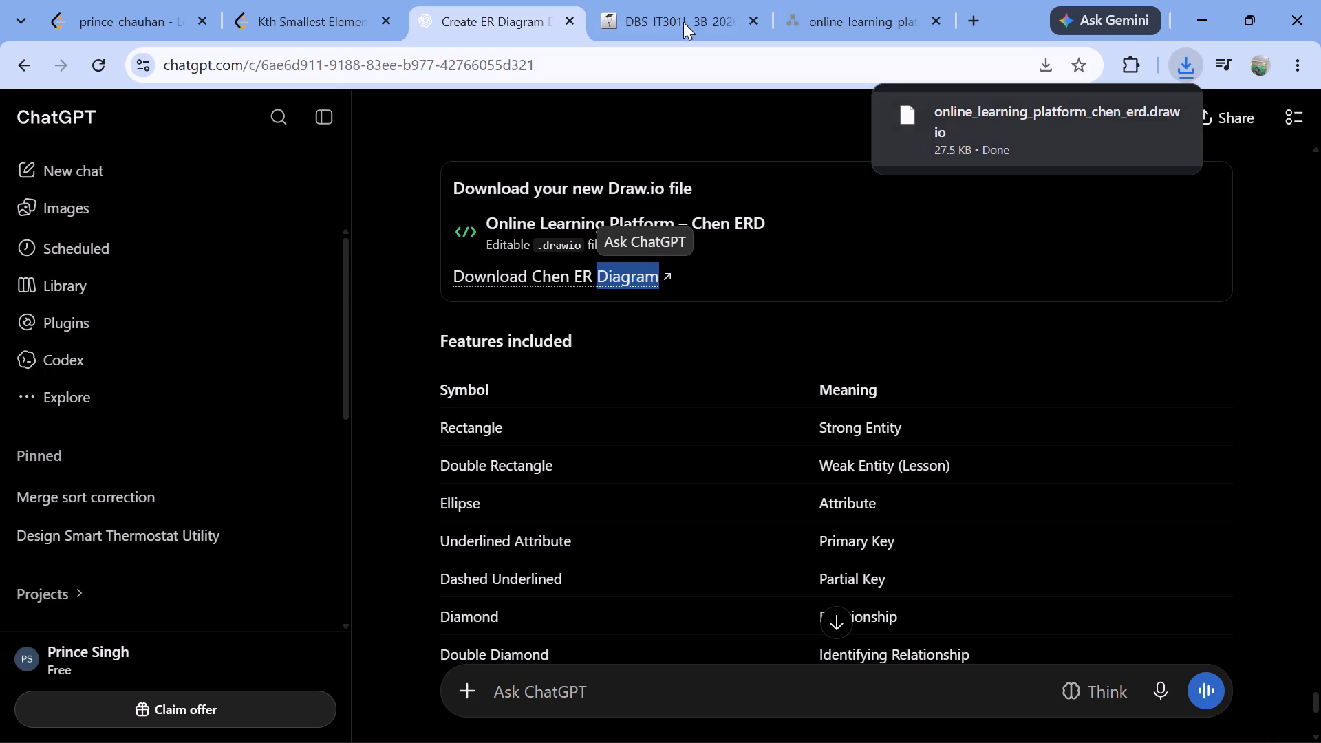
# Switch to draw.io and open online_learning_platform_chen_erd.drawio from the device's Downloads folder.
pyautogui.click(868, 4)
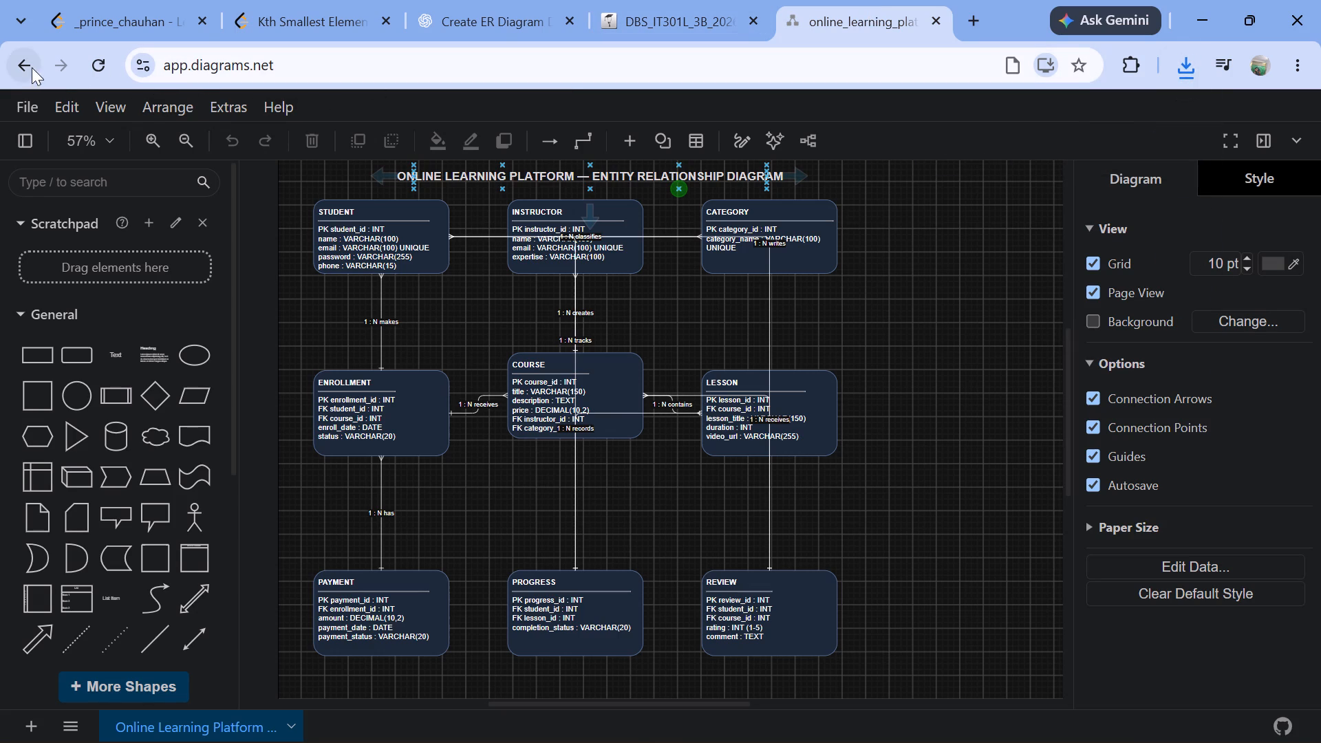
pyautogui.click(17, 116)
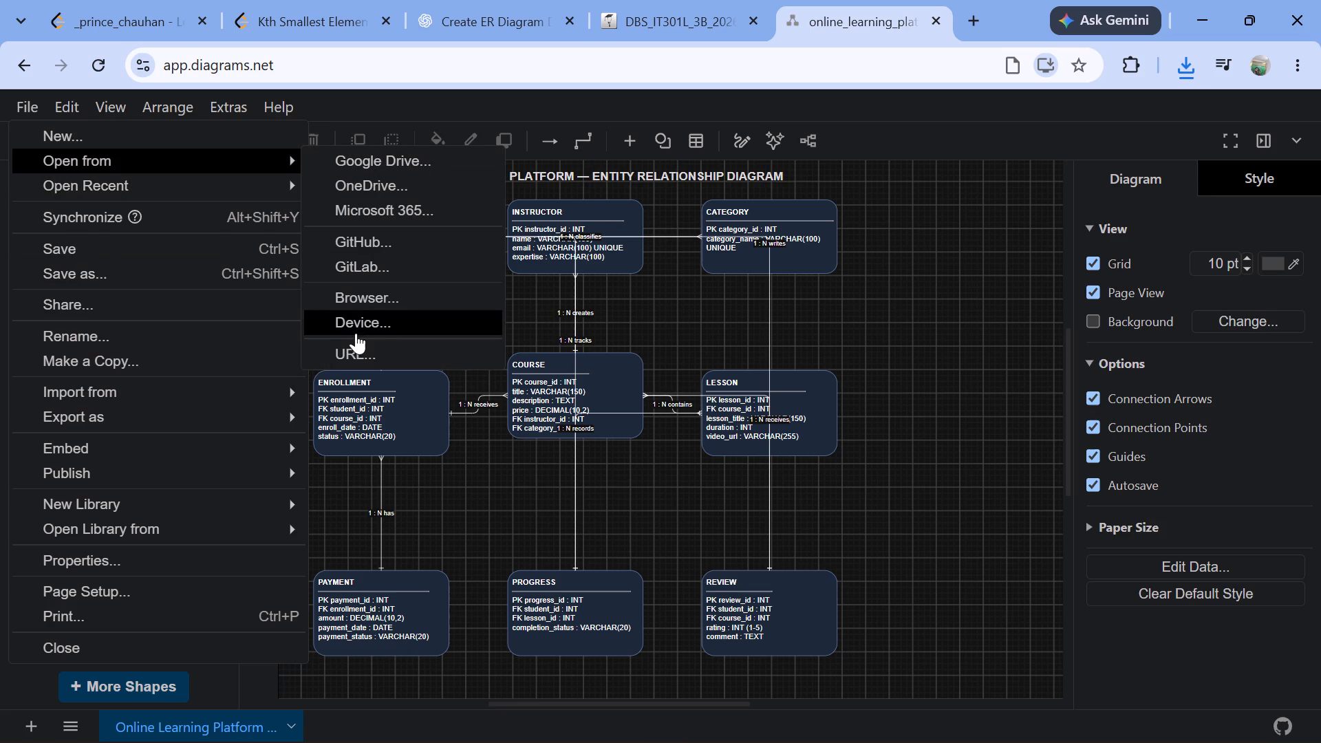
pyautogui.click(356, 333)
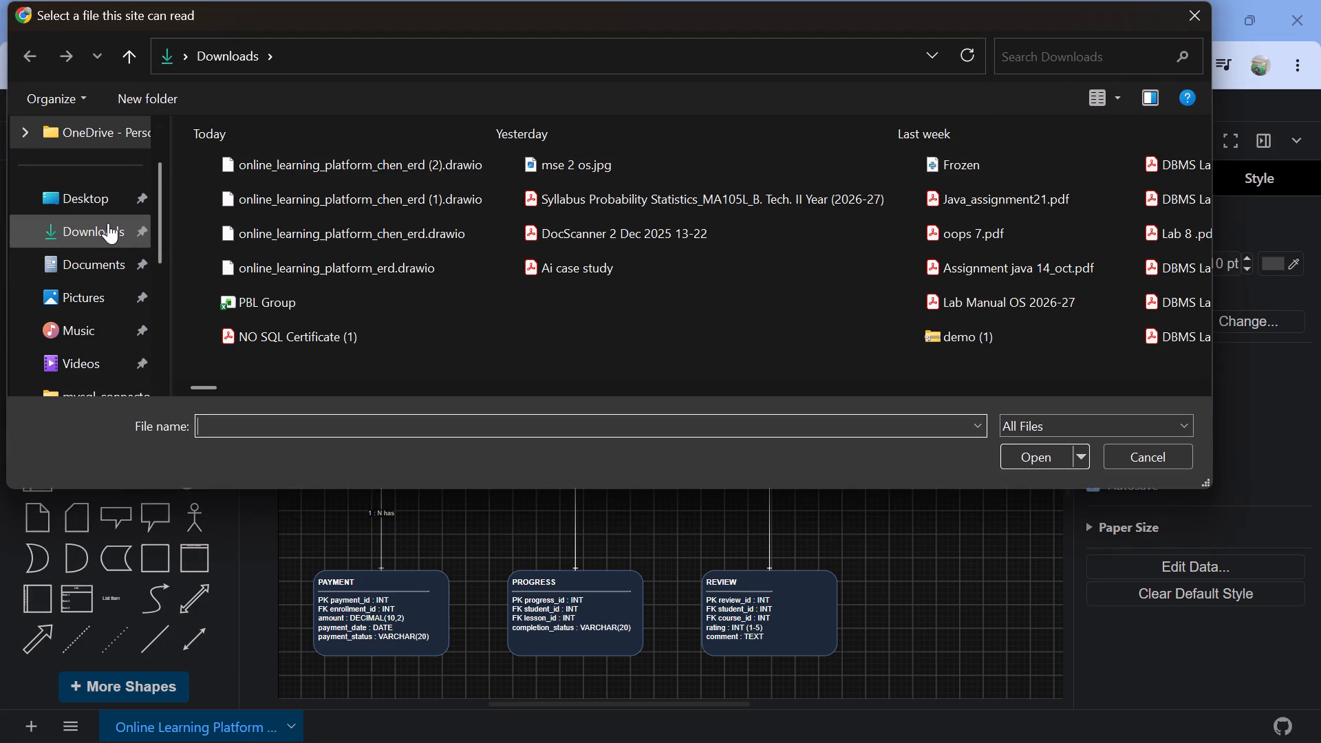
pyautogui.click(108, 223)
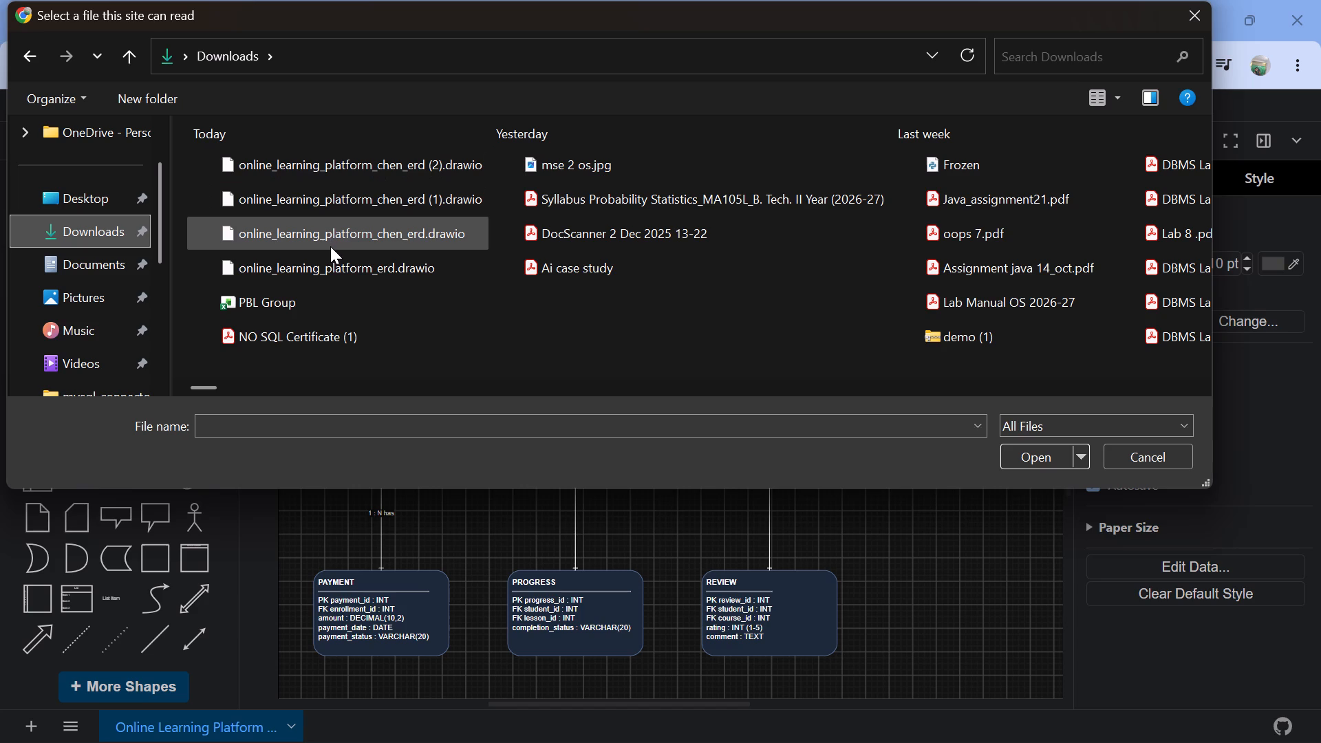
pyautogui.click(330, 242)
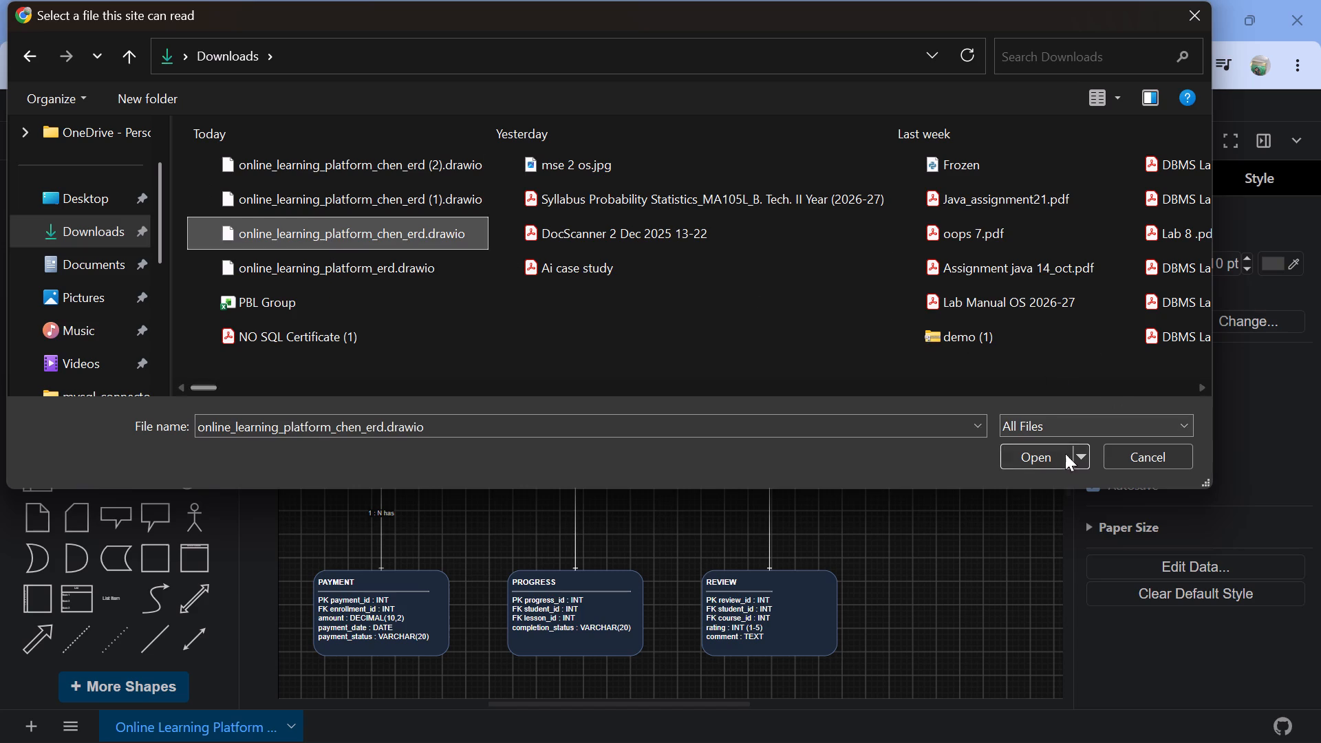
pyautogui.click(1042, 455)
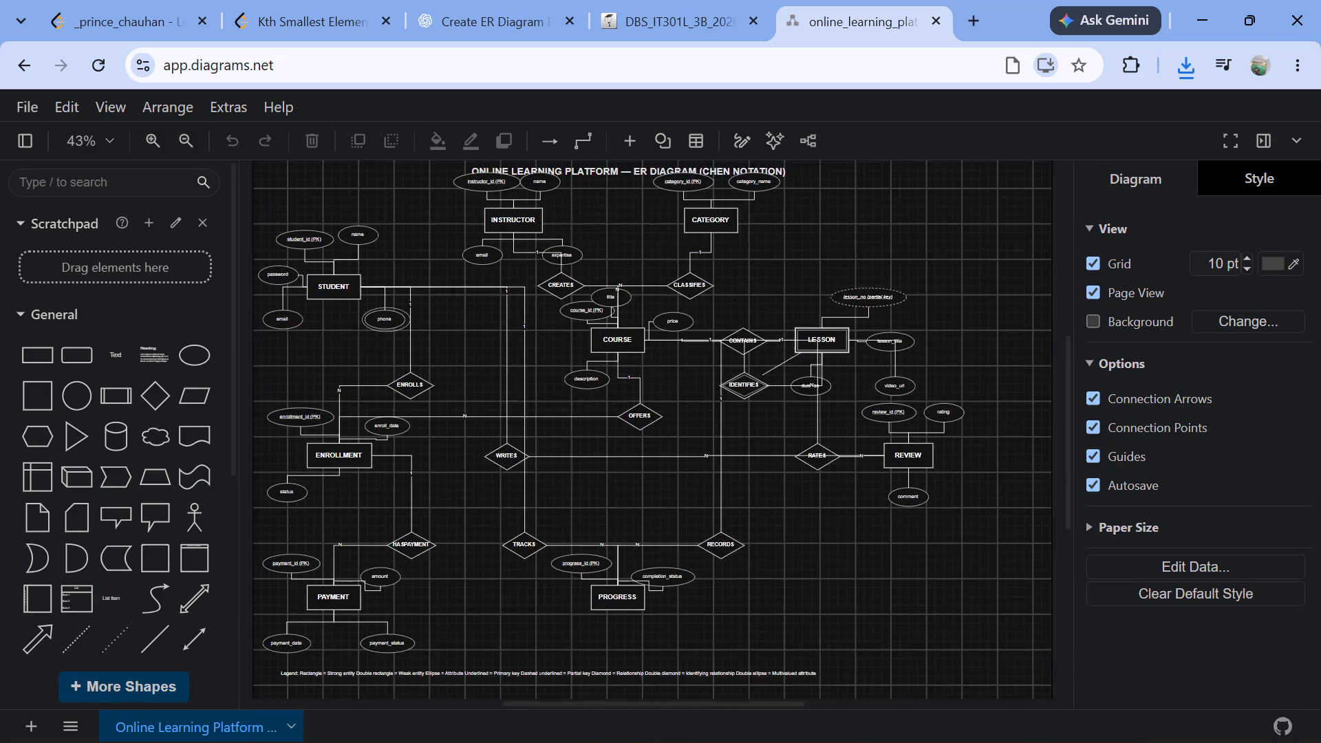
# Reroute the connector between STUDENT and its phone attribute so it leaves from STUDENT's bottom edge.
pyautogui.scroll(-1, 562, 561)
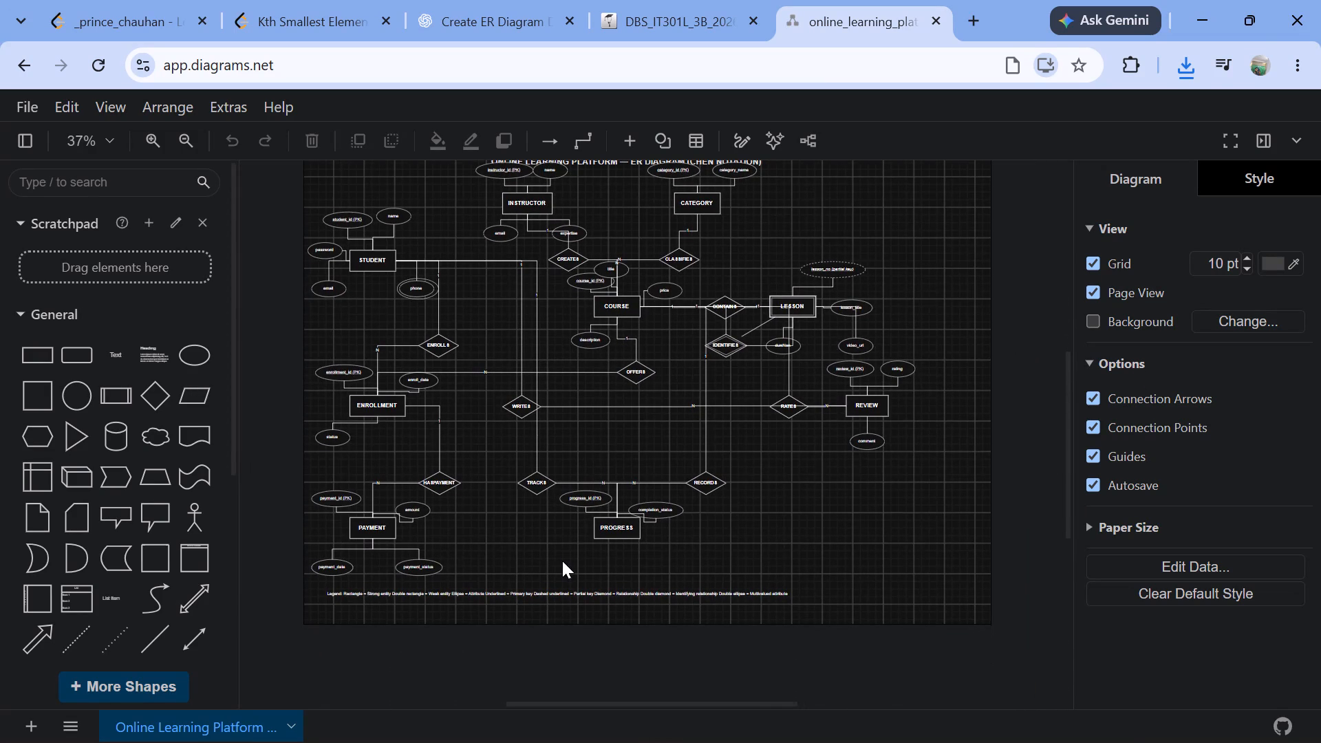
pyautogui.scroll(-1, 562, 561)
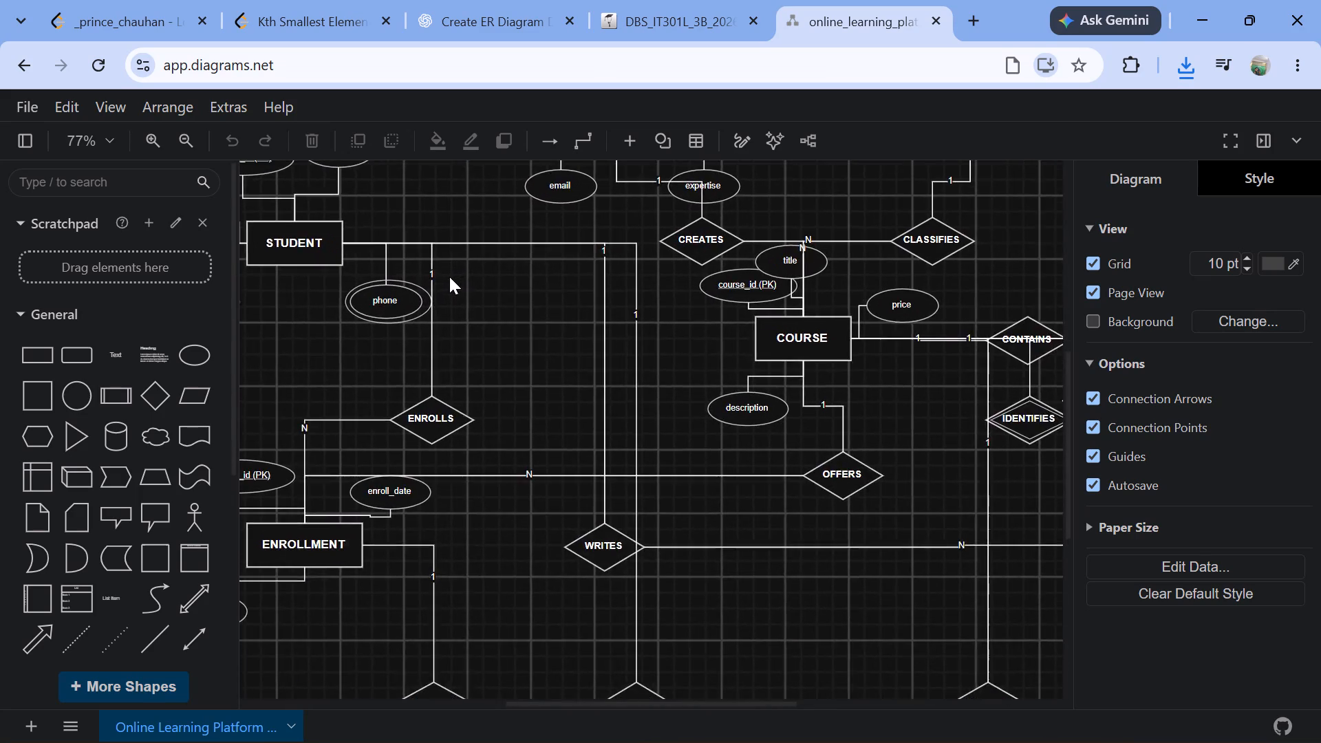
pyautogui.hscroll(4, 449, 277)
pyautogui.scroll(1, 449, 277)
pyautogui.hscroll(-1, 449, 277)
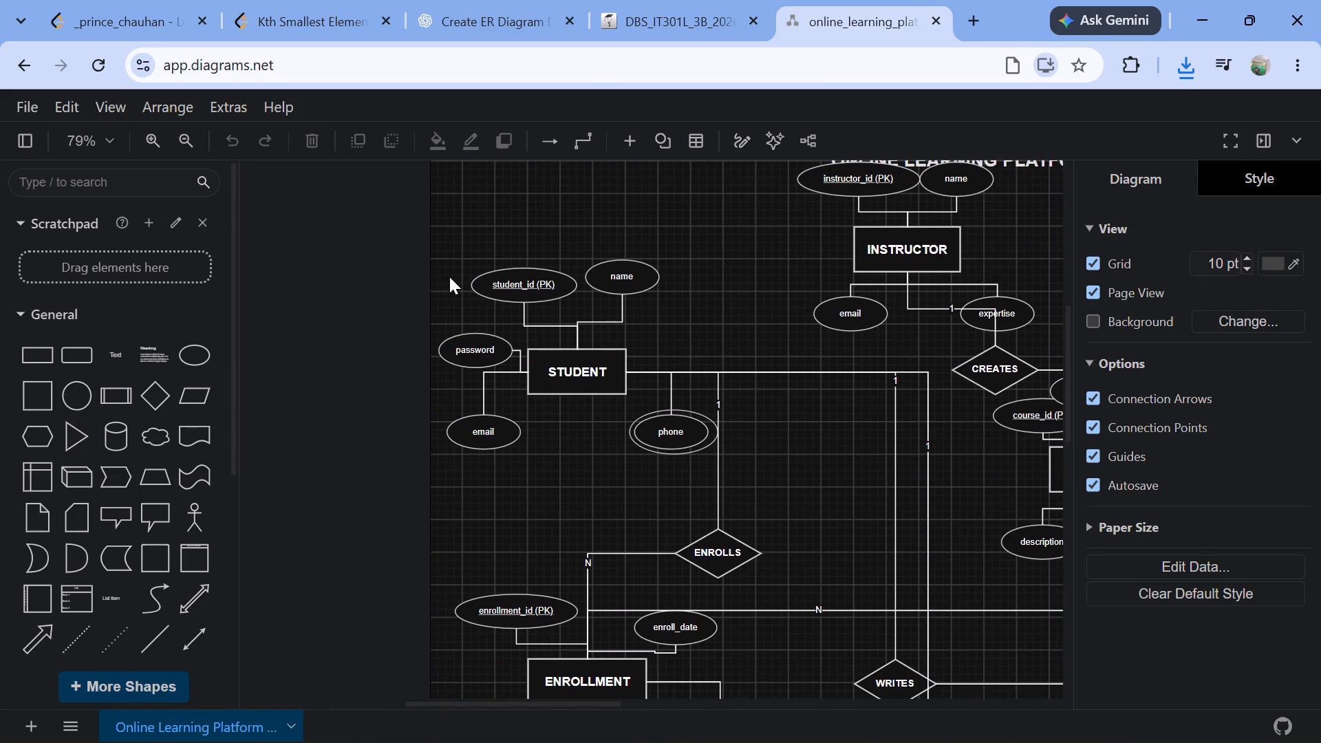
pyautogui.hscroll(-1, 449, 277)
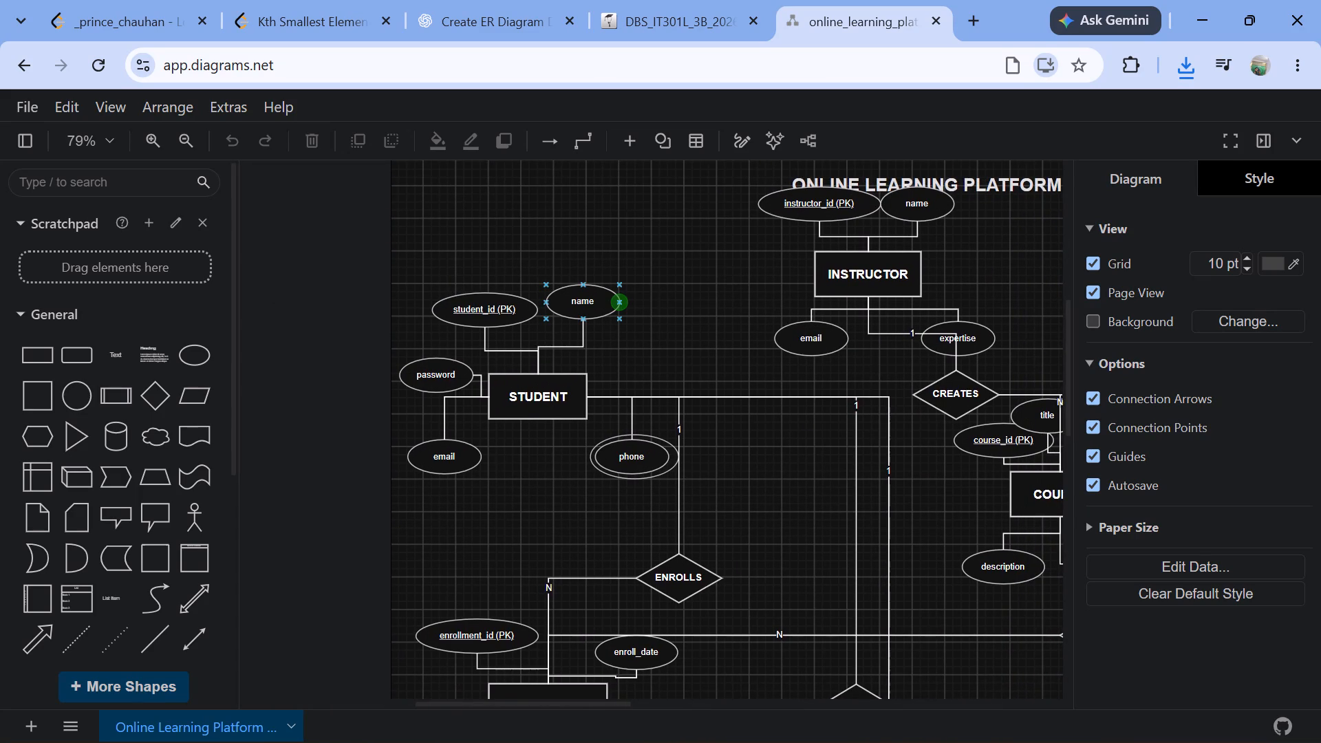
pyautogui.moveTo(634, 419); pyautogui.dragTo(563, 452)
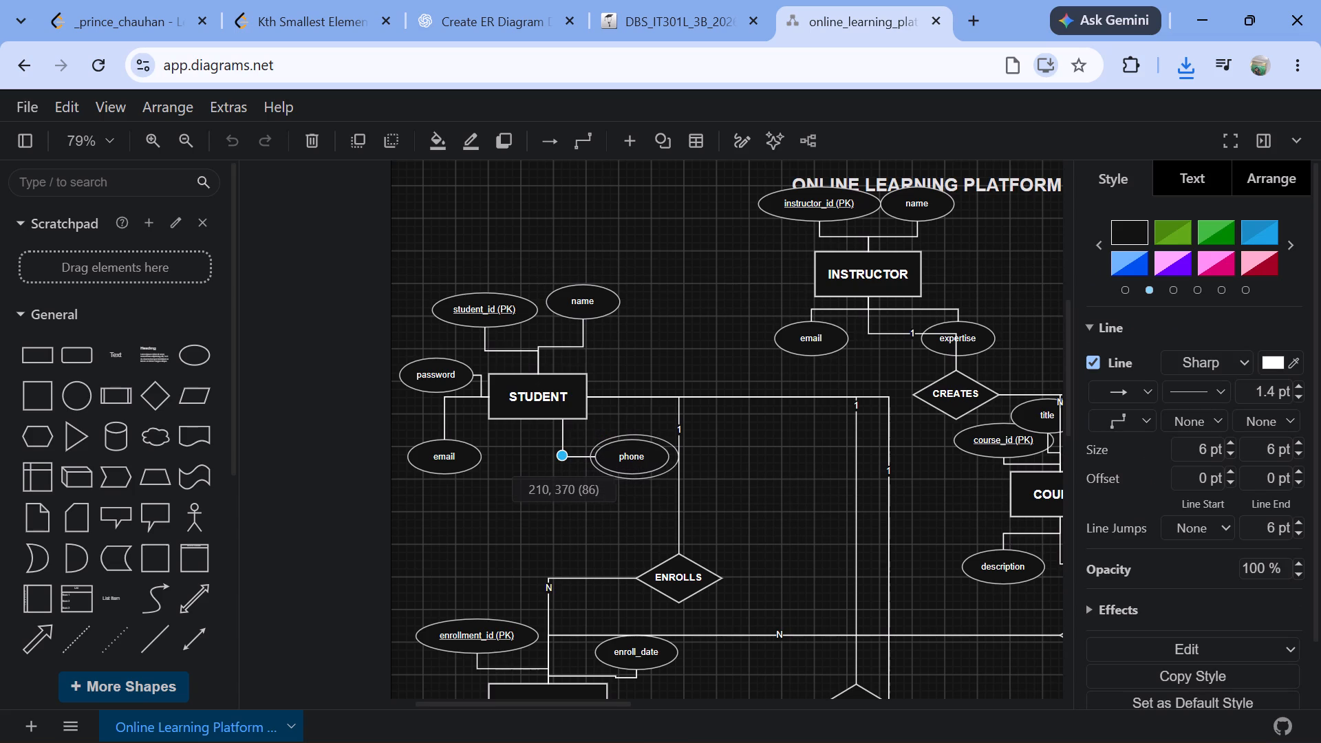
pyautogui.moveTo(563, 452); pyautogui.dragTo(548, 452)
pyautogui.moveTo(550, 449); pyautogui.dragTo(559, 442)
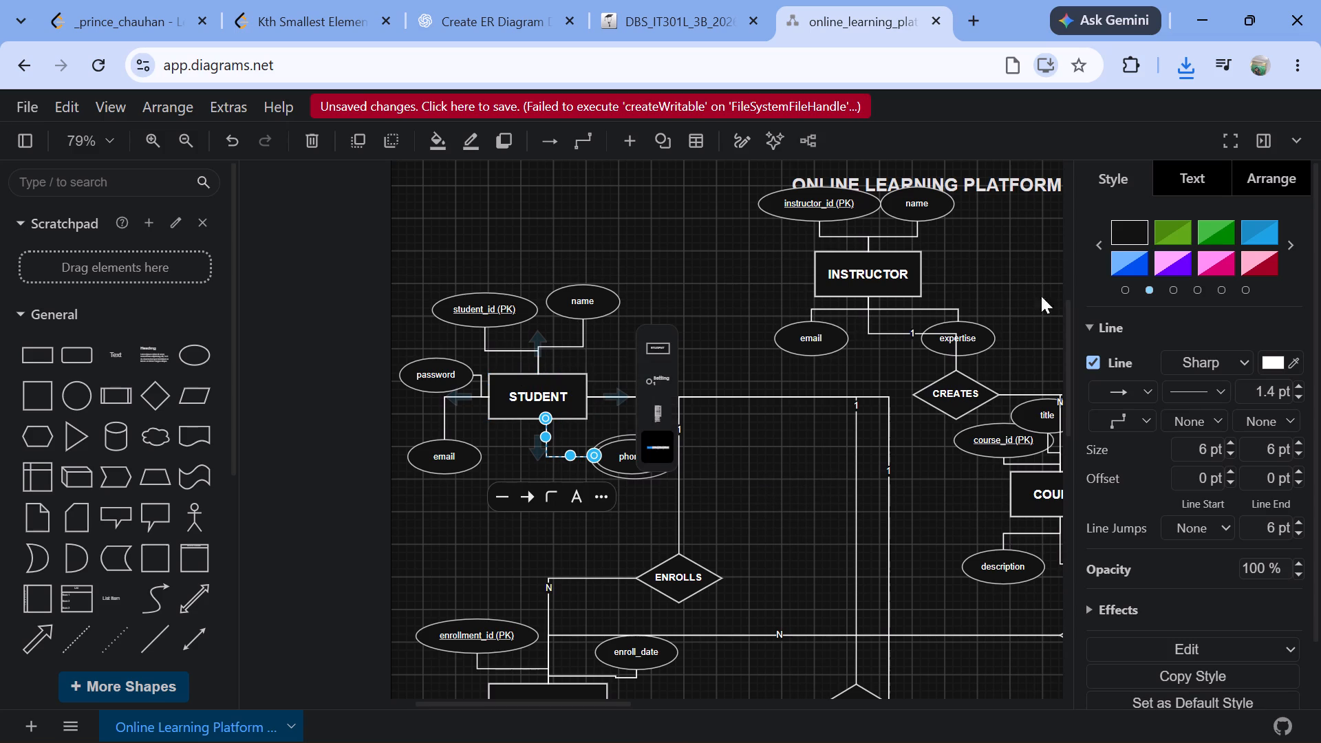
# Save the changes to online_learning_platform_chen_erd.drawio, allowing app.diagrams.net to edit the file.
pyautogui.click(1298, 140)
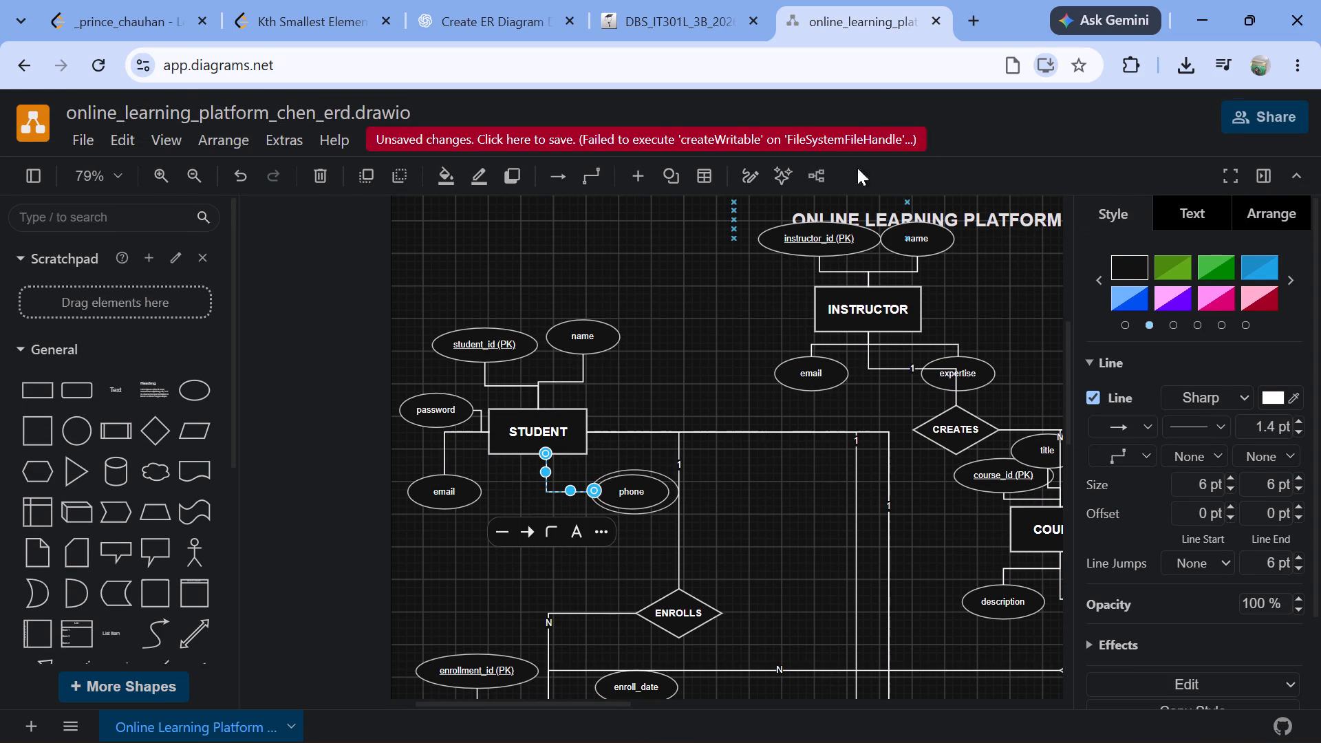
pyautogui.click(791, 142)
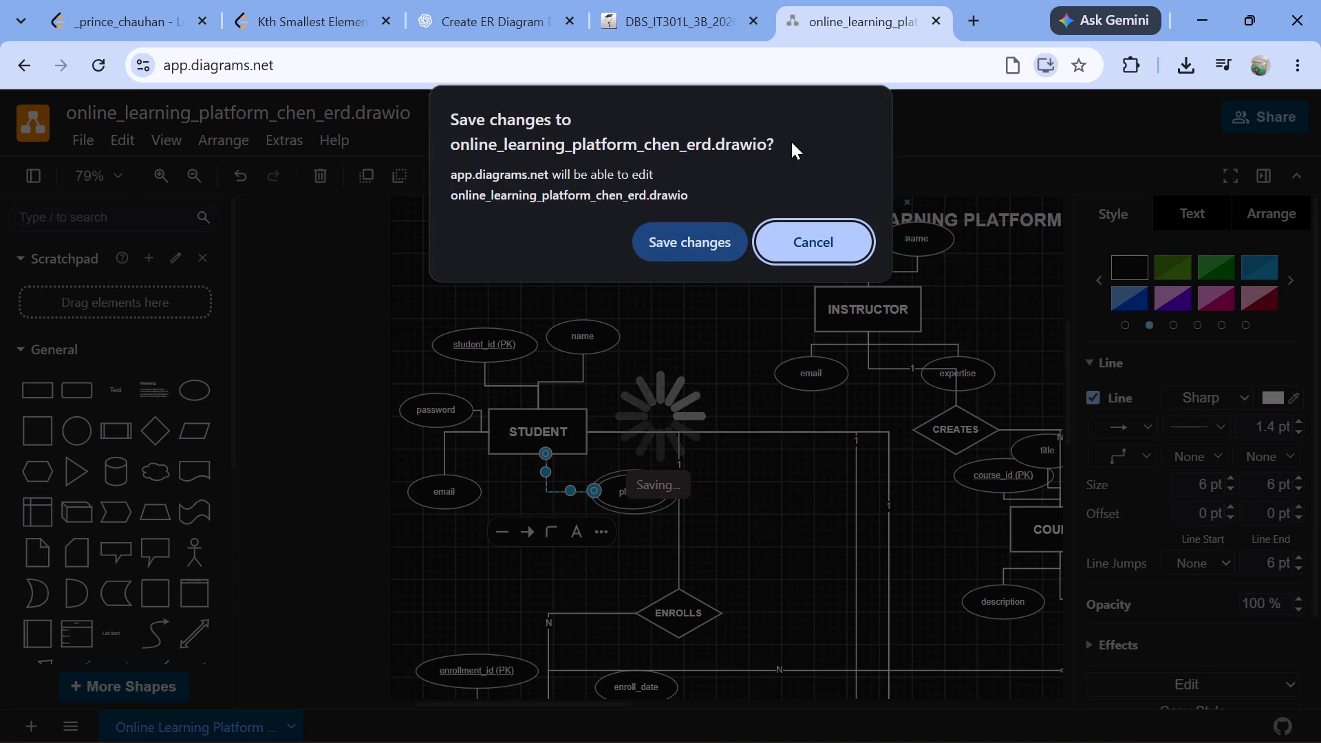
pyautogui.click(687, 235)
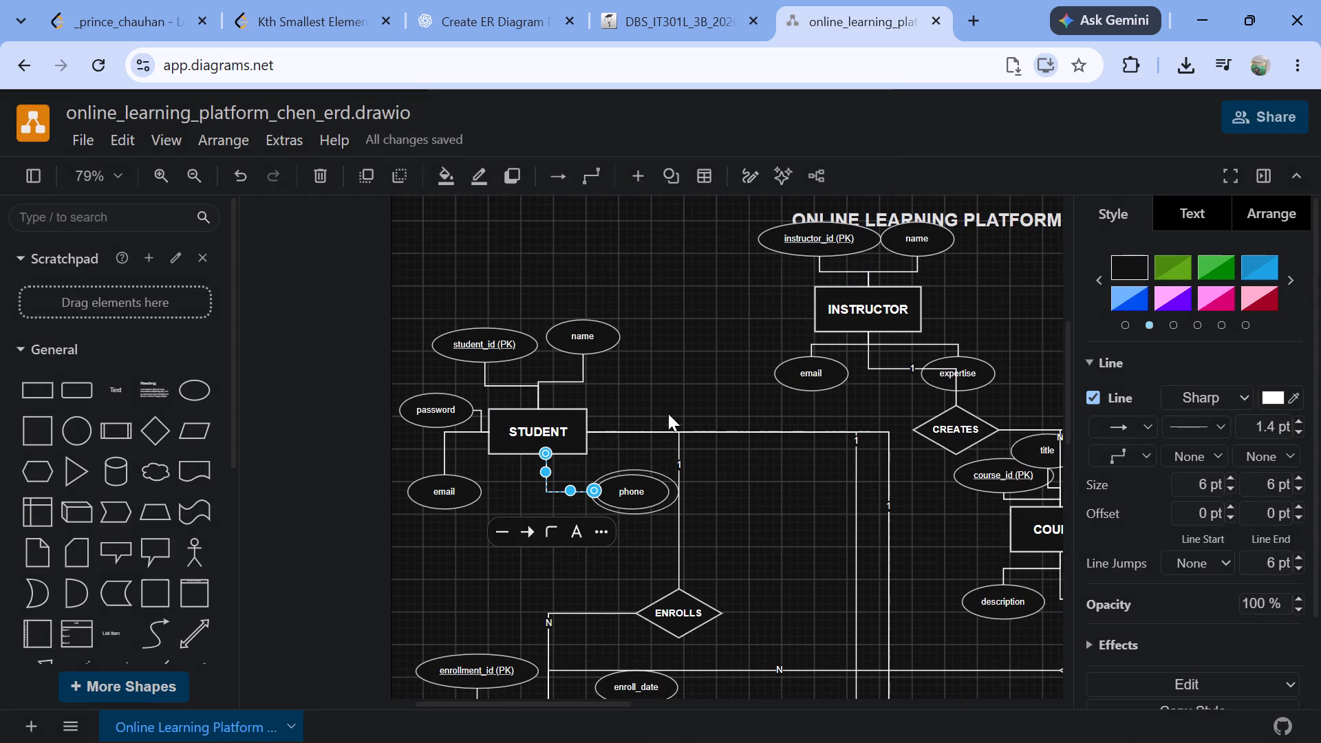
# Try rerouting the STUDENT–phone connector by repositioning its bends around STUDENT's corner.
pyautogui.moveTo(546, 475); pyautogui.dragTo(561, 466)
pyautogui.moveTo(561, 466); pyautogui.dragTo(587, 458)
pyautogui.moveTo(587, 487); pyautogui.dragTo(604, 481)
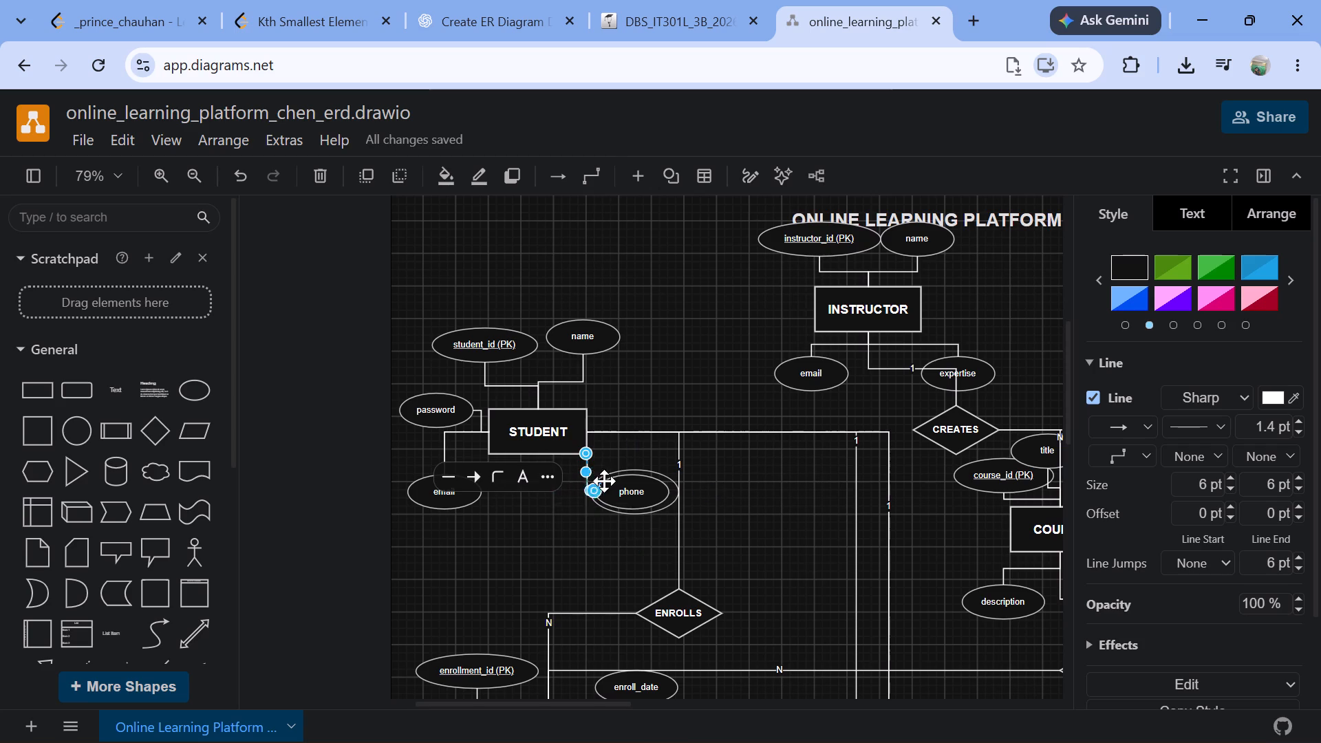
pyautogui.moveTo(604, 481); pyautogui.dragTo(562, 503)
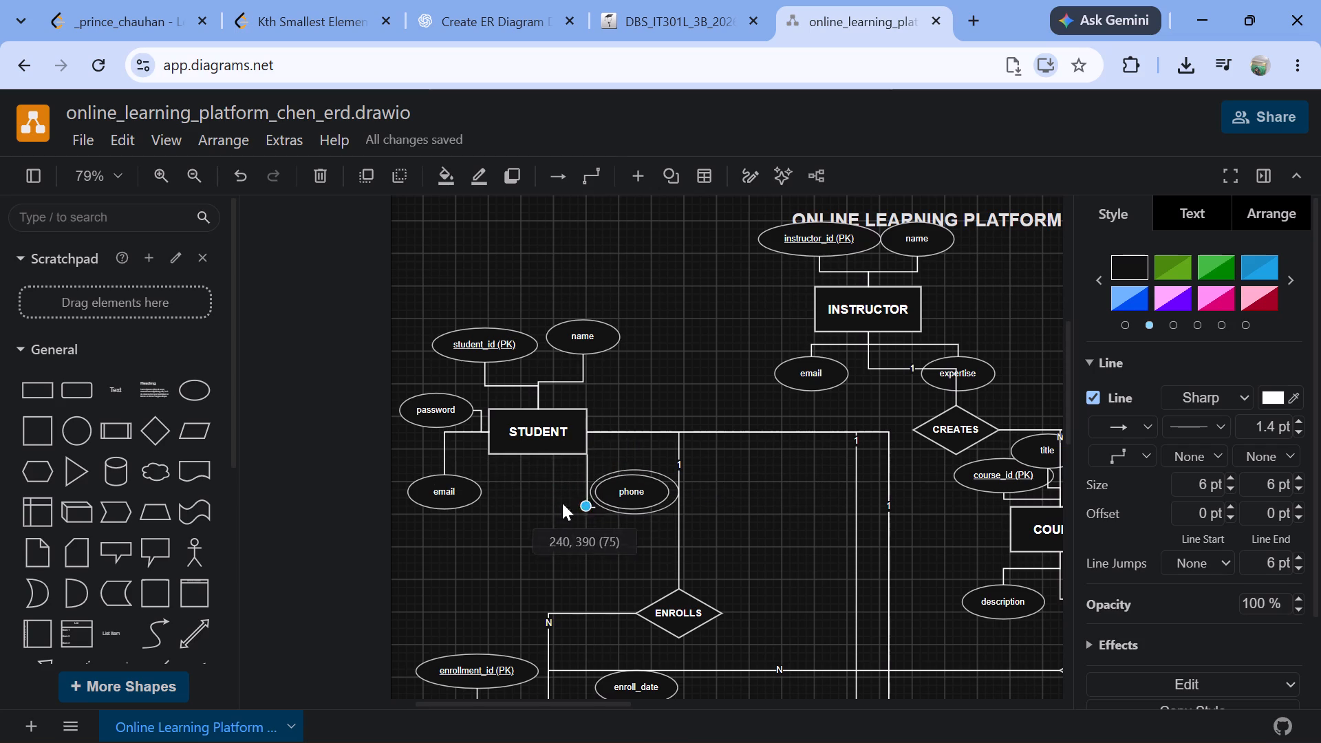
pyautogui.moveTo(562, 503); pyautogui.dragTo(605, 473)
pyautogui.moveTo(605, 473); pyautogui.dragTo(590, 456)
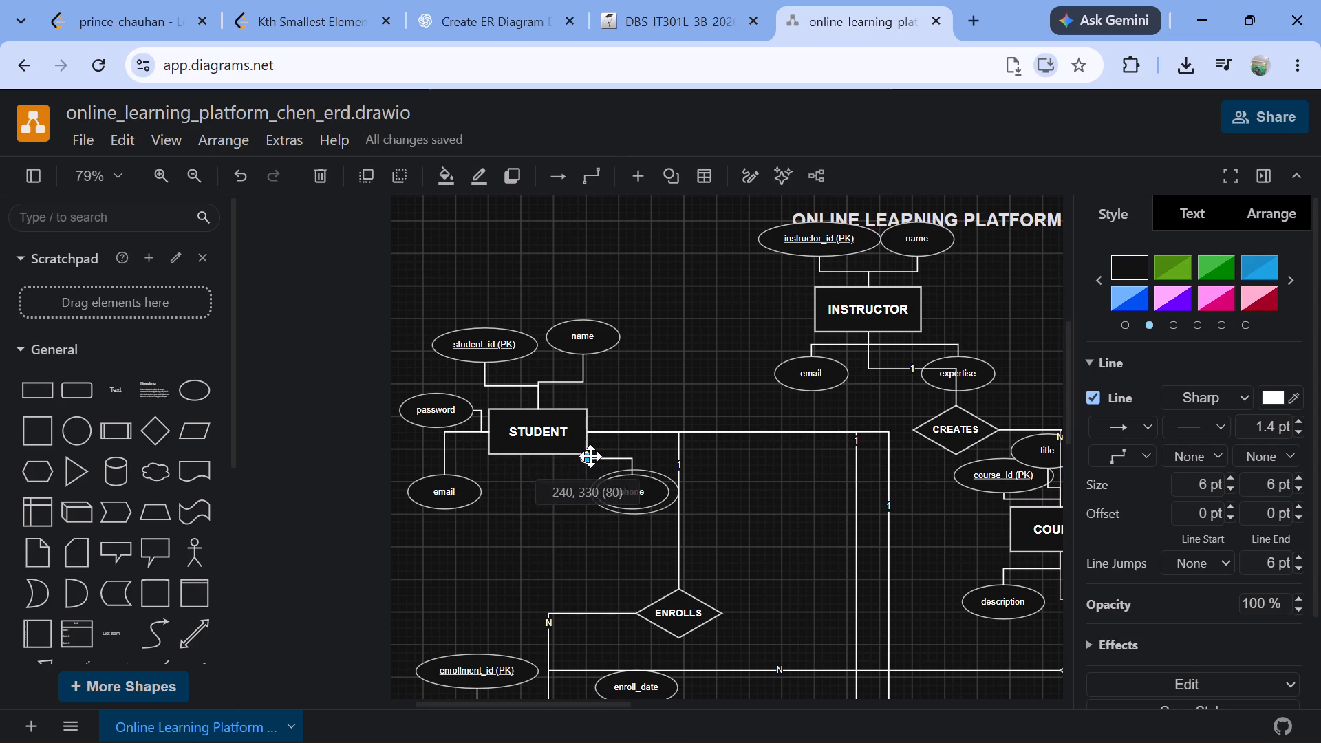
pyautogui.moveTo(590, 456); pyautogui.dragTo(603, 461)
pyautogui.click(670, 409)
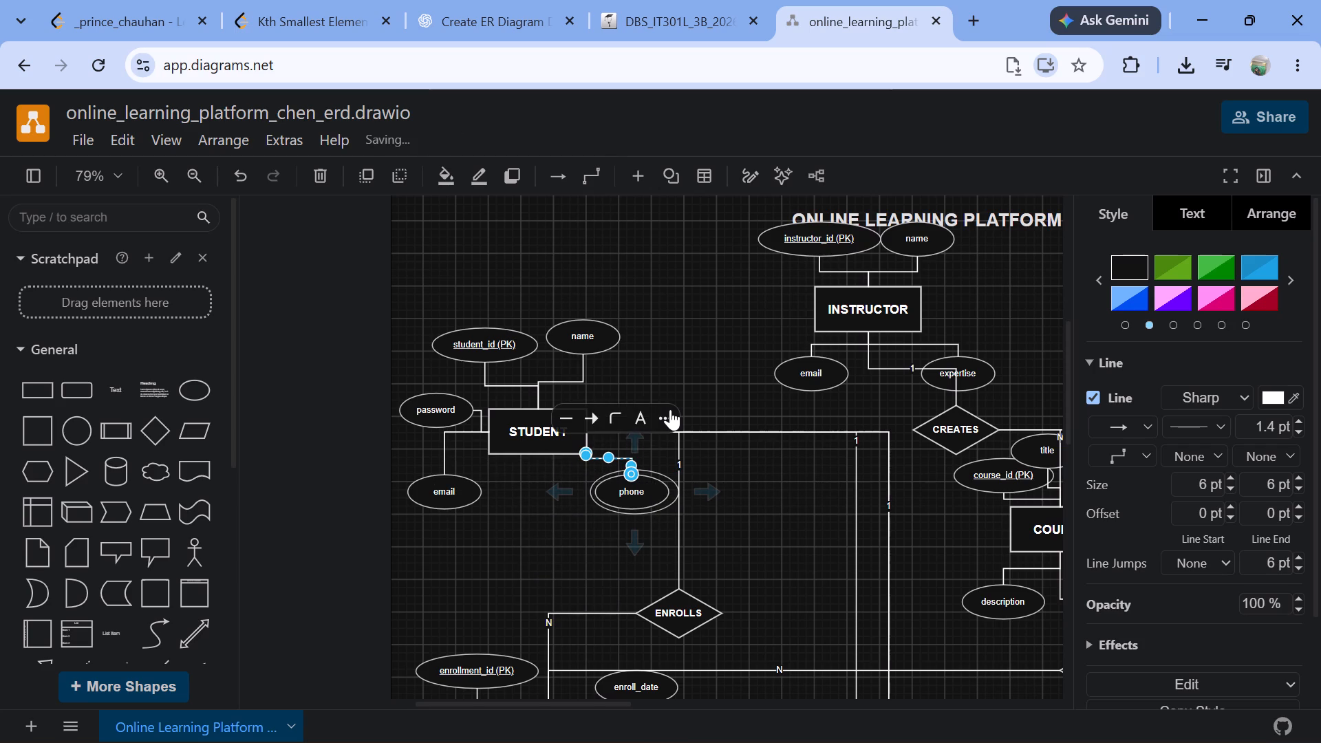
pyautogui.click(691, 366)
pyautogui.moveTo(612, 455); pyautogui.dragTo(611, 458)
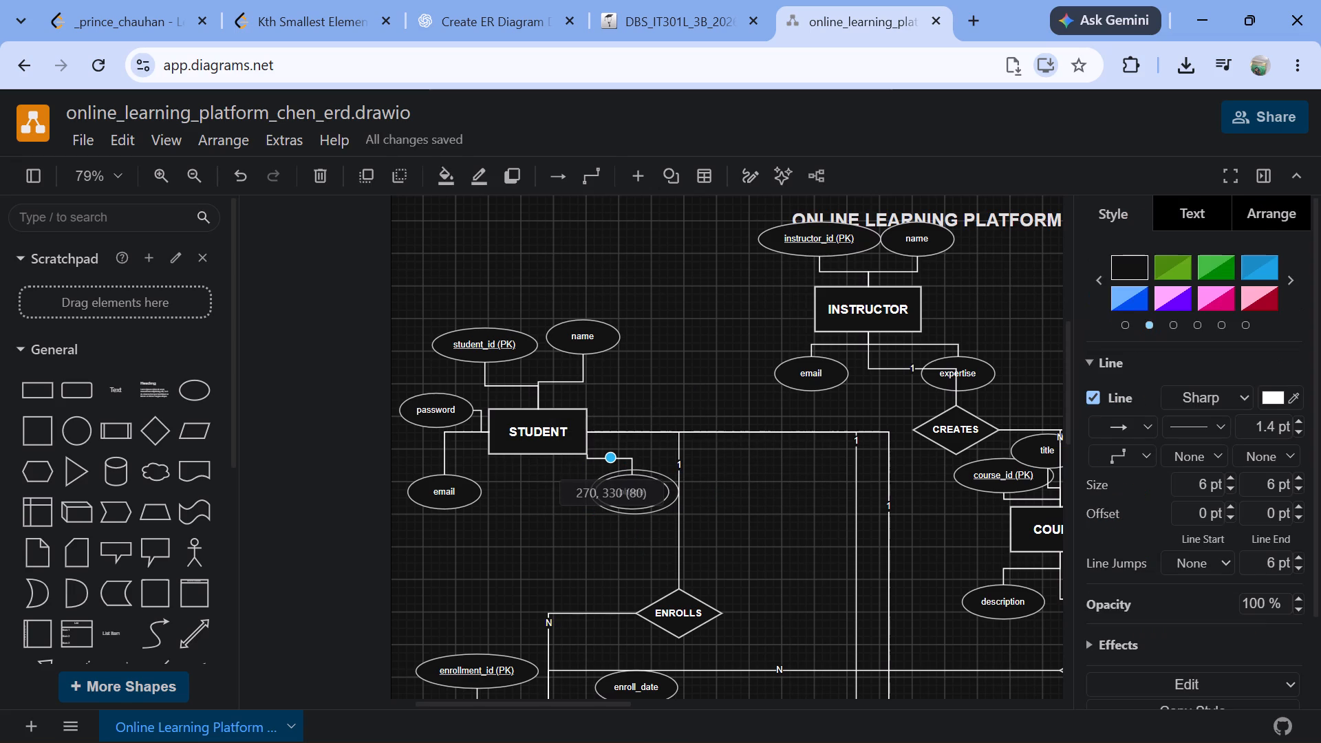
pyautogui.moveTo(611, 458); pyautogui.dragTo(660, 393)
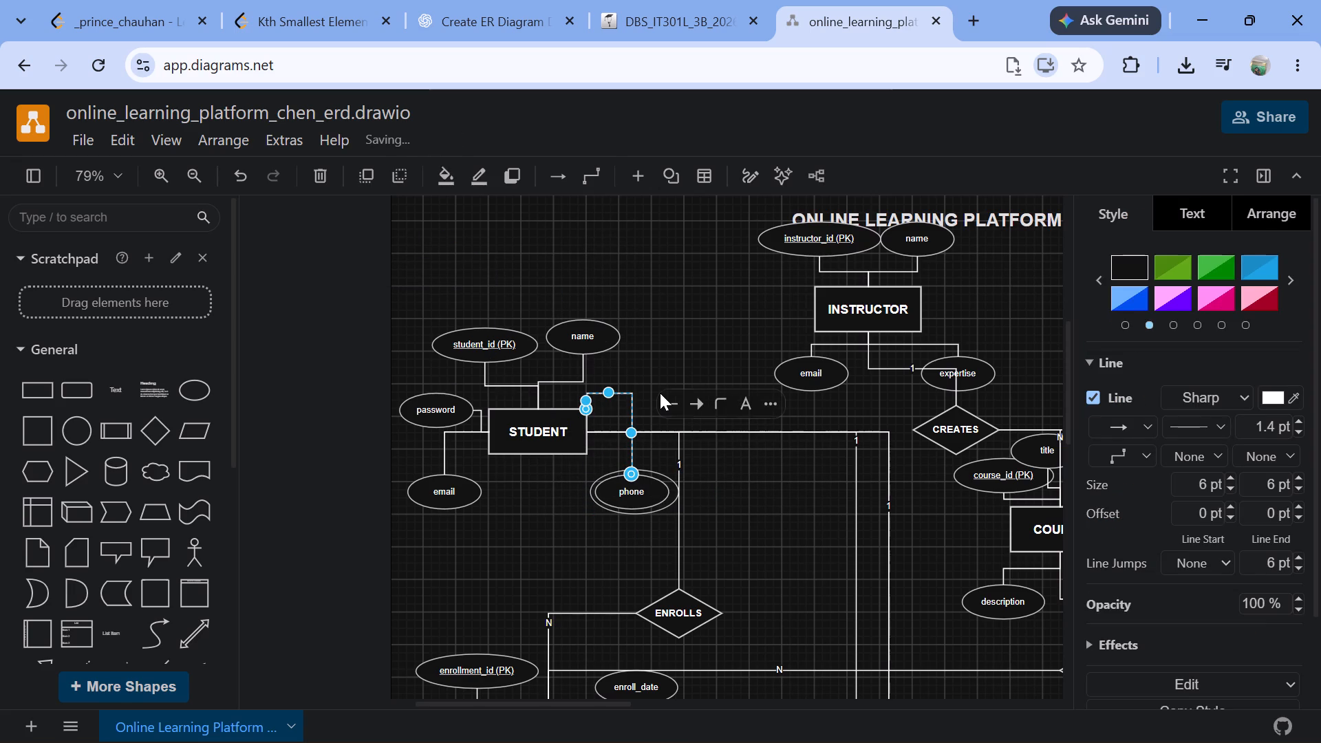
# Delete the connectors between STUDENT and its attributes, and move the phone ellipse closer beneath STUDENT.
pyautogui.click(332, 173)
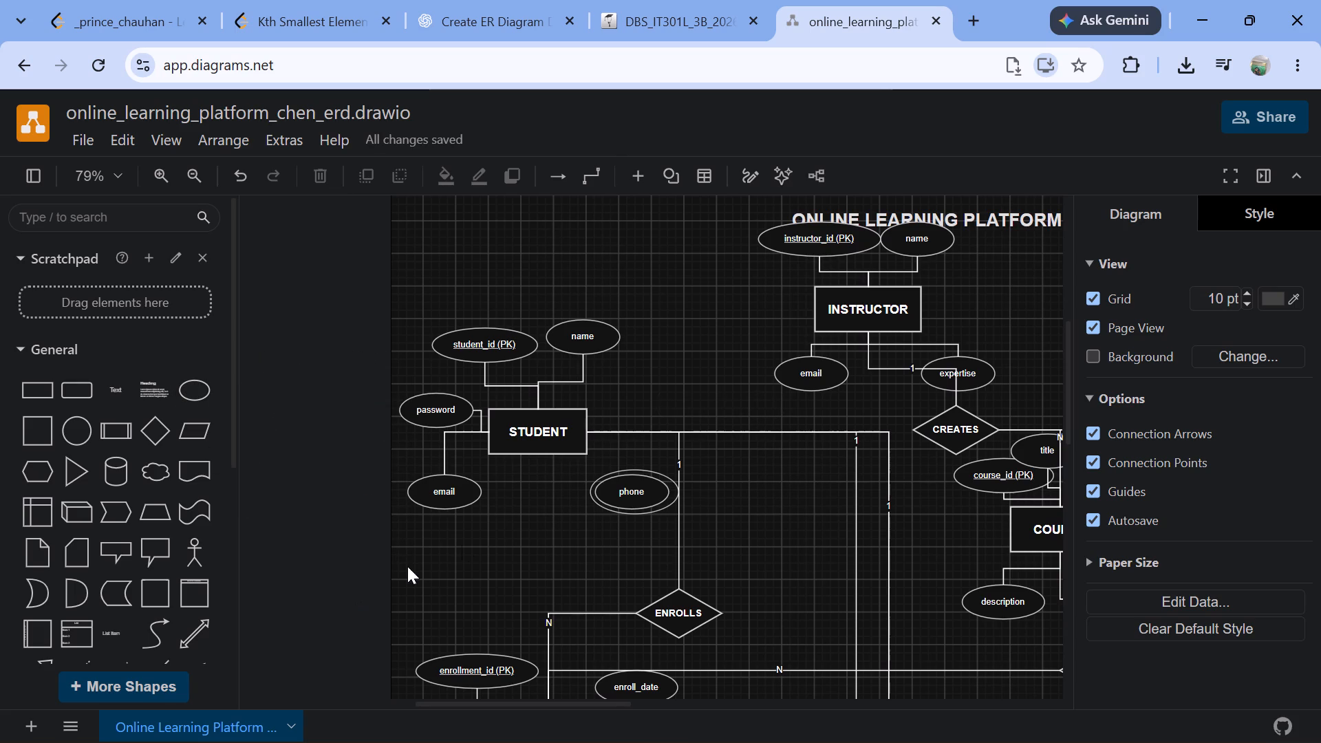
pyautogui.moveTo(625, 498); pyautogui.dragTo(597, 502)
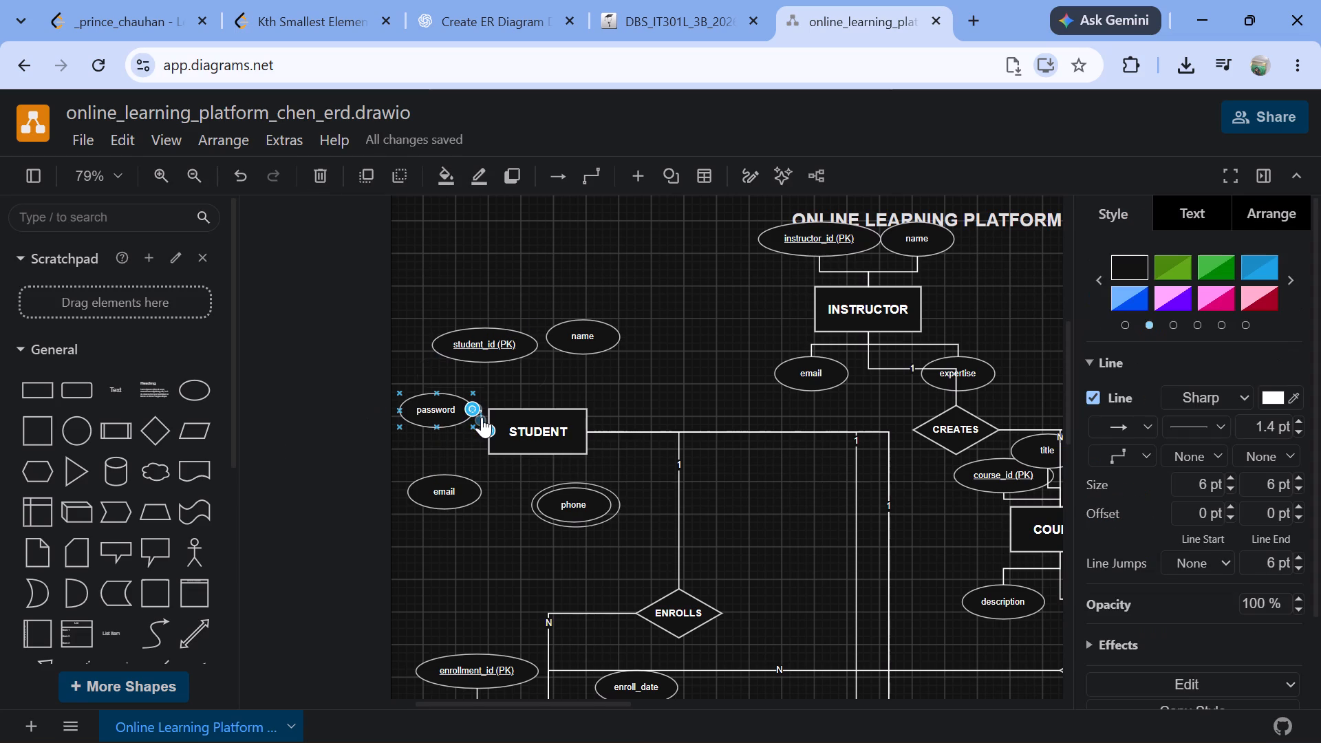
pyautogui.click(321, 173)
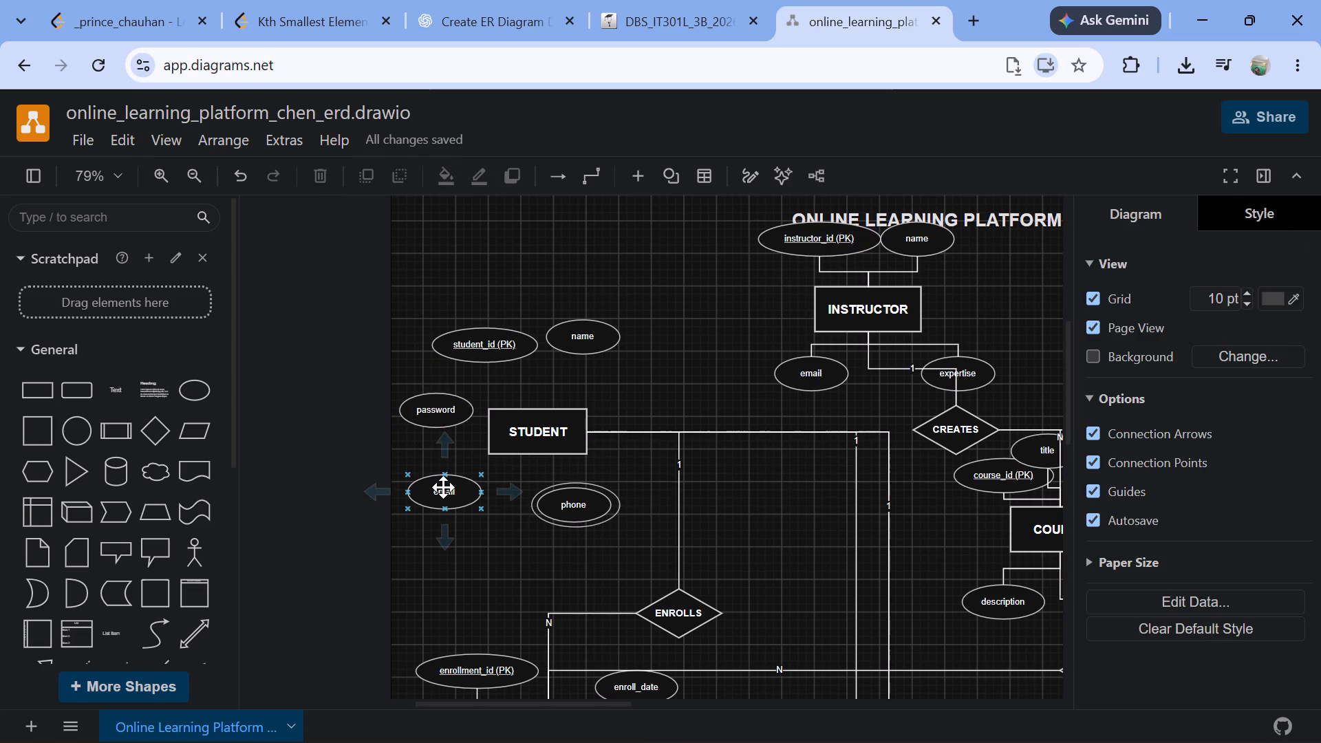
# Reposition STUDENT's email attribute further out and centre its phone attribute directly below the entity.
pyautogui.moveTo(443, 487); pyautogui.dragTo(432, 475)
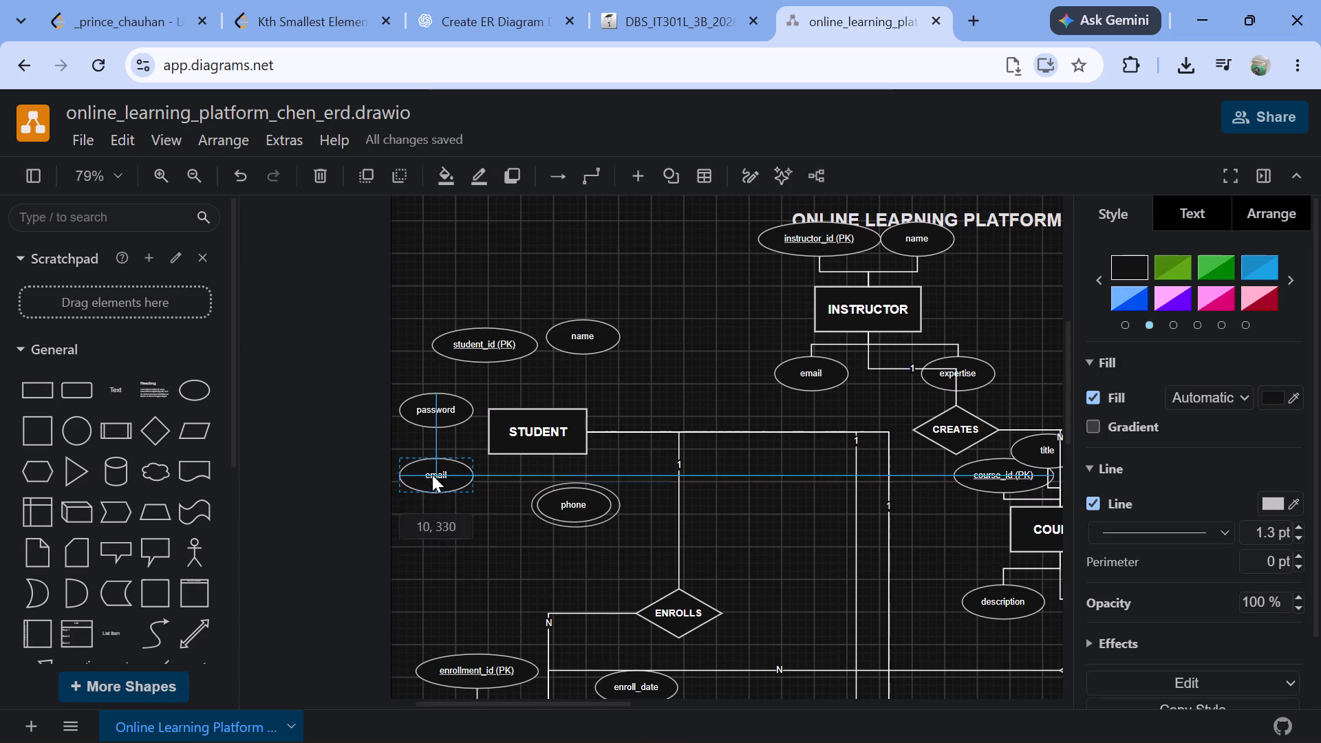
pyautogui.moveTo(432, 475); pyautogui.dragTo(416, 467)
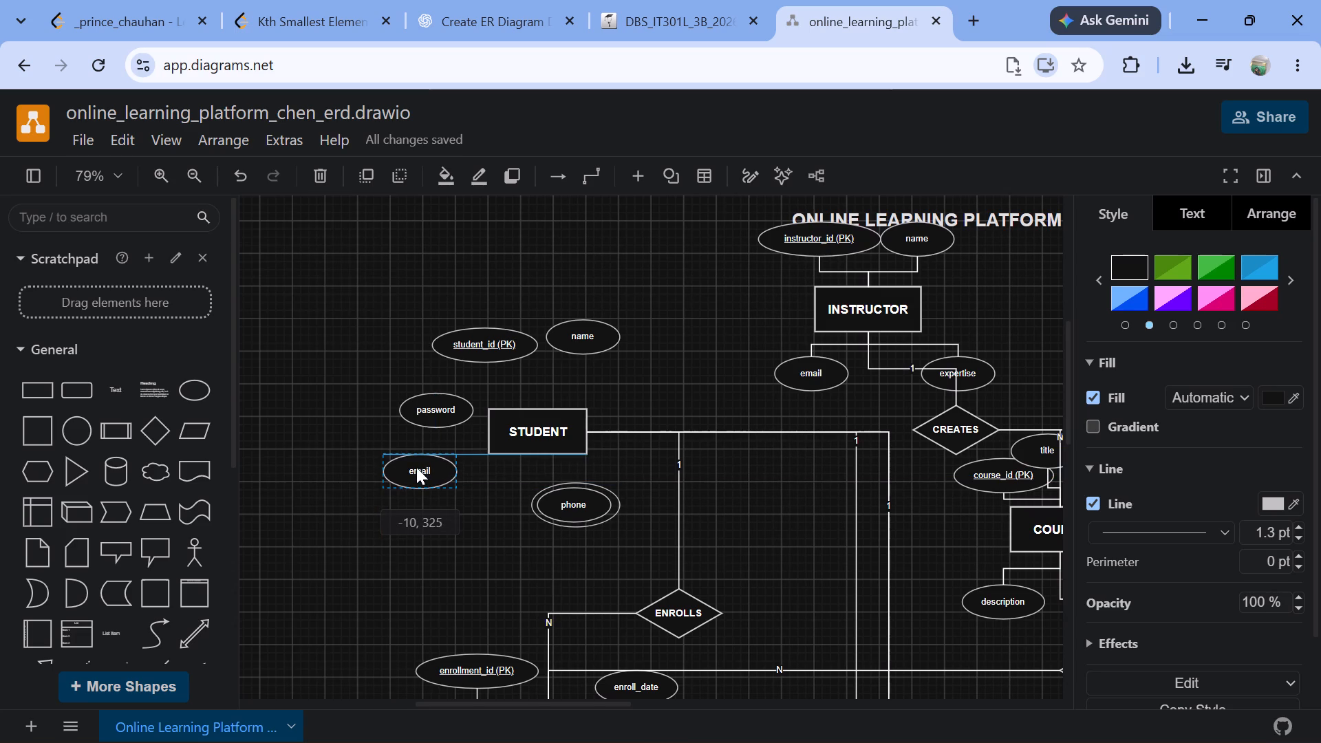
pyautogui.moveTo(416, 467); pyautogui.dragTo(425, 482)
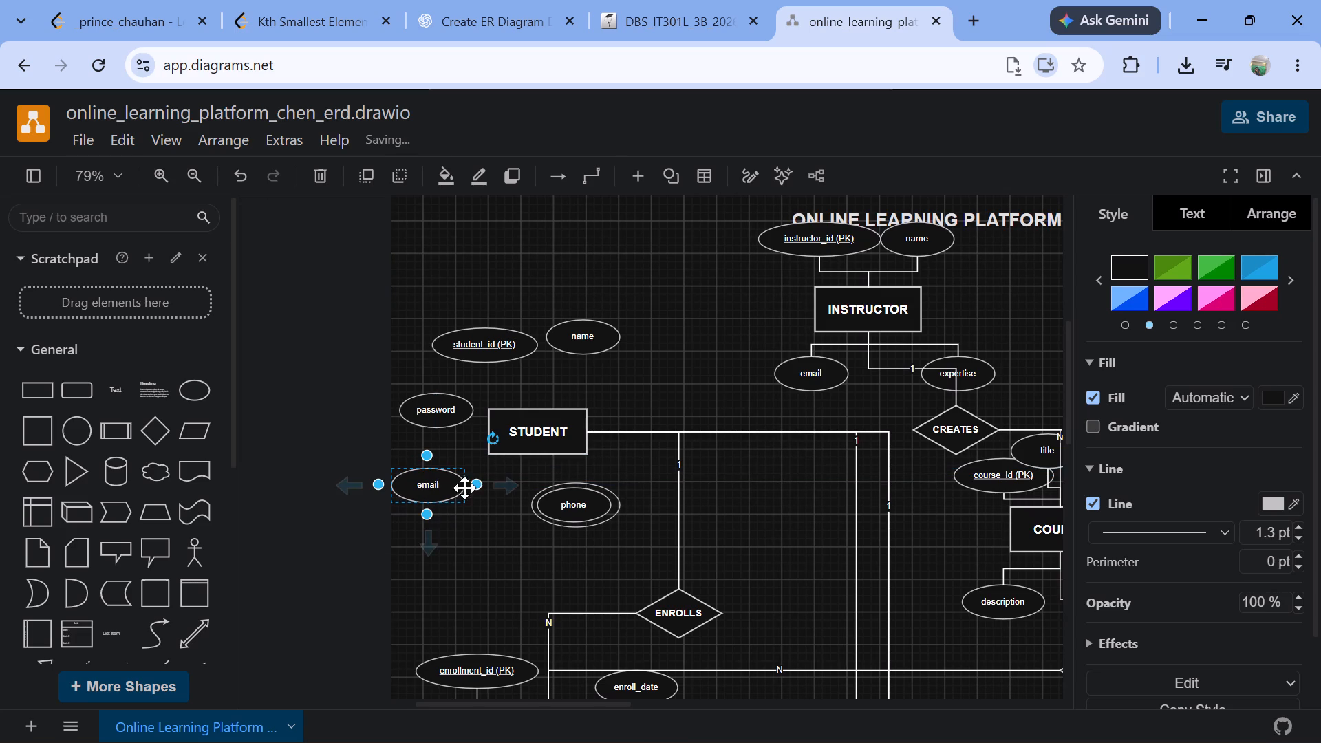
pyautogui.moveTo(574, 507); pyautogui.dragTo(535, 508)
pyautogui.click(608, 508)
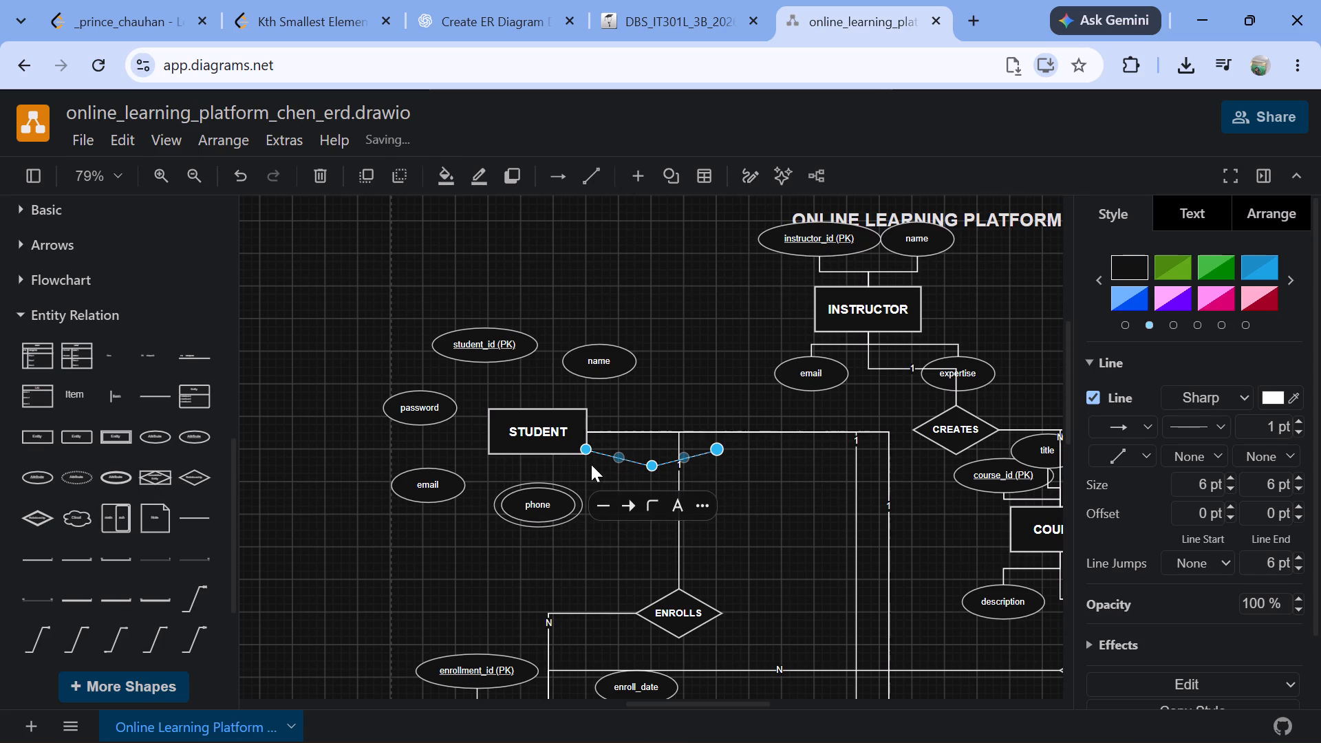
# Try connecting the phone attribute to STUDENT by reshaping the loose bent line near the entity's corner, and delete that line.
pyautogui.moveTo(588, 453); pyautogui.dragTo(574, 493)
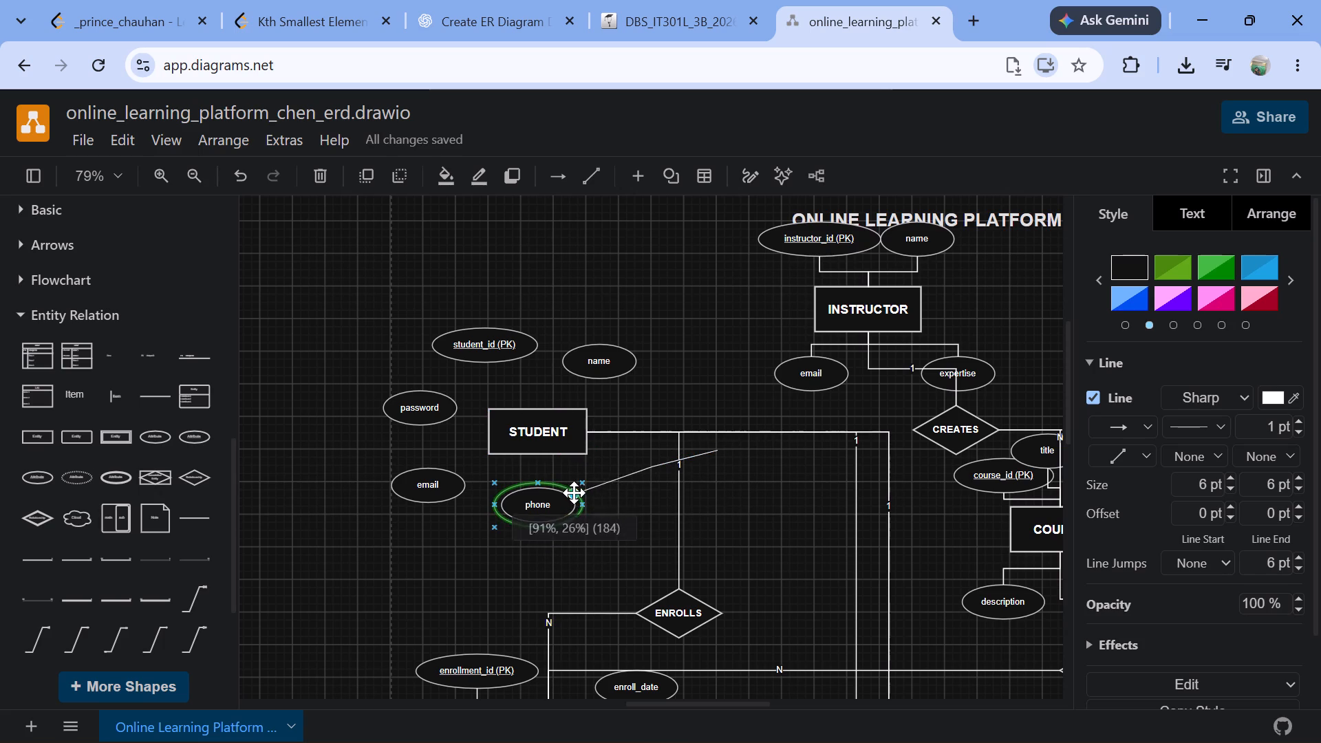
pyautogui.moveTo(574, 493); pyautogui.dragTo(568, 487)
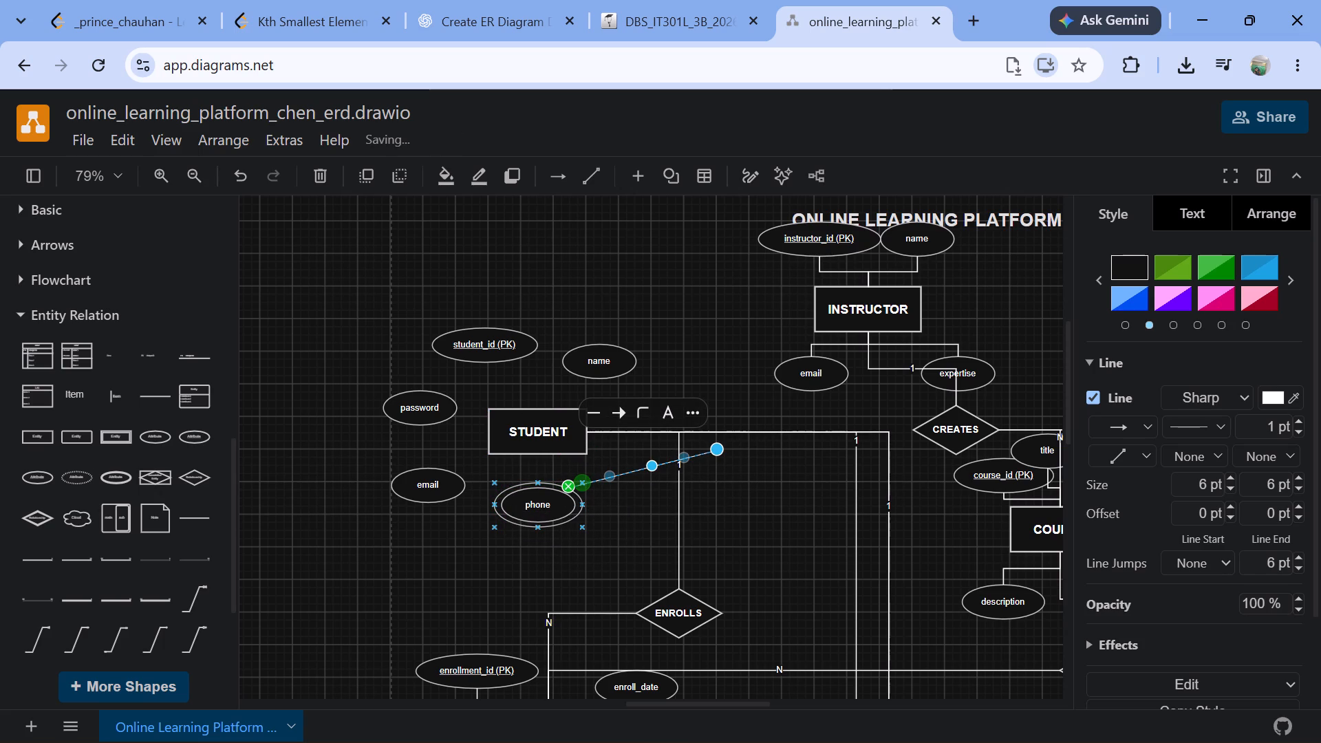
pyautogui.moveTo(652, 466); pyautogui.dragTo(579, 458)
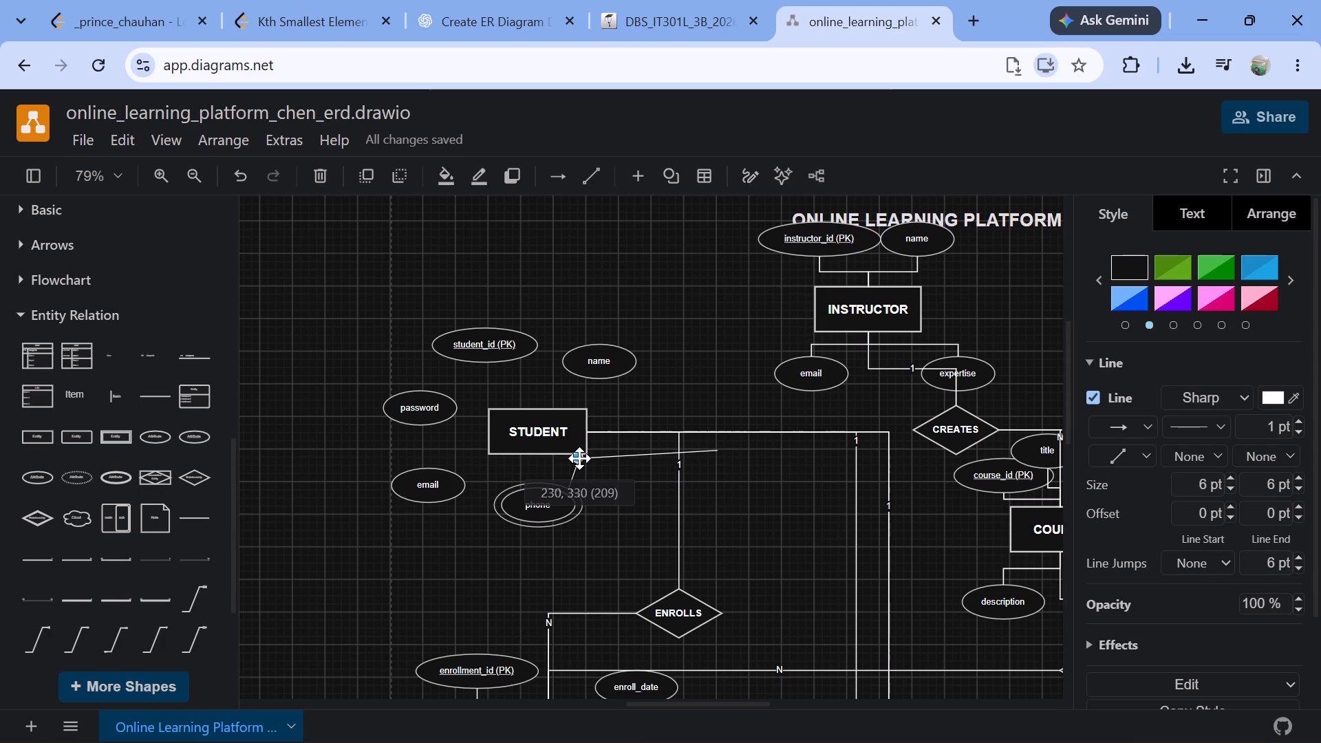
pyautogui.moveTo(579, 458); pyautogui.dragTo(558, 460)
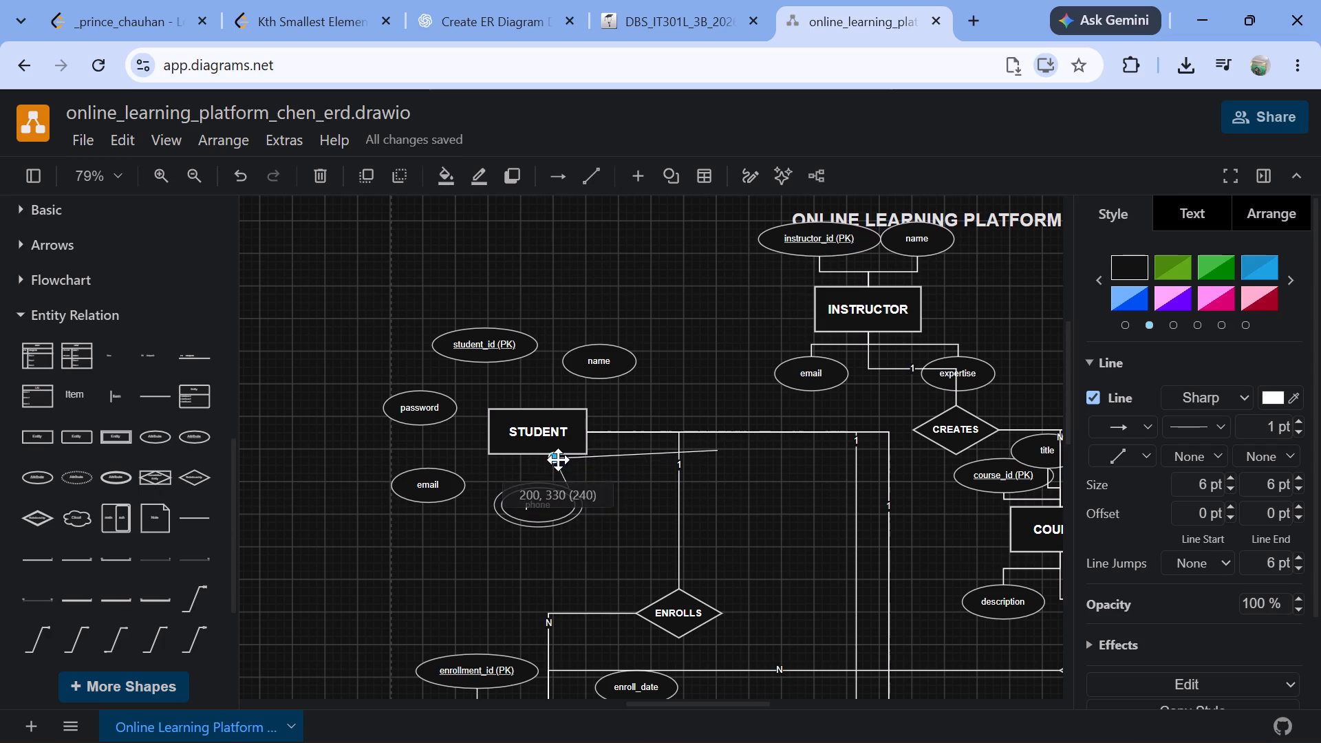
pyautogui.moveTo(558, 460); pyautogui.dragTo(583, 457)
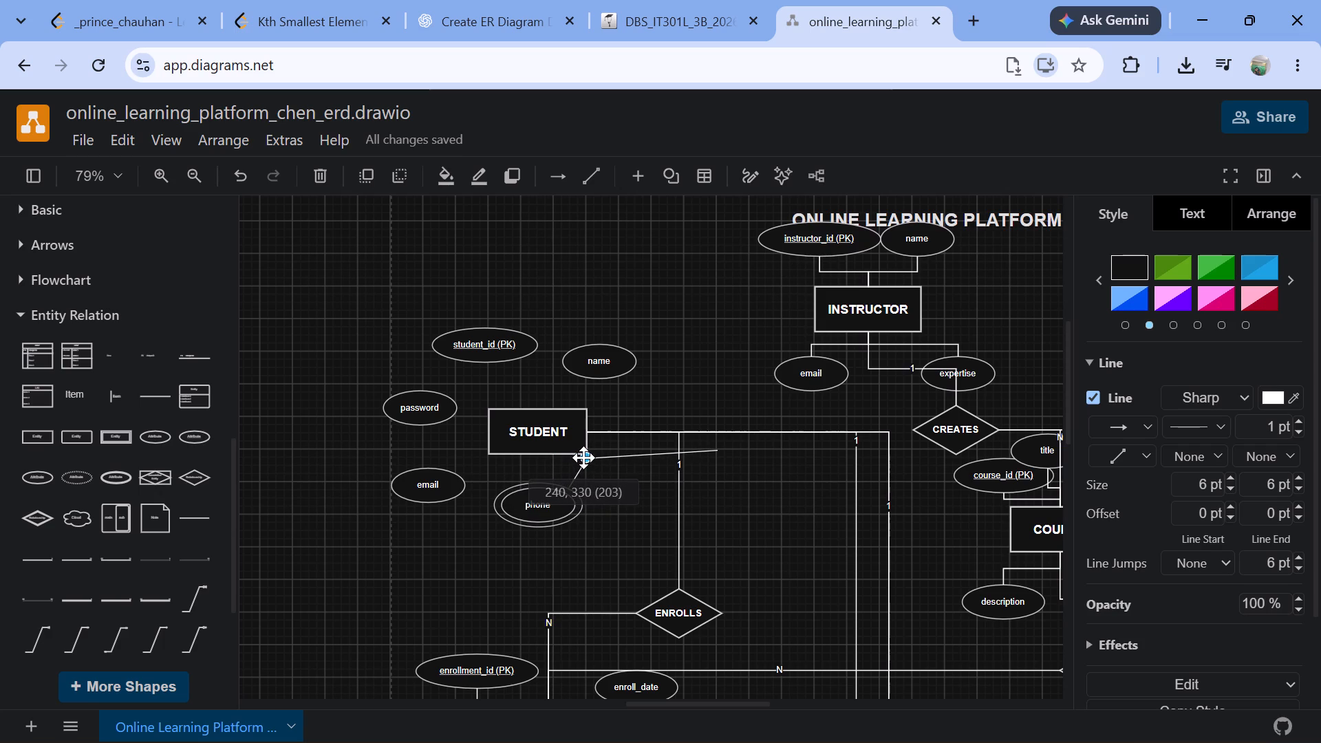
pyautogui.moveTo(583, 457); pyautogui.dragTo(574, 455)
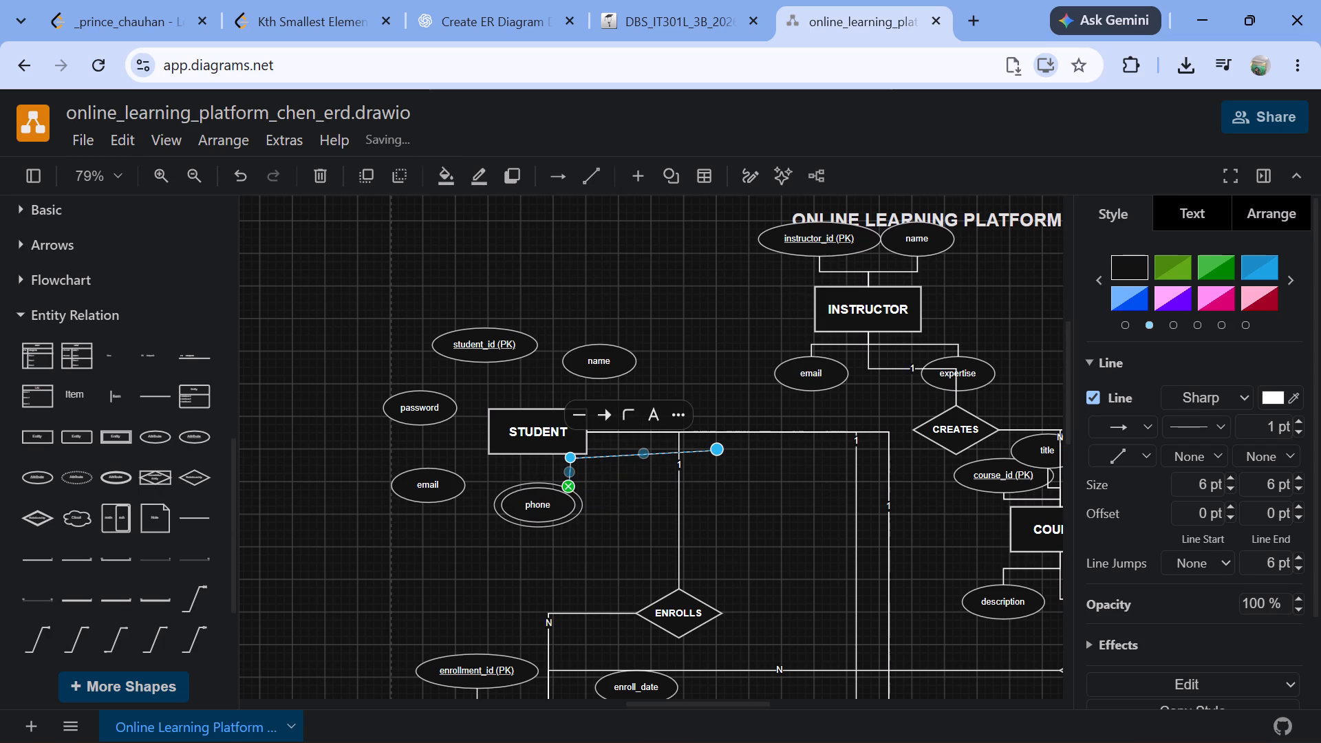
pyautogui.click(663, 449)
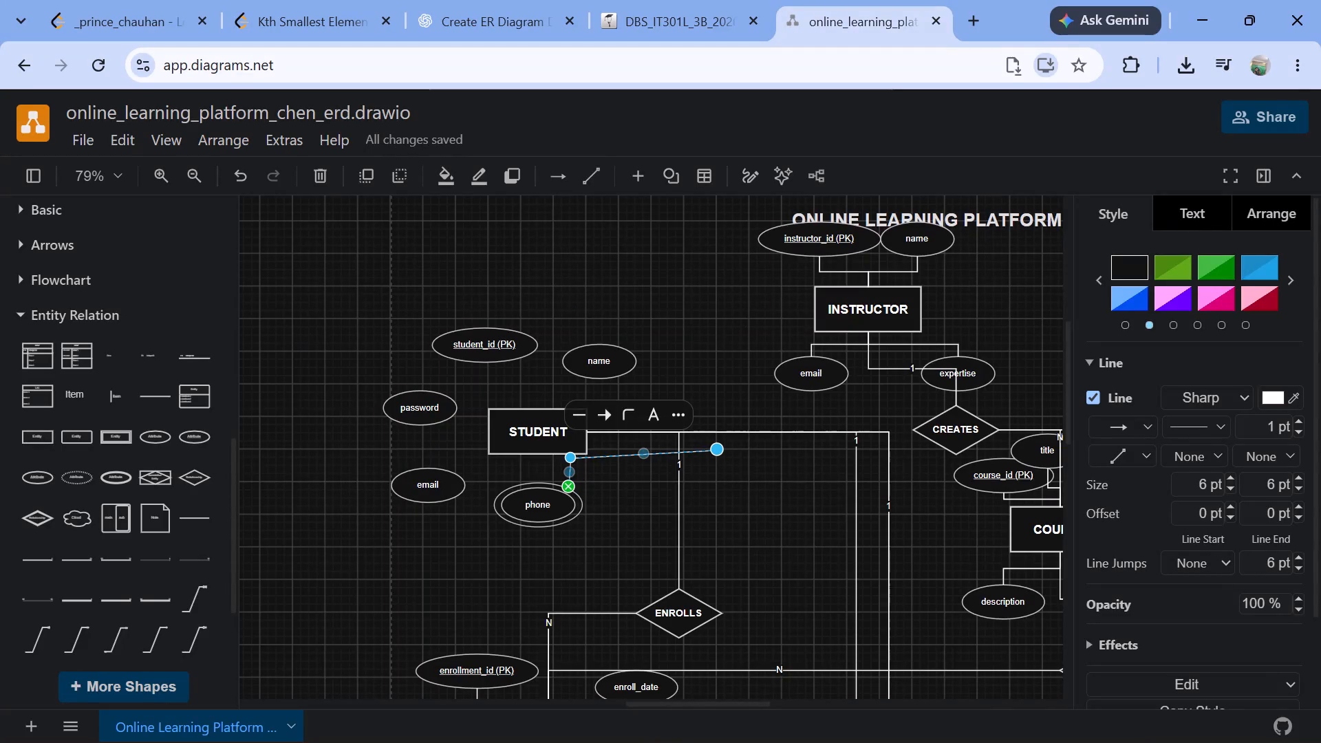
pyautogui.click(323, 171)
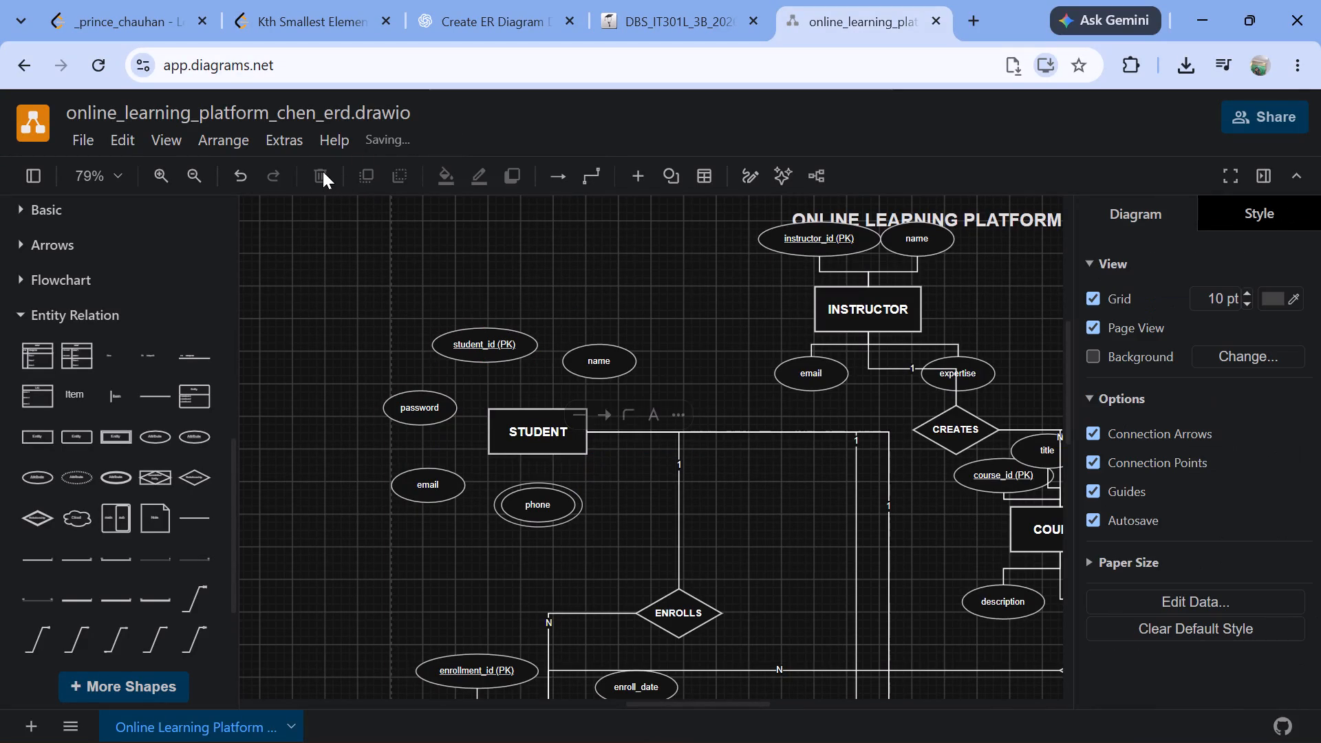
# Add a straight relation line from STUDENT's lower-right corner to the top edge of the phone attribute.
pyautogui.click(201, 515)
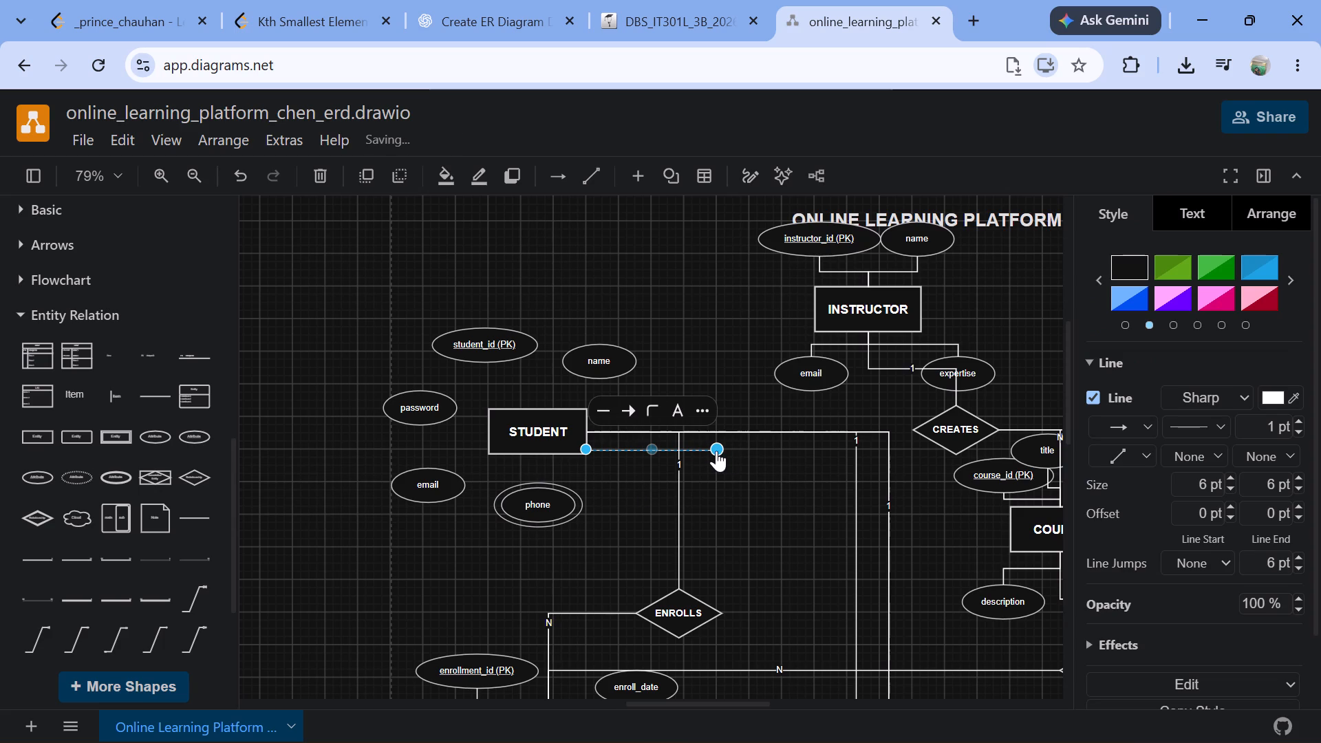
pyautogui.moveTo(716, 451); pyautogui.dragTo(552, 479)
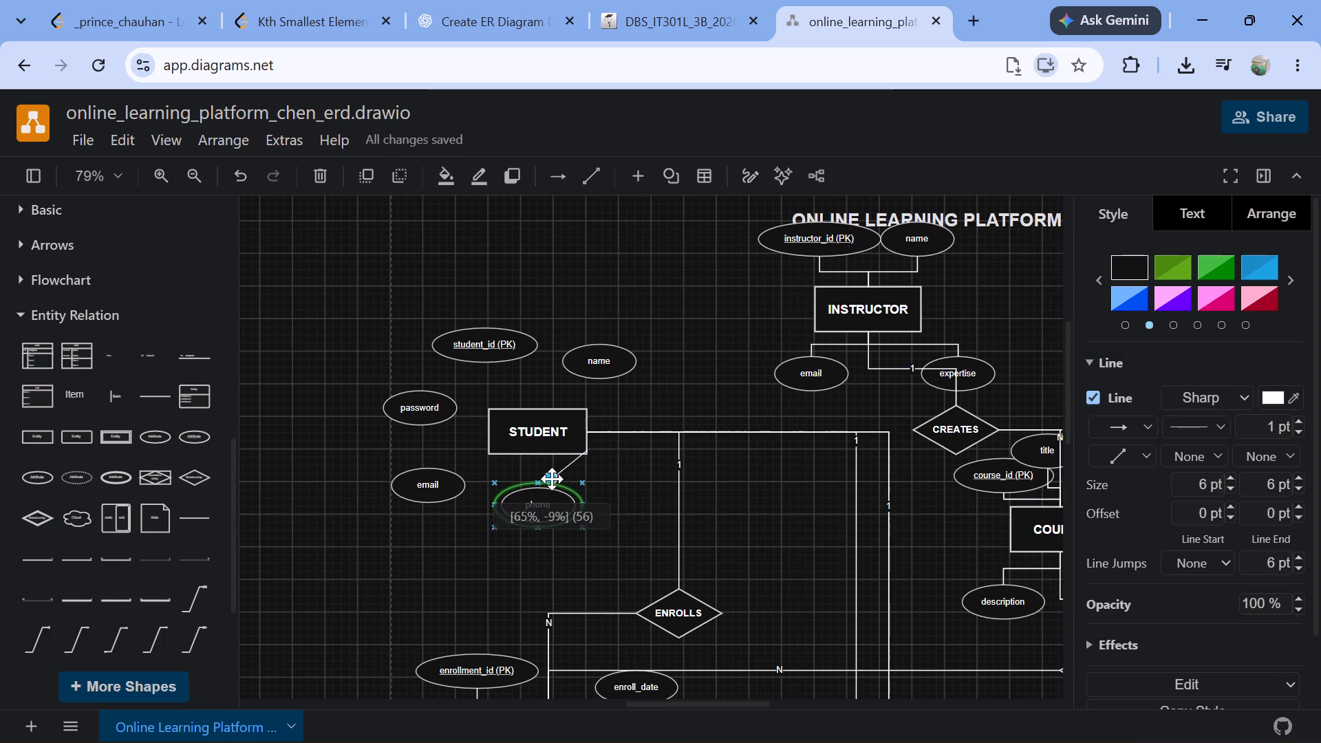
pyautogui.moveTo(552, 479); pyautogui.dragTo(554, 480)
pyautogui.click(652, 473)
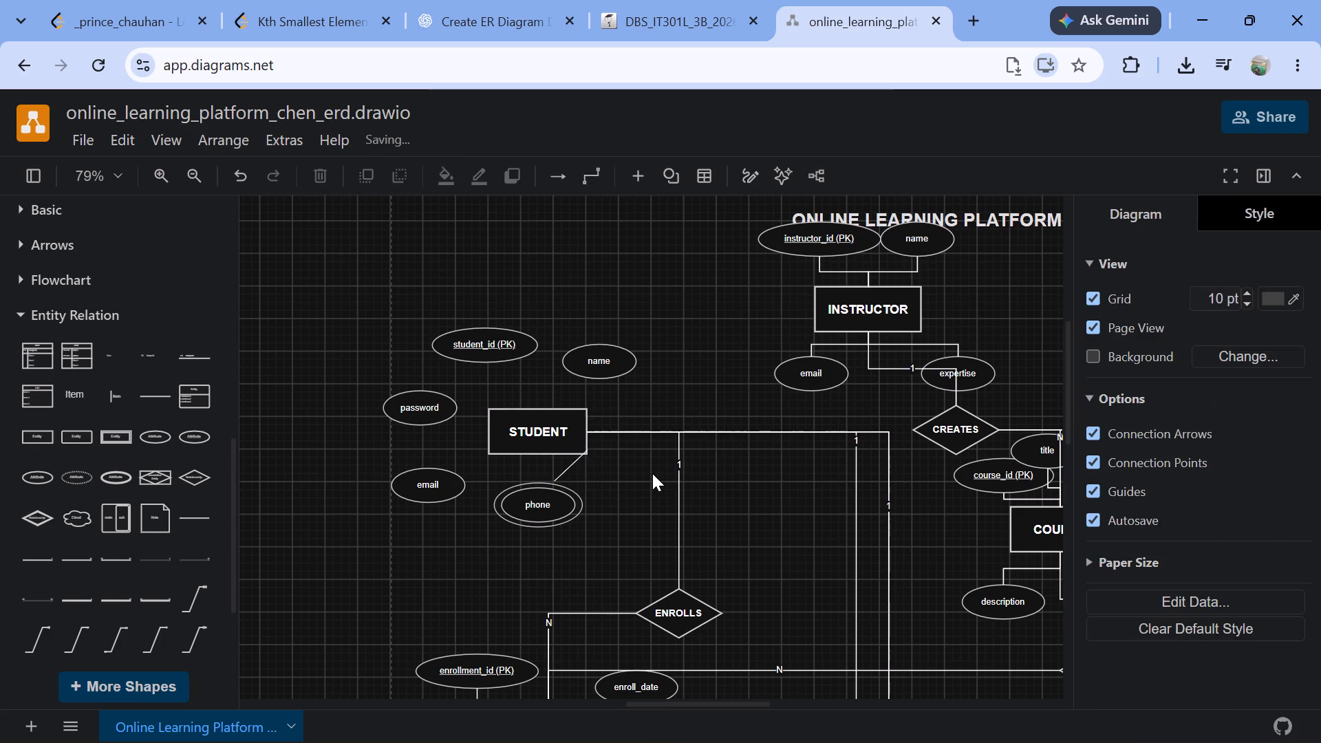
pyautogui.click(568, 469)
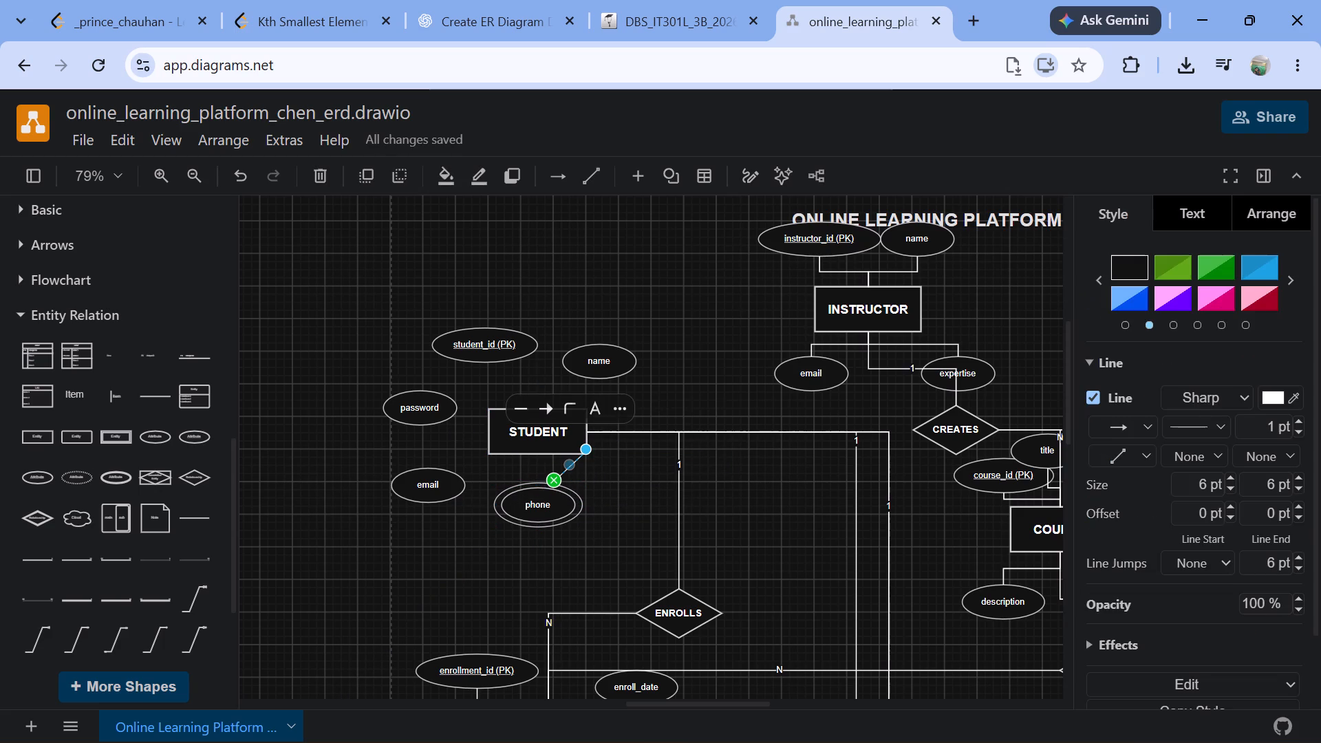
pyautogui.moveTo(553, 478); pyautogui.dragTo(551, 489)
pyautogui.moveTo(548, 481); pyautogui.dragTo(544, 496)
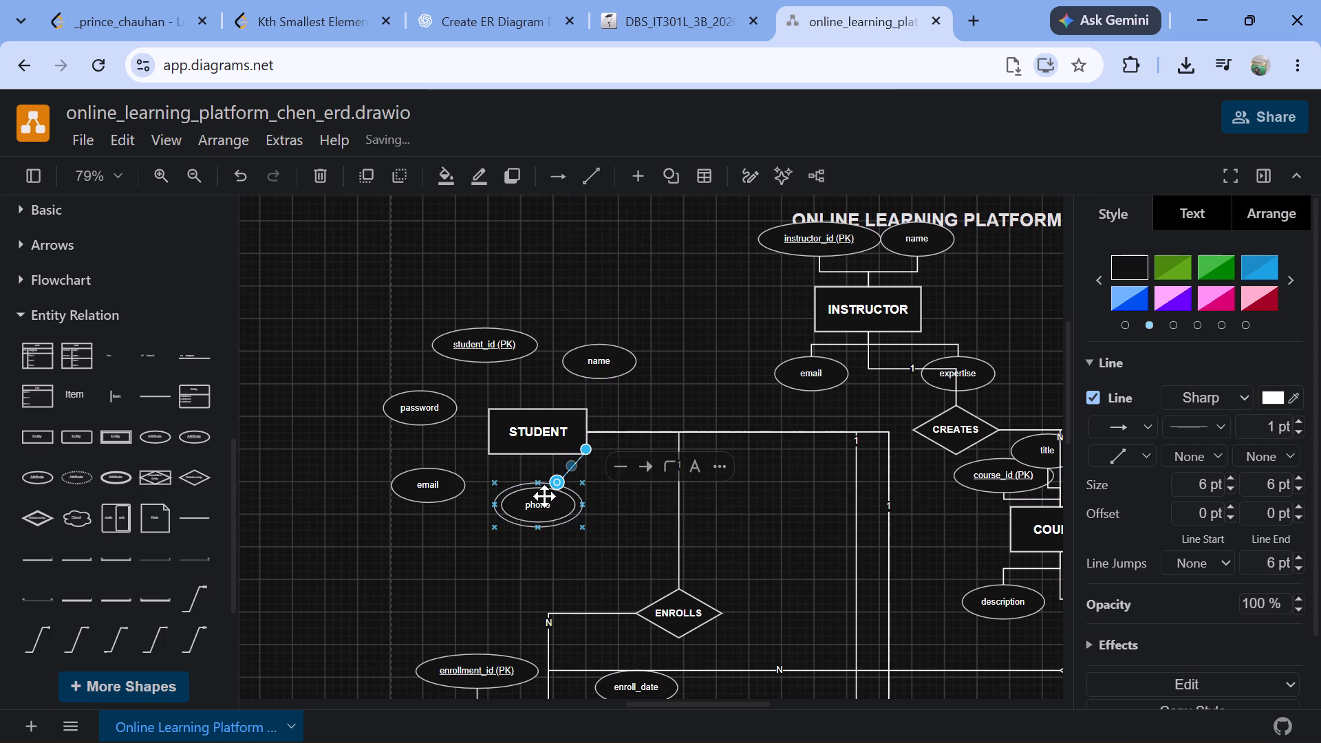
pyautogui.click(685, 537)
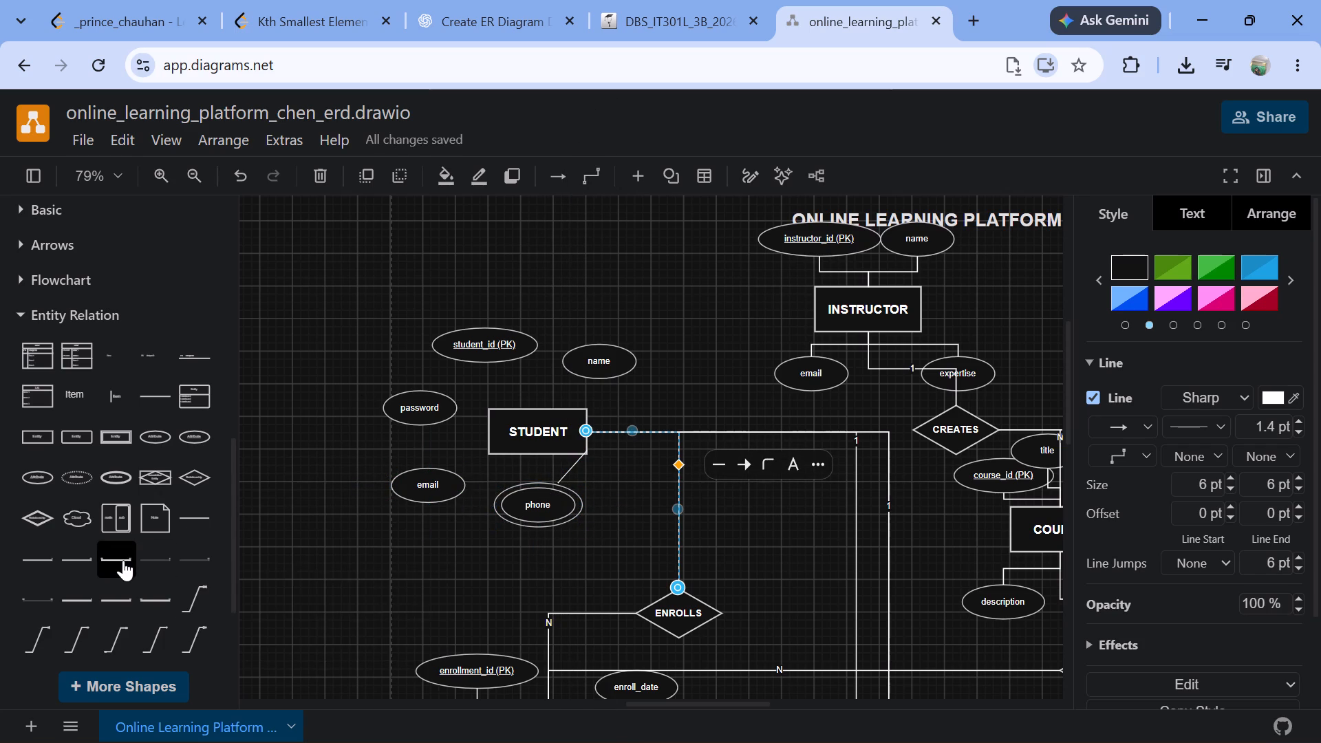
# Add a straight relation line from STUDENT's upper-right corner to the bottom edge of its name attribute.
pyautogui.click(193, 515)
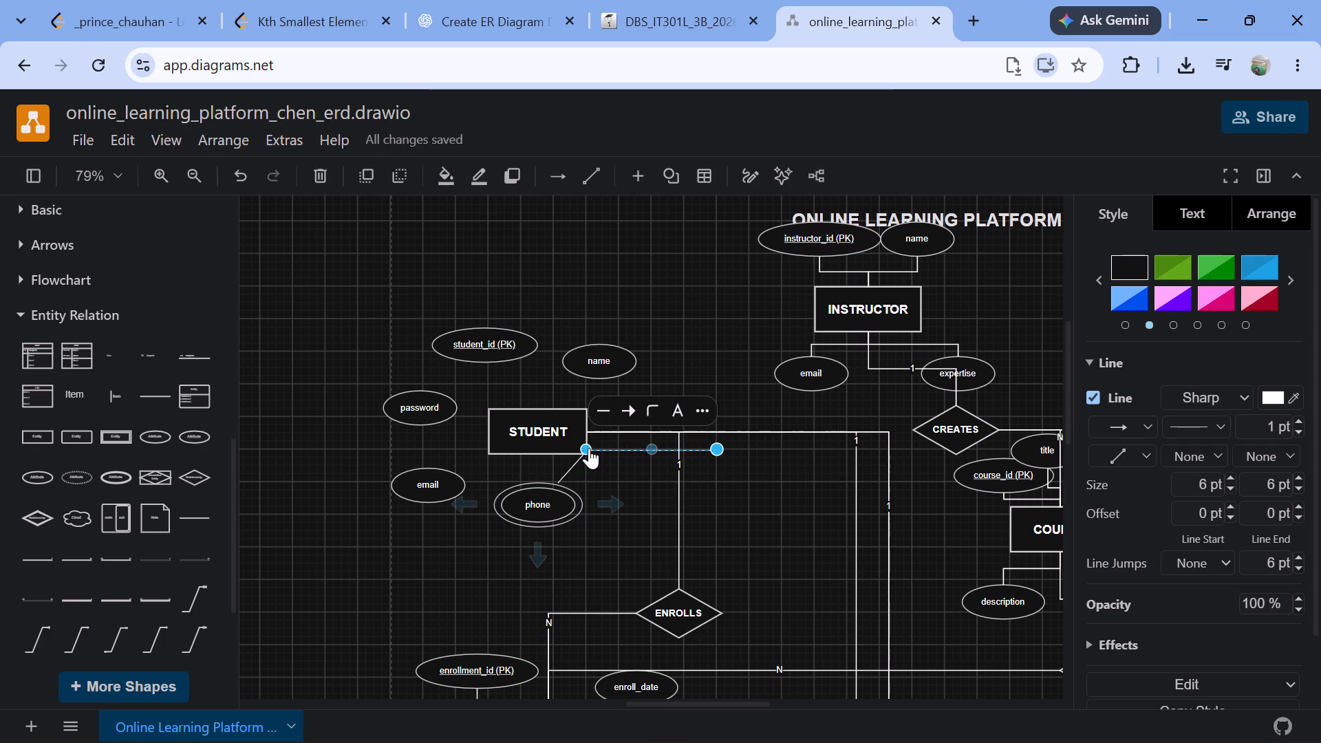
pyautogui.moveTo(589, 448); pyautogui.dragTo(586, 413)
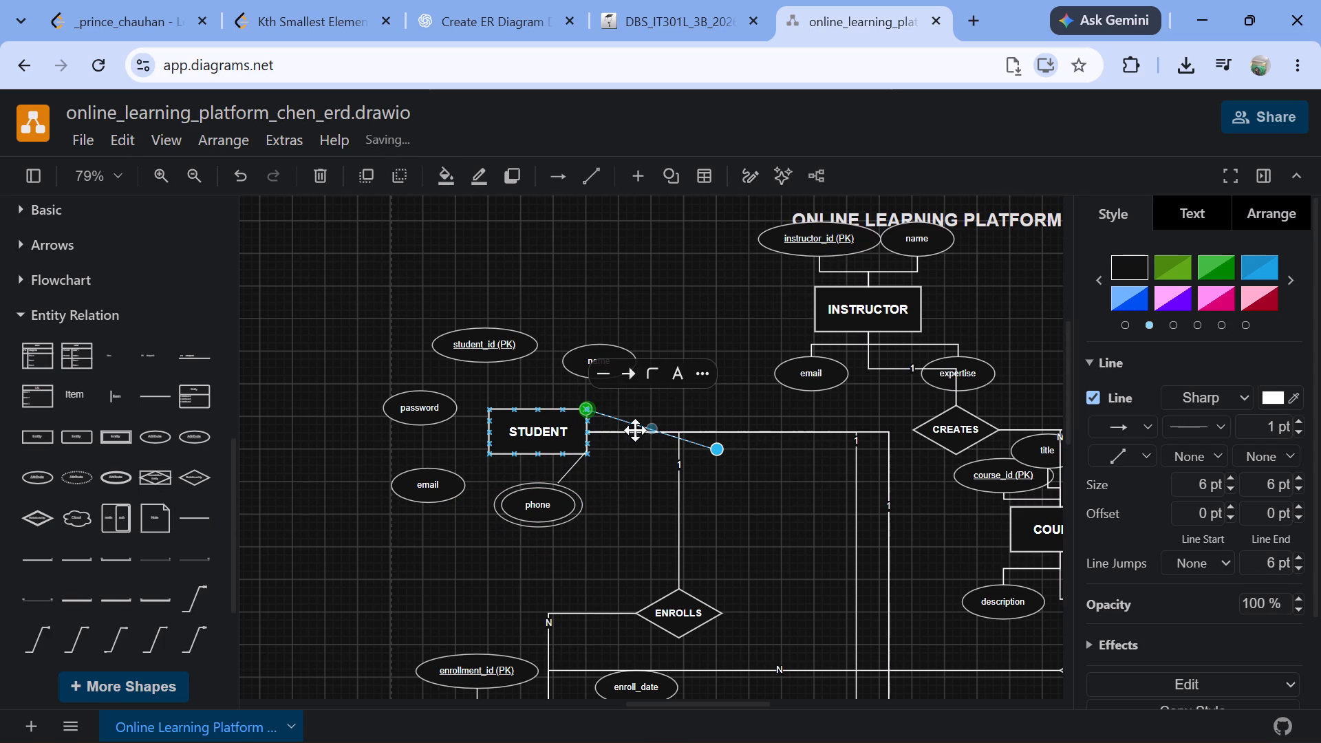
pyautogui.moveTo(718, 448); pyautogui.dragTo(623, 377)
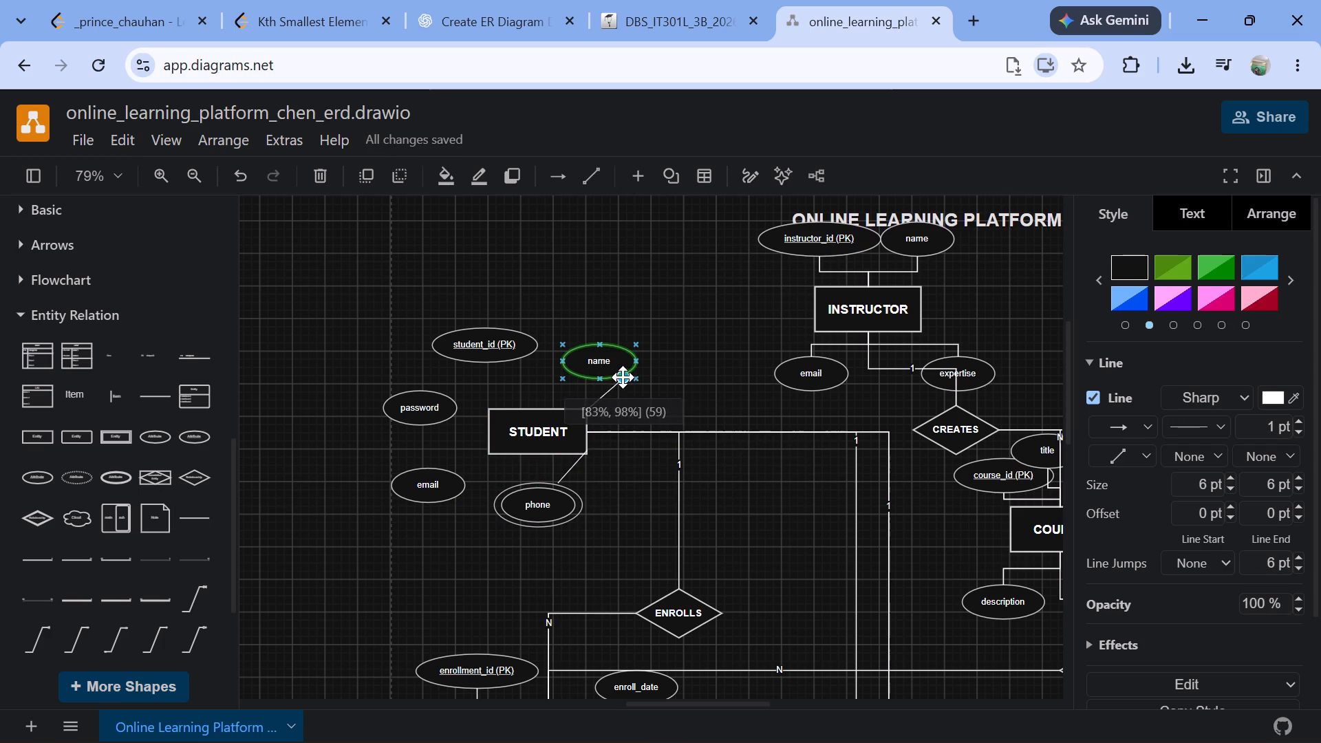
pyautogui.moveTo(623, 377); pyautogui.dragTo(617, 377)
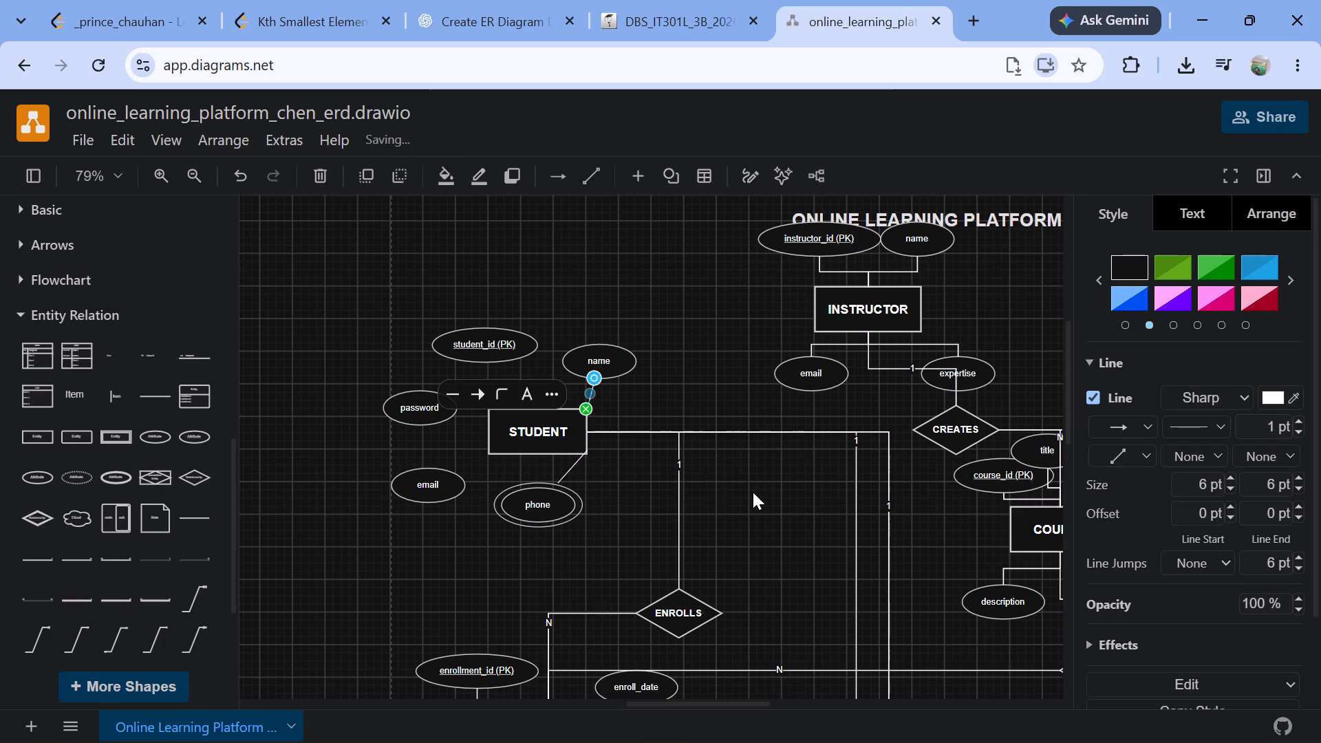
pyautogui.click(753, 492)
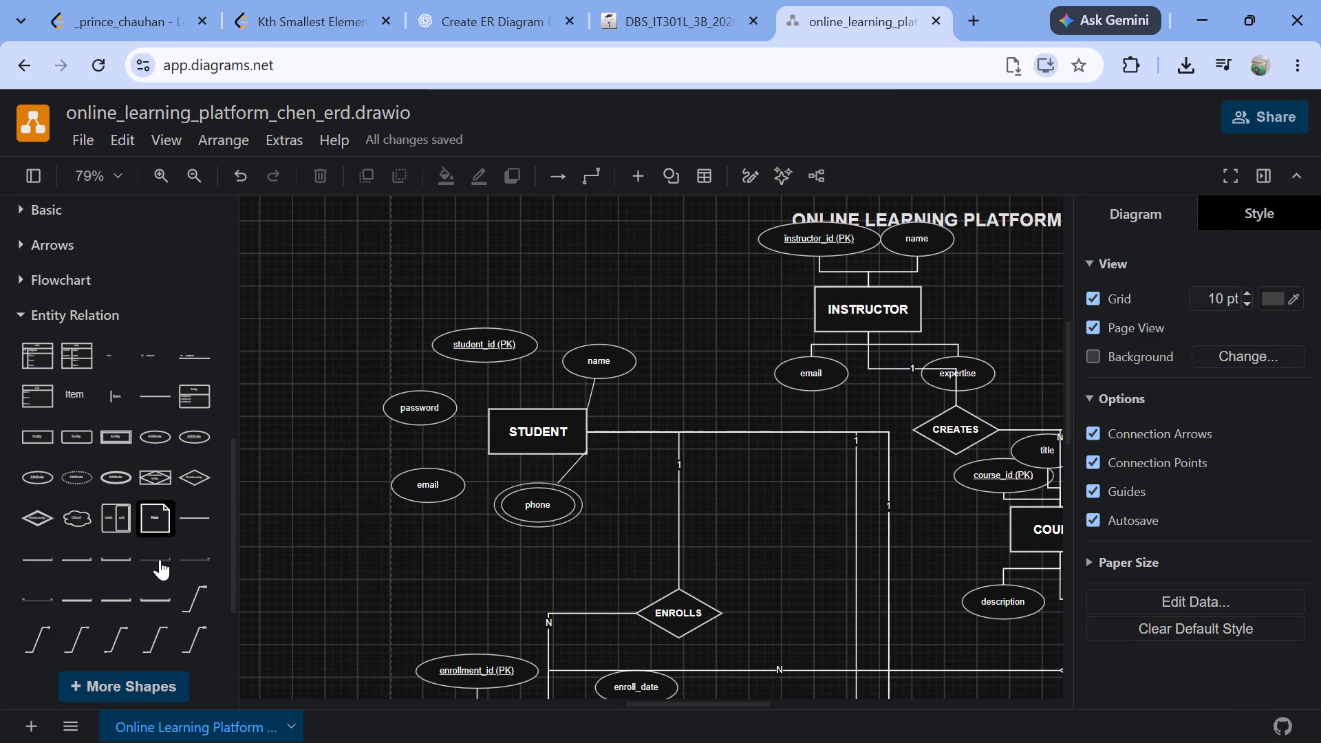
# Add a straight relation line from STUDENT's upper-left corner to the student_id (PK) attribute.
pyautogui.click(199, 524)
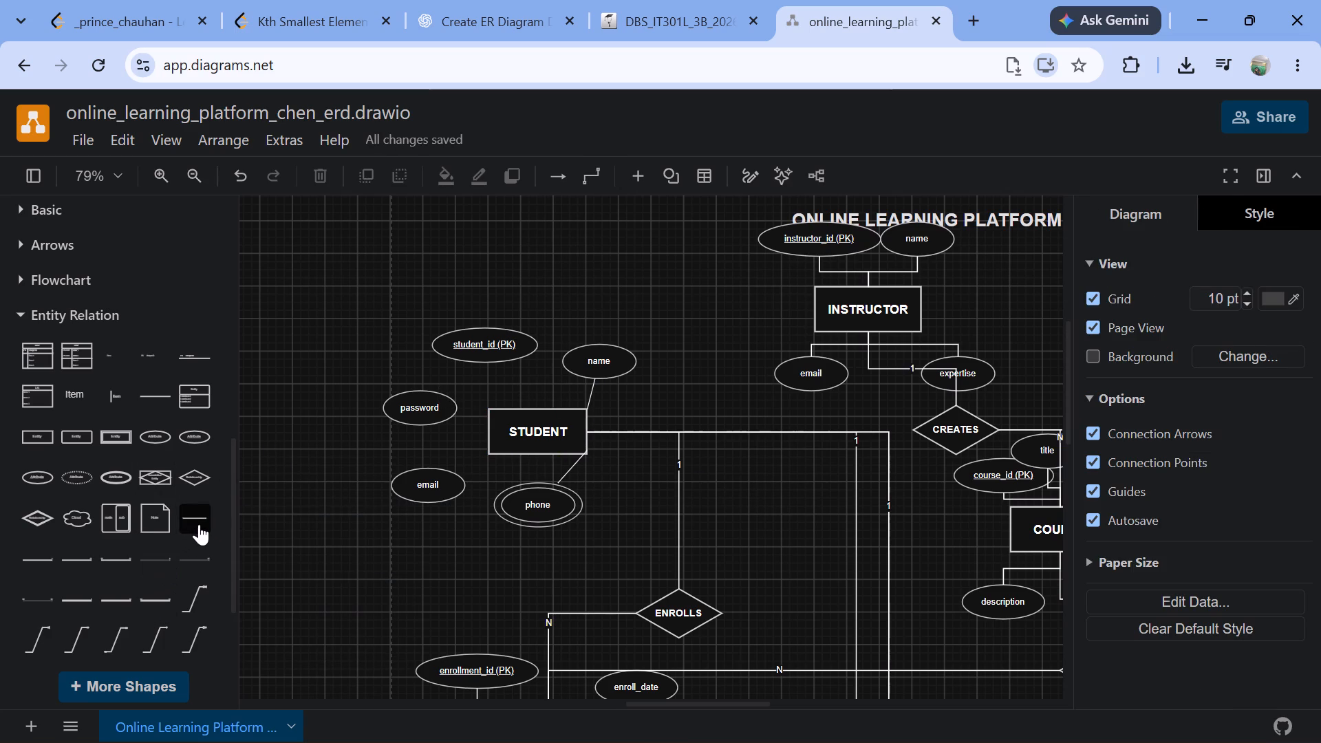
pyautogui.click(587, 453)
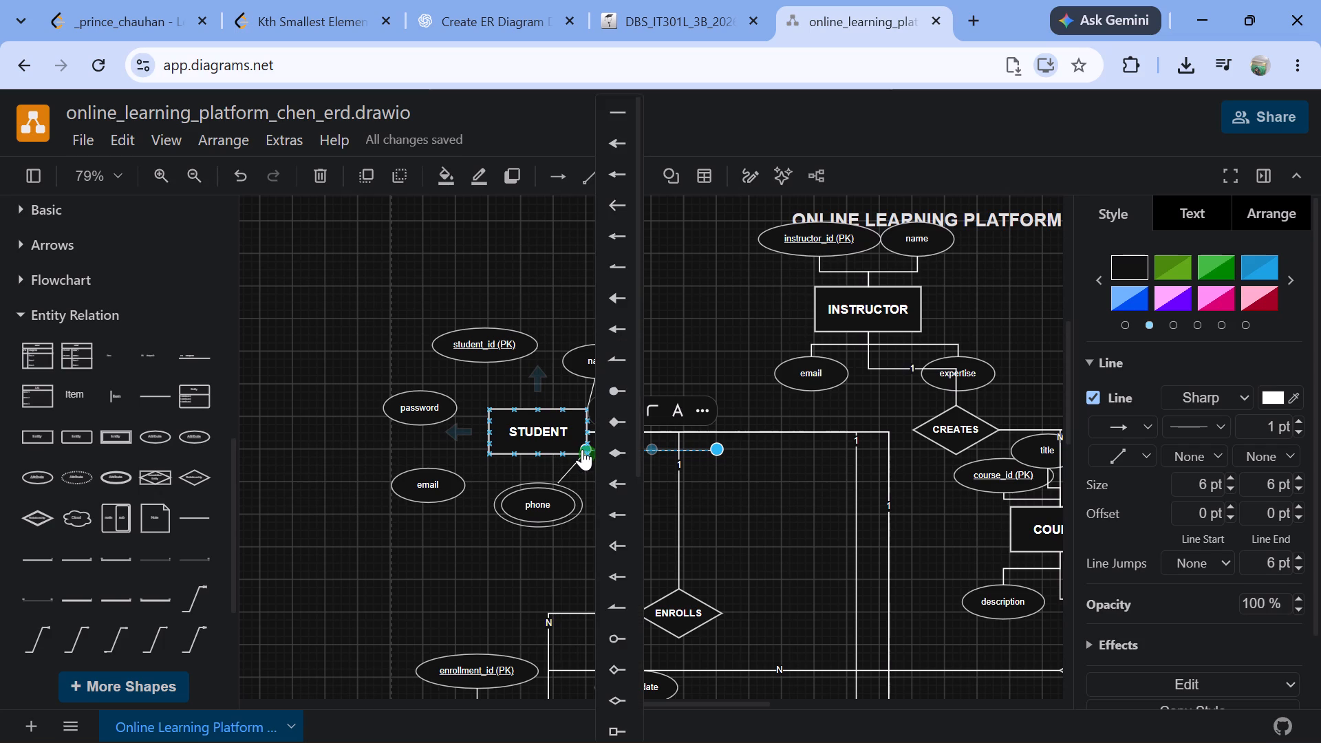
pyautogui.moveTo(582, 449); pyautogui.dragTo(502, 420)
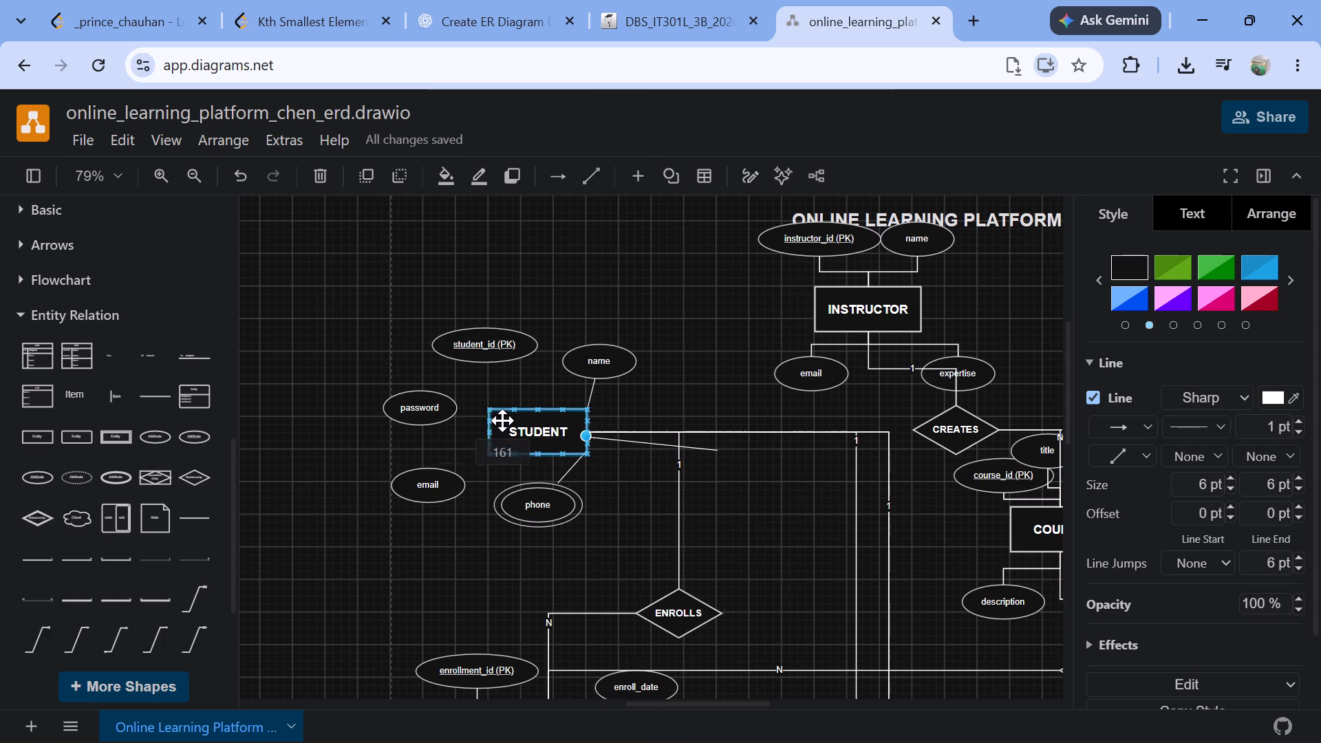
pyautogui.moveTo(502, 420); pyautogui.dragTo(491, 409)
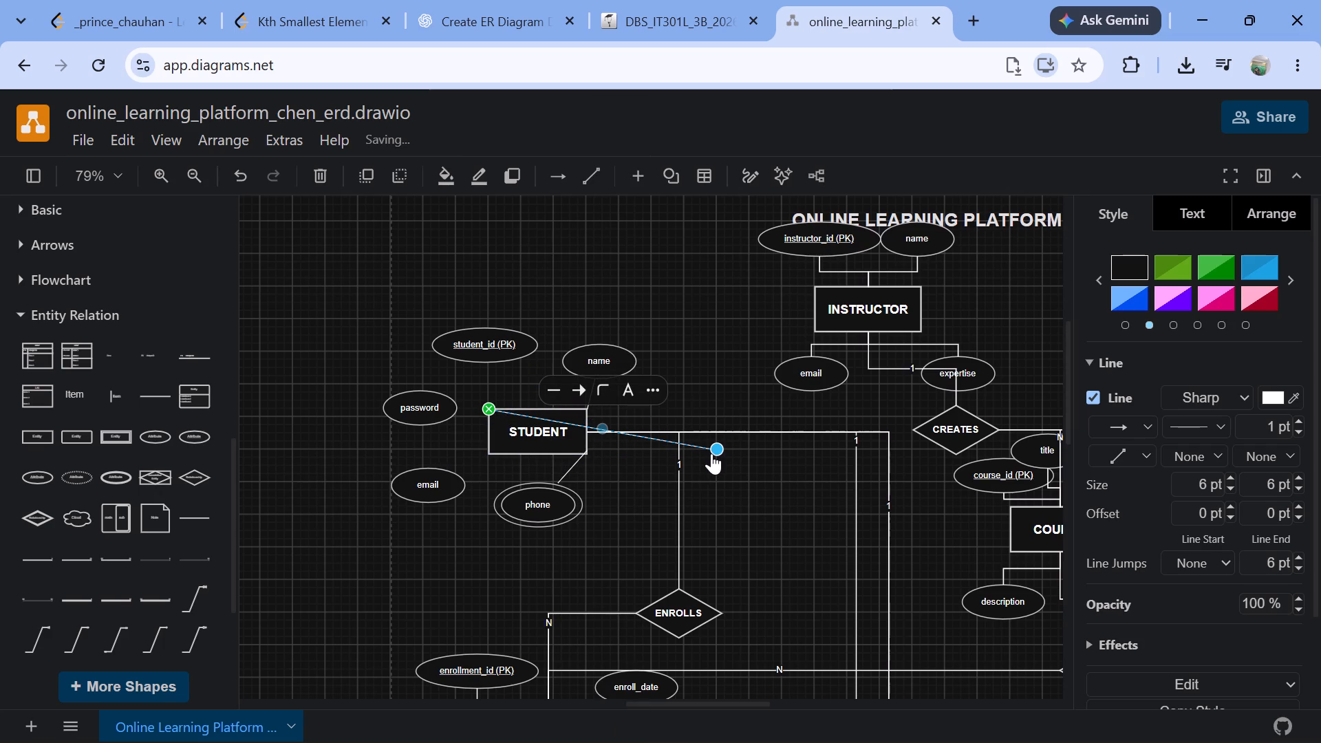
pyautogui.moveTo(713, 453); pyautogui.dragTo(495, 363)
pyautogui.click(770, 500)
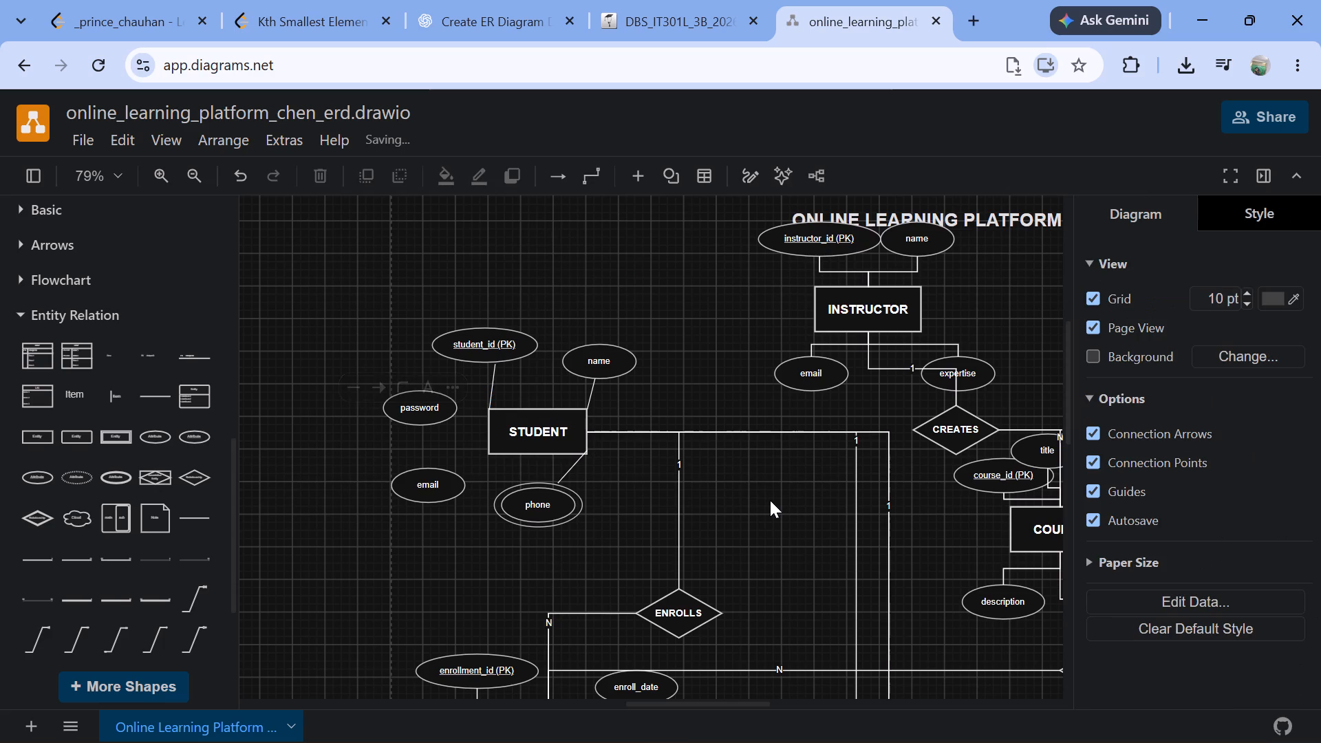
# Add a straight relation line from STUDENT's lower-left corner to the password attribute.
pyautogui.click(192, 514)
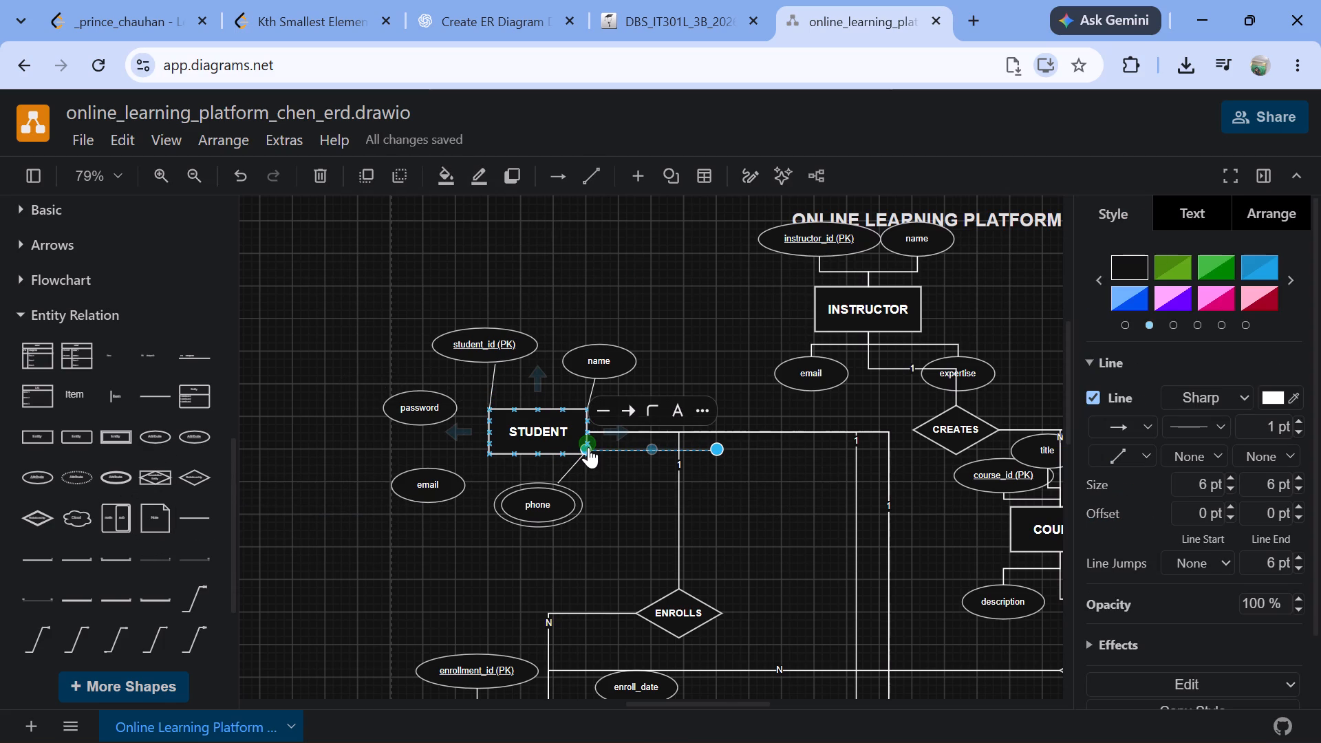
pyautogui.moveTo(586, 452); pyautogui.dragTo(548, 447)
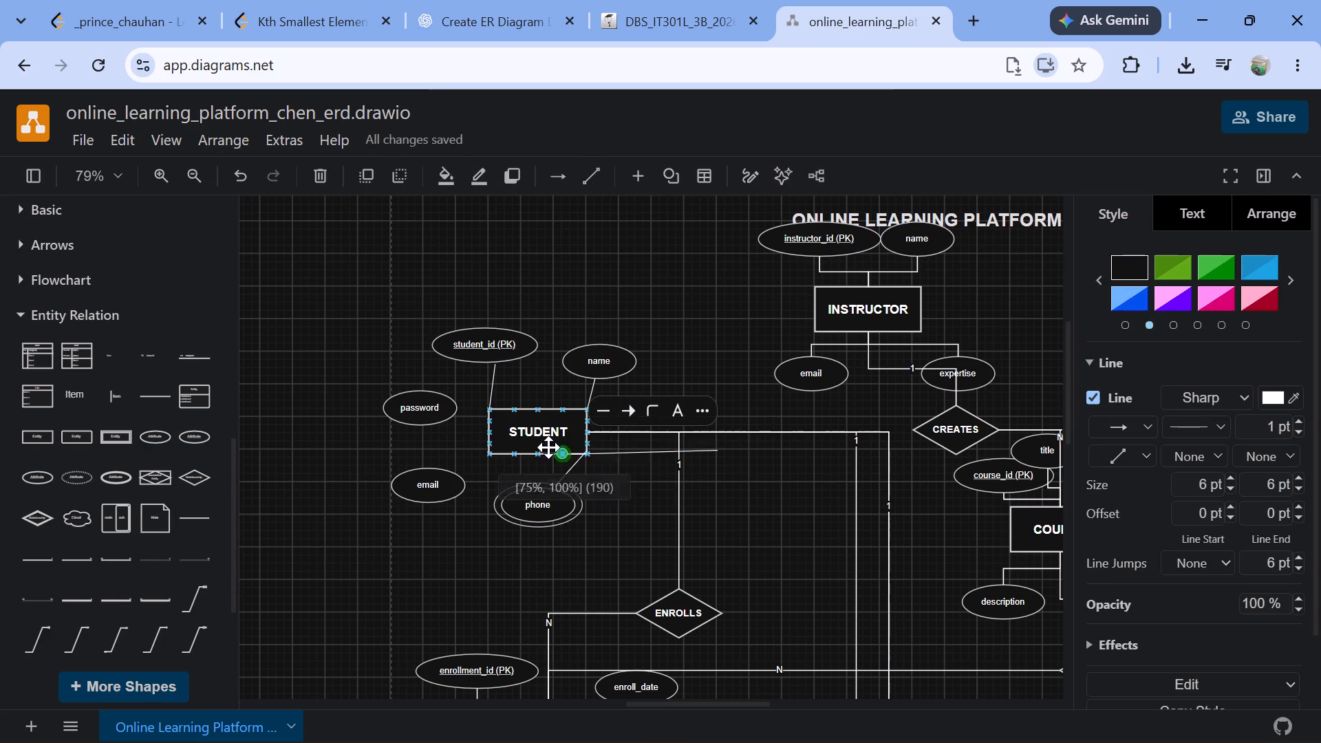
pyautogui.moveTo(548, 447); pyautogui.dragTo(490, 457)
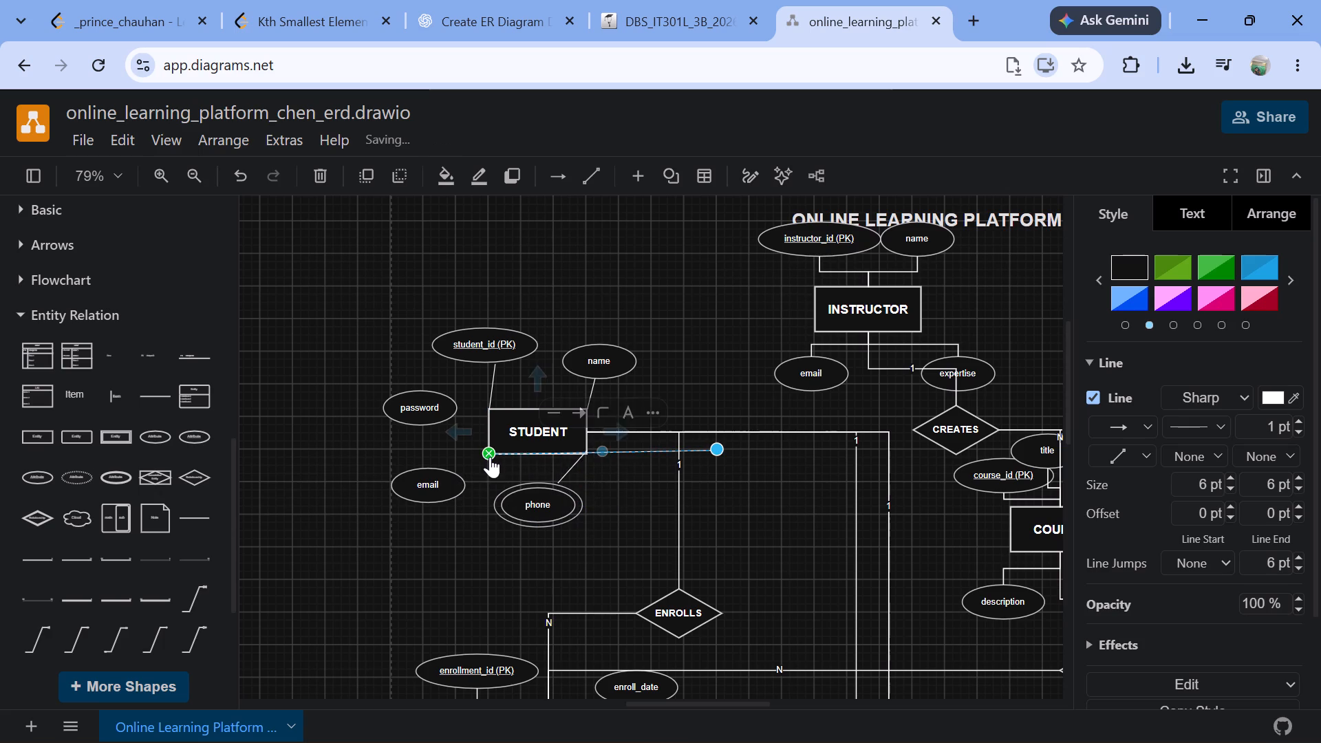
pyautogui.moveTo(717, 447); pyautogui.dragTo(451, 412)
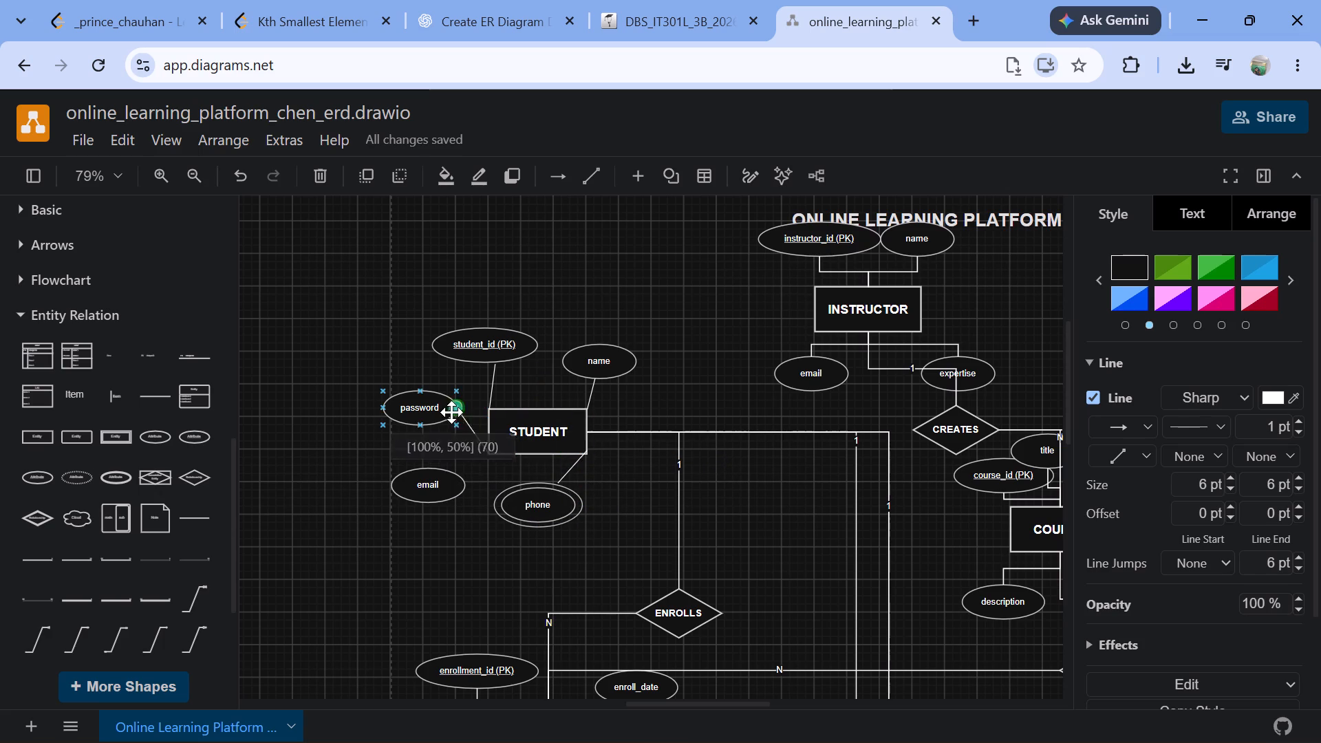
pyautogui.moveTo(451, 412); pyautogui.dragTo(438, 418)
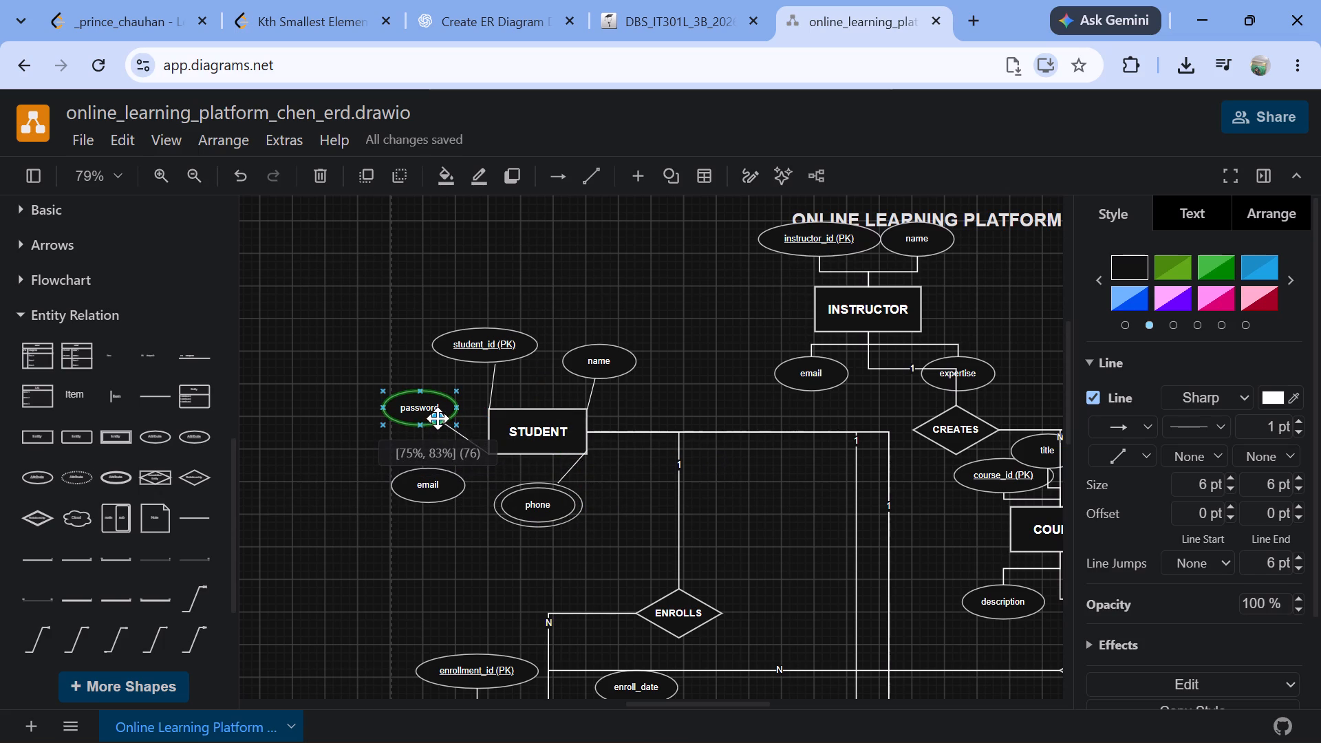
pyautogui.moveTo(438, 418); pyautogui.dragTo(439, 422)
pyautogui.click(793, 490)
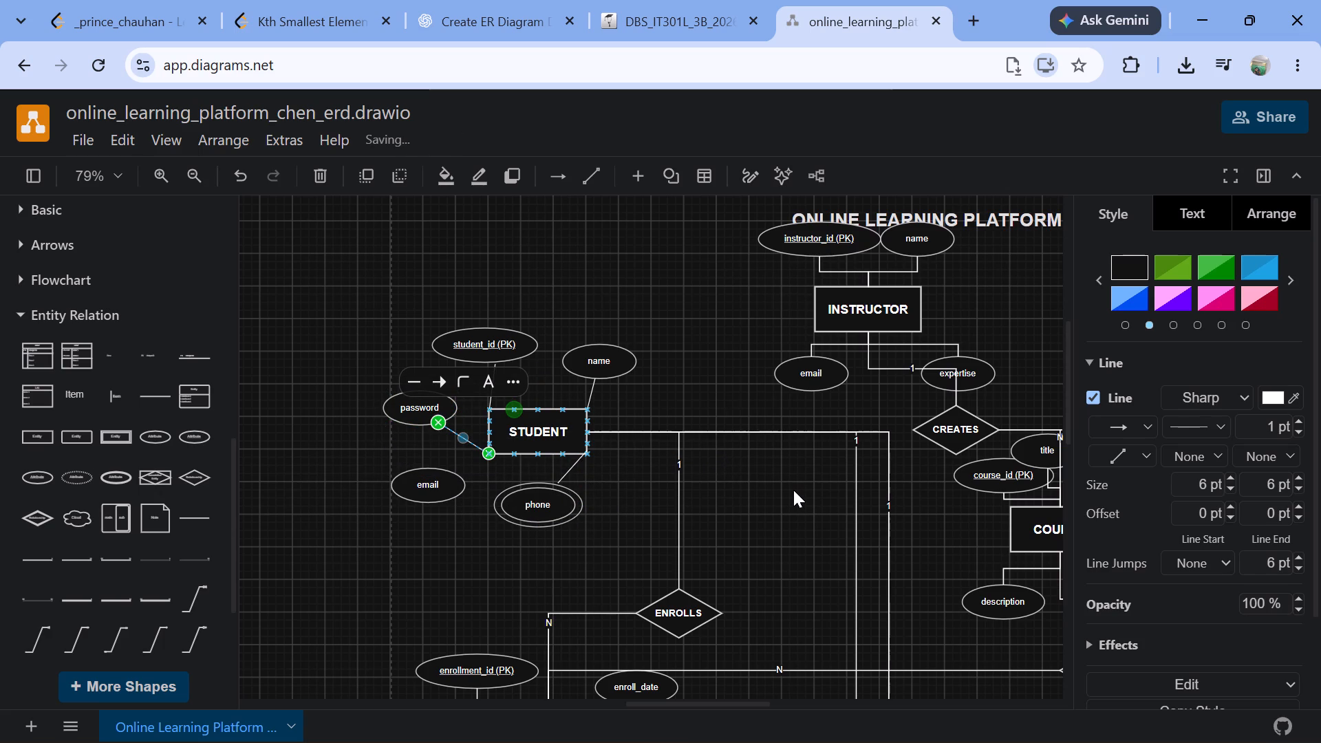
# Add a straight relation line from STUDENT's bottom edge, near its lower-left corner, to its email attribute.
pyautogui.click(192, 517)
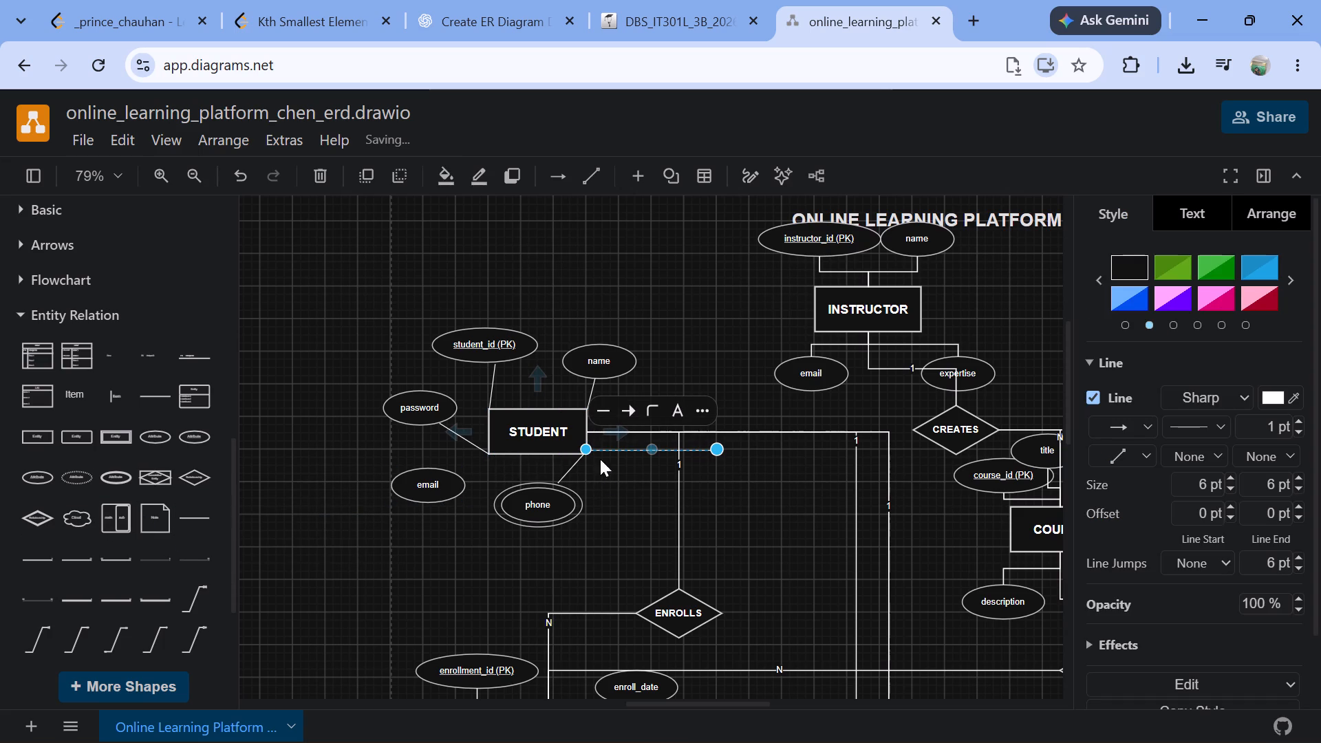
pyautogui.moveTo(584, 451); pyautogui.dragTo(503, 473)
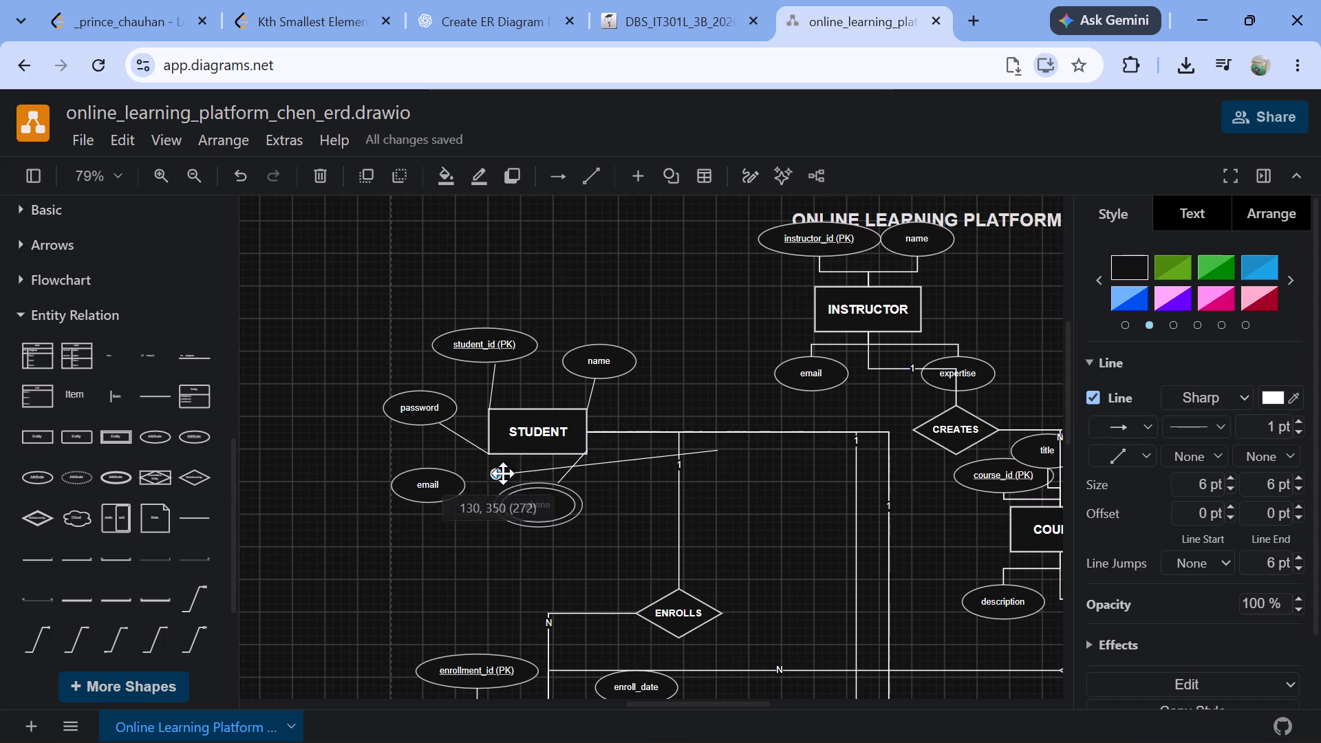
pyautogui.moveTo(503, 473); pyautogui.dragTo(503, 454)
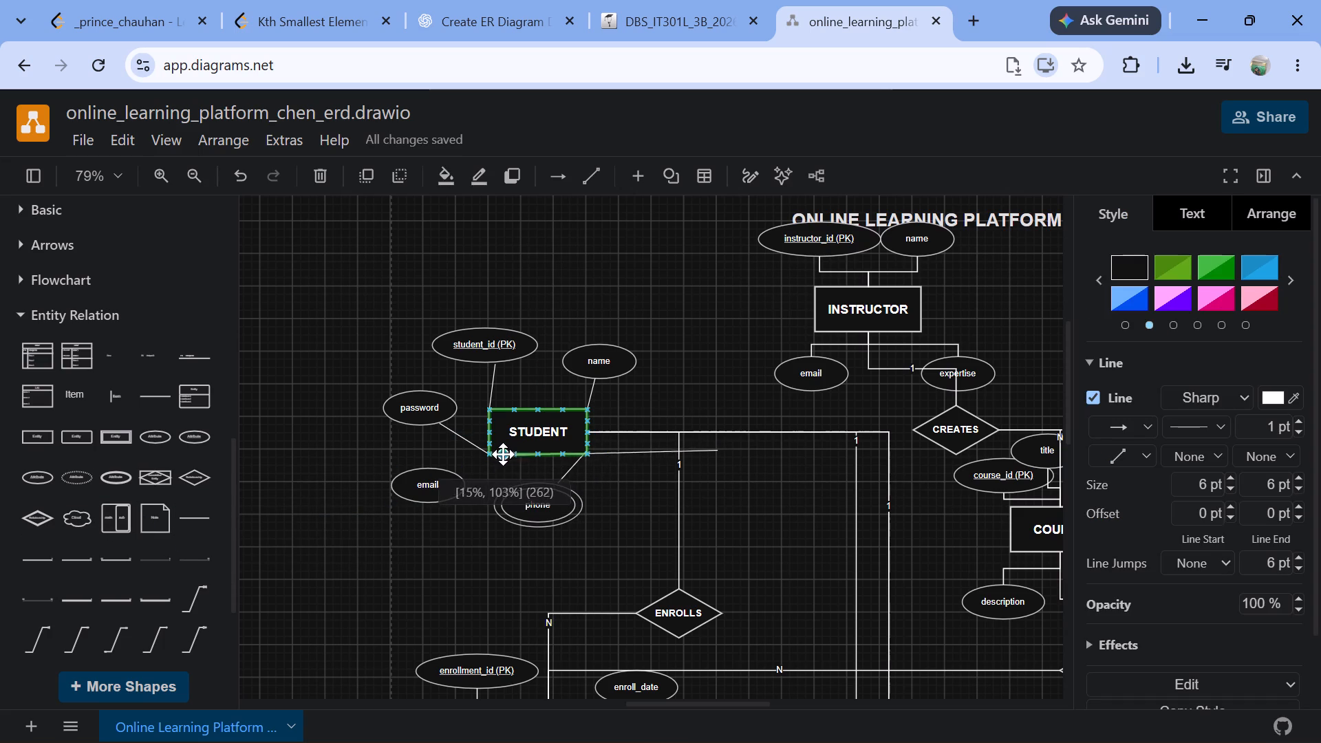
pyautogui.moveTo(503, 454); pyautogui.dragTo(502, 453)
pyautogui.moveTo(716, 449); pyautogui.dragTo(458, 475)
pyautogui.click(786, 522)
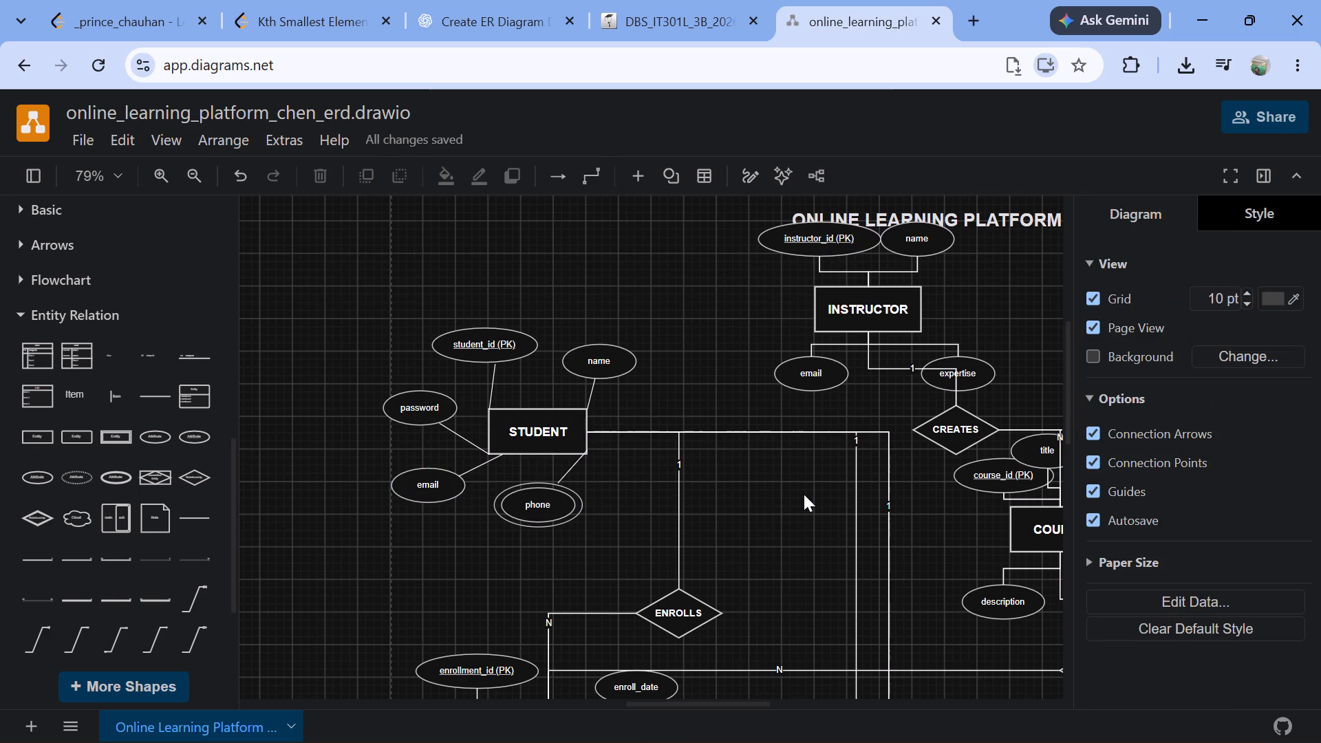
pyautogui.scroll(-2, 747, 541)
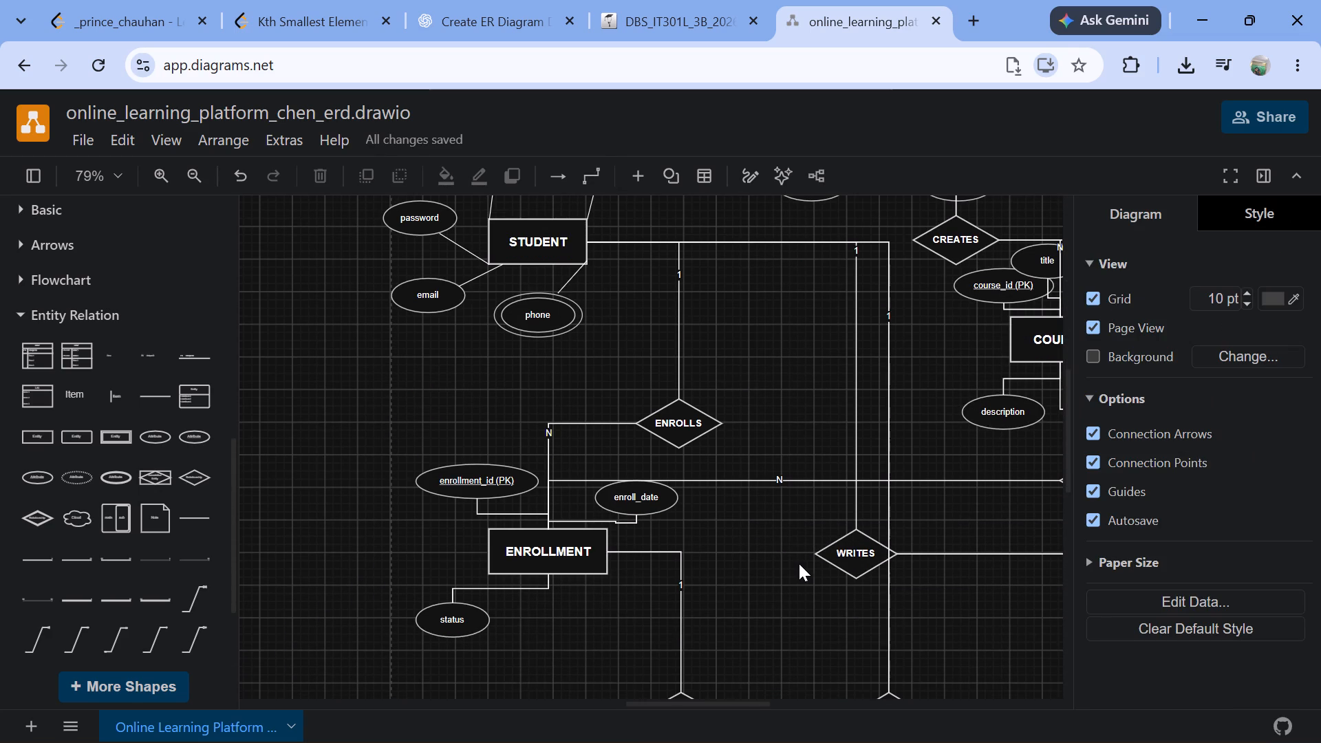
# Examine the entities, relationships and connectors across the whole ER diagram, from its title down to the legend.
pyautogui.hscroll(-2, 797, 563)
pyautogui.scroll(1, 797, 563)
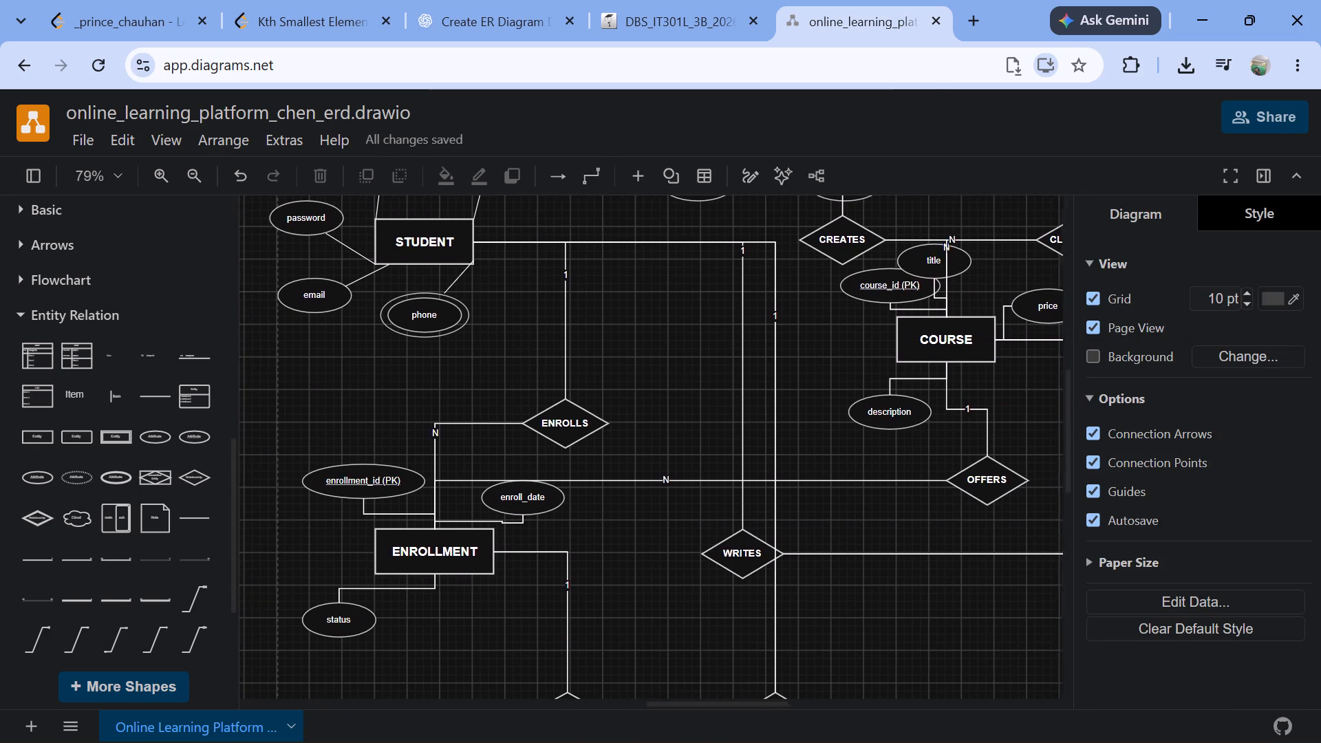
pyautogui.scroll(2, 797, 563)
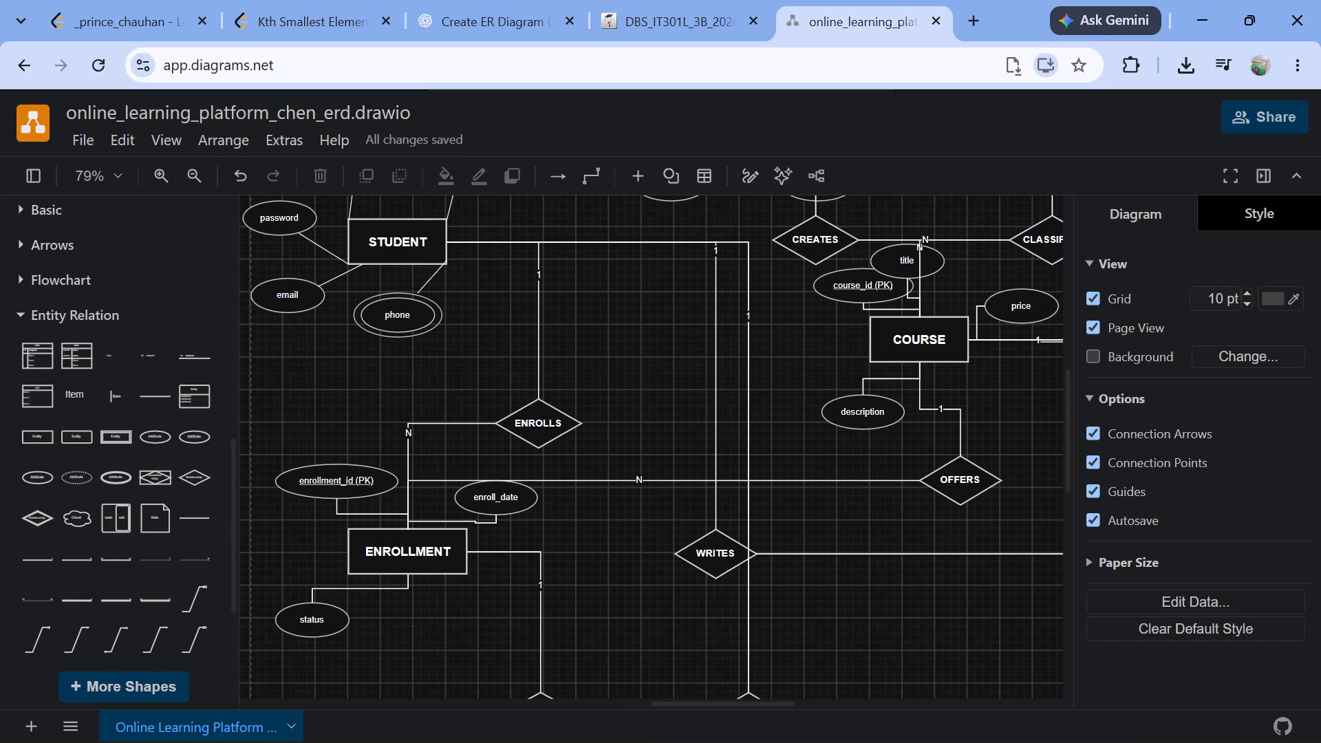
pyautogui.scroll(1, 797, 563)
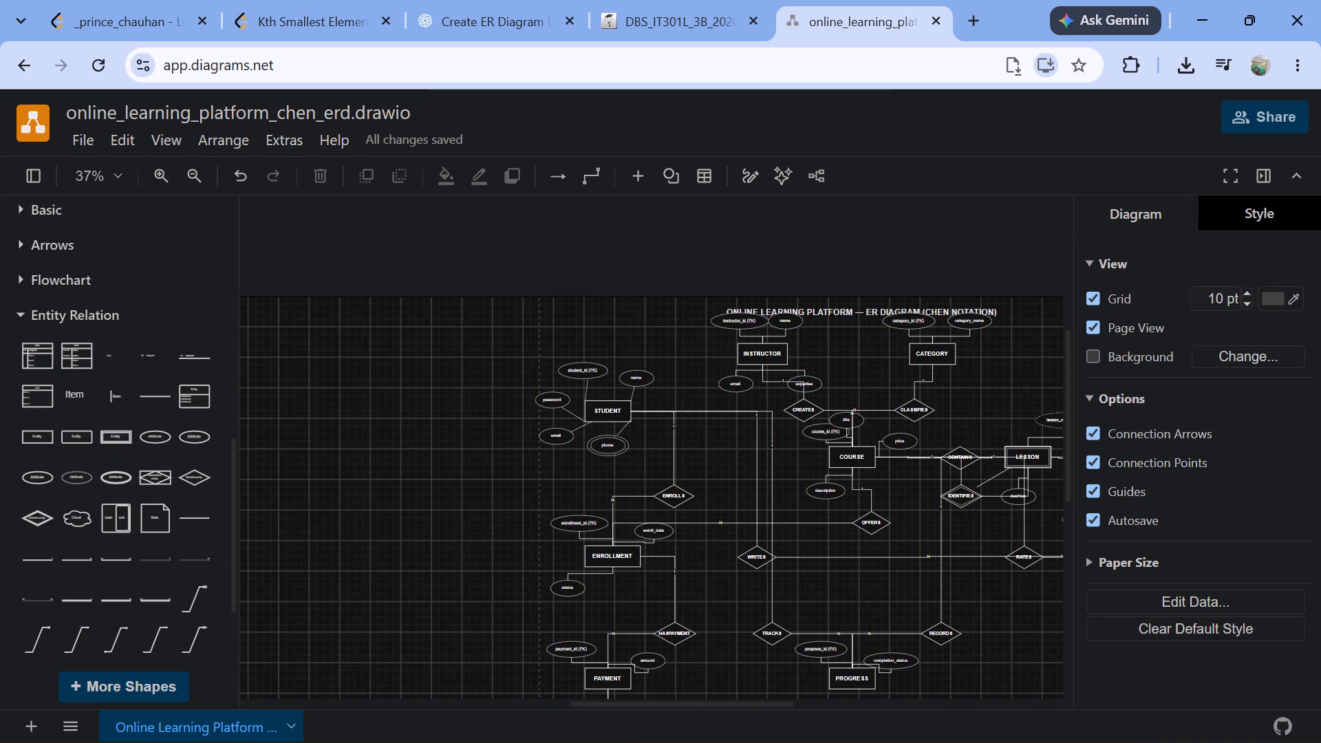
pyautogui.scroll(1, 815, 511)
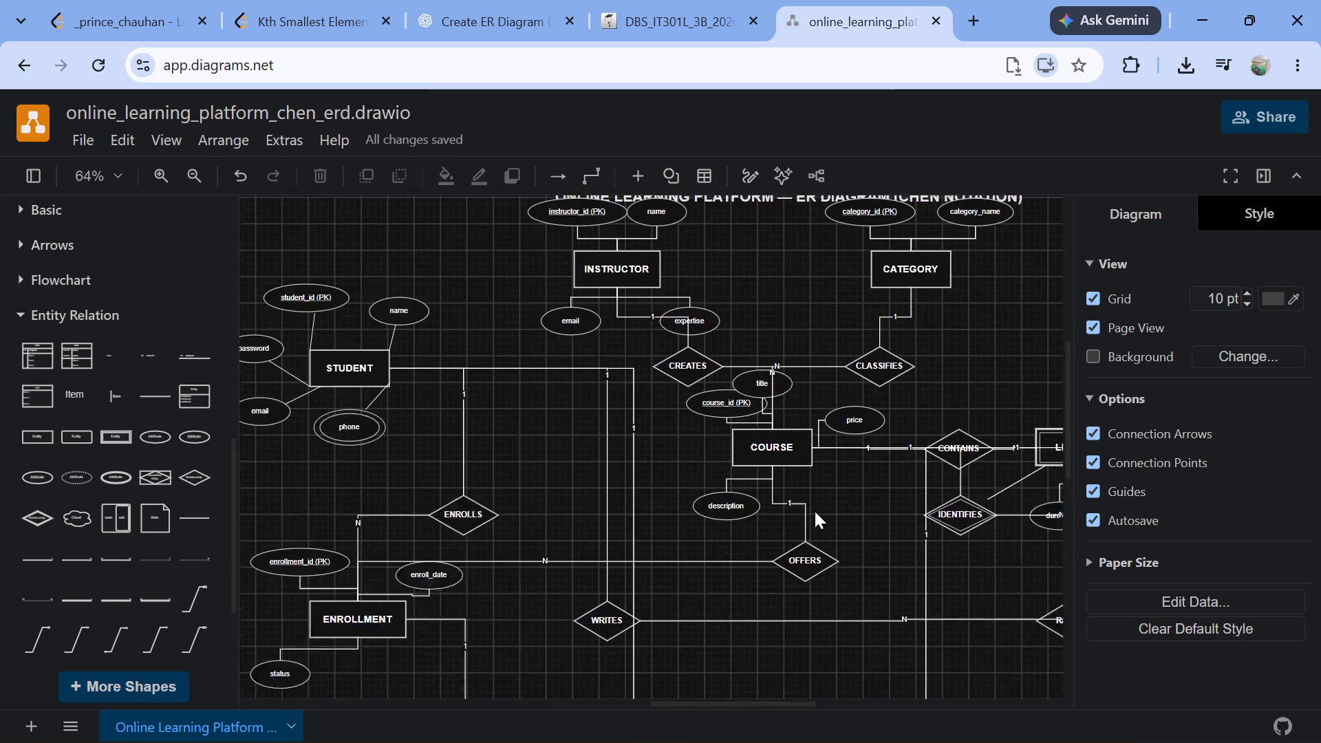
pyautogui.scroll(2, 815, 511)
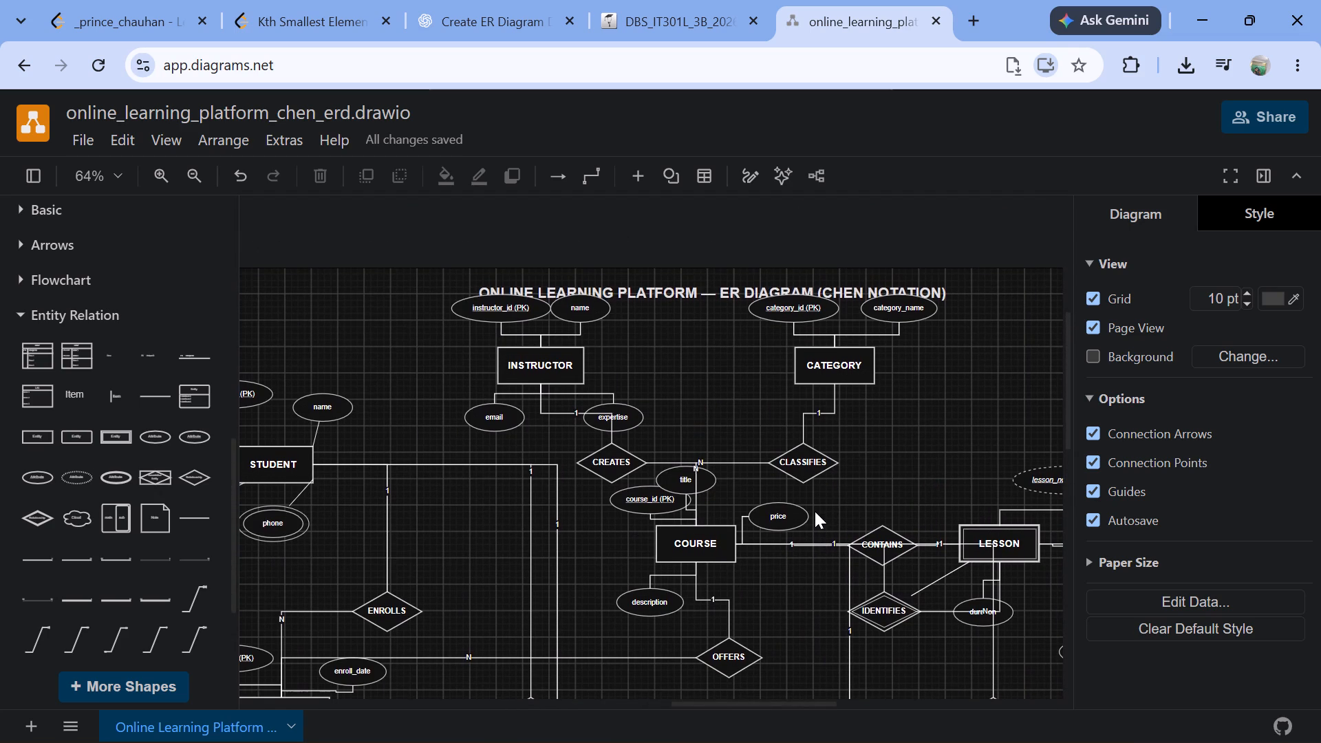
pyautogui.scroll(1, 815, 511)
pyautogui.scroll(-1, 790, 594)
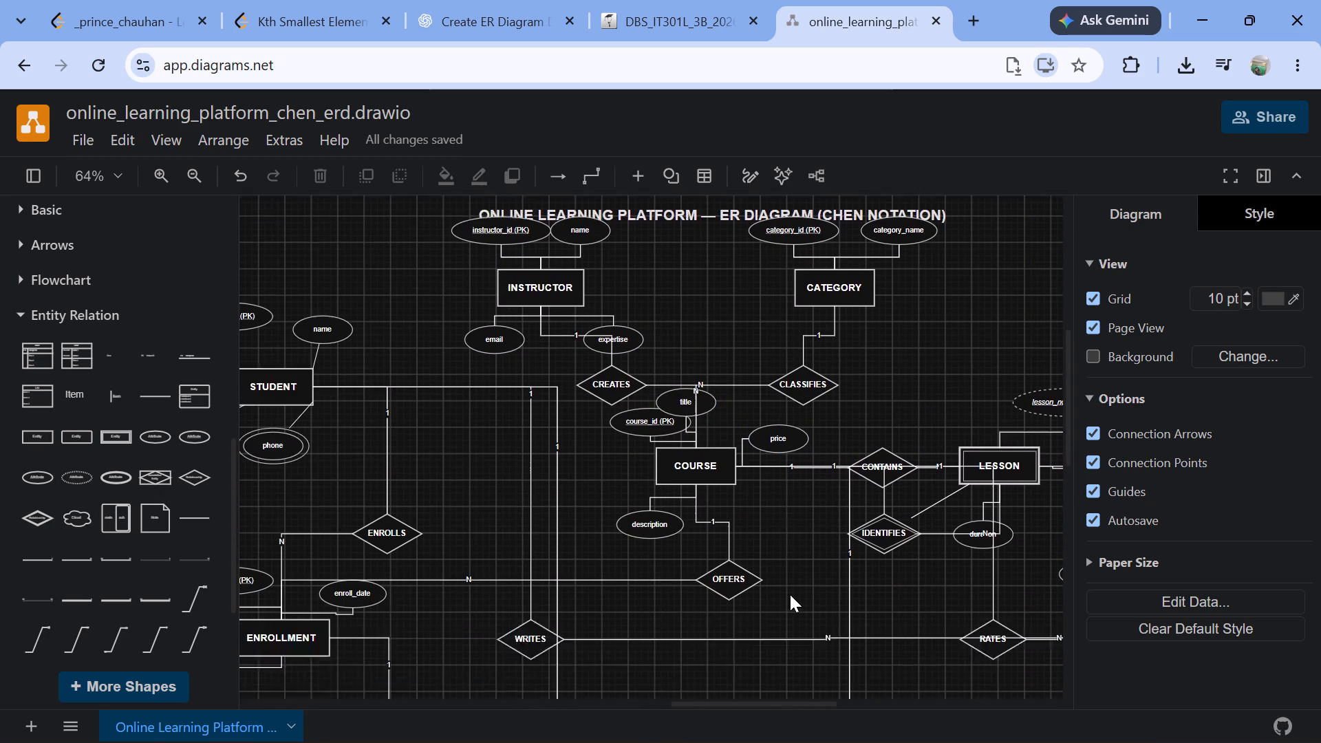
pyautogui.scroll(-2, 790, 594)
pyautogui.scroll(1, 790, 594)
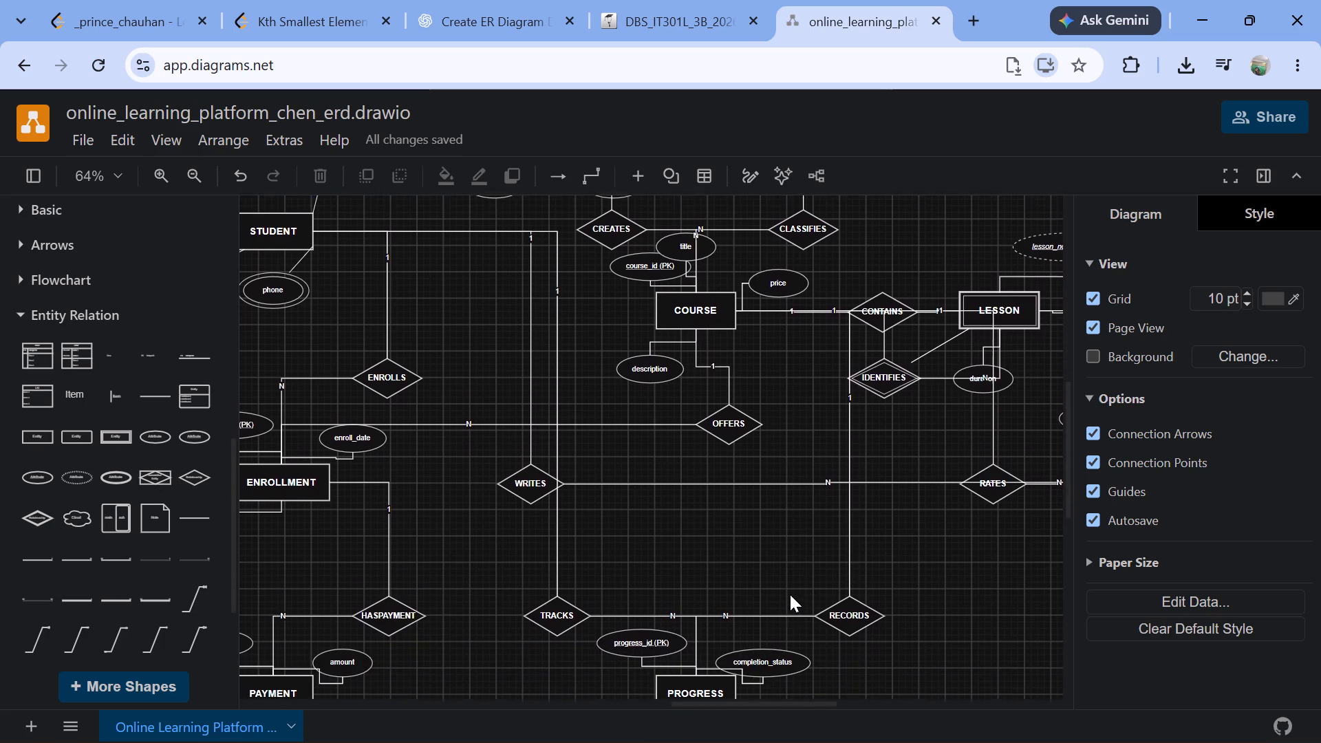
pyautogui.scroll(1, 790, 594)
pyautogui.hscroll(2, 790, 594)
pyautogui.scroll(-1, 790, 594)
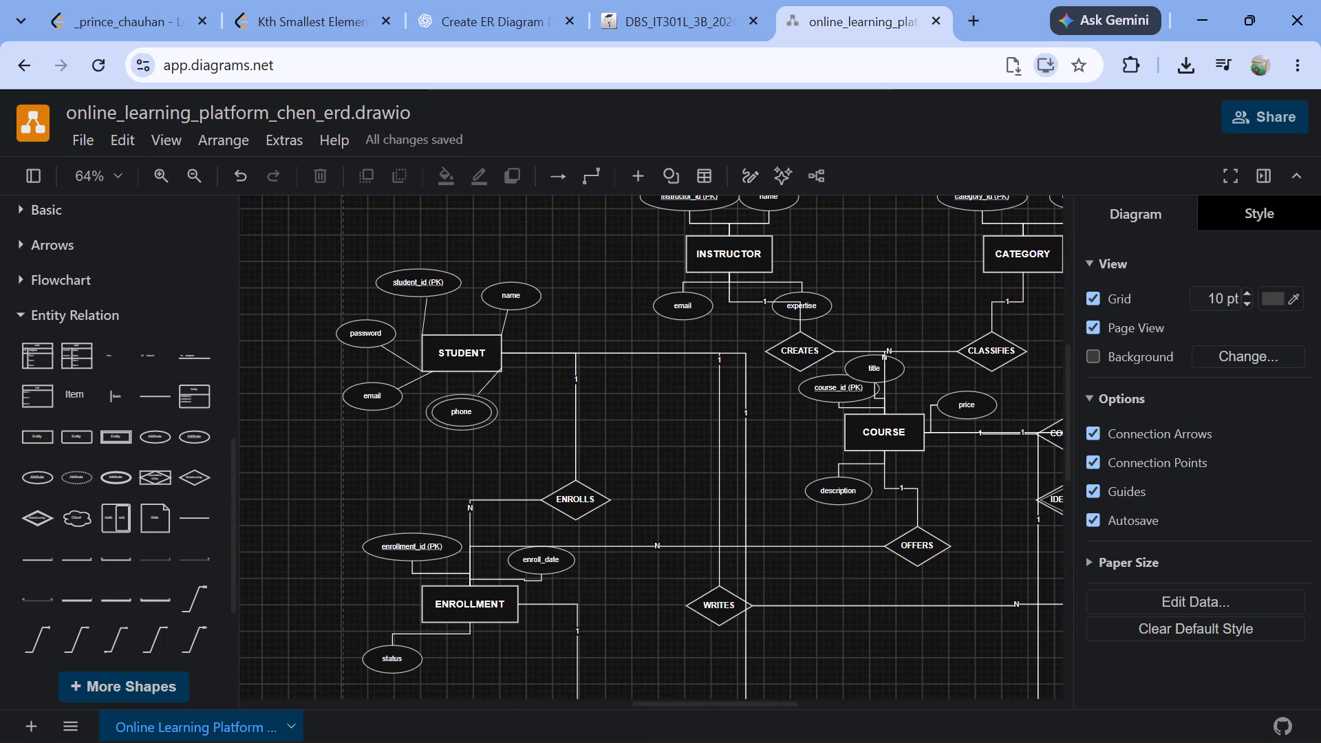
pyautogui.scroll(-2, 790, 594)
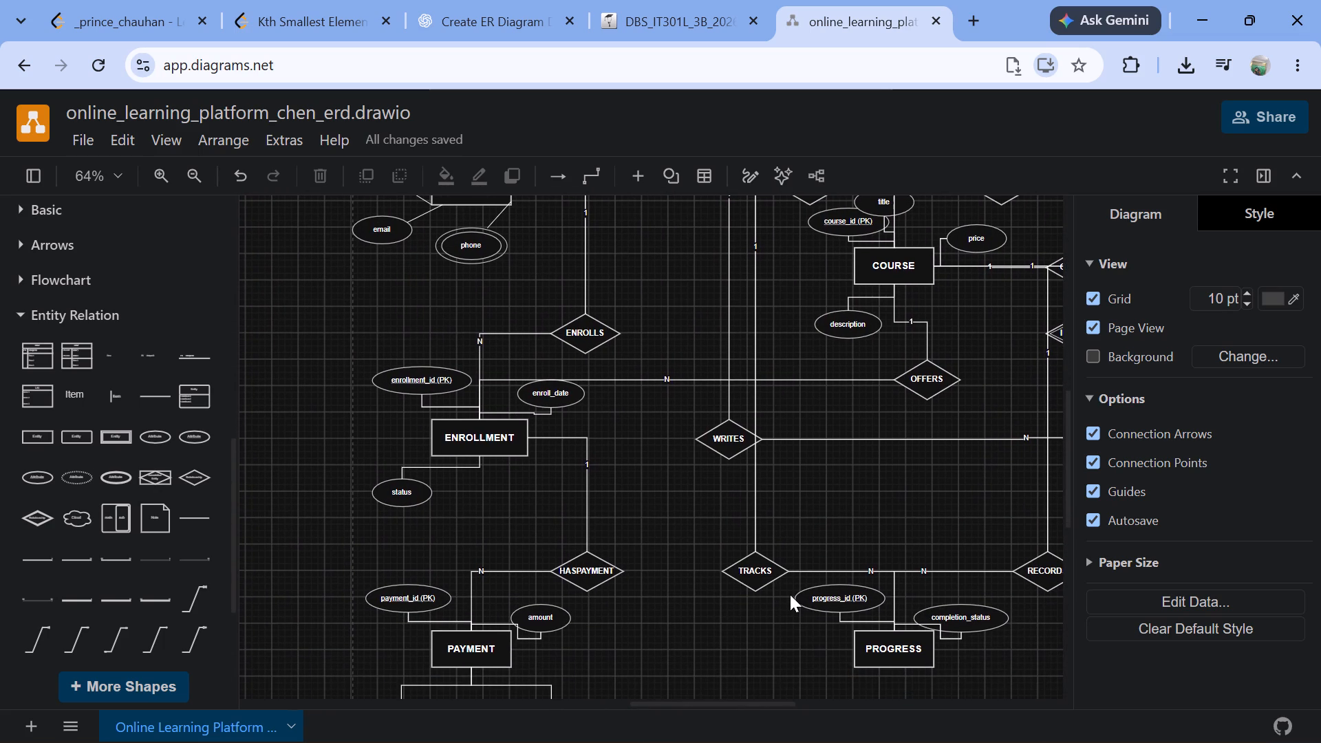
pyautogui.hscroll(-3, 790, 594)
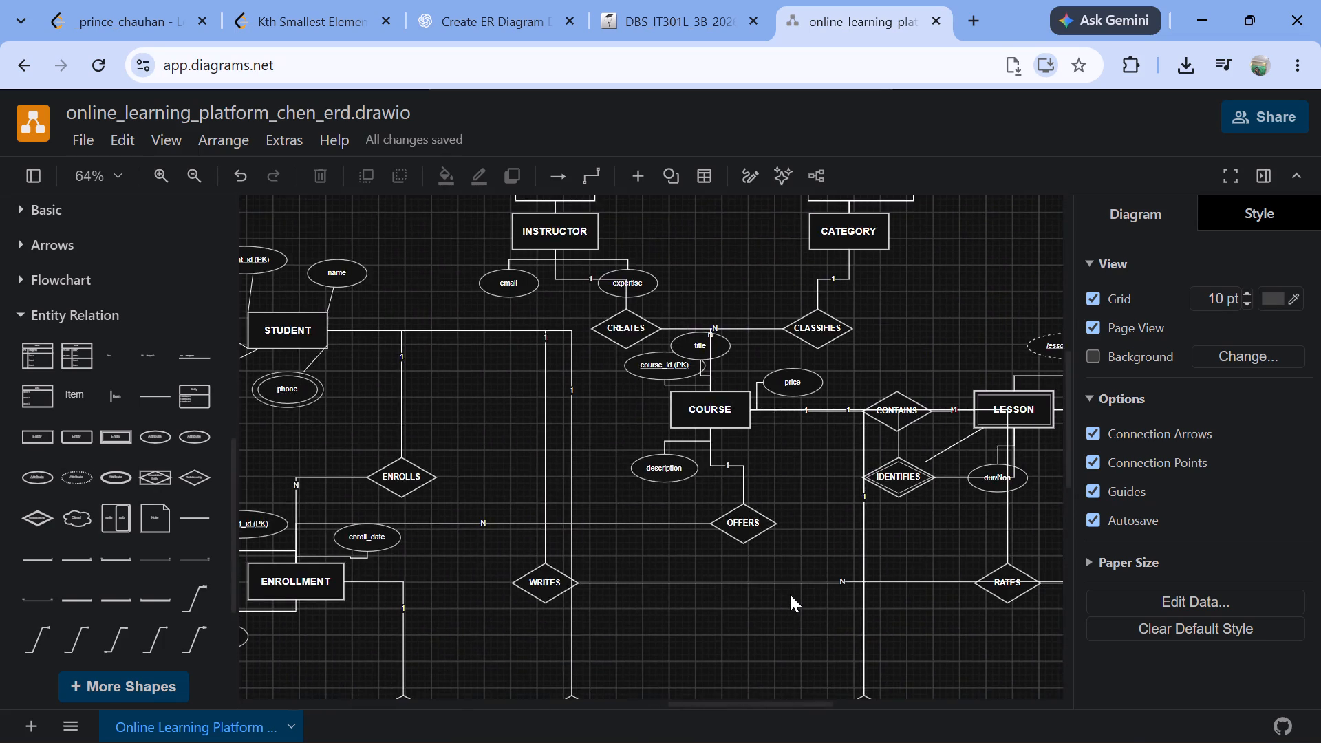
pyautogui.hscroll(-1, 790, 594)
pyautogui.scroll(-2, 790, 594)
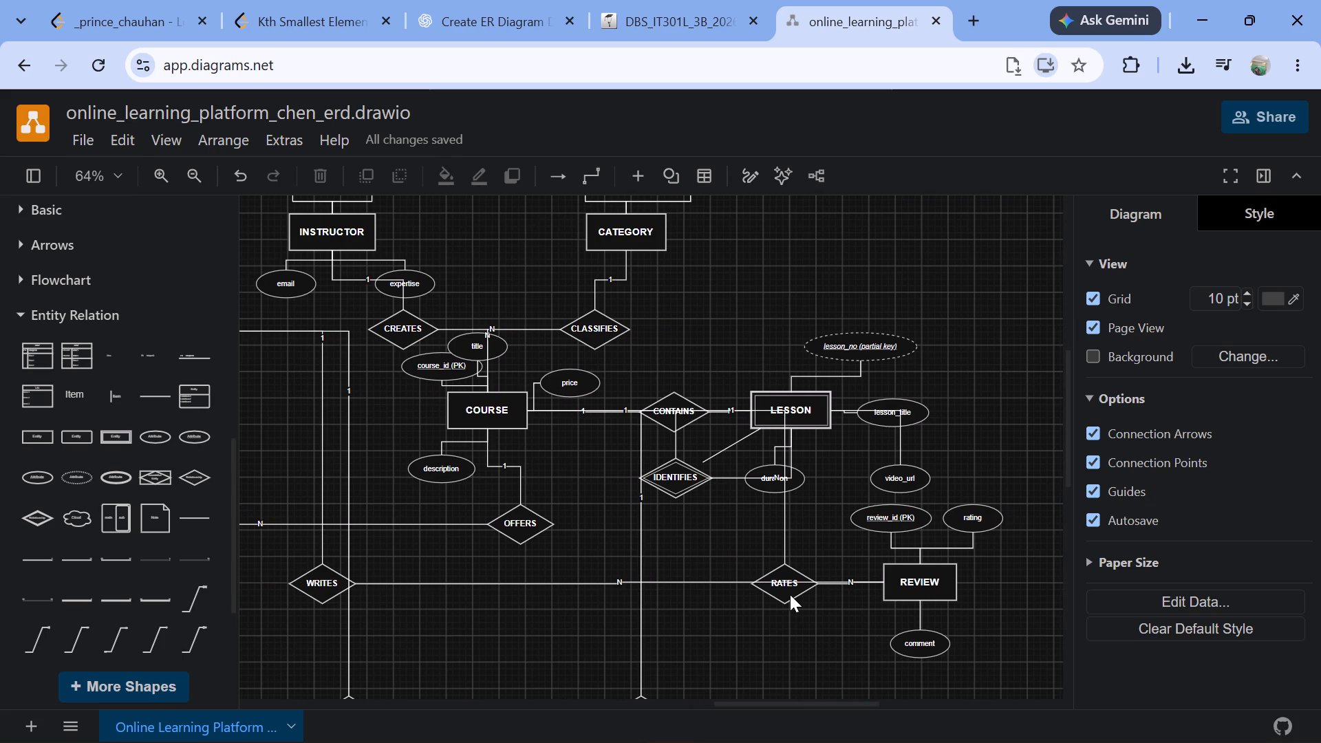
pyautogui.scroll(-3, 790, 594)
pyautogui.scroll(1, 790, 594)
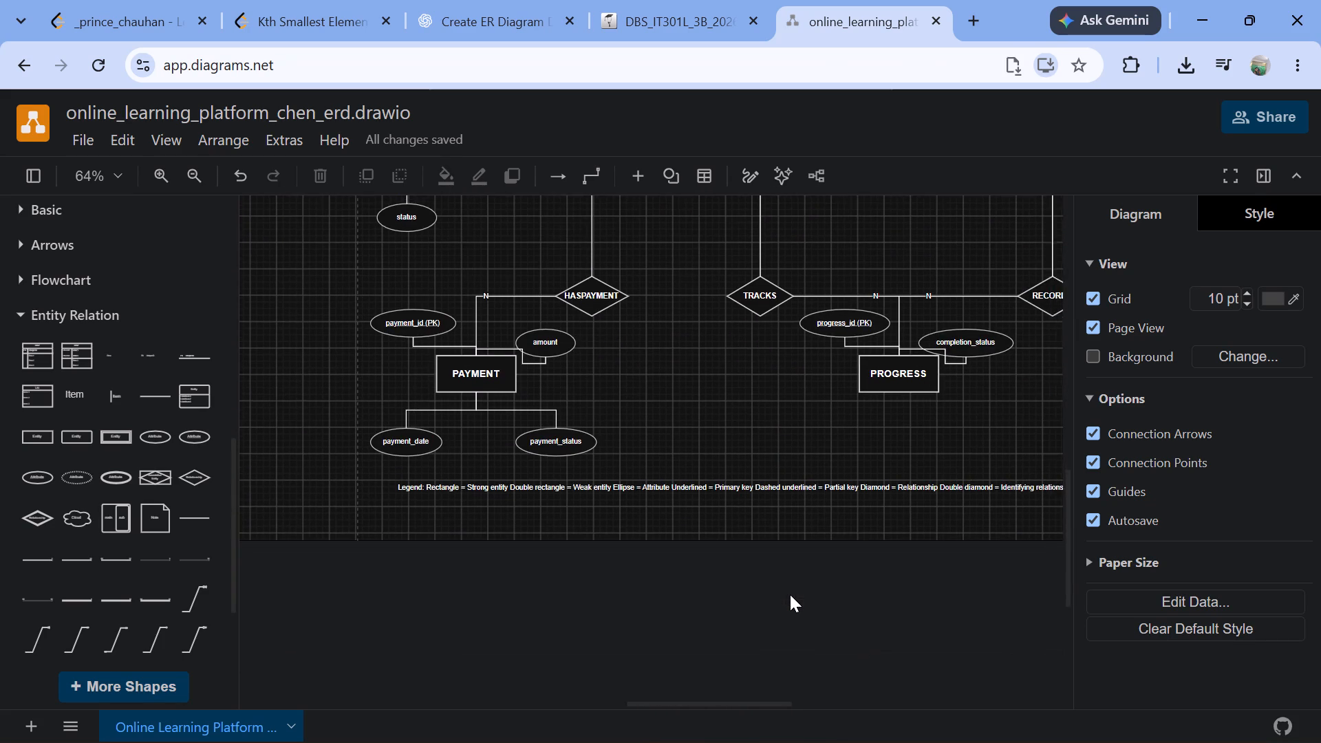
pyautogui.scroll(3, 790, 594)
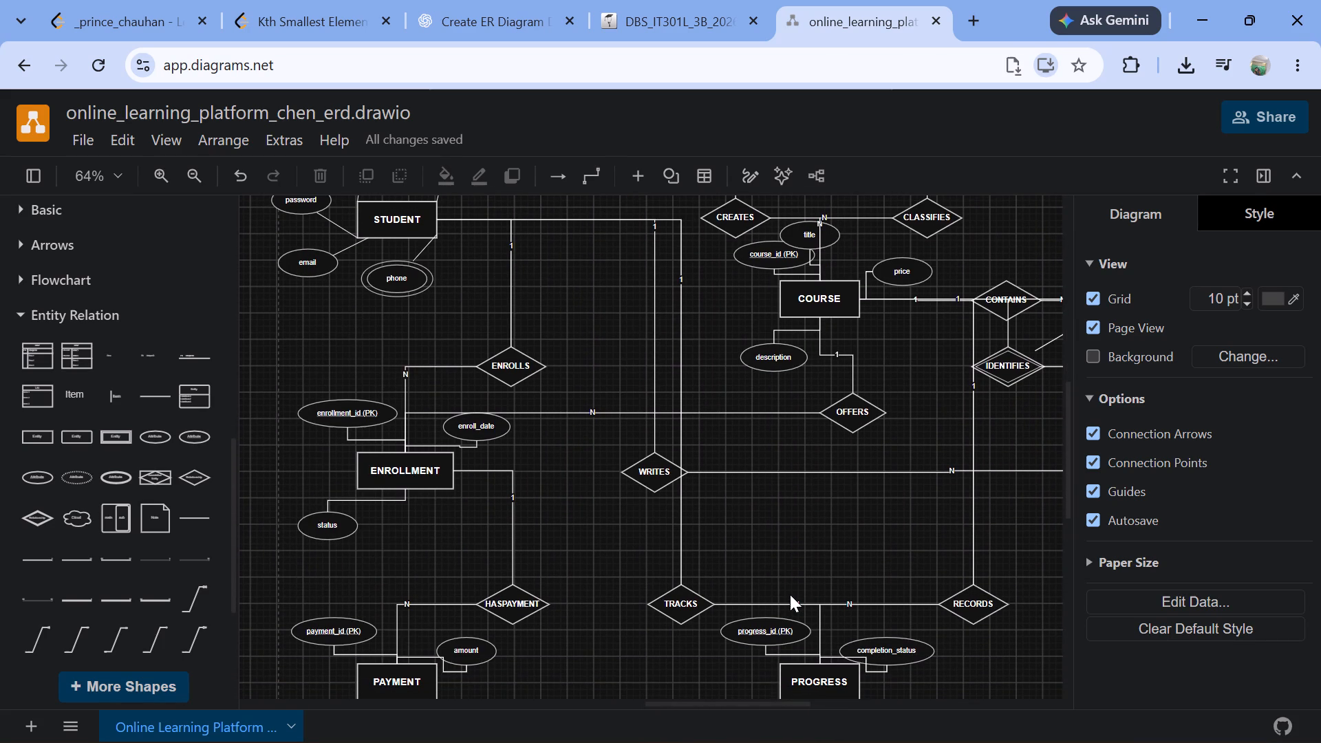
# Delete the REVIEW entity and its review_id (PK), rating and comment attributes from the diagram.
pyautogui.hscroll(-8, 691, 495)
pyautogui.hscroll(1, 691, 495)
pyautogui.click(740, 504)
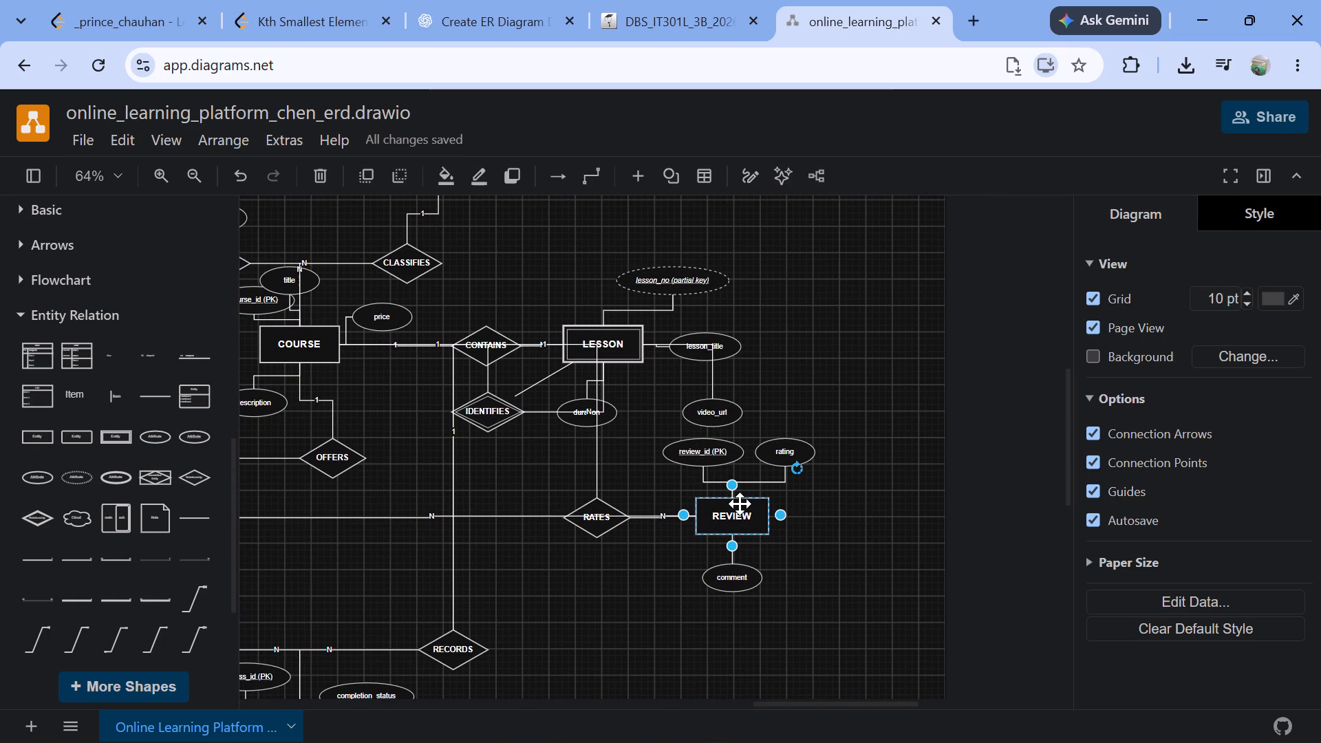
pyautogui.click(319, 178)
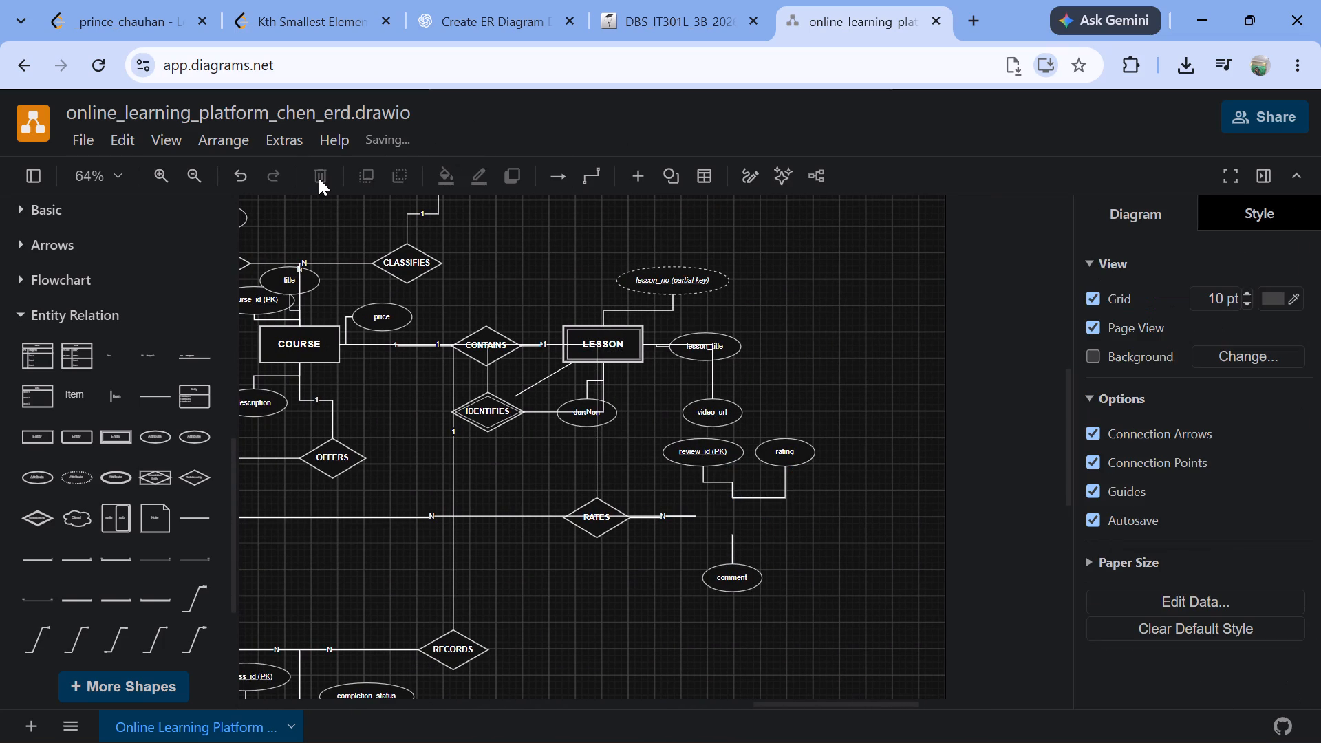
pyautogui.click(709, 457)
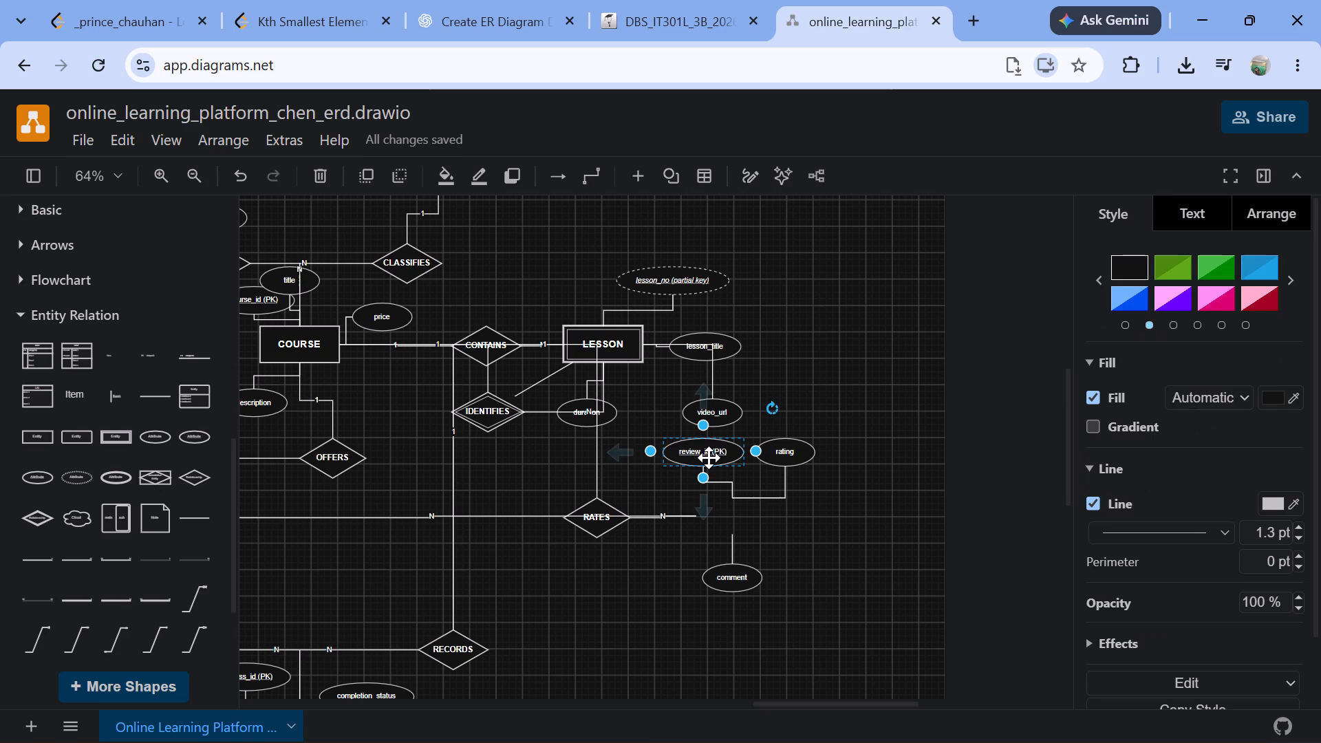
pyautogui.click(312, 178)
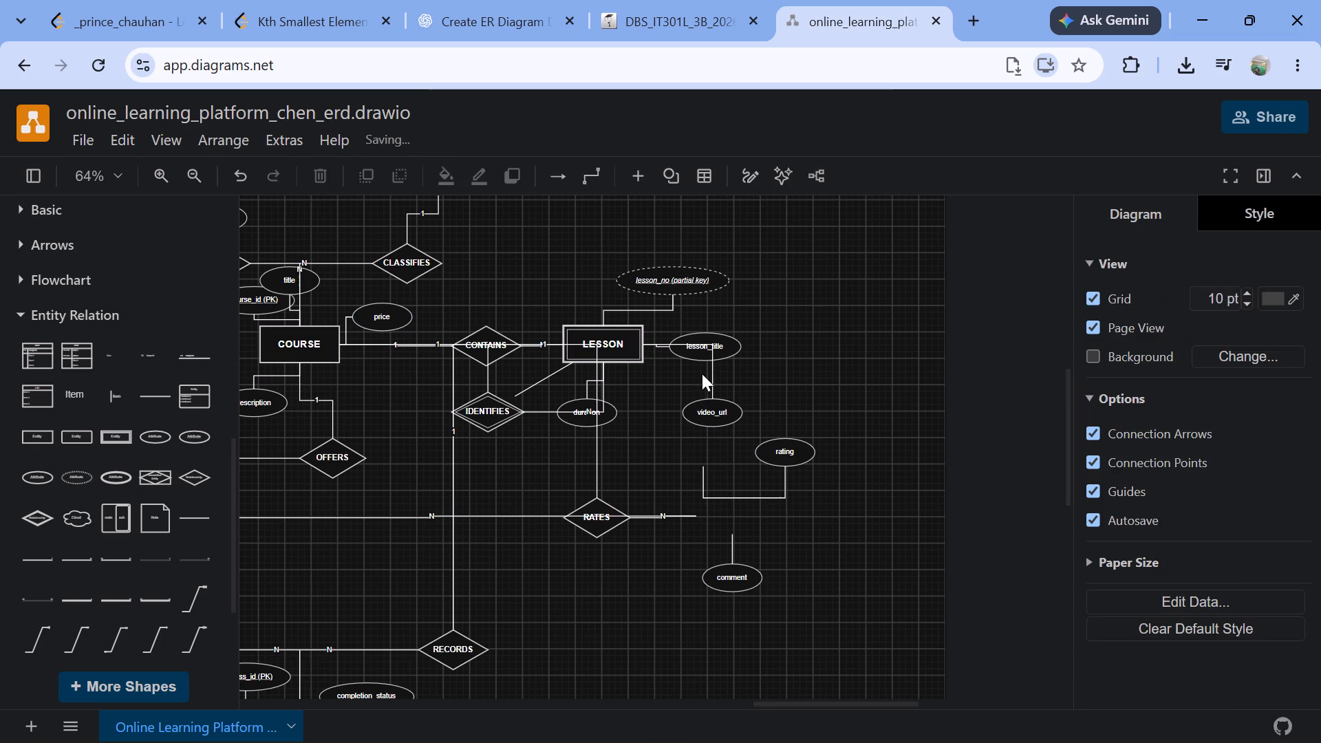
pyautogui.click(786, 449)
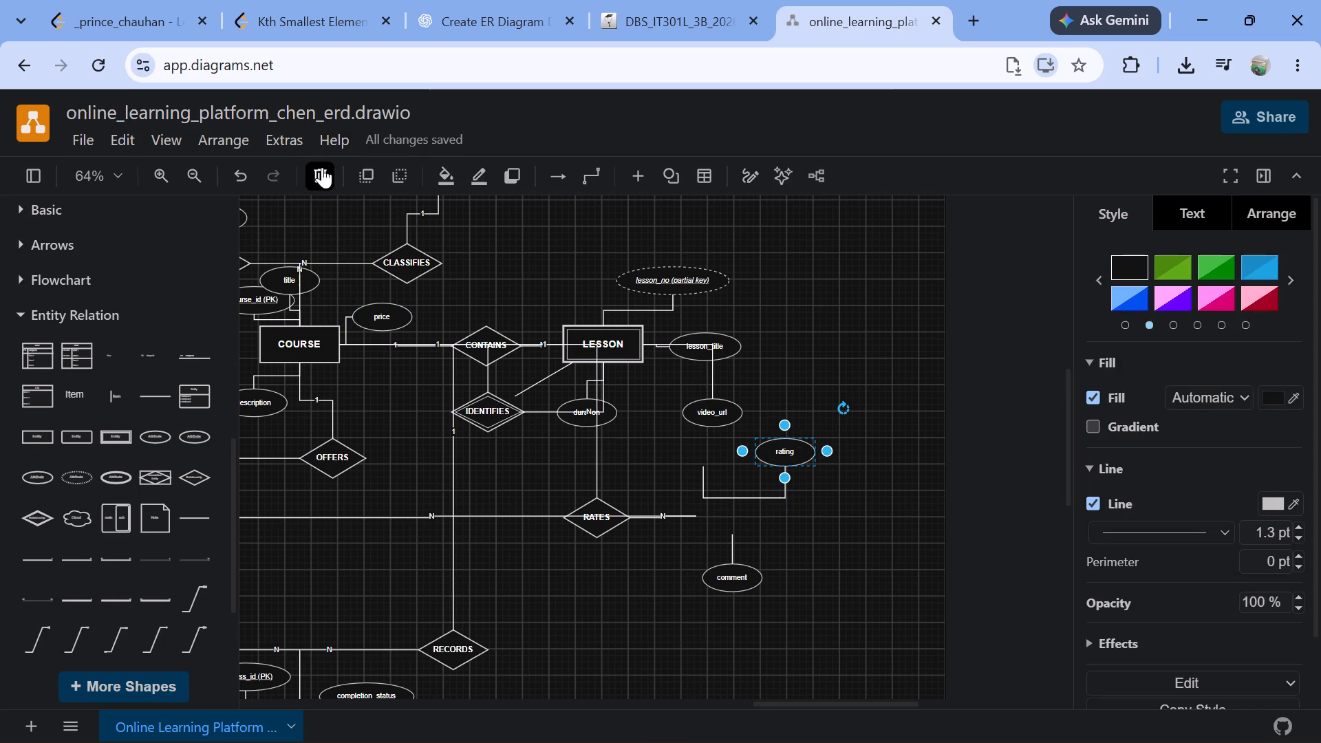
pyautogui.click(322, 167)
pyautogui.click(744, 585)
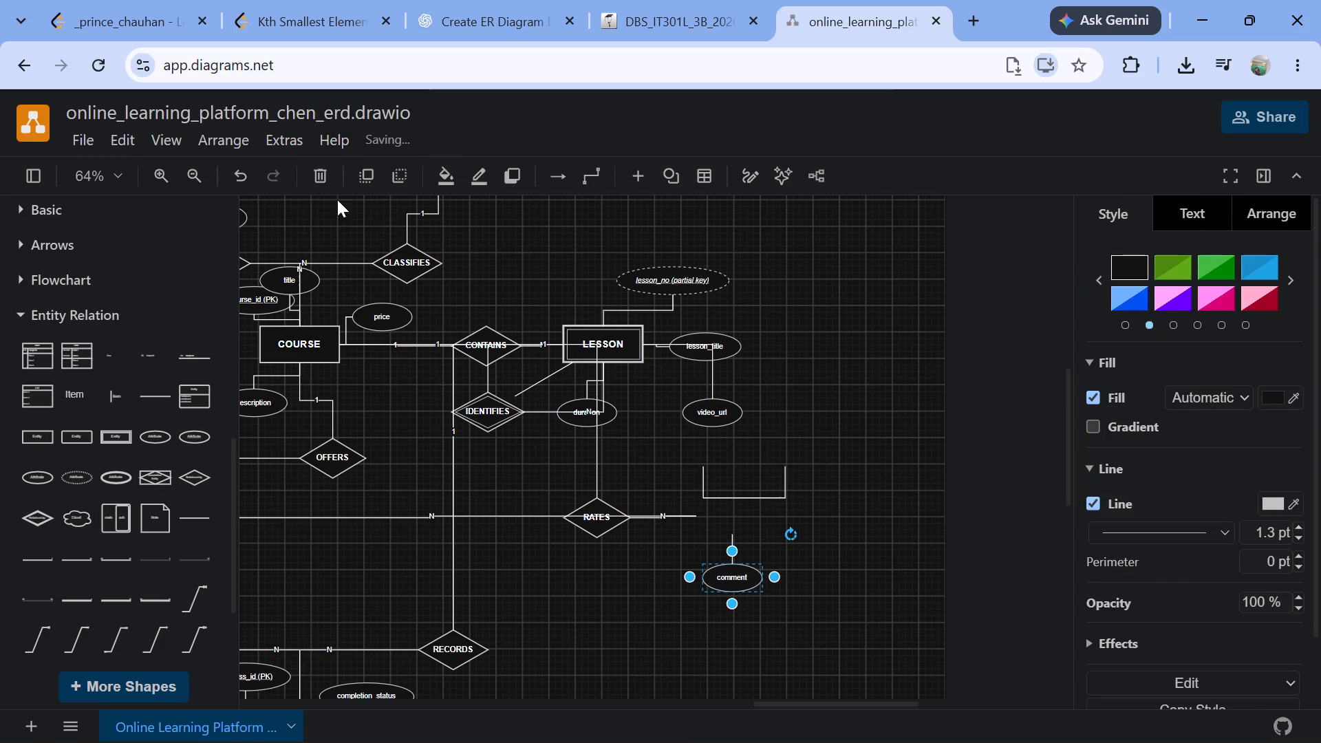
pyautogui.click(316, 176)
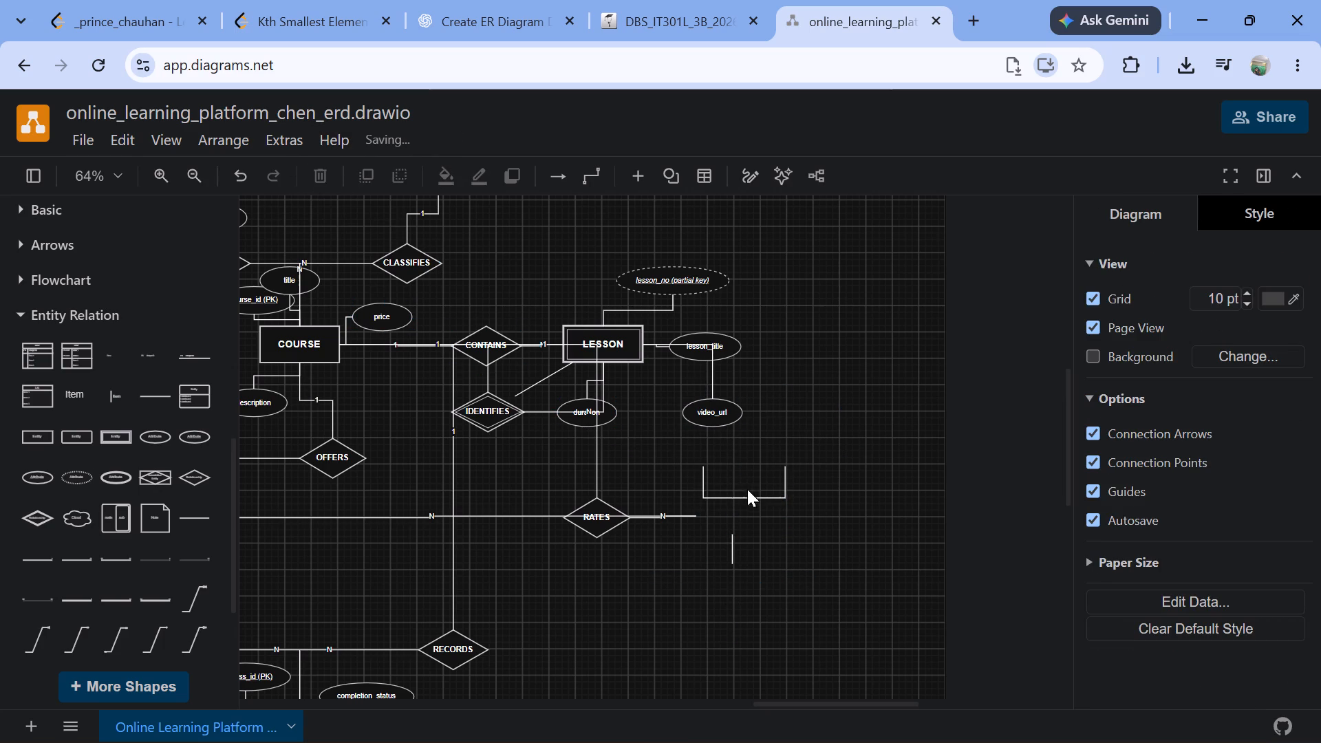
# Delete REVIEW's leftover connectors: those of its review_id, rating and comment attributes and the N line from WRITES.
pyautogui.click(749, 500)
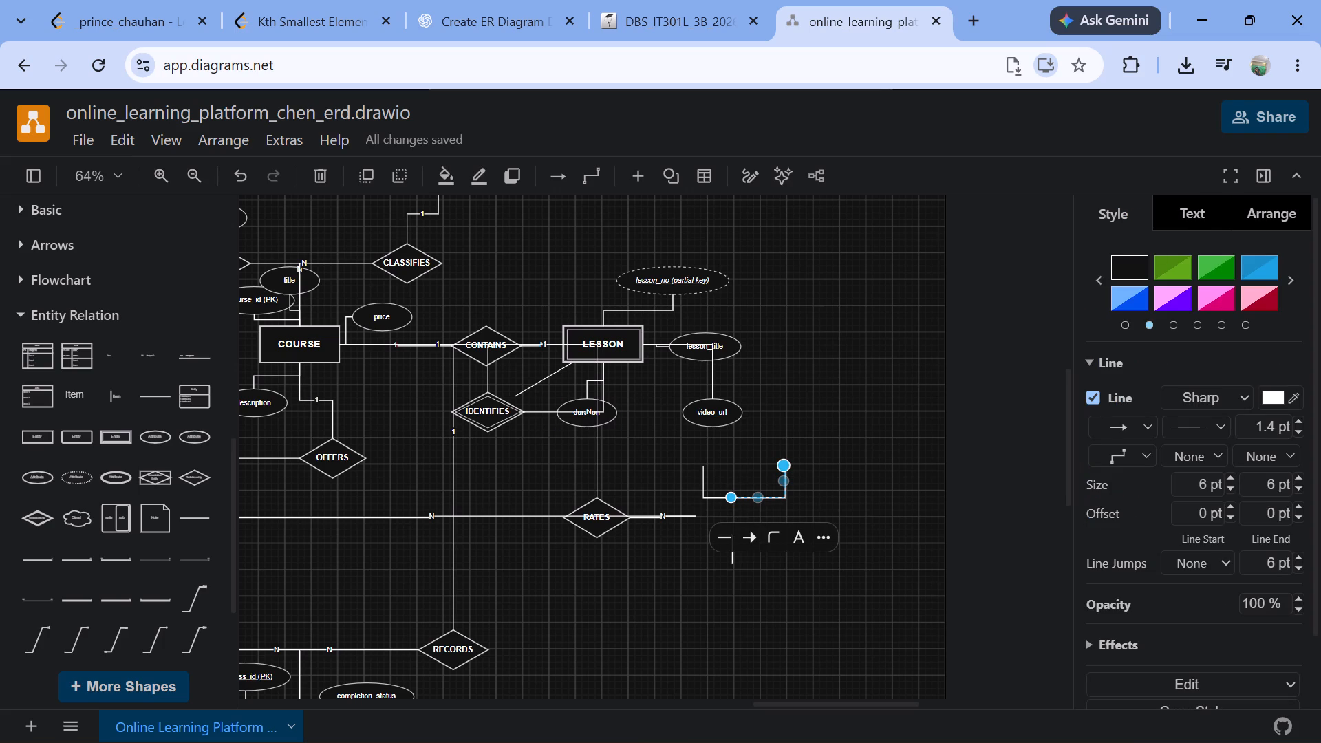
pyautogui.click(323, 180)
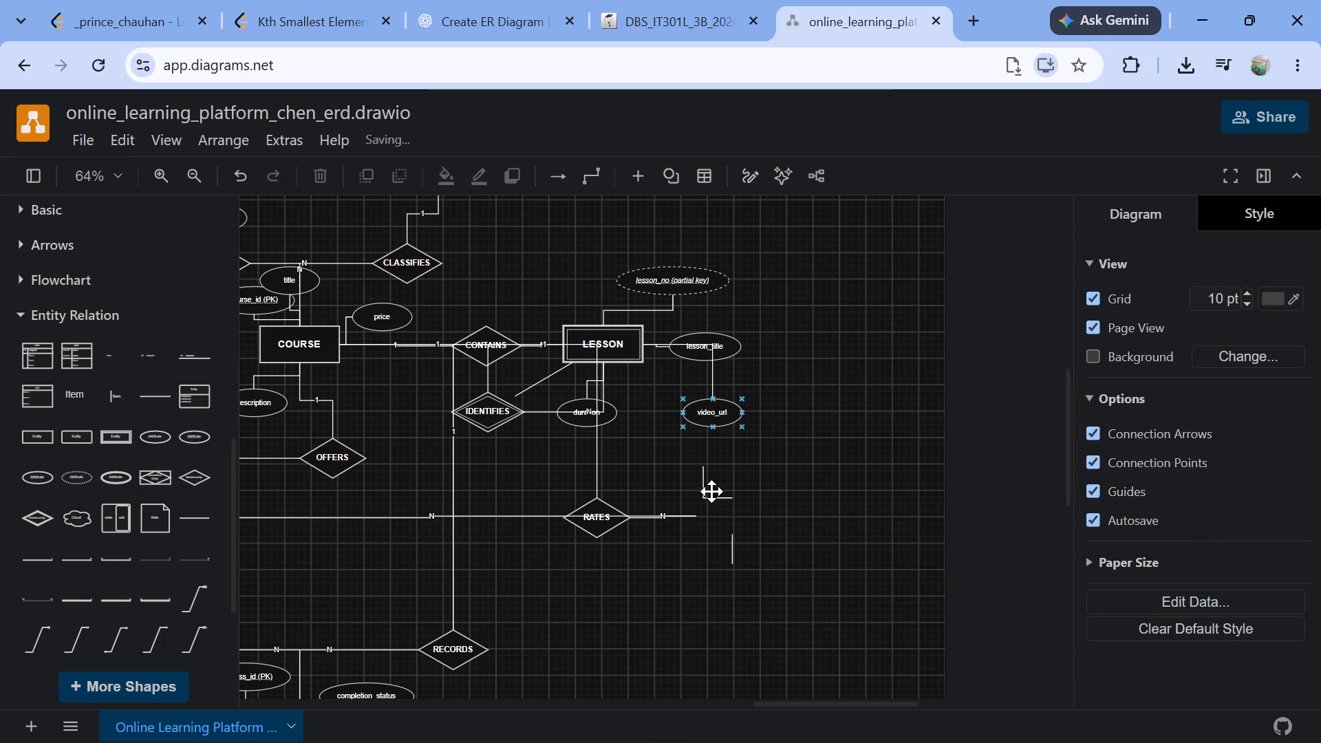
pyautogui.click(701, 494)
pyautogui.click(317, 184)
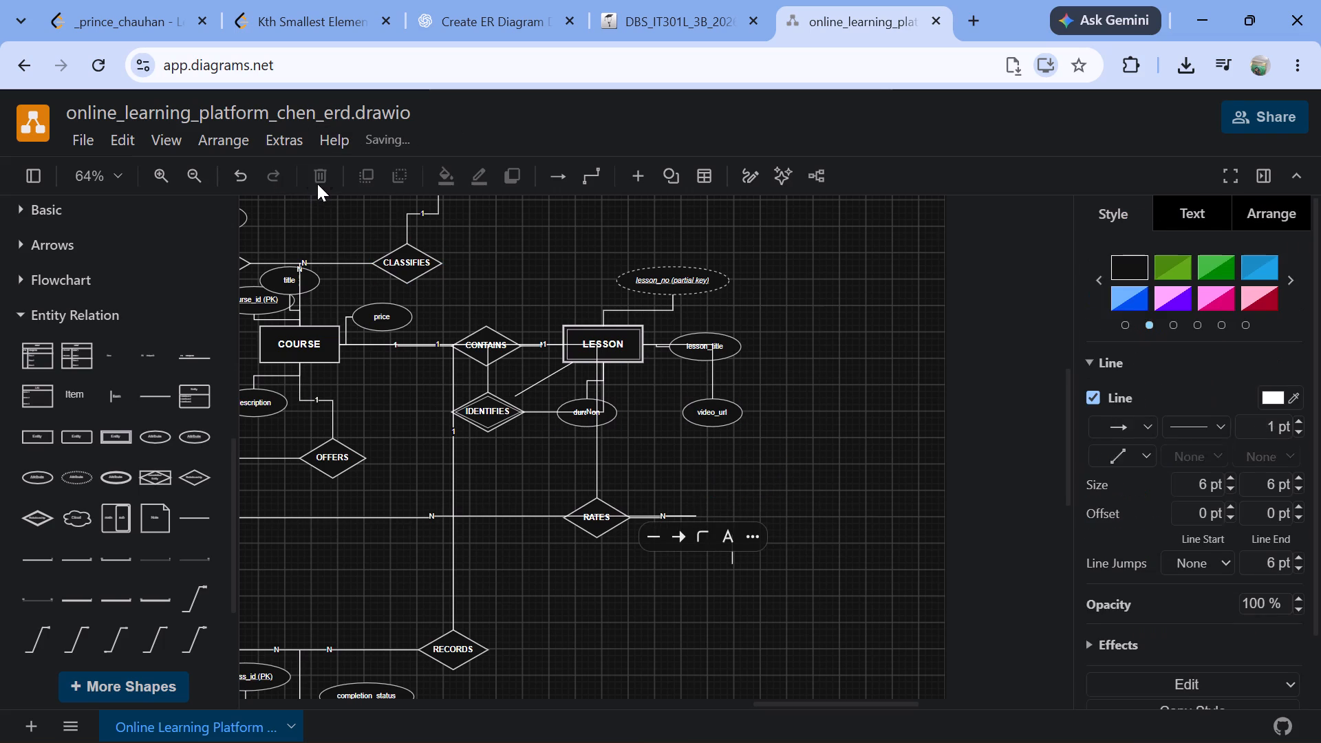
pyautogui.click(730, 548)
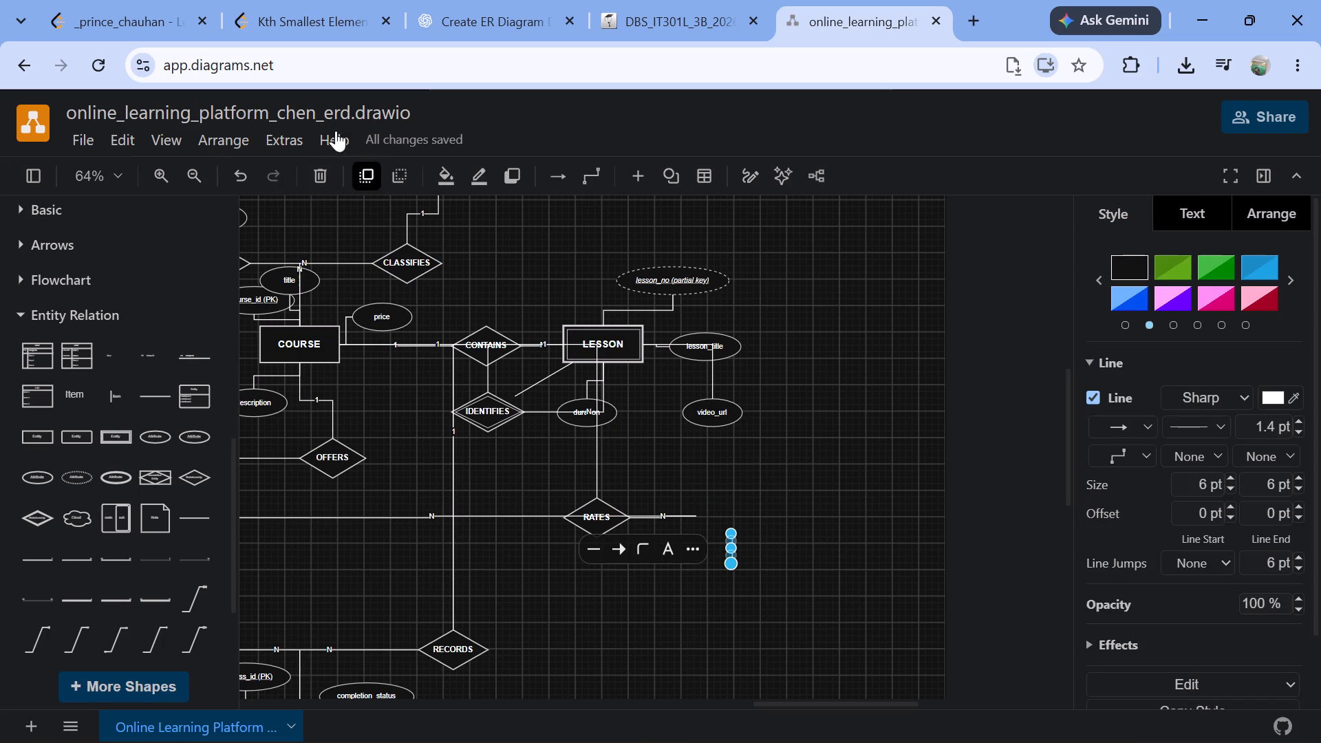
pyautogui.click(314, 173)
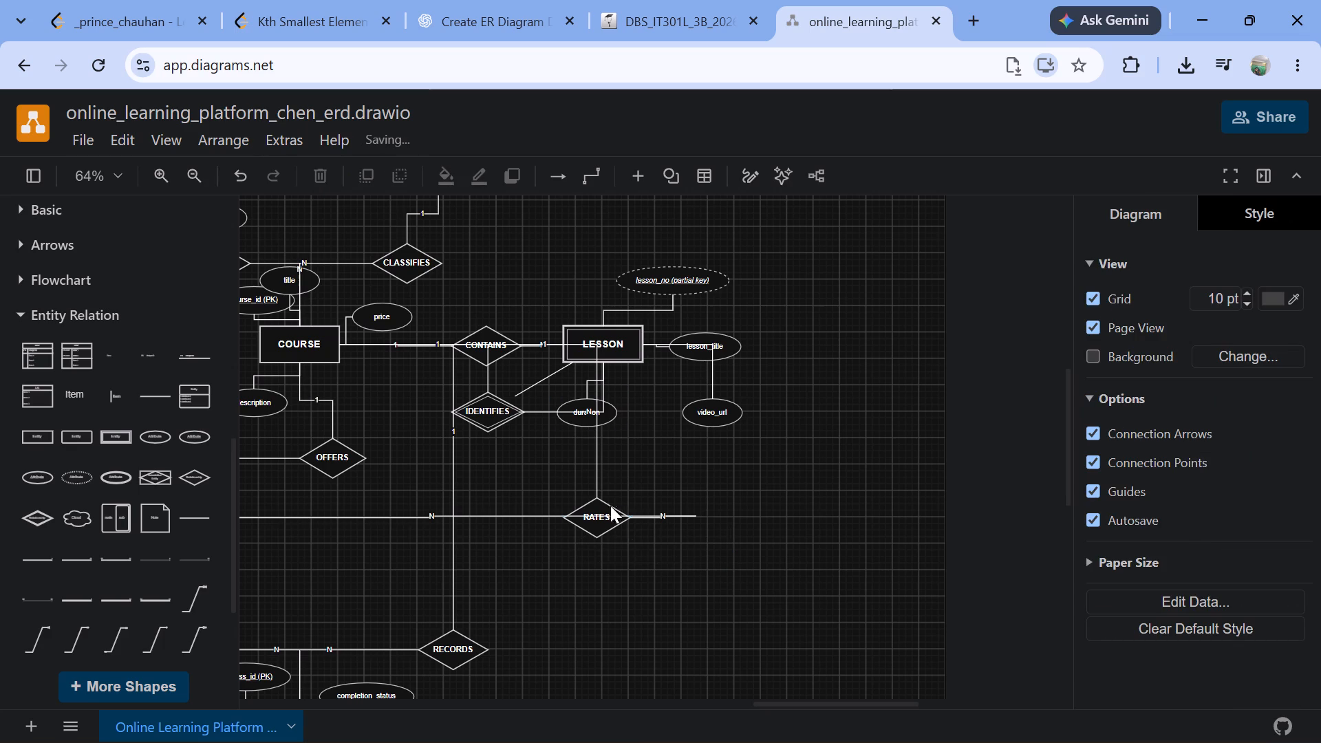
pyautogui.click(605, 506)
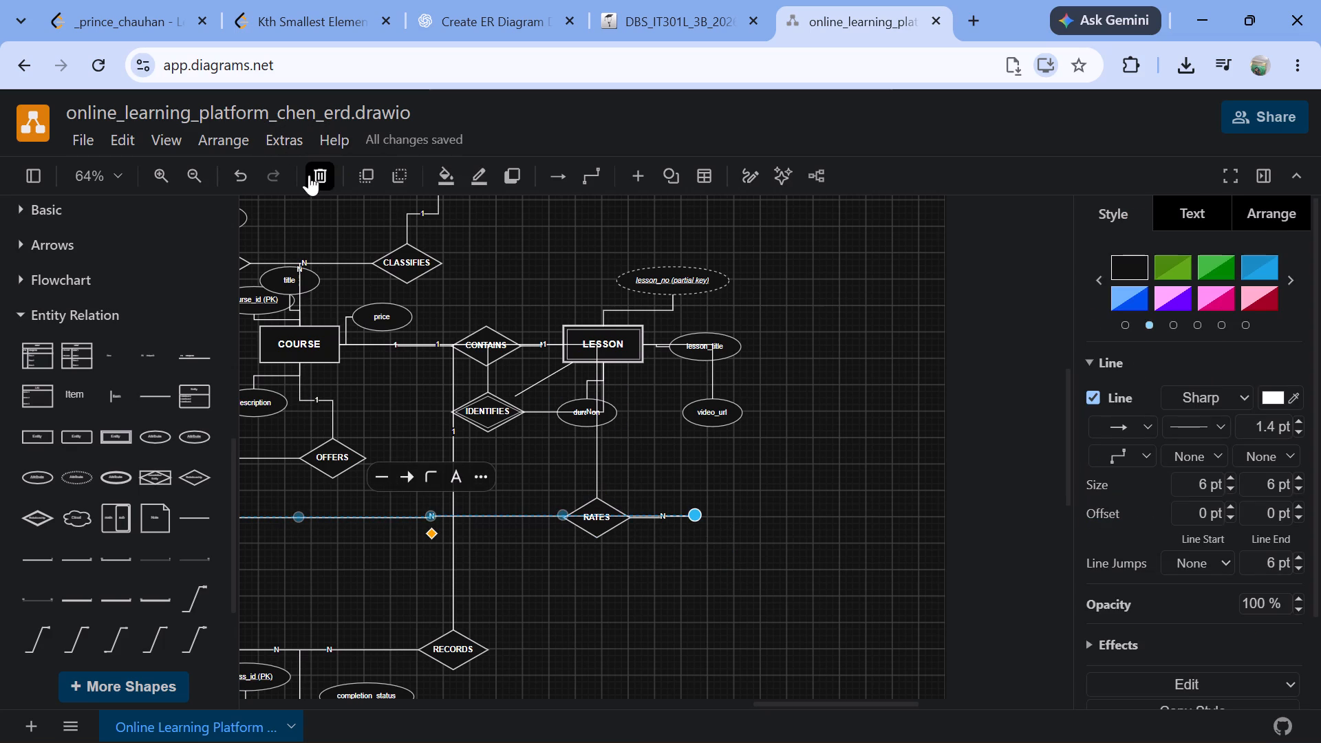
pyautogui.click(322, 177)
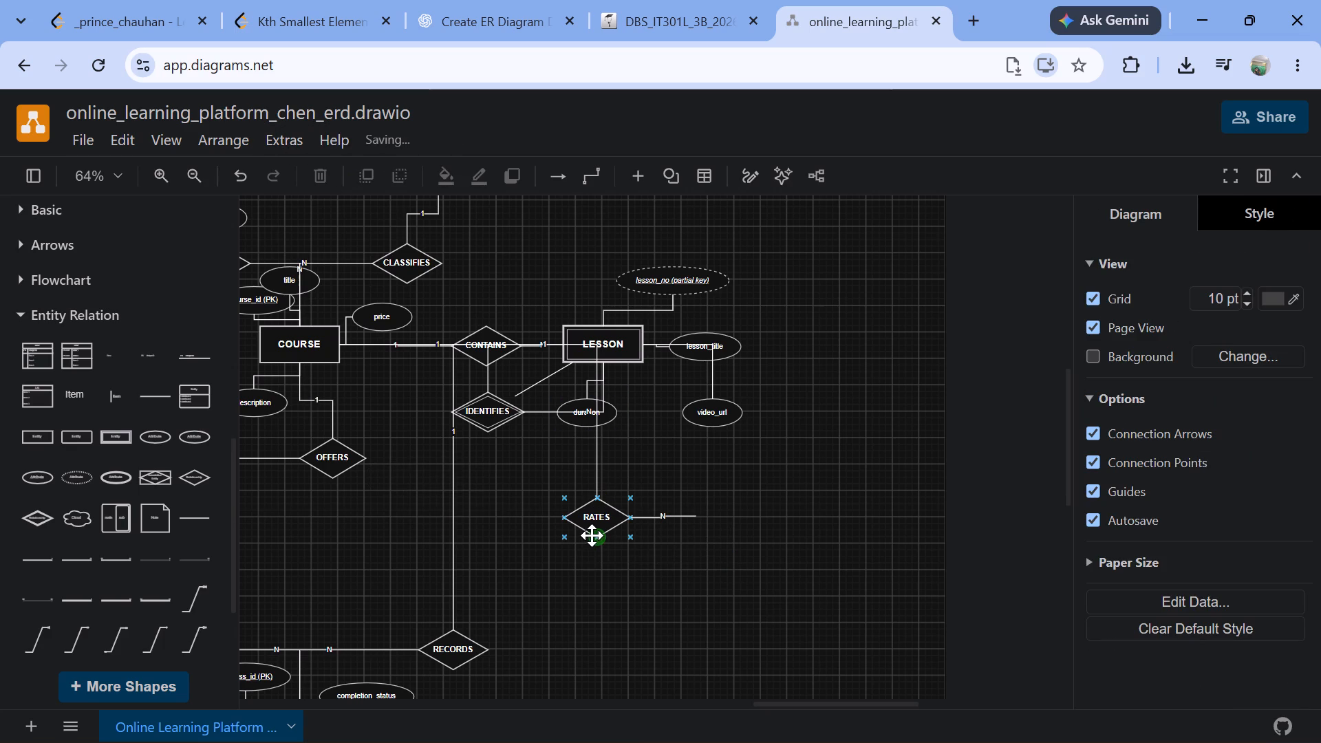
# Delete the RATES relationship diamond along with its connector from COURSE and its leftover N connector toward REVIEW.
pyautogui.click(592, 535)
pyautogui.click(309, 170)
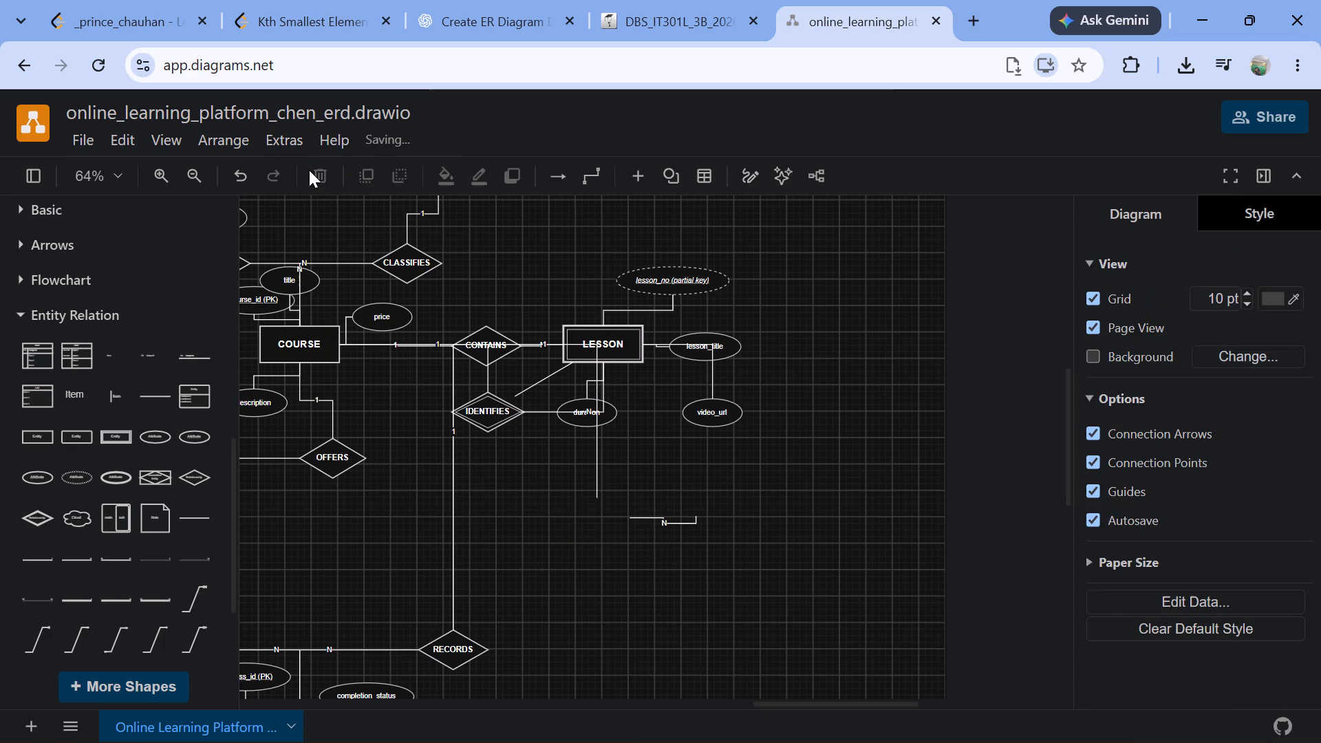
pyautogui.click(597, 480)
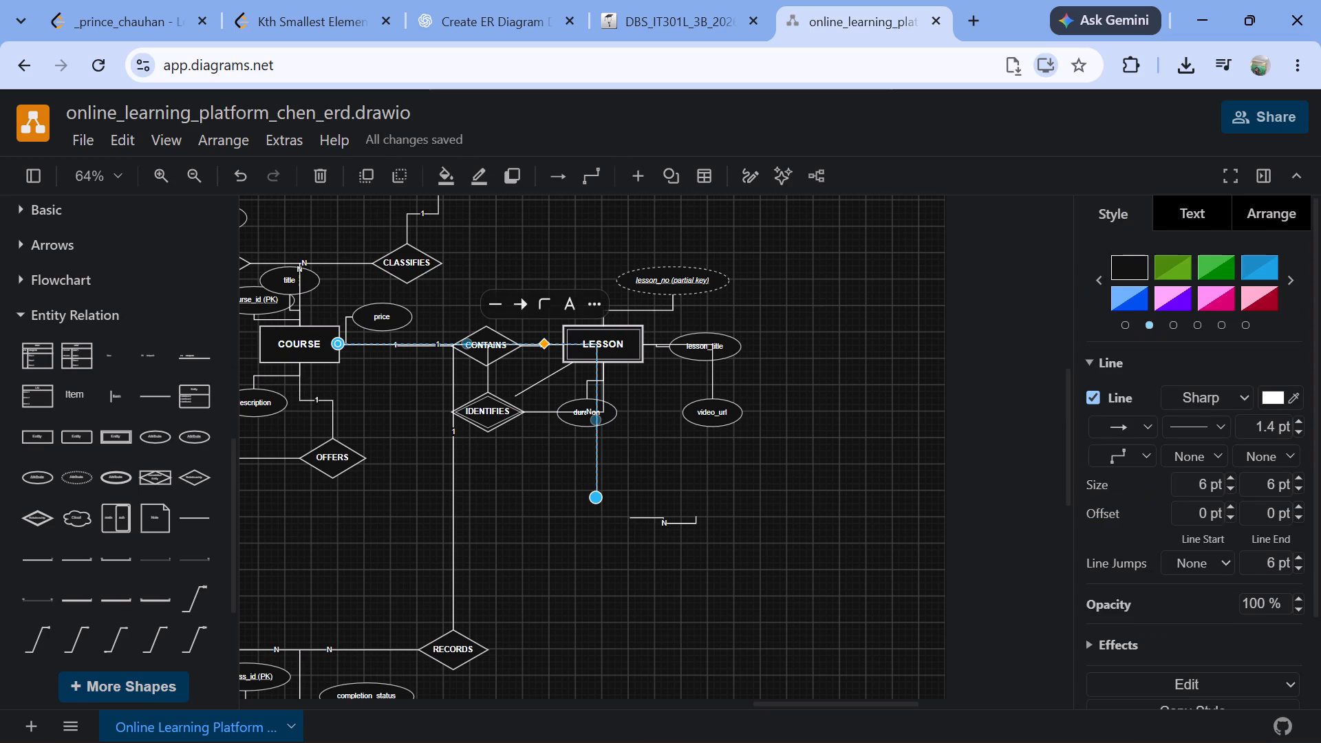
pyautogui.click(314, 167)
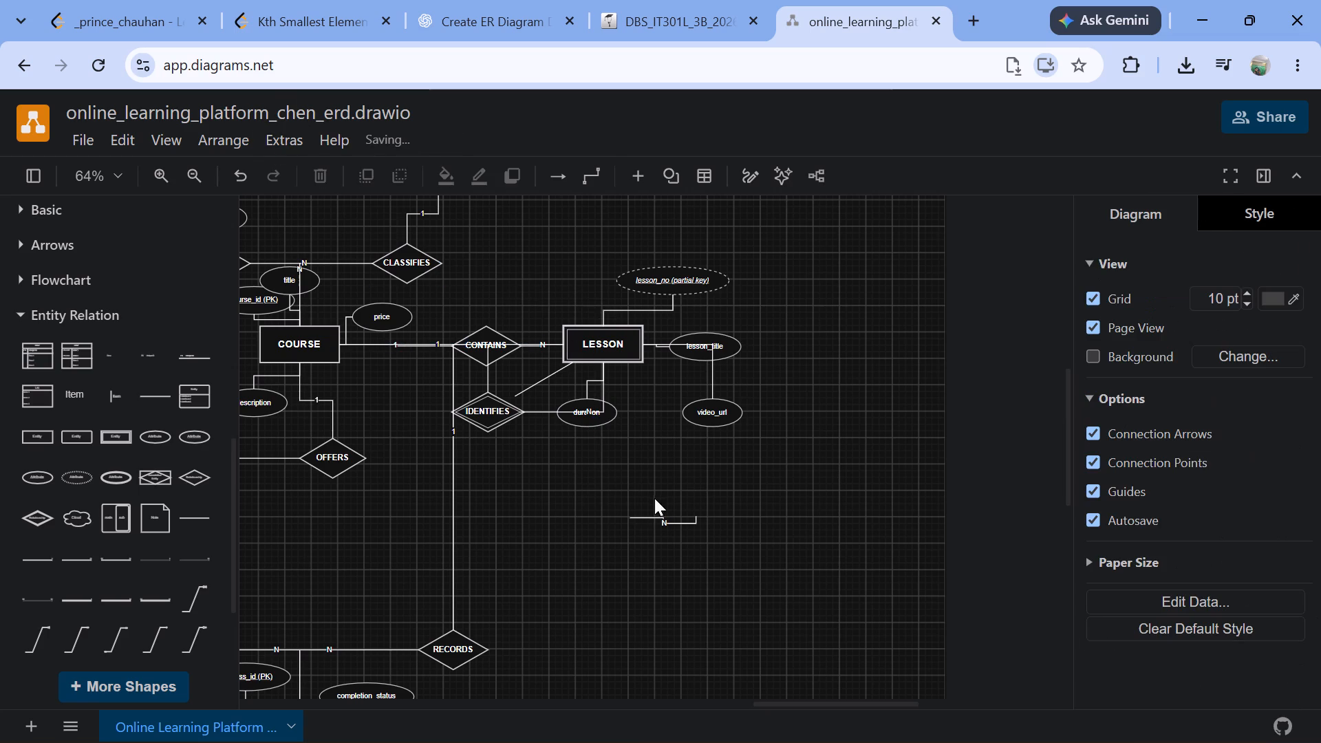
pyautogui.click(665, 521)
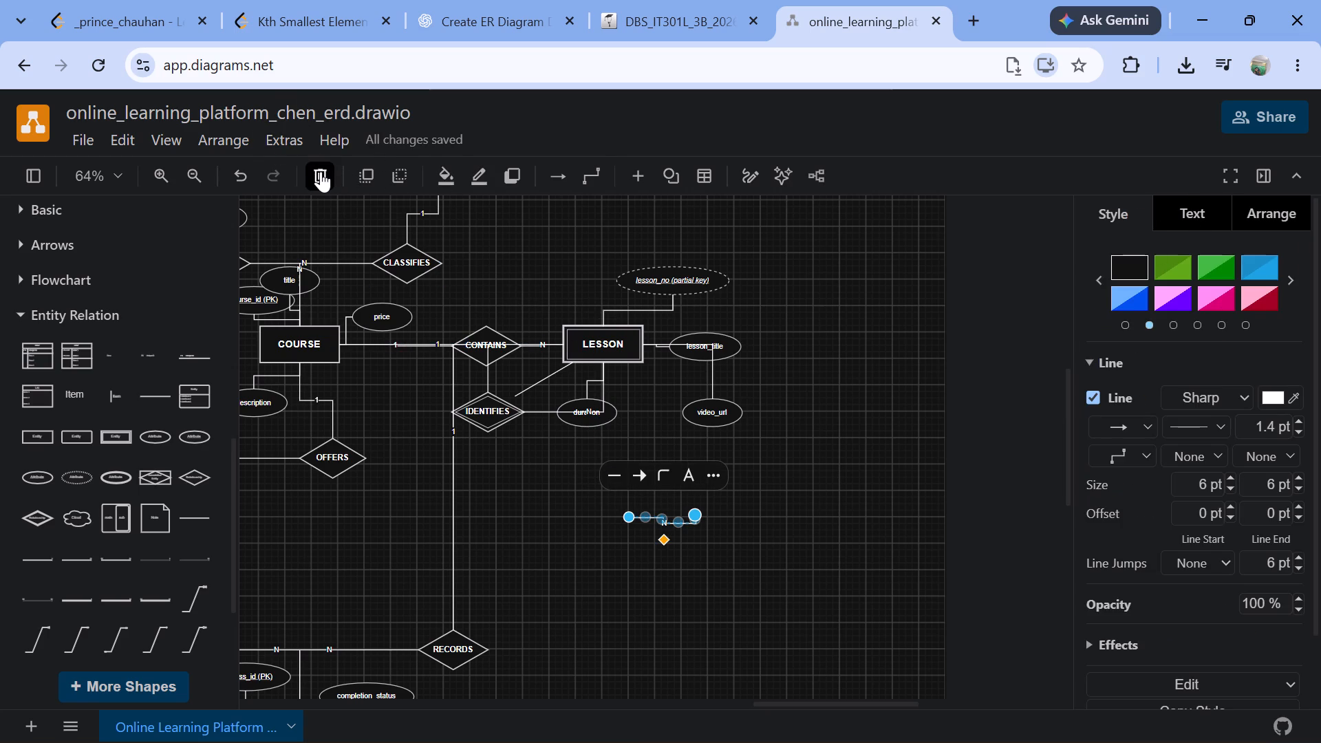
pyautogui.click(321, 171)
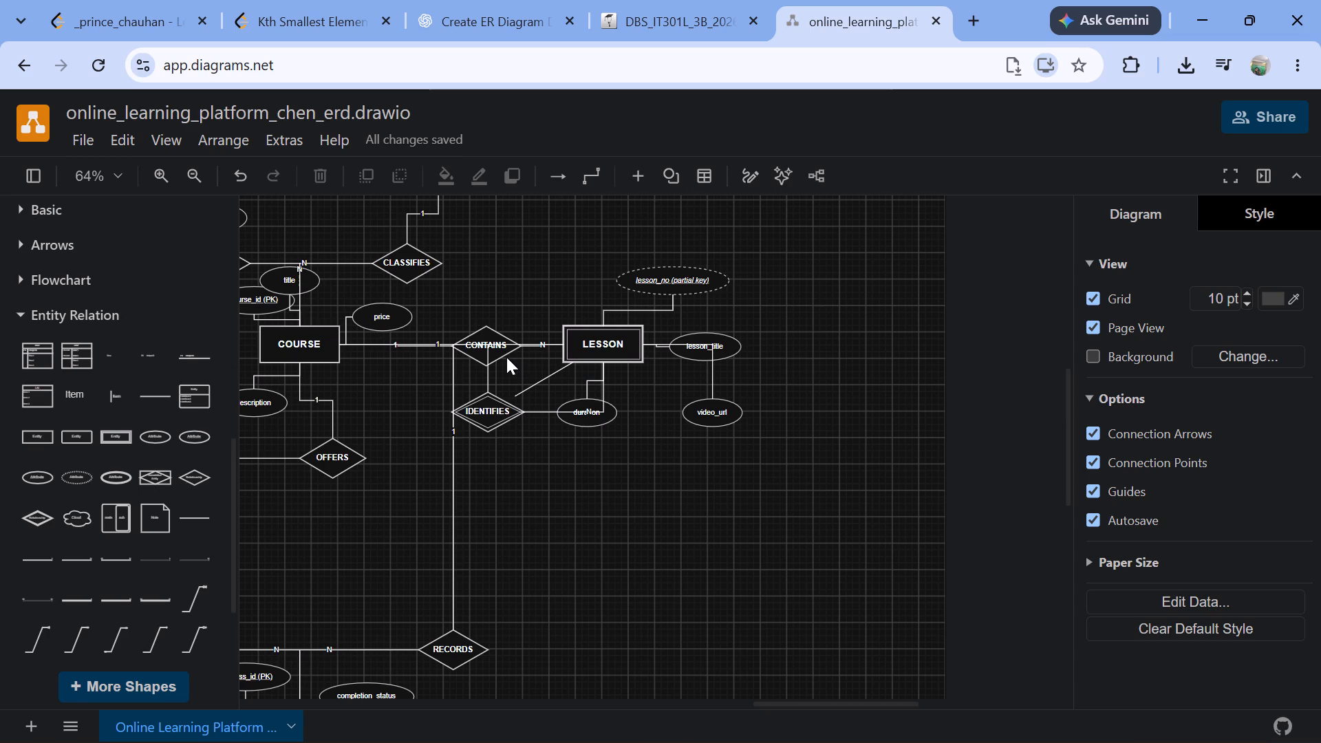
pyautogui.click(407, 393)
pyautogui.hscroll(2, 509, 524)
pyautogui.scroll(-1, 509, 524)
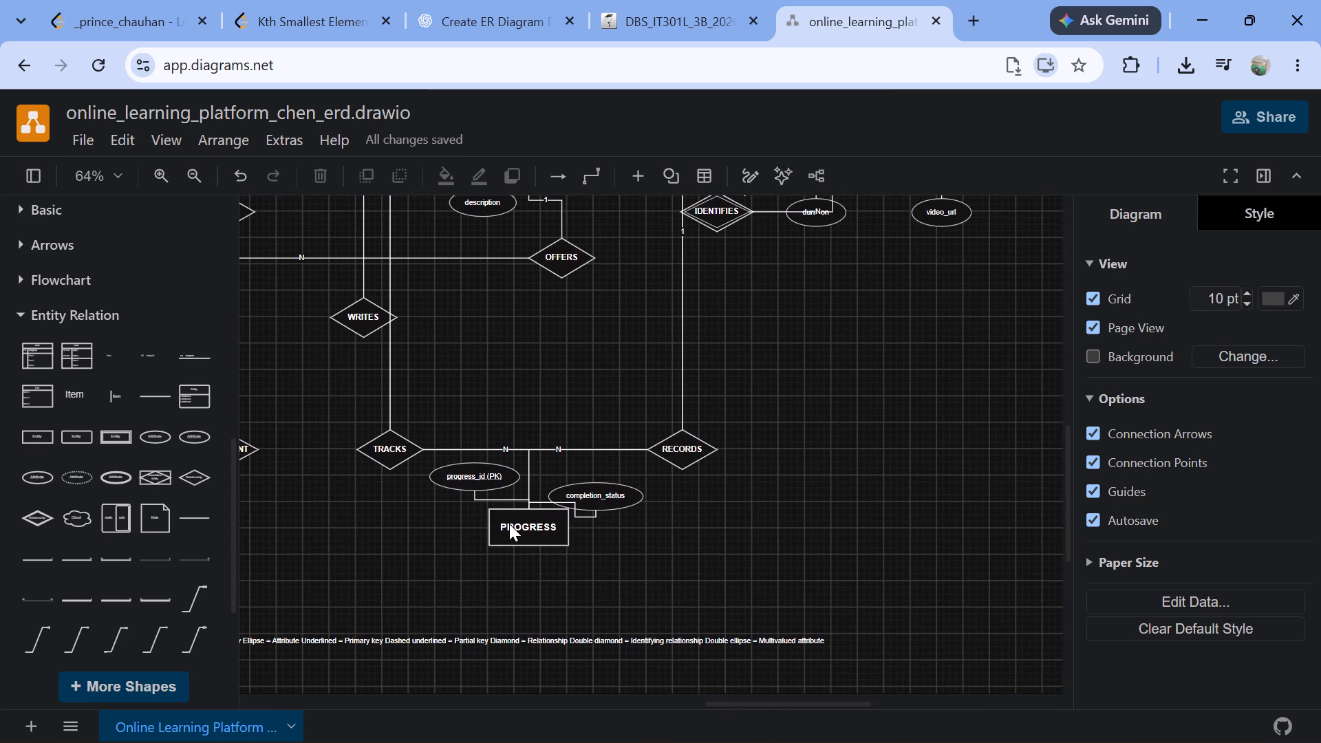
# Delete the WRITES relationship diamond and its leftover 1 connector from STUDENT.
pyautogui.scroll(-1, 509, 524)
pyautogui.hscroll(1, 509, 524)
pyautogui.scroll(1, 509, 524)
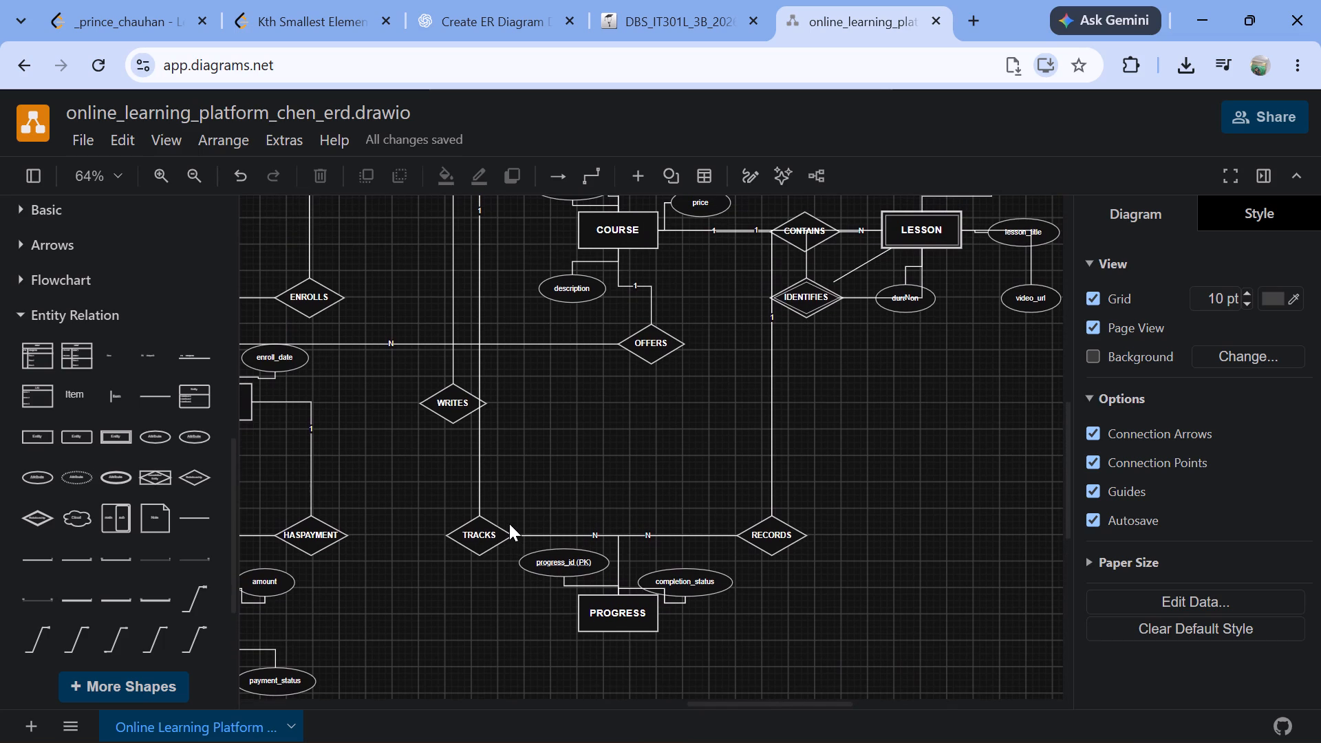
pyautogui.scroll(1, 509, 524)
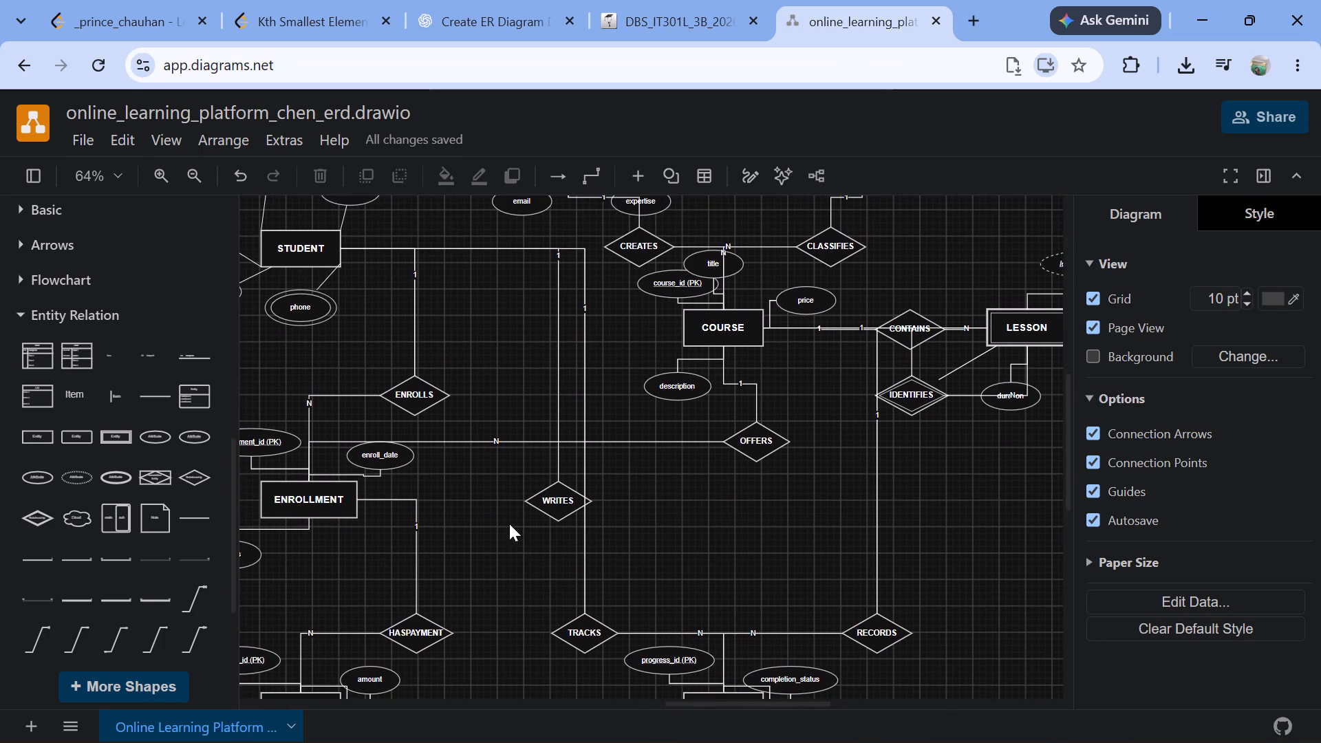
pyautogui.scroll(1, 509, 524)
pyautogui.click(558, 495)
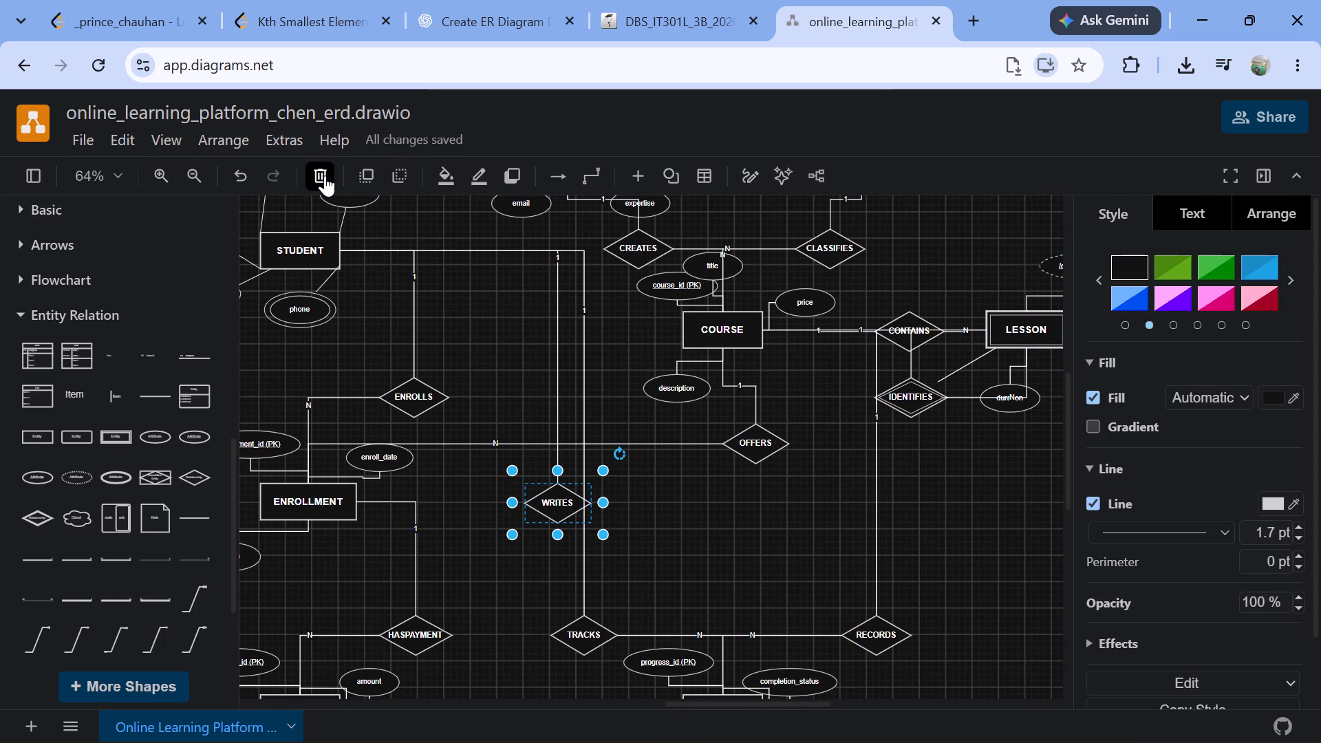
pyautogui.click(322, 175)
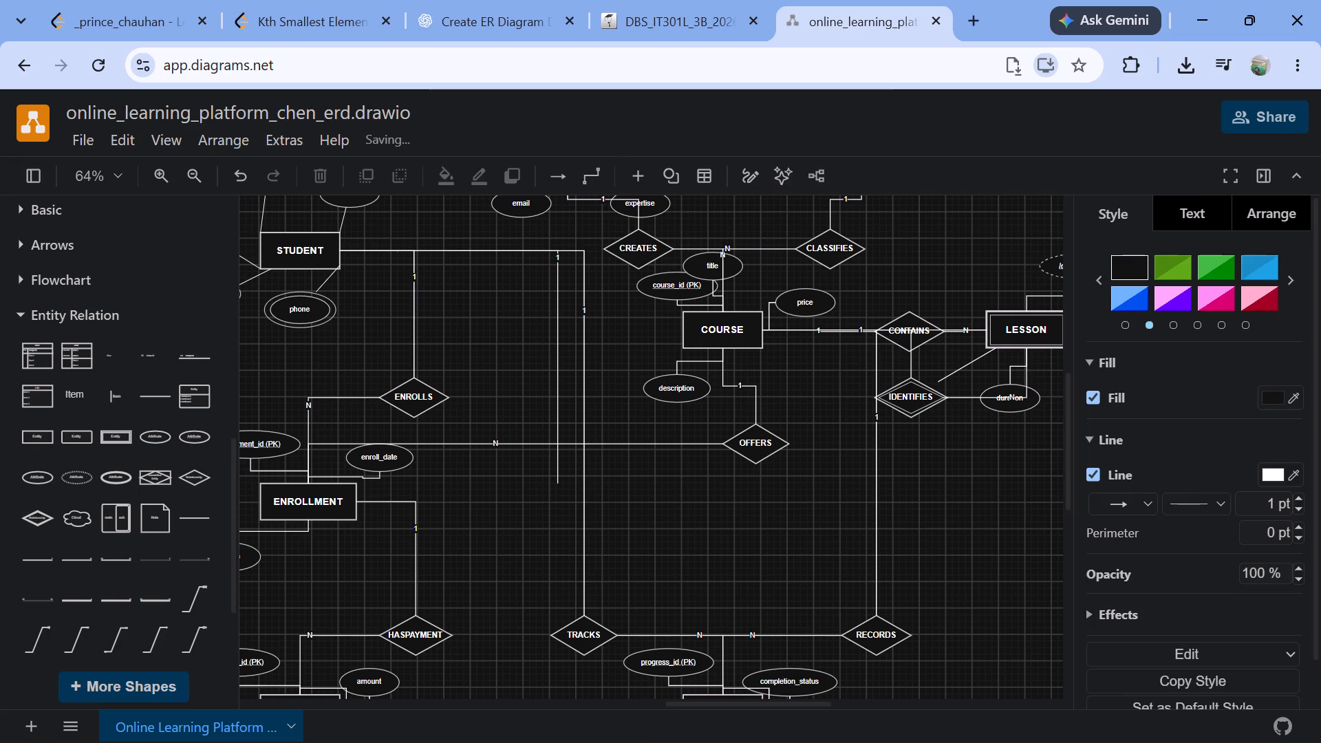
pyautogui.click(552, 339)
pyautogui.click(322, 172)
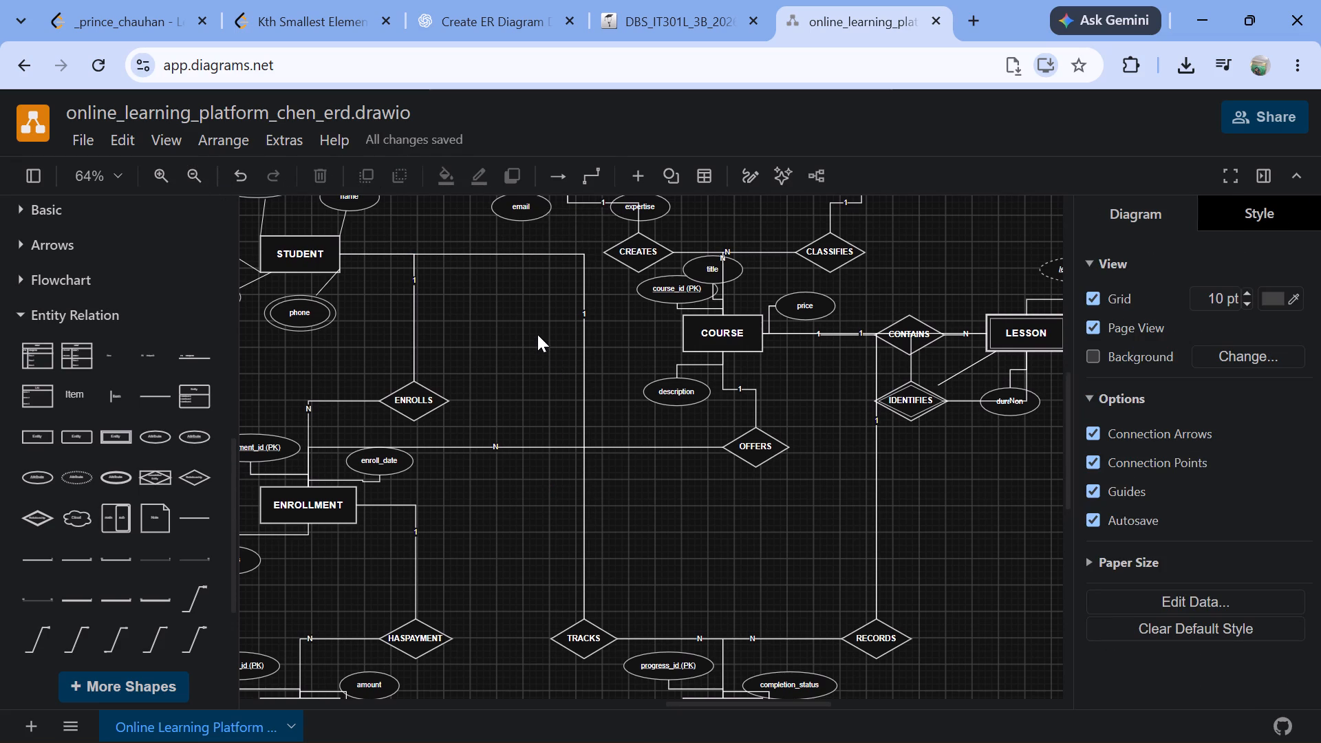
# Examine the remaining entities, relationships and connectors from STUDENT and COURSE down to PAYMENT, PROGRESS and the legend.
pyautogui.scroll(-1, 599, 471)
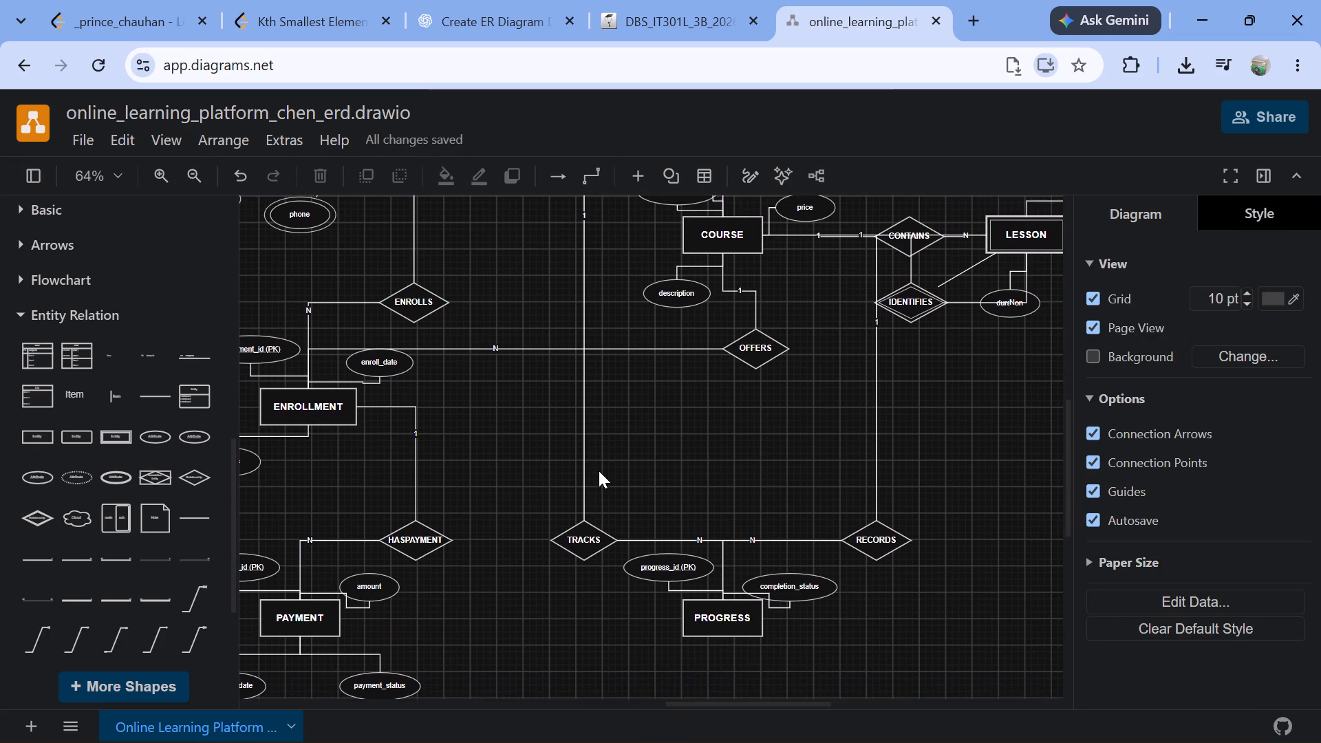
pyautogui.scroll(-2, 599, 471)
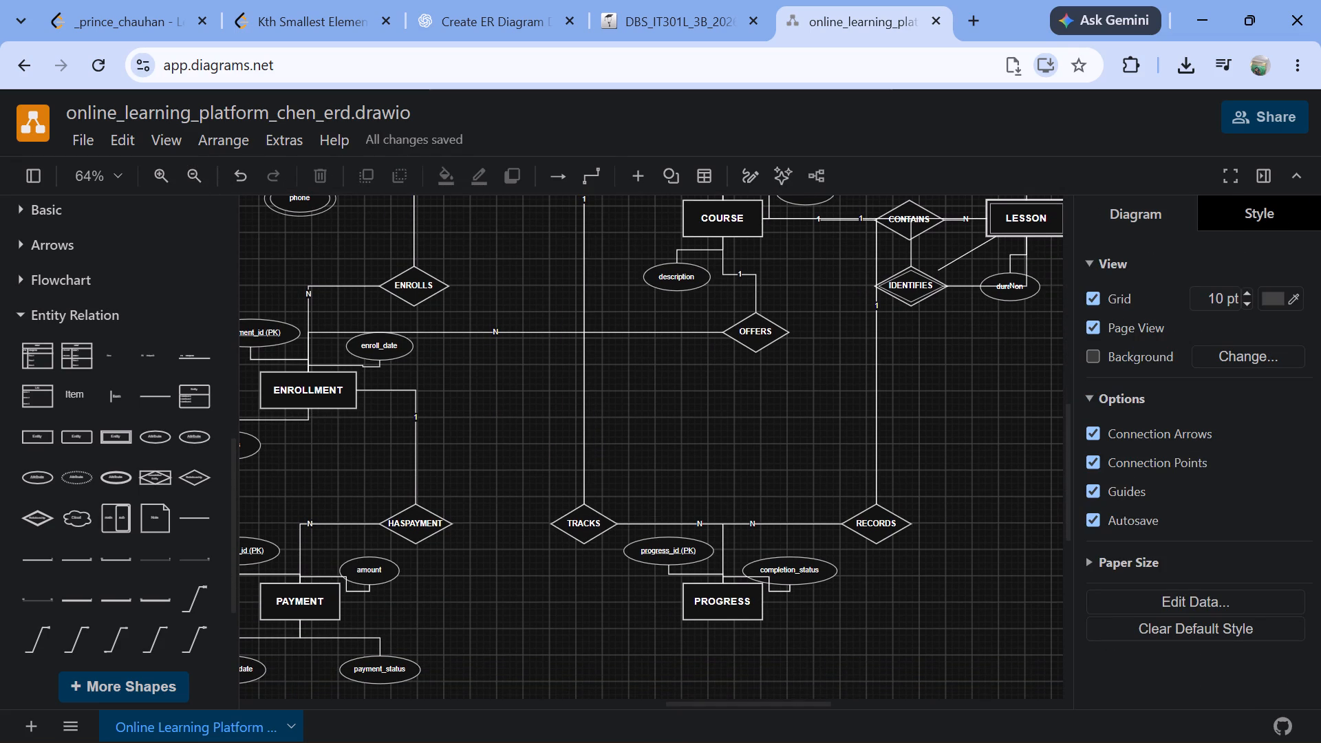
pyautogui.hscroll(1, 688, 401)
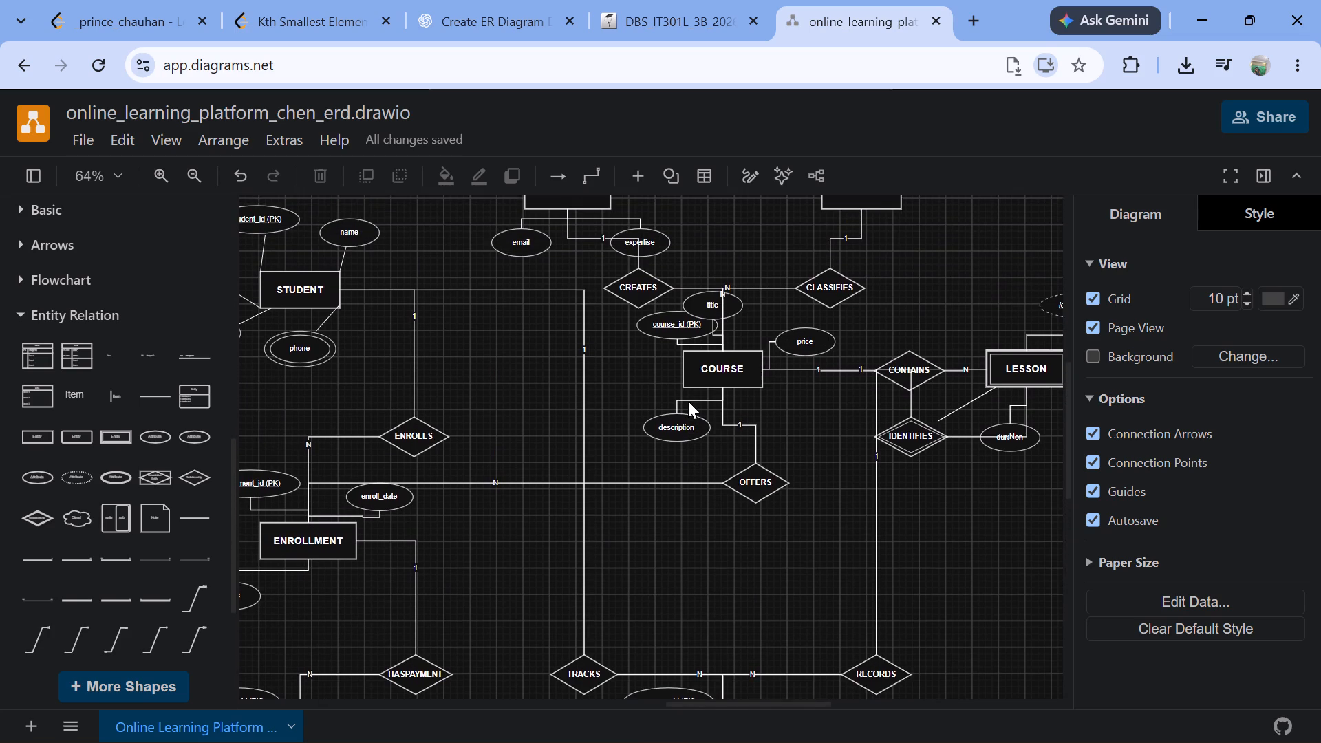
pyautogui.hscroll(5, 688, 401)
pyautogui.scroll(1, 688, 401)
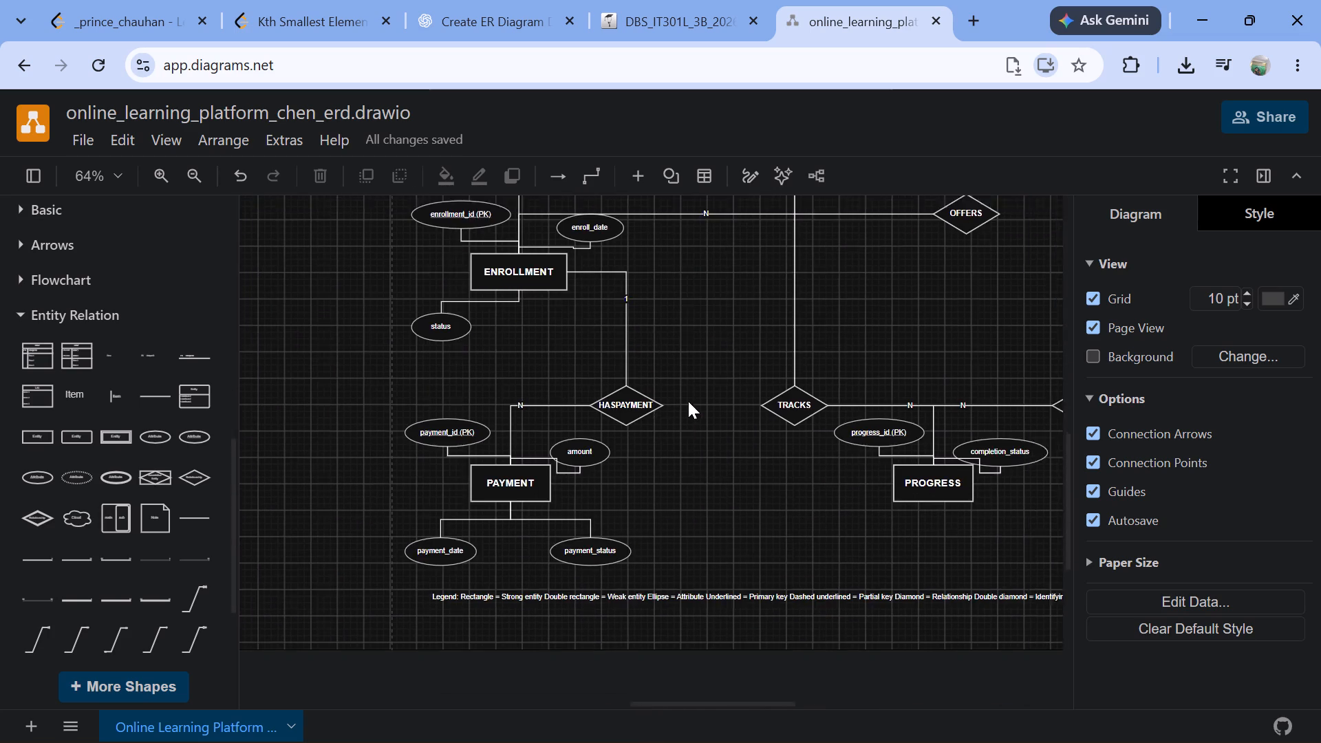
pyautogui.scroll(1, 688, 401)
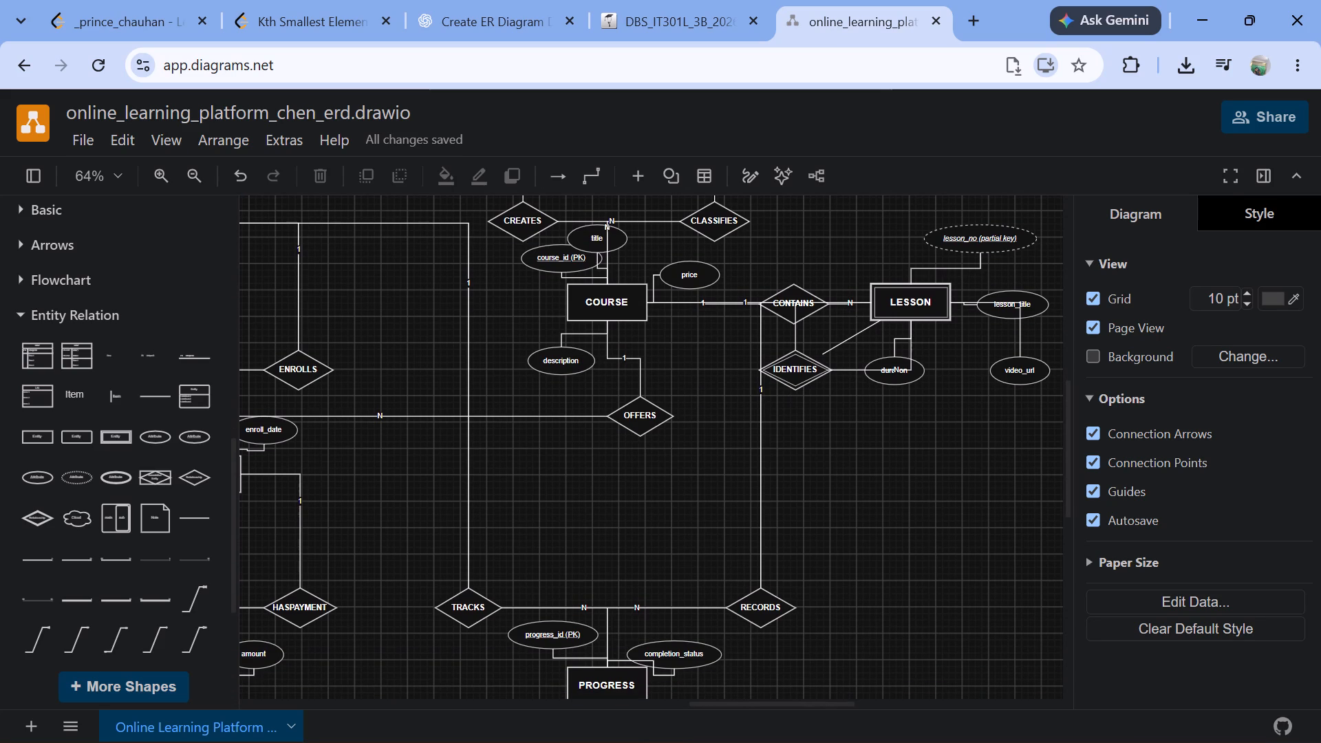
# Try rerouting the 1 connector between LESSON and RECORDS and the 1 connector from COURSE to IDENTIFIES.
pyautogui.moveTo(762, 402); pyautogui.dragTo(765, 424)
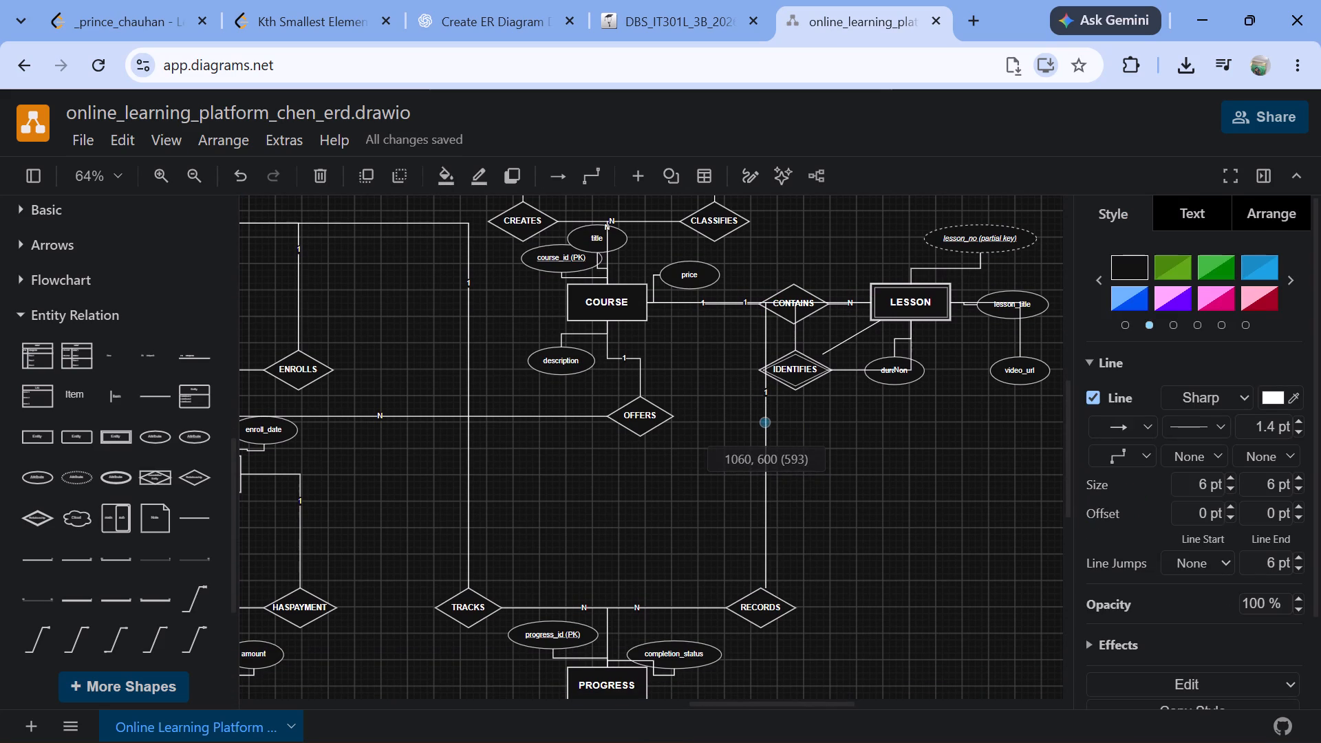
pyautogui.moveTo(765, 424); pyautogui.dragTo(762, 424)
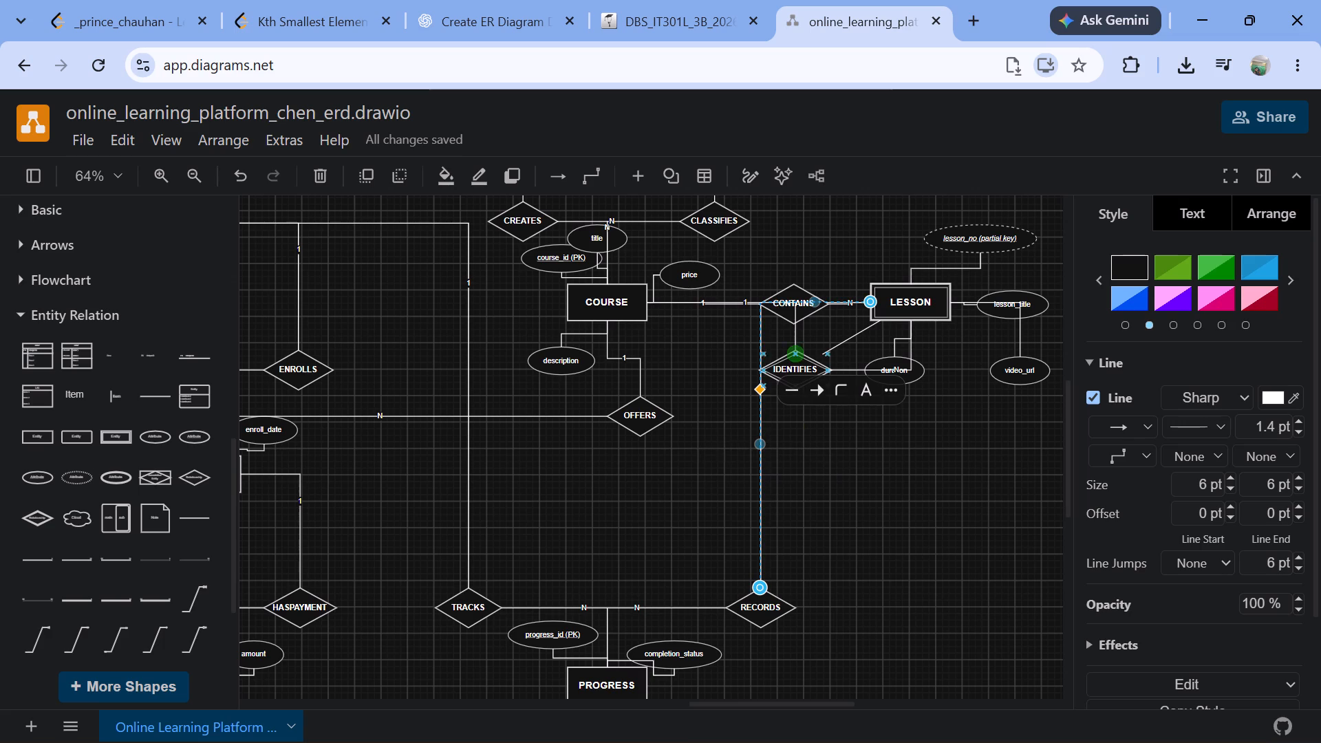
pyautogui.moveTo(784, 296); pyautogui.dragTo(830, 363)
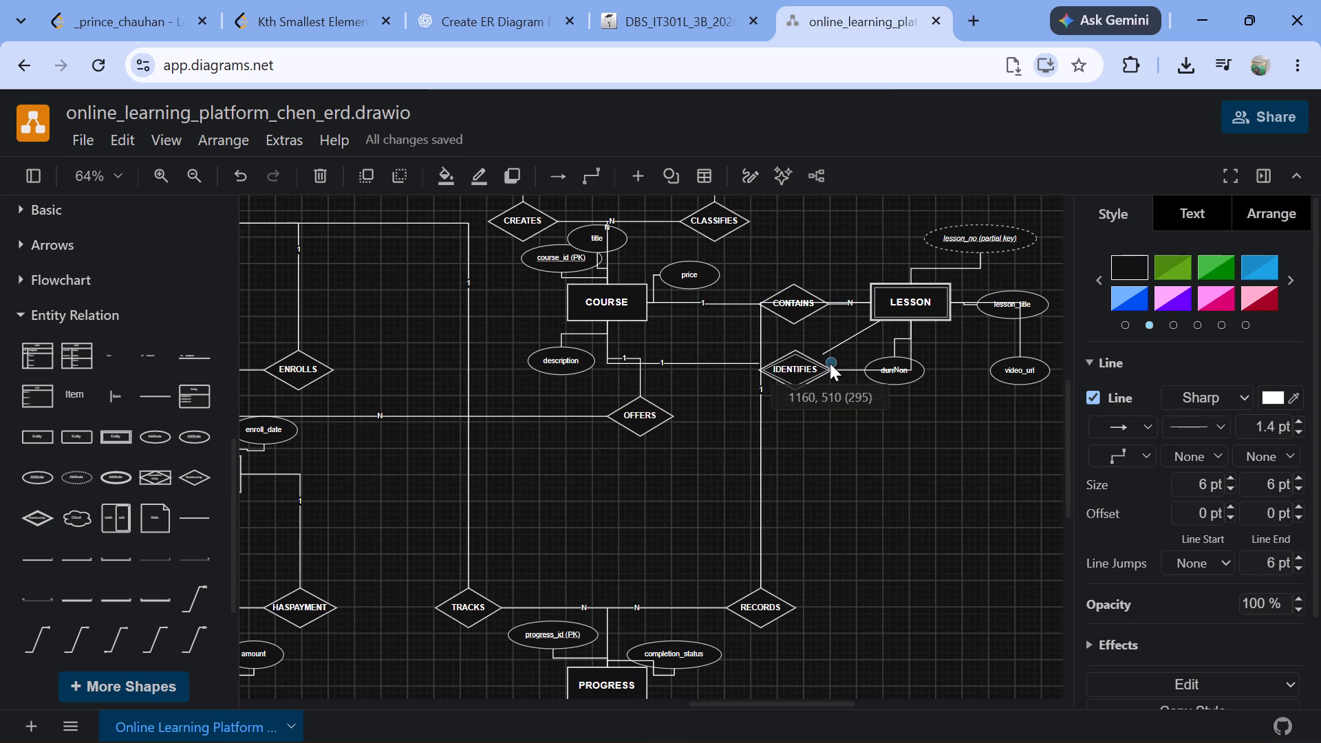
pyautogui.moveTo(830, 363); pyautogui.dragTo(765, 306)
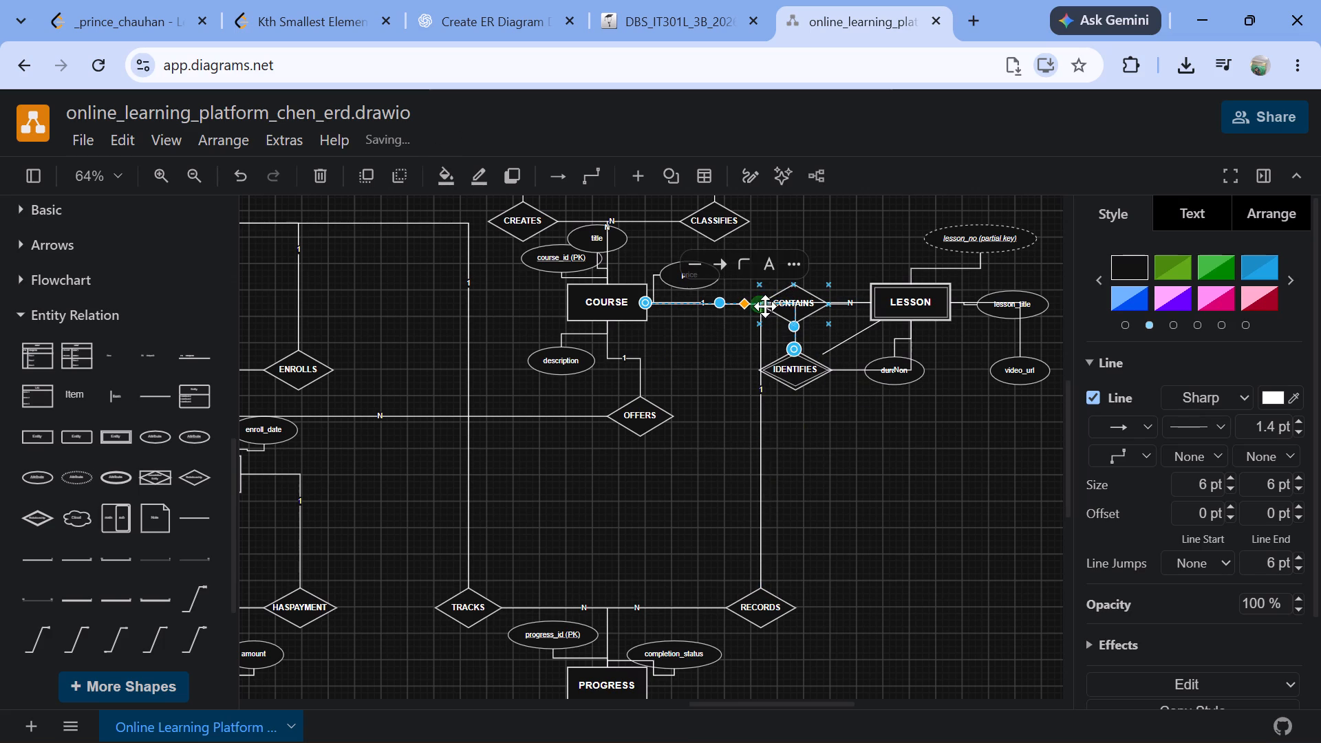
# Draw a short connector from the top of the CONTAINS diamond looping back into the diamond.
pyautogui.moveTo(796, 290); pyautogui.dragTo(813, 299)
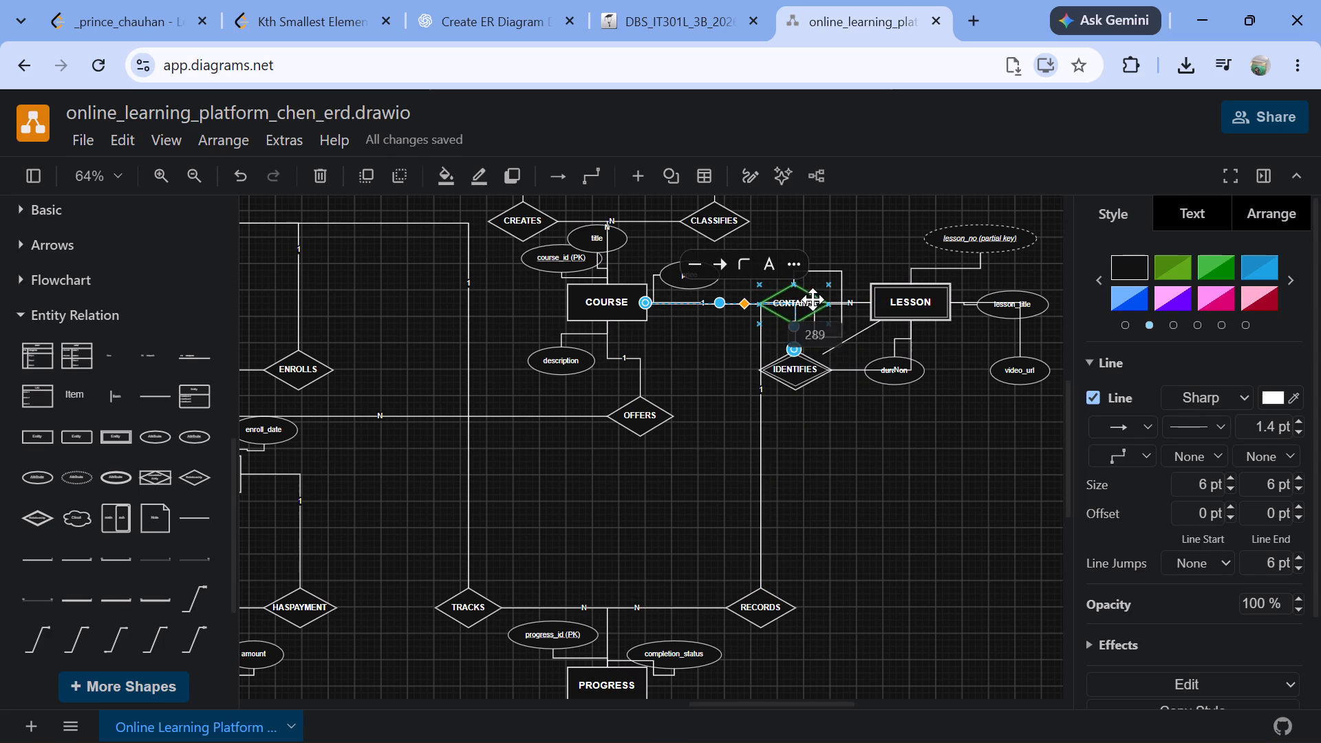
pyautogui.moveTo(813, 299); pyautogui.dragTo(810, 299)
# Shift the 1 connector between COURSE and IDENTIFIES slightly up and left, detaching both of its ends.
pyautogui.click(789, 303)
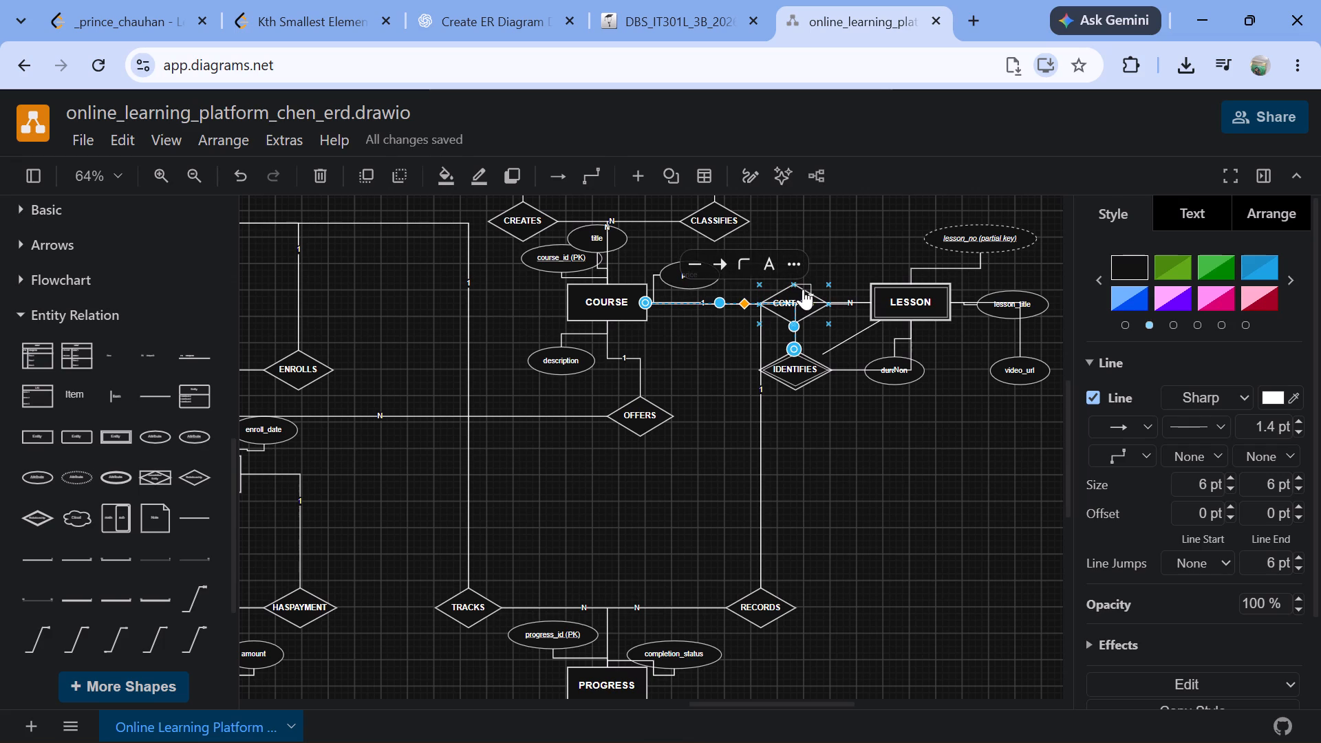
pyautogui.click(803, 289)
pyautogui.click(791, 297)
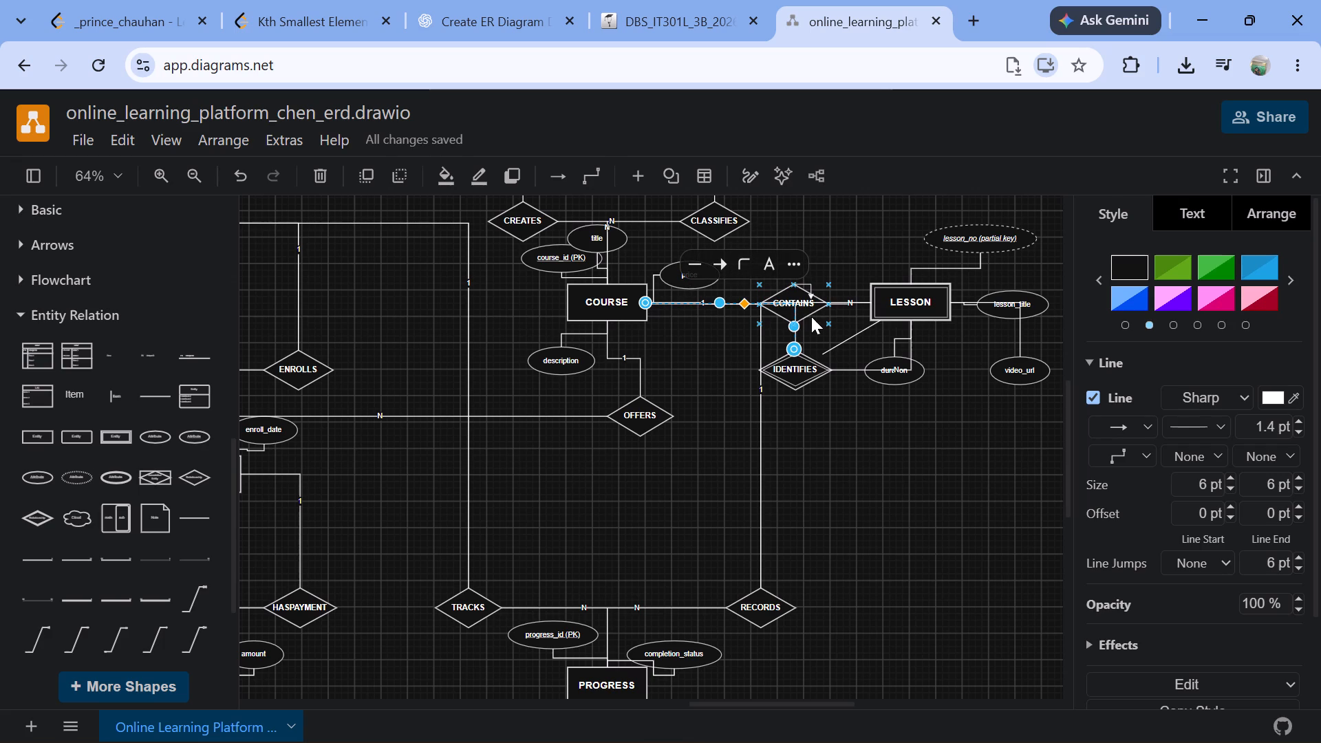
pyautogui.click(810, 312)
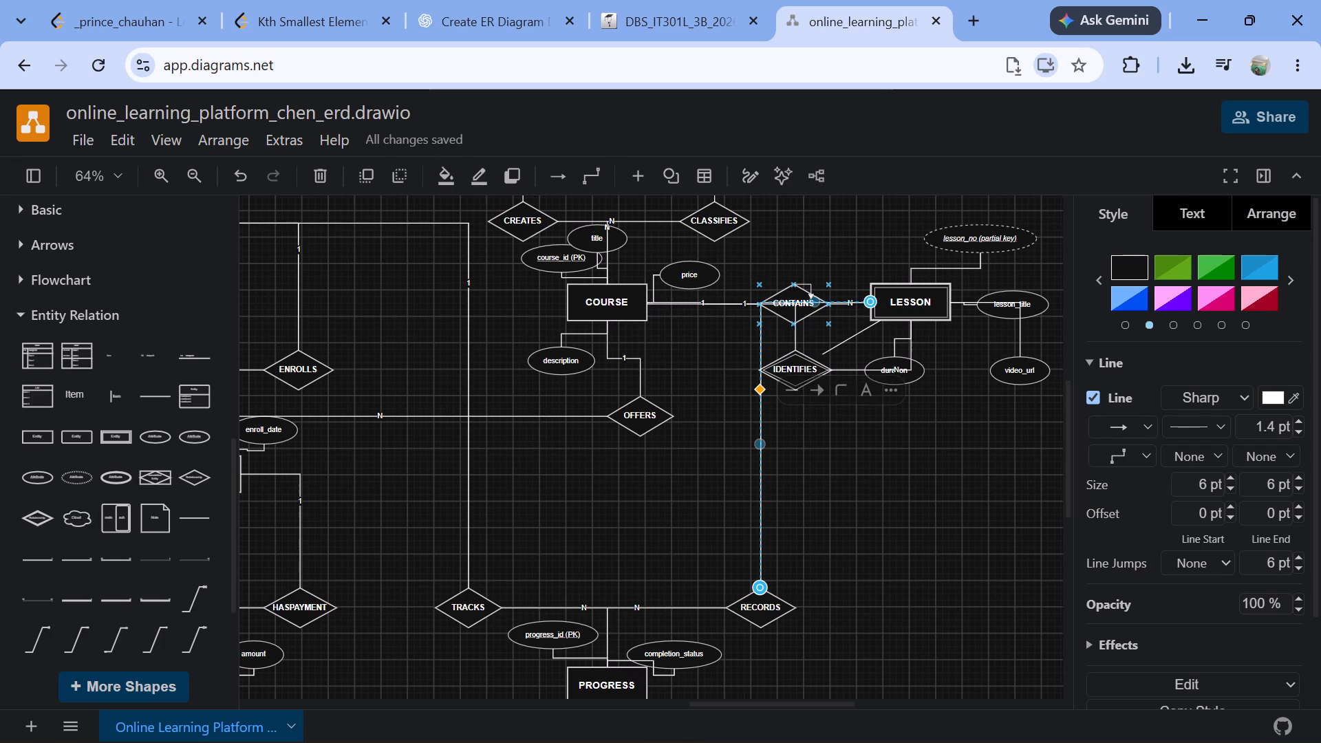
pyautogui.click(805, 319)
pyautogui.click(804, 315)
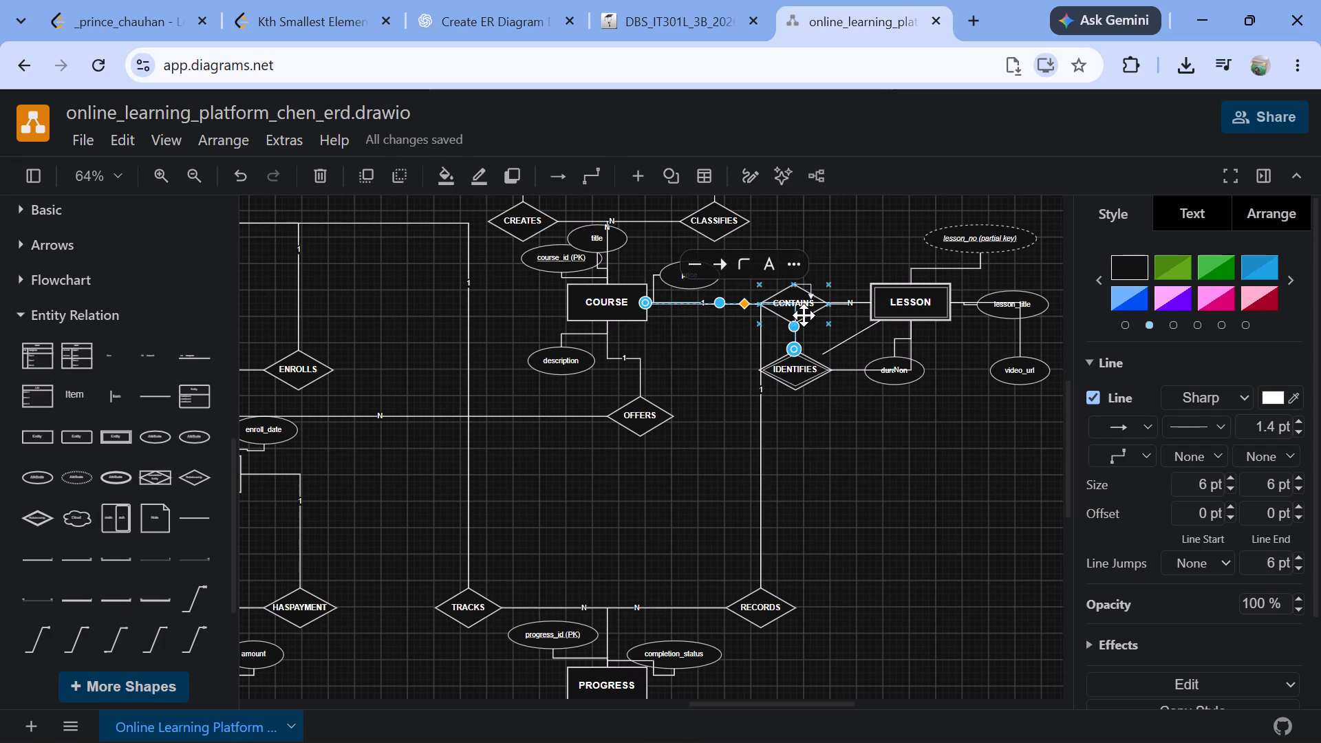
pyautogui.moveTo(804, 315); pyautogui.dragTo(781, 300)
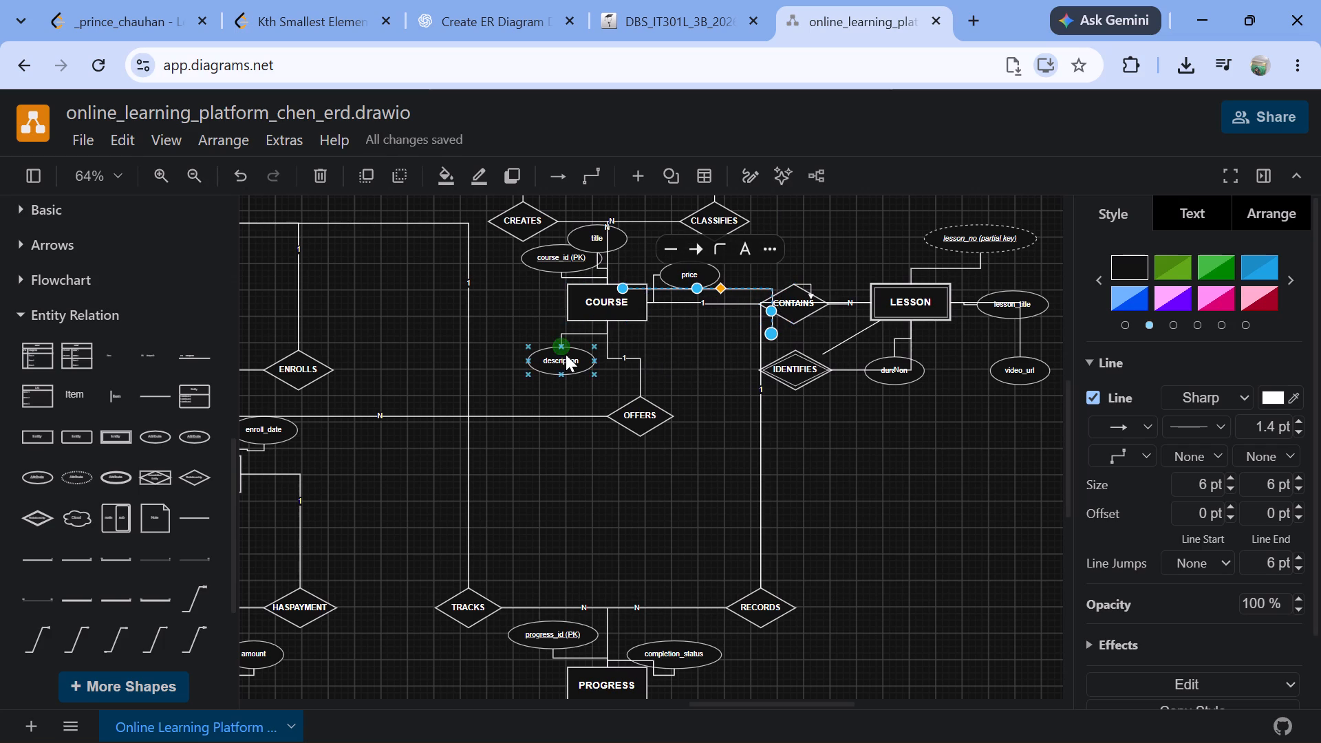
# Delete the N connector running between the OFFERS relationship and the ENROLLMENT entity.
pyautogui.hscroll(6, 566, 354)
pyautogui.hscroll(-3, 566, 354)
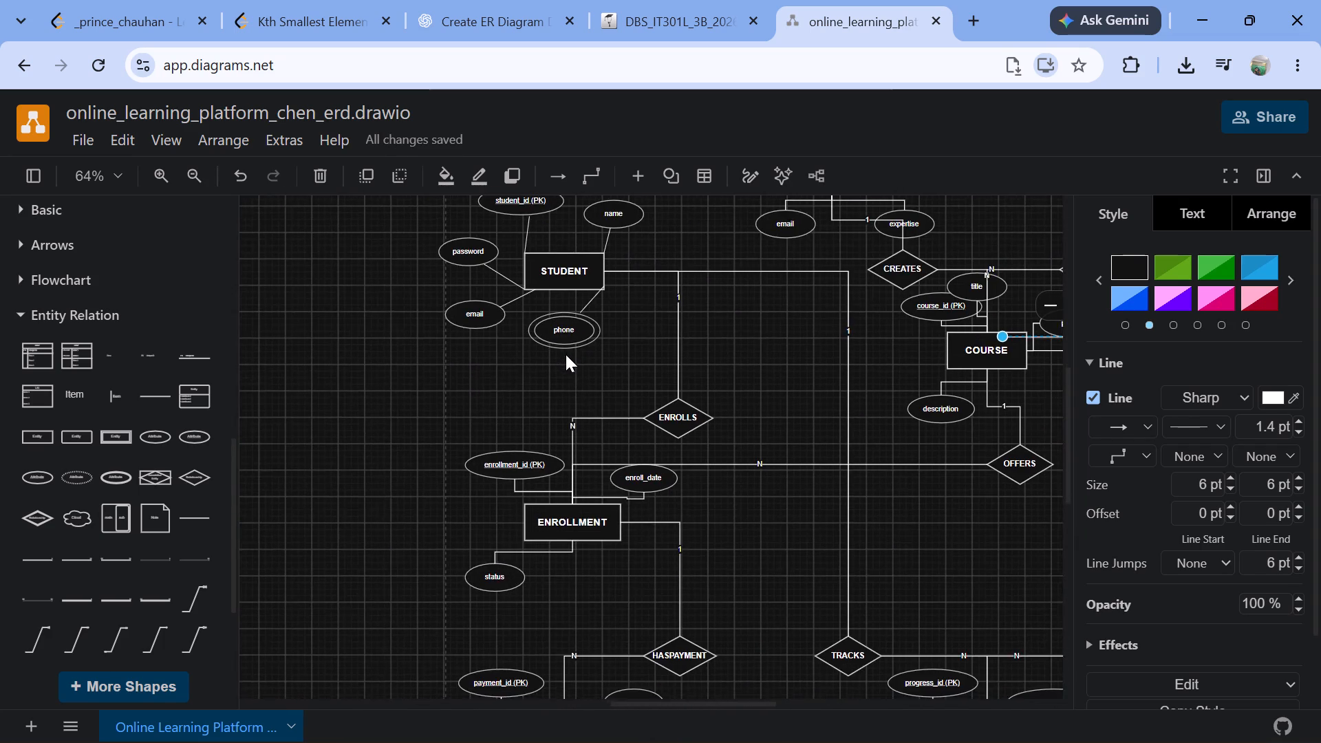
pyautogui.hscroll(-2, 566, 354)
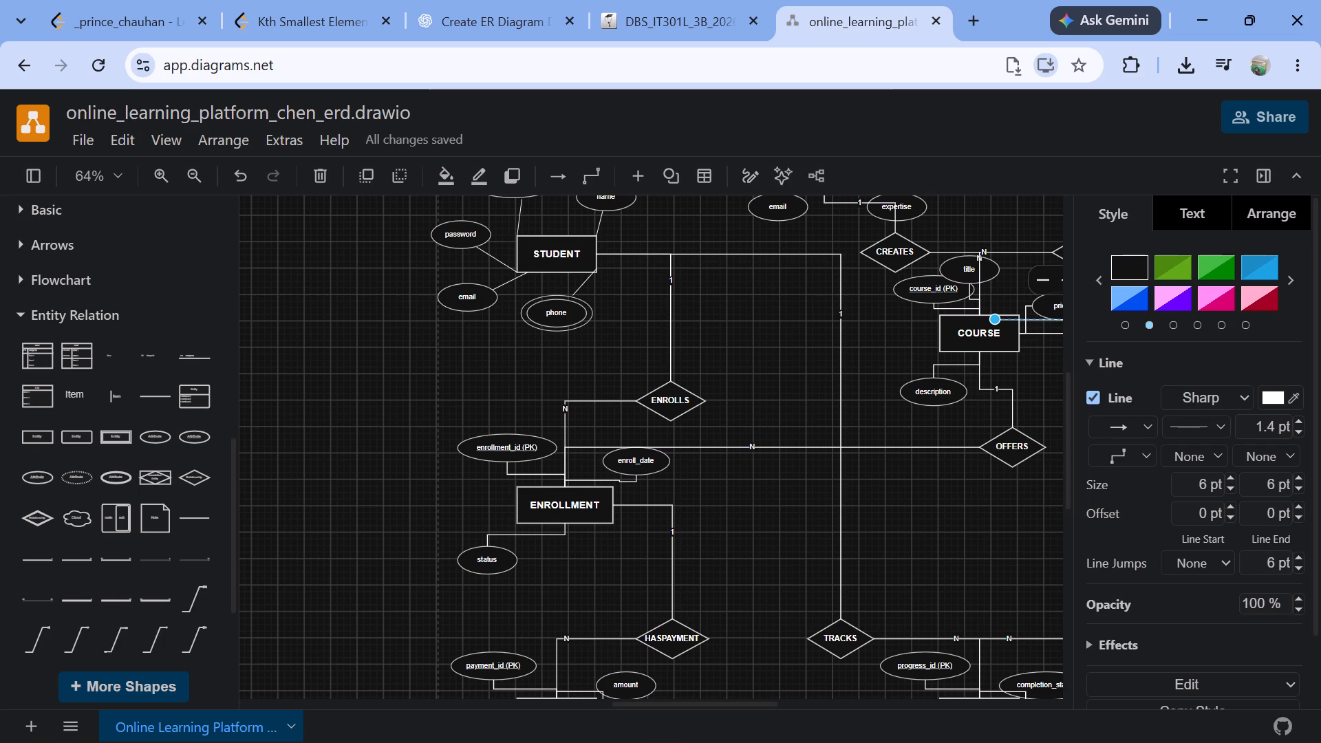
pyautogui.moveTo(737, 447); pyautogui.dragTo(802, 436)
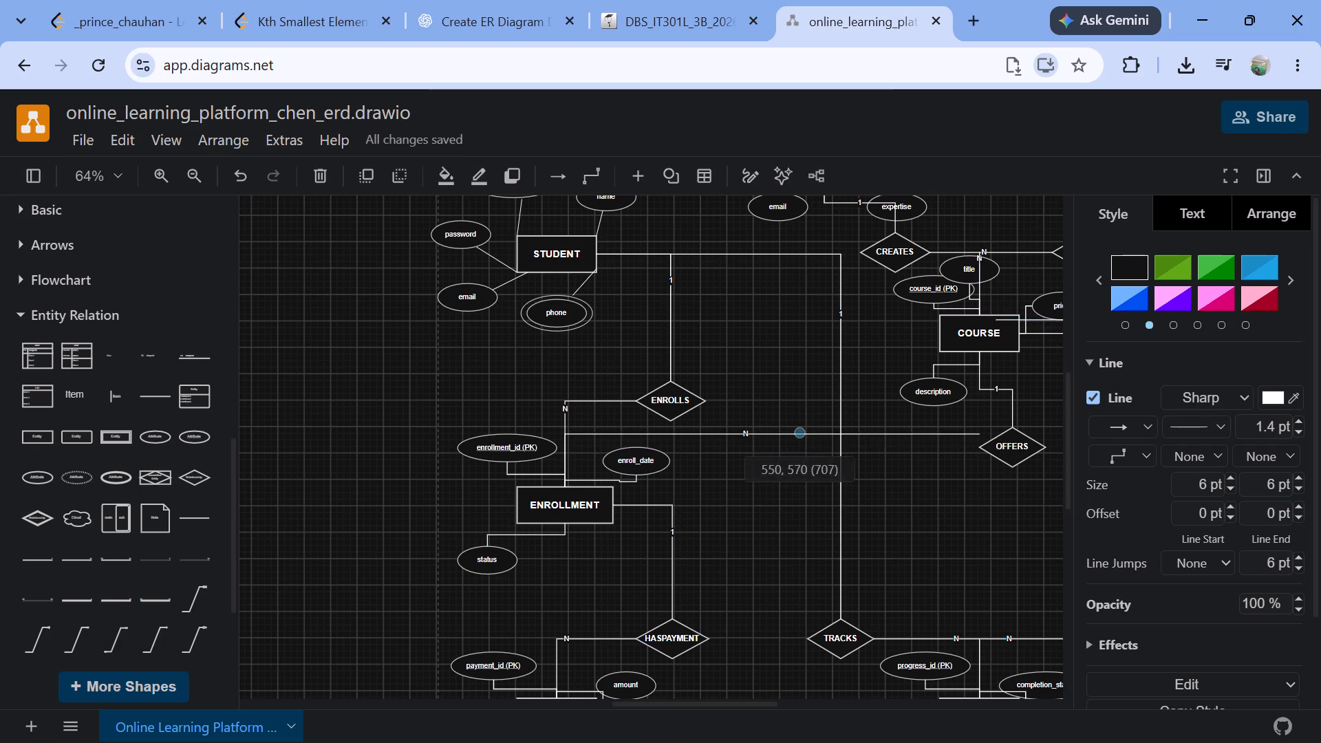
pyautogui.moveTo(802, 436); pyautogui.dragTo(1135, 556)
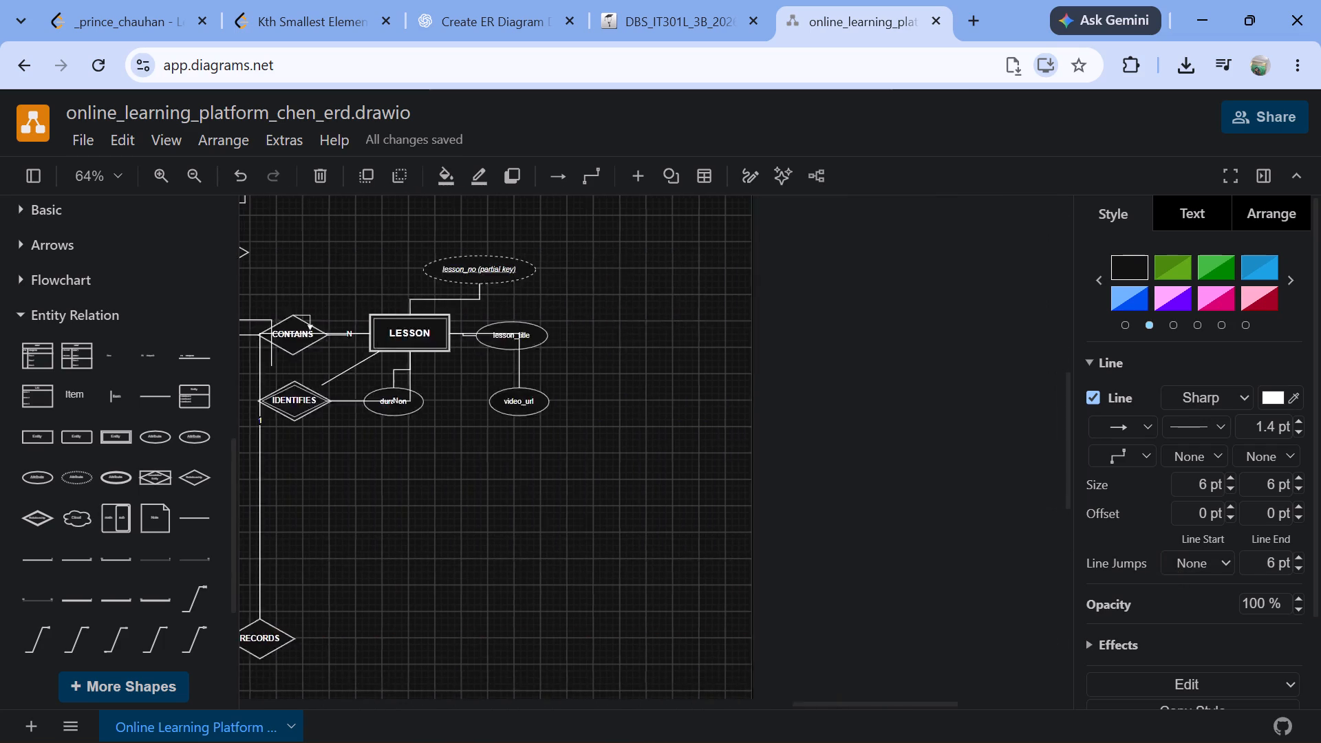
pyautogui.moveTo(1135, 556); pyautogui.dragTo(687, 369)
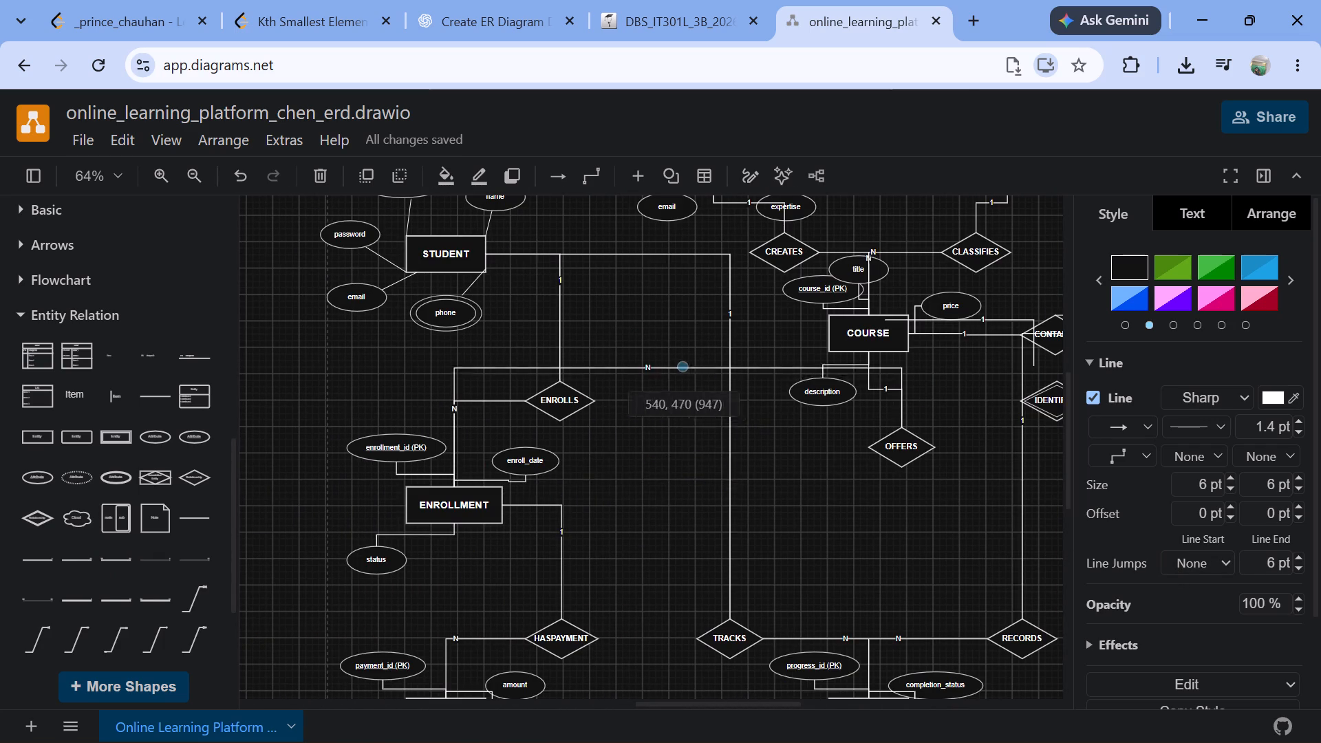
pyautogui.moveTo(687, 369); pyautogui.dragTo(706, 444)
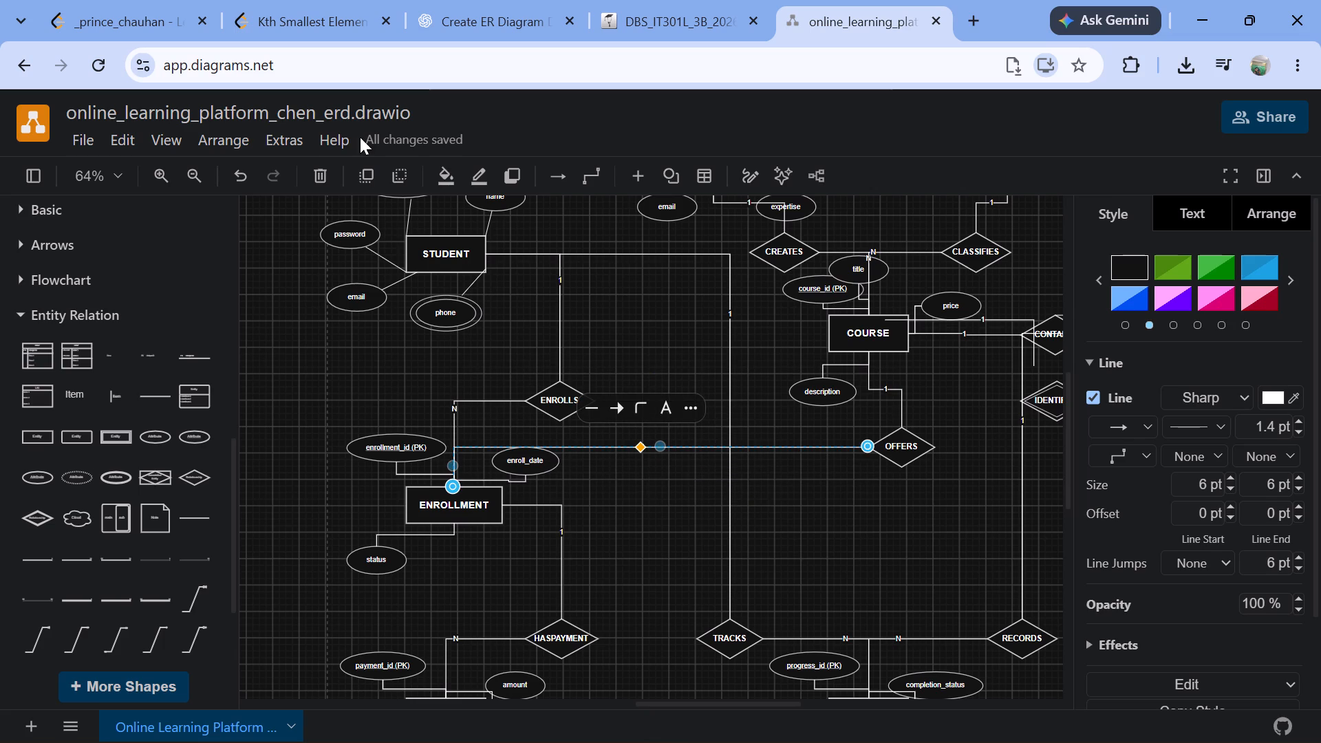
pyautogui.click(327, 170)
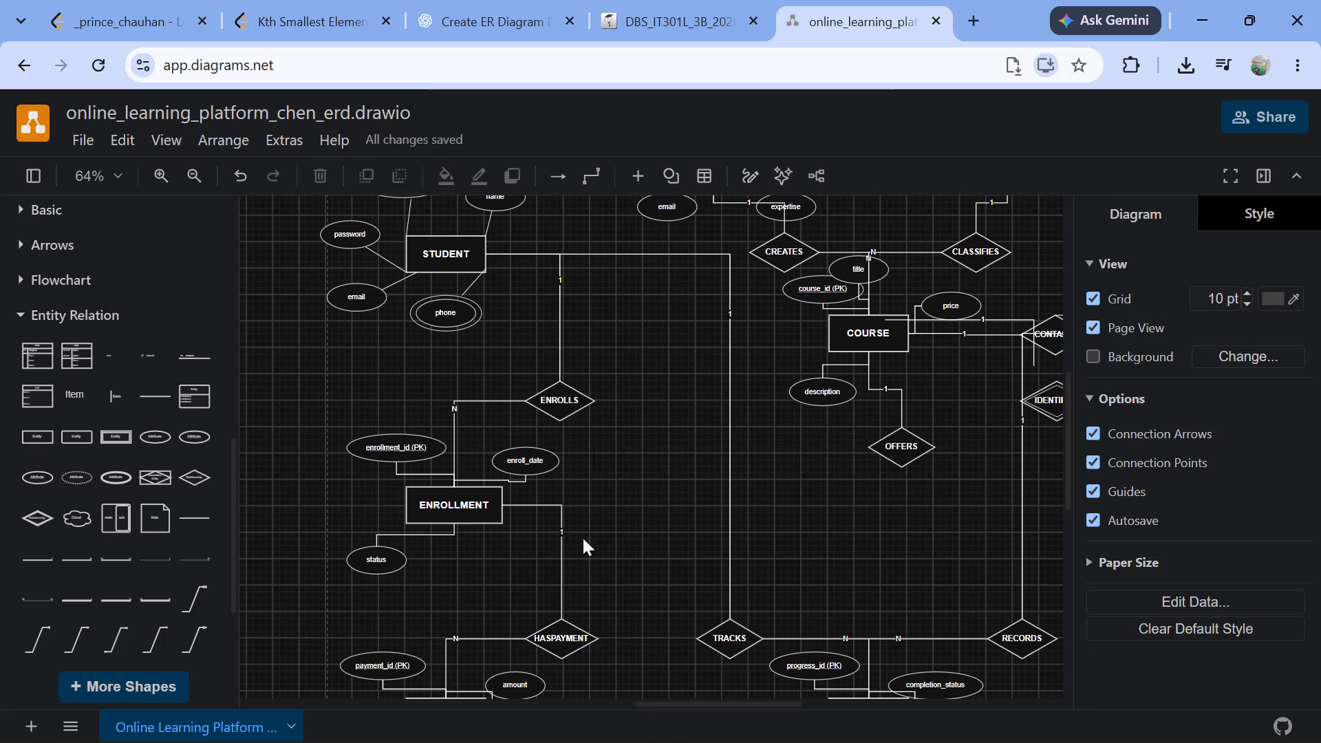
# Move the legend text further down the page, well below the PAYMENT and PROGRESS entities.
pyautogui.scroll(-2, 594, 436)
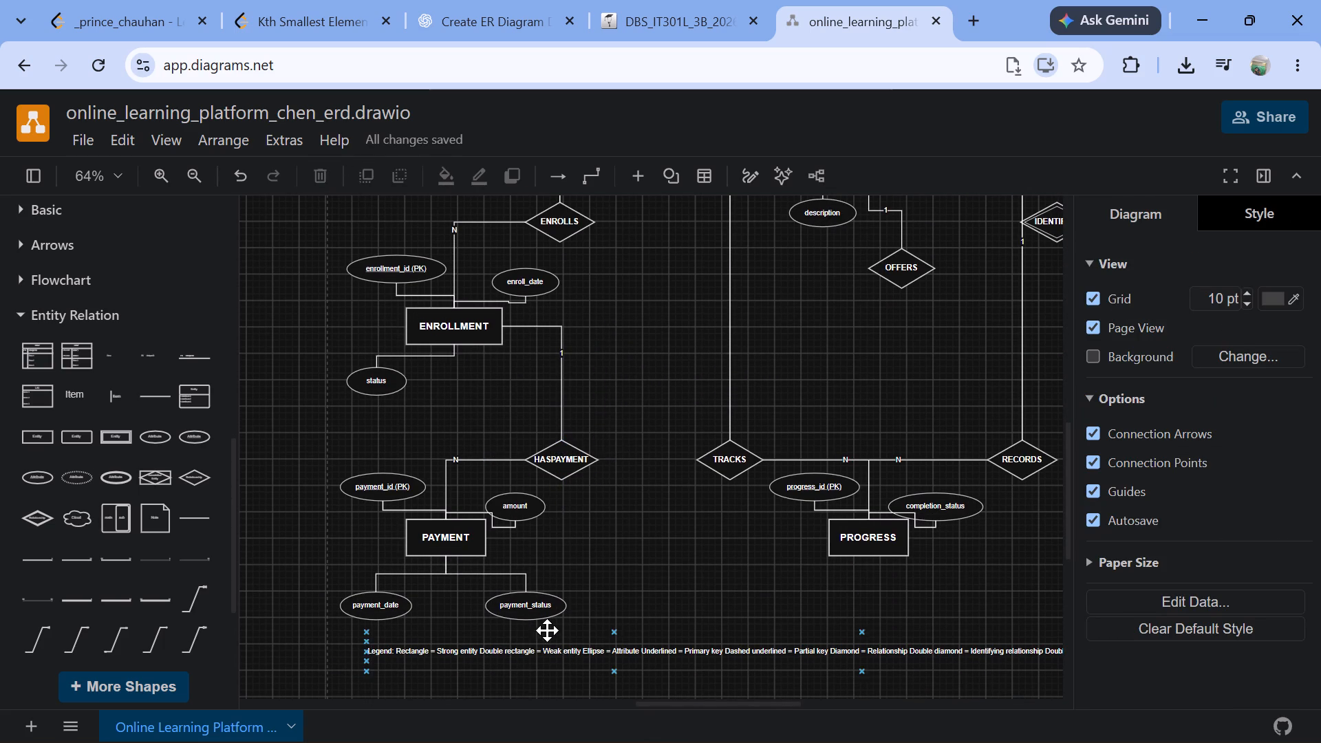
pyautogui.click(555, 651)
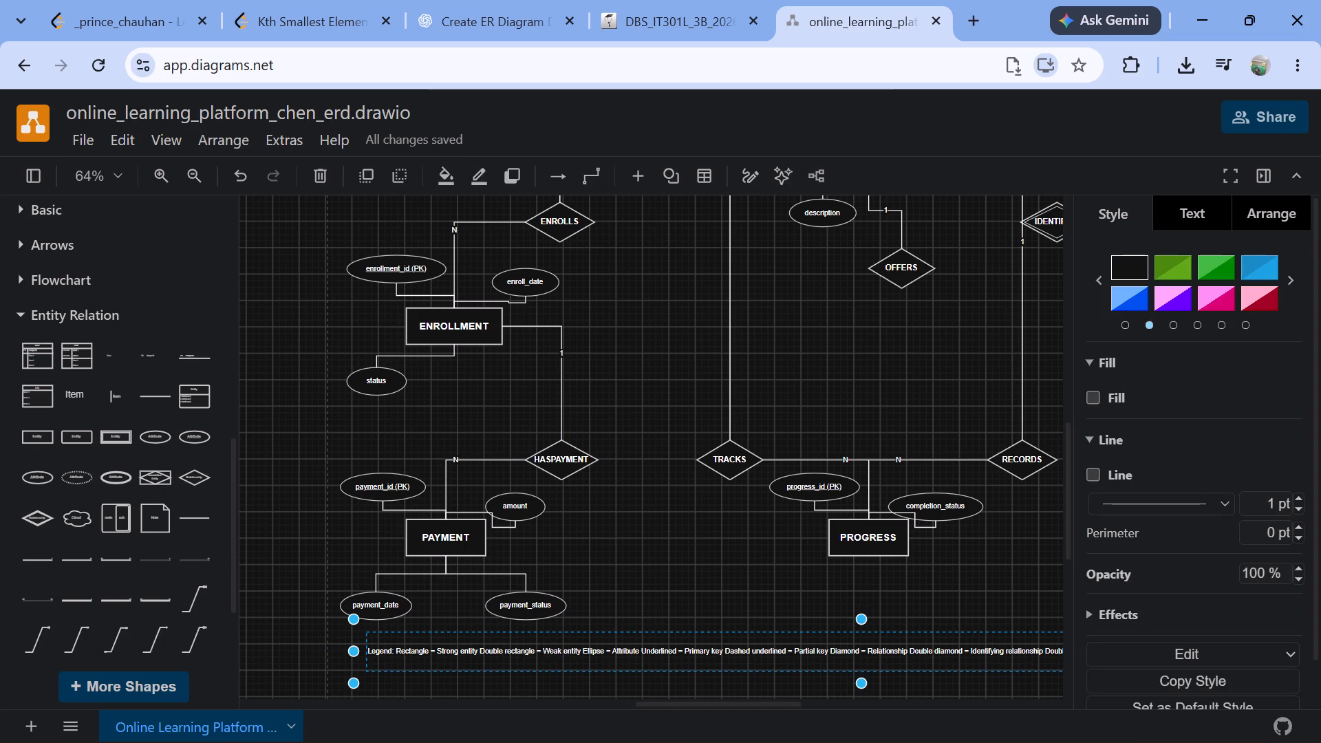
pyautogui.moveTo(615, 663); pyautogui.dragTo(569, 604)
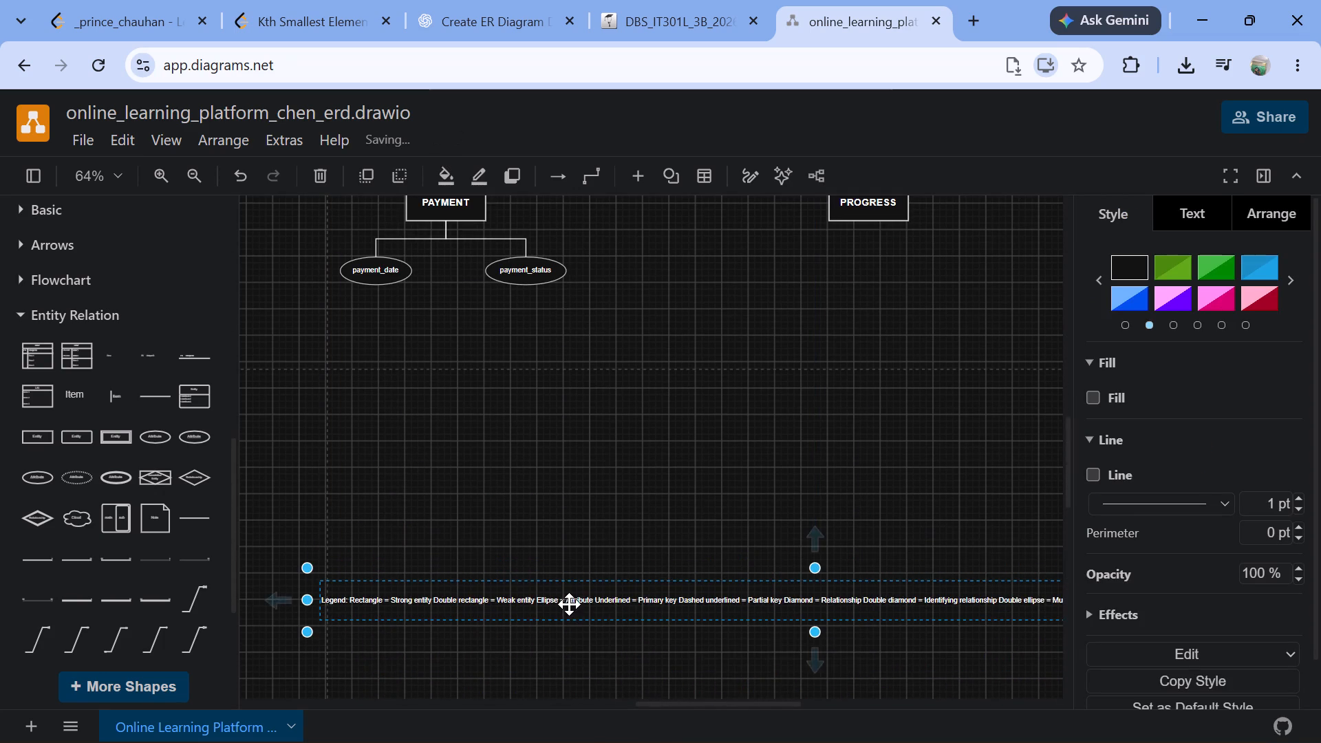
# Move the PAYMENT entity to about 132.5, 980 so it is centred under ENROLLMENT.
pyautogui.scroll(4, 639, 424)
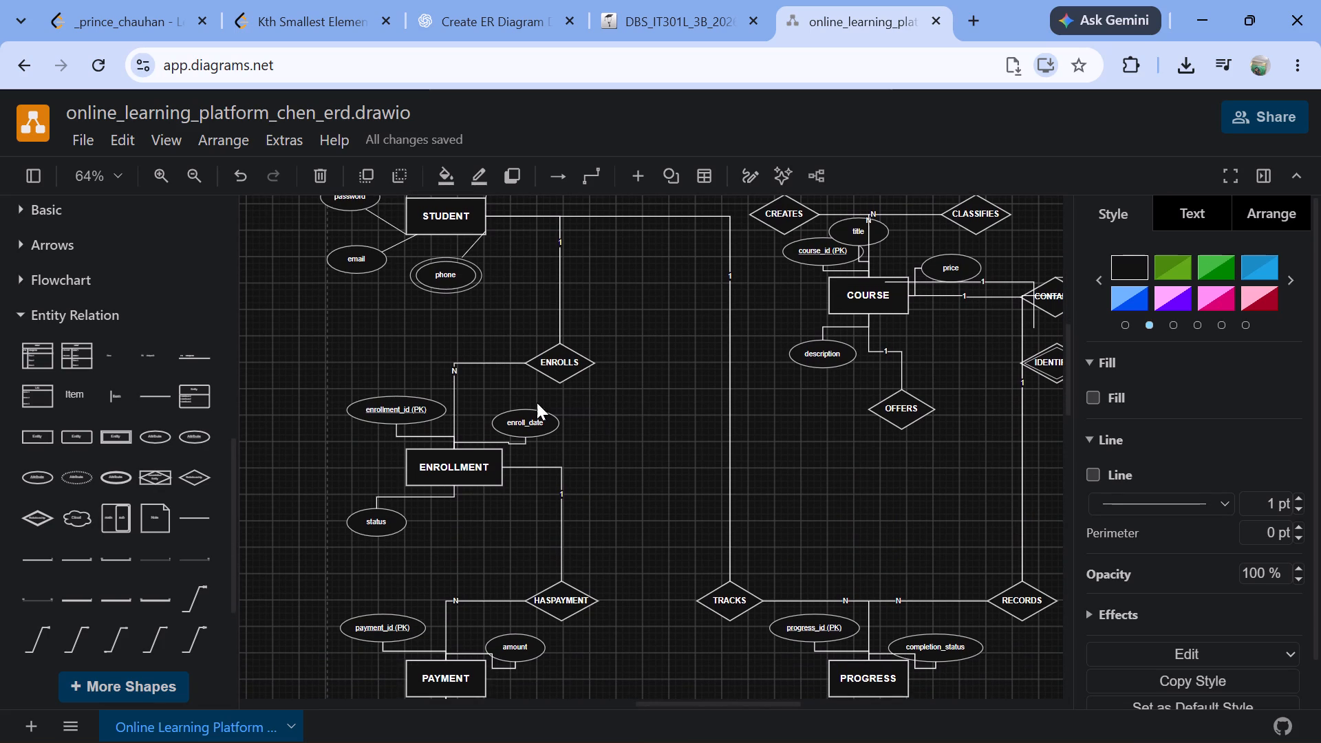
pyautogui.scroll(-1, 586, 492)
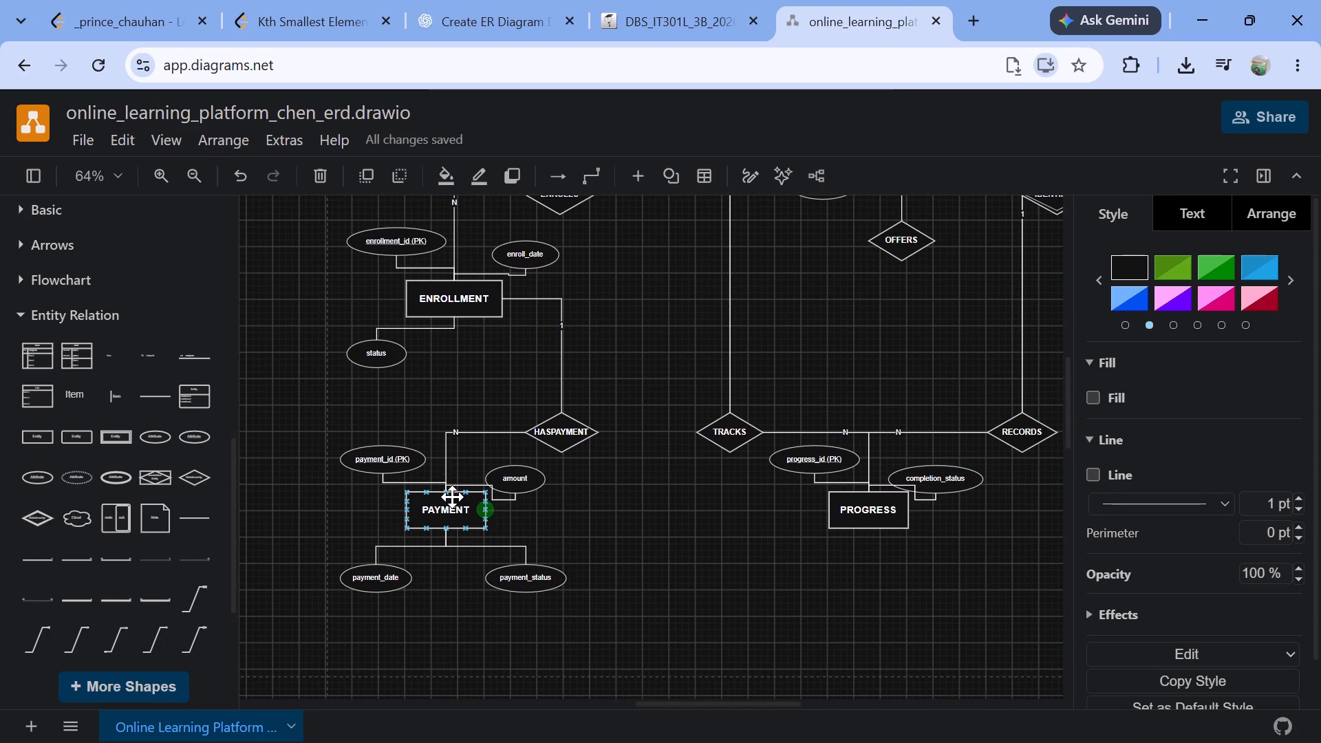
pyautogui.click(452, 497)
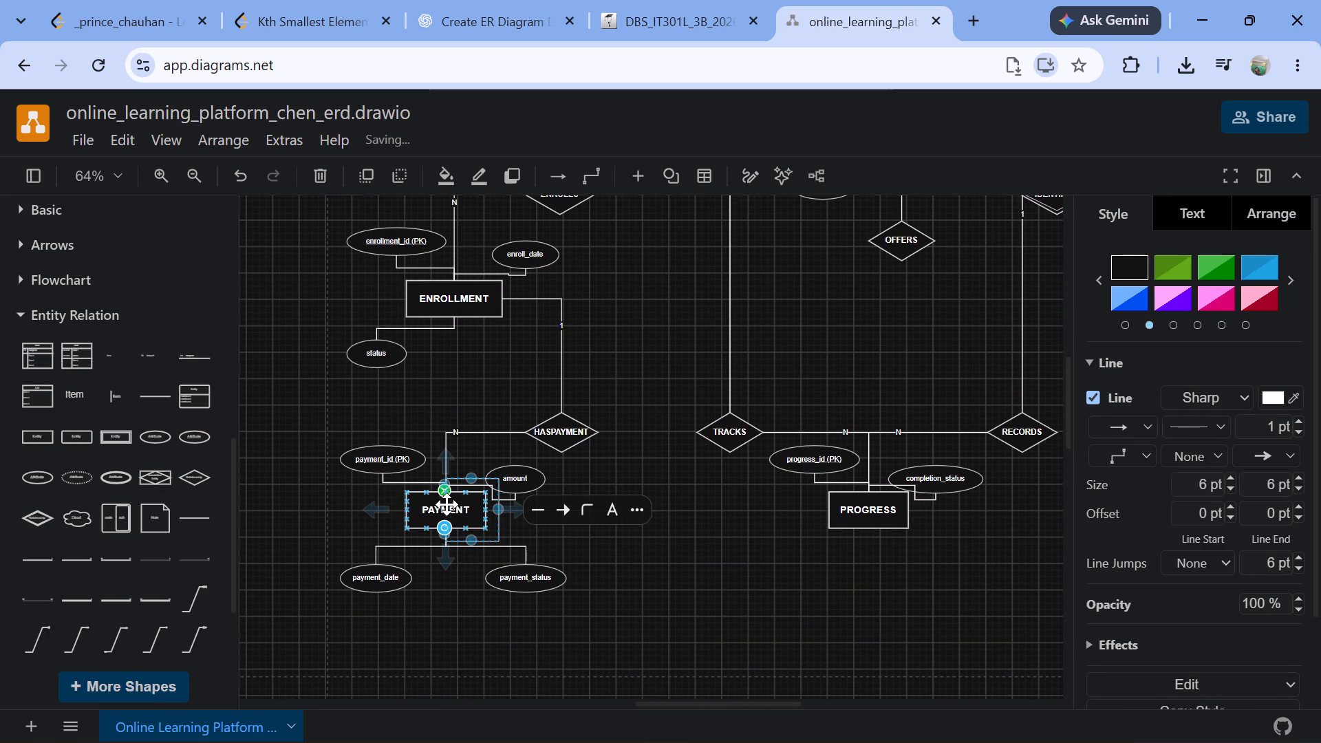
pyautogui.moveTo(441, 504); pyautogui.dragTo(449, 510)
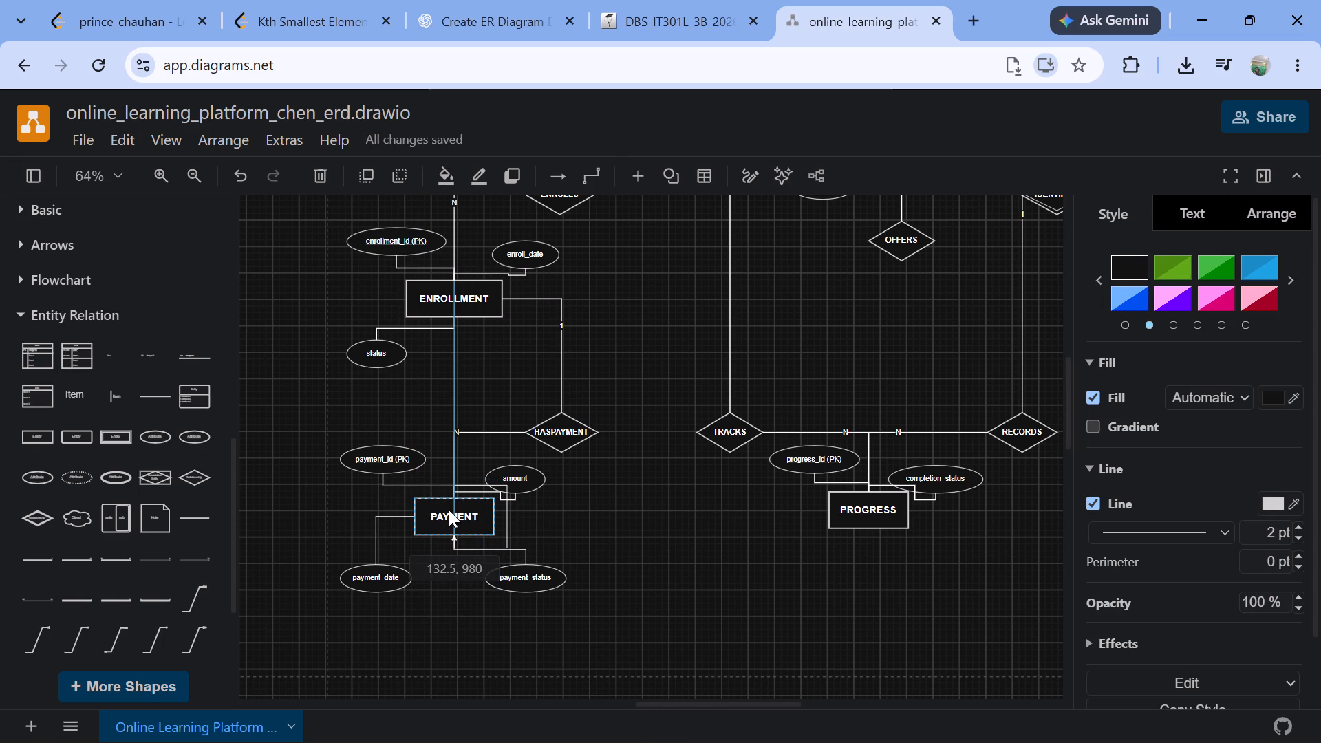
pyautogui.moveTo(449, 510); pyautogui.dragTo(449, 511)
# Move the PAYMENT entity and its attributes further down the page, with payment_id and amount above it and payment_date and payment_status below.
pyautogui.moveTo(521, 580); pyautogui.dragTo(516, 600)
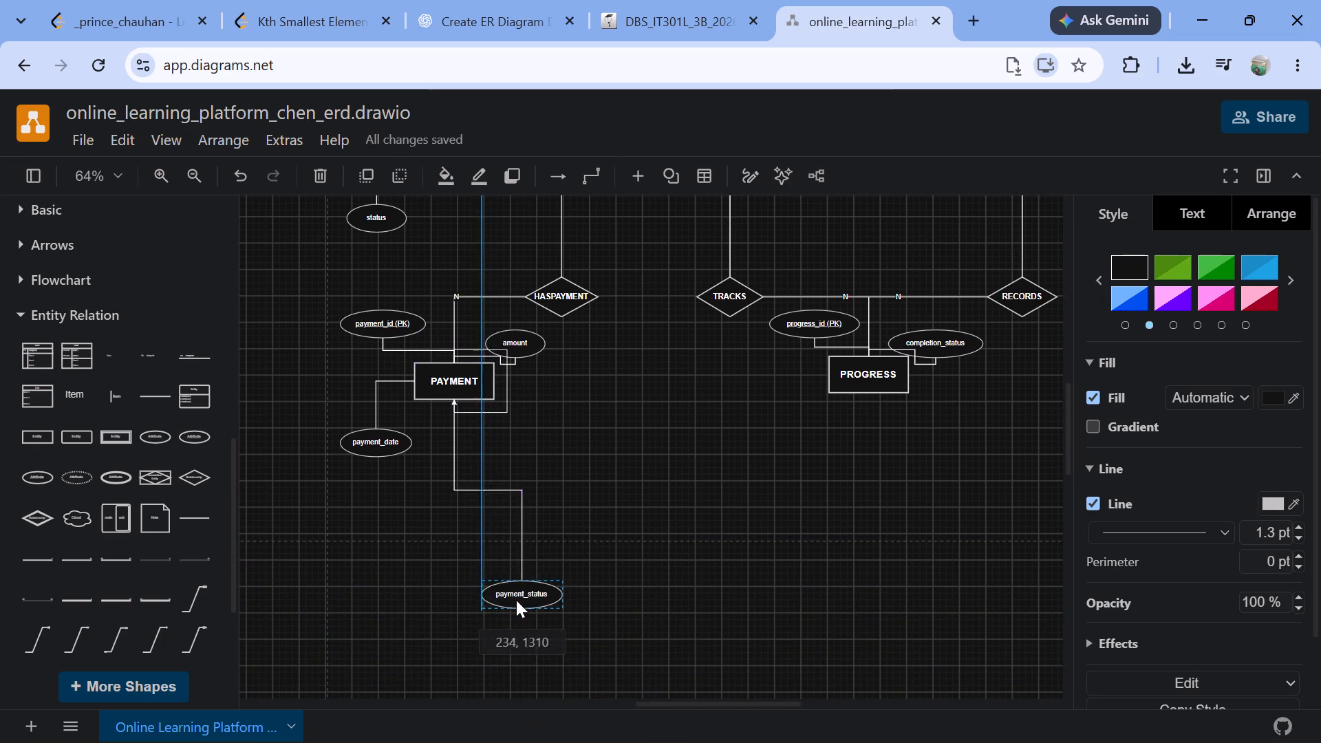
pyautogui.moveTo(516, 600); pyautogui.dragTo(522, 623)
pyautogui.moveTo(367, 443); pyautogui.dragTo(343, 515)
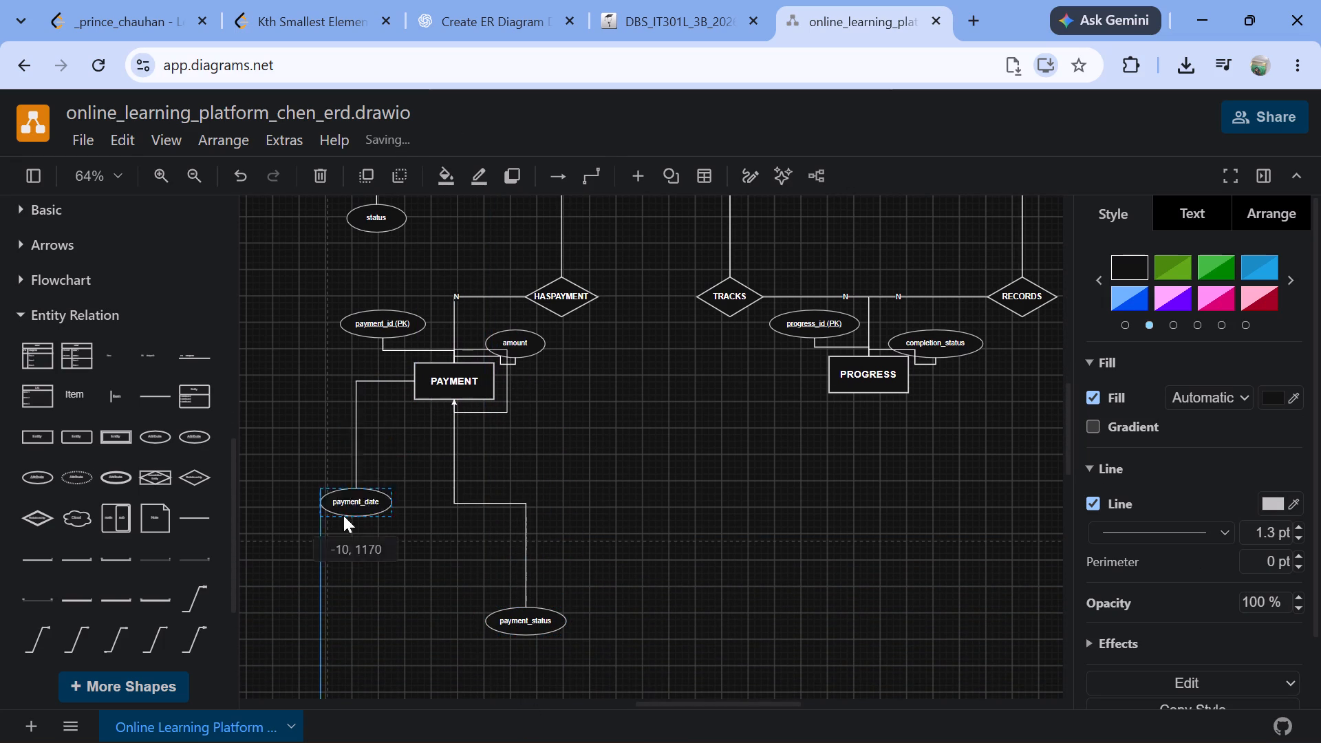
pyautogui.moveTo(343, 515); pyautogui.dragTo(350, 599)
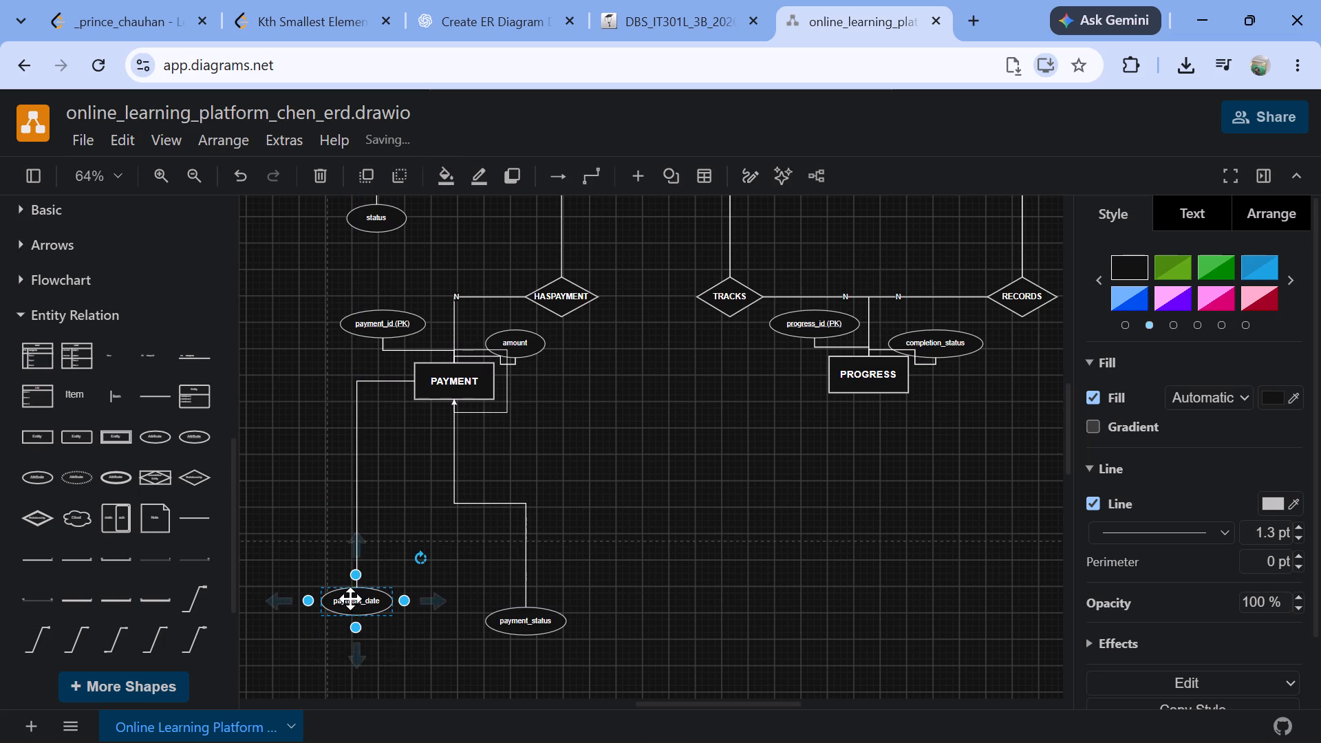
pyautogui.moveTo(452, 377); pyautogui.dragTo(434, 498)
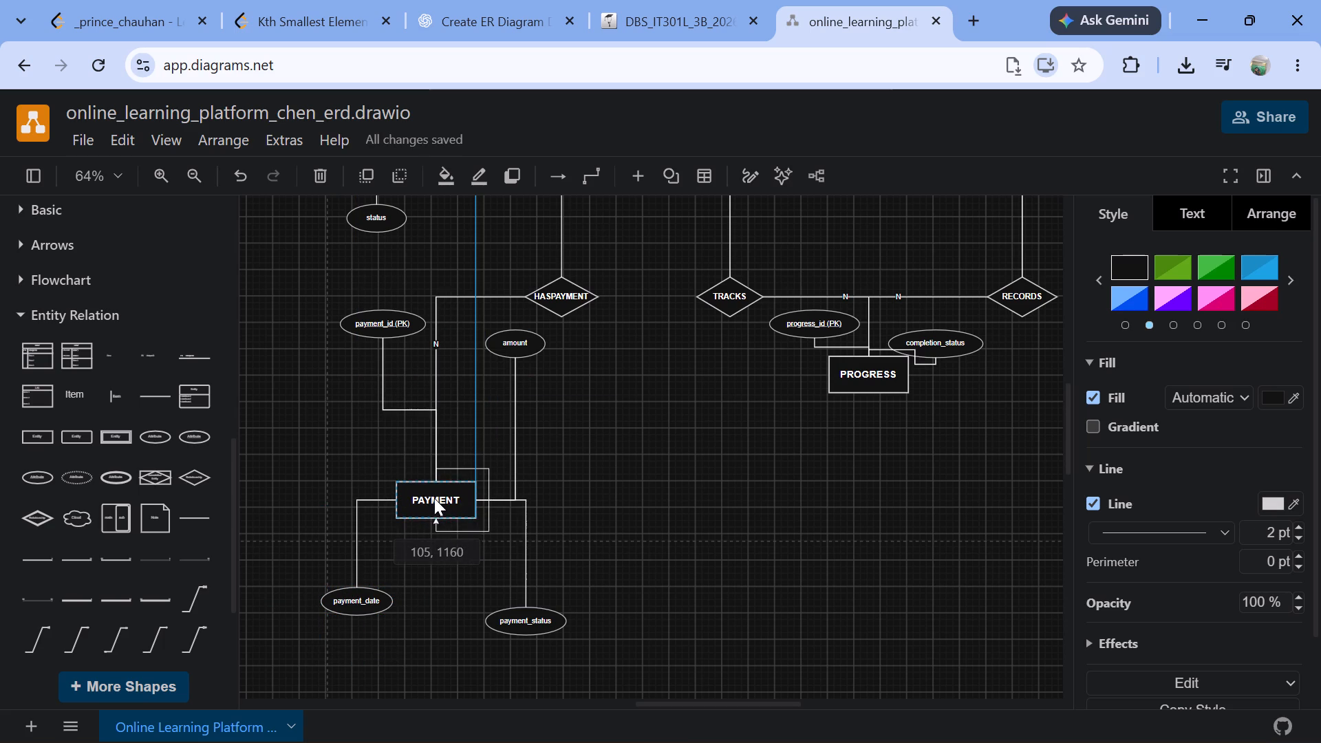
pyautogui.moveTo(434, 498); pyautogui.dragTo(433, 513)
pyautogui.moveTo(514, 339); pyautogui.dragTo(524, 409)
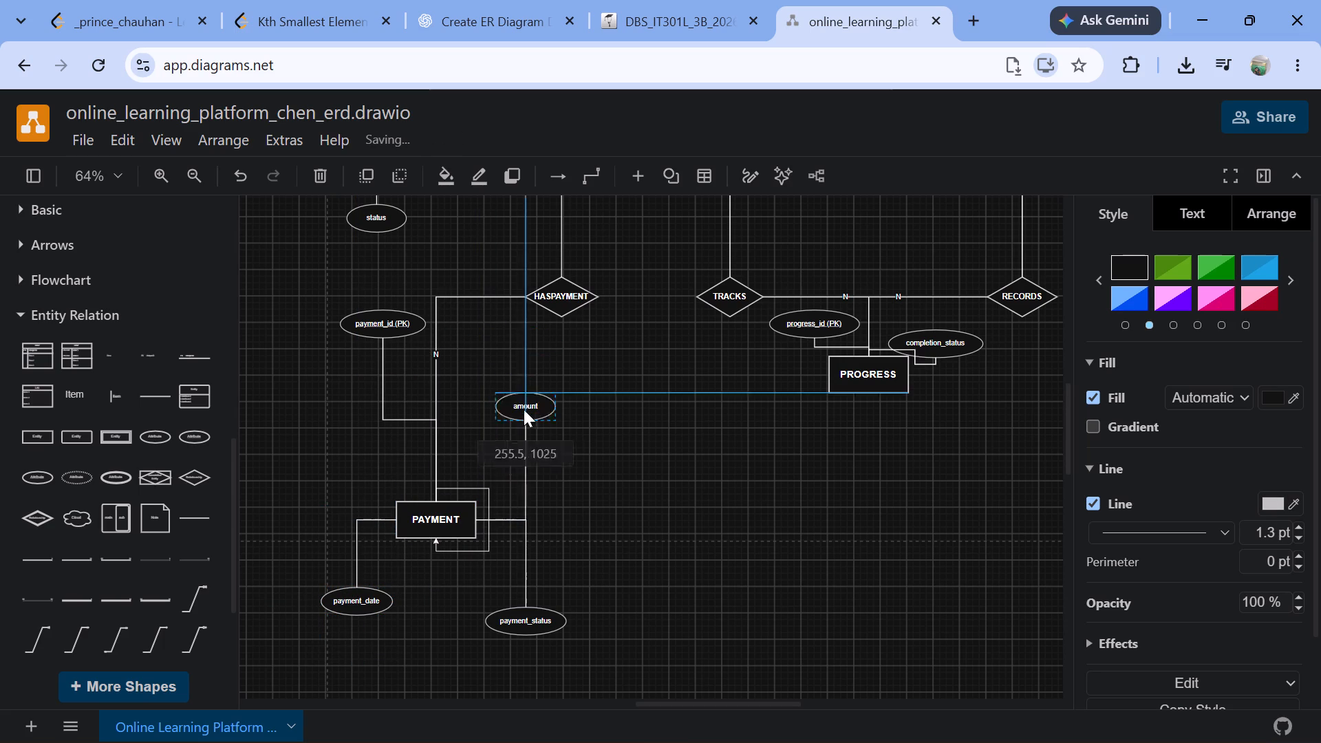
pyautogui.moveTo(524, 409); pyautogui.dragTo(526, 426)
pyautogui.moveTo(371, 322); pyautogui.dragTo(363, 411)
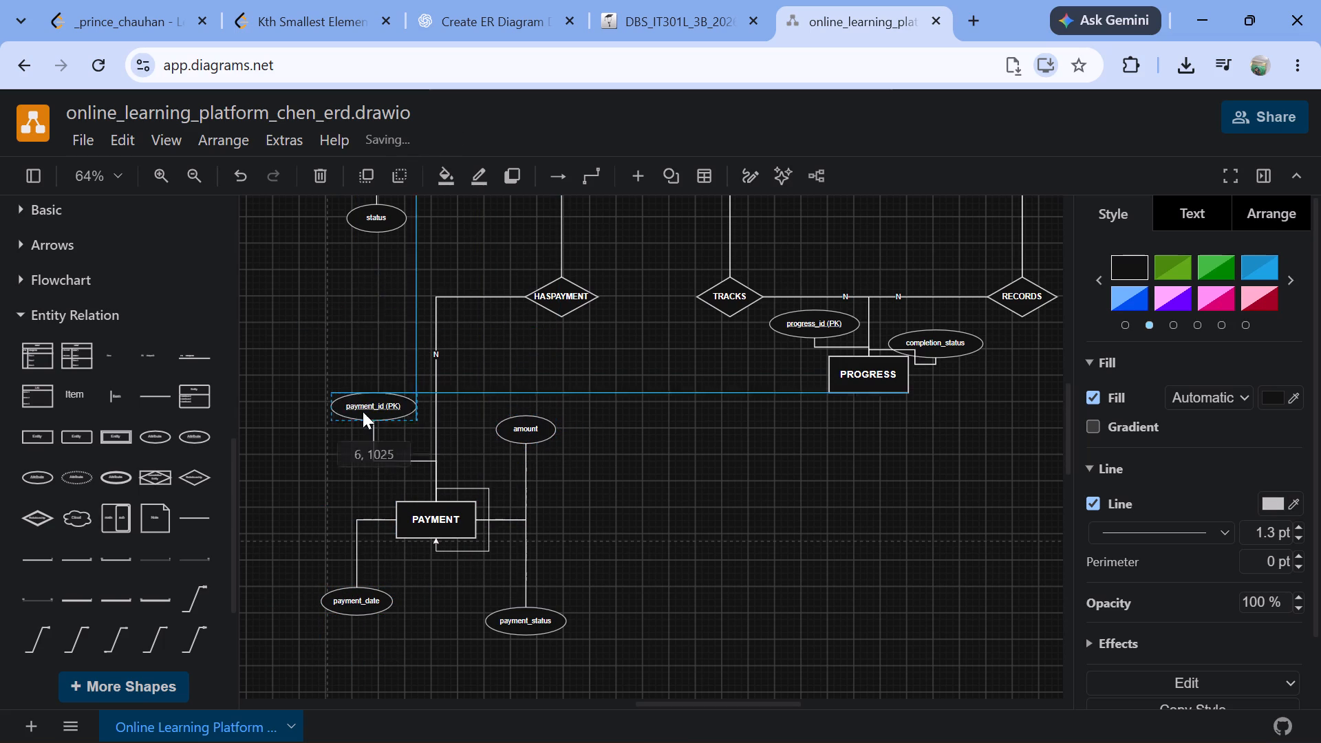
pyautogui.moveTo(363, 411); pyautogui.dragTo(365, 428)
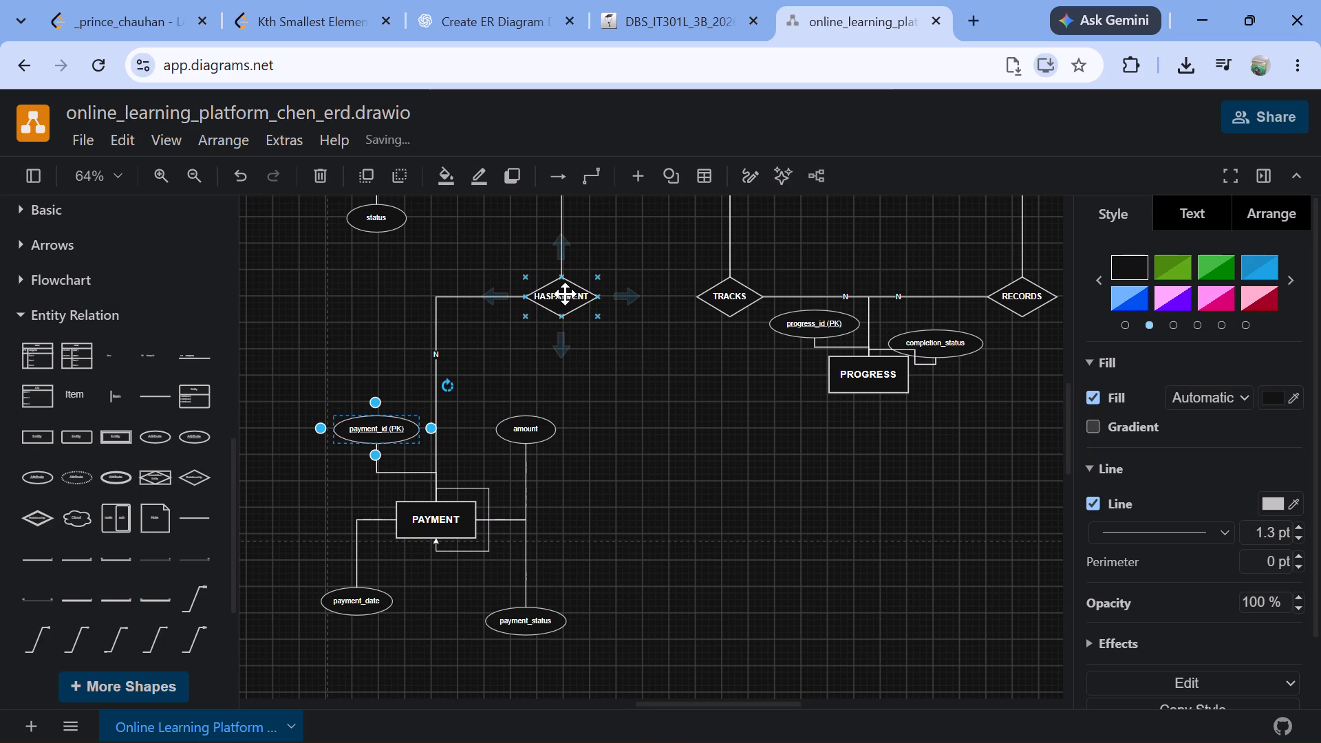
# Shift PAYMENT right to sit roughly below HASPAYMENT, and regroup amount, payment_status, payment_date and payment_id around its corners.
pyautogui.scroll(4, 502, 308)
pyautogui.scroll(-1, 502, 308)
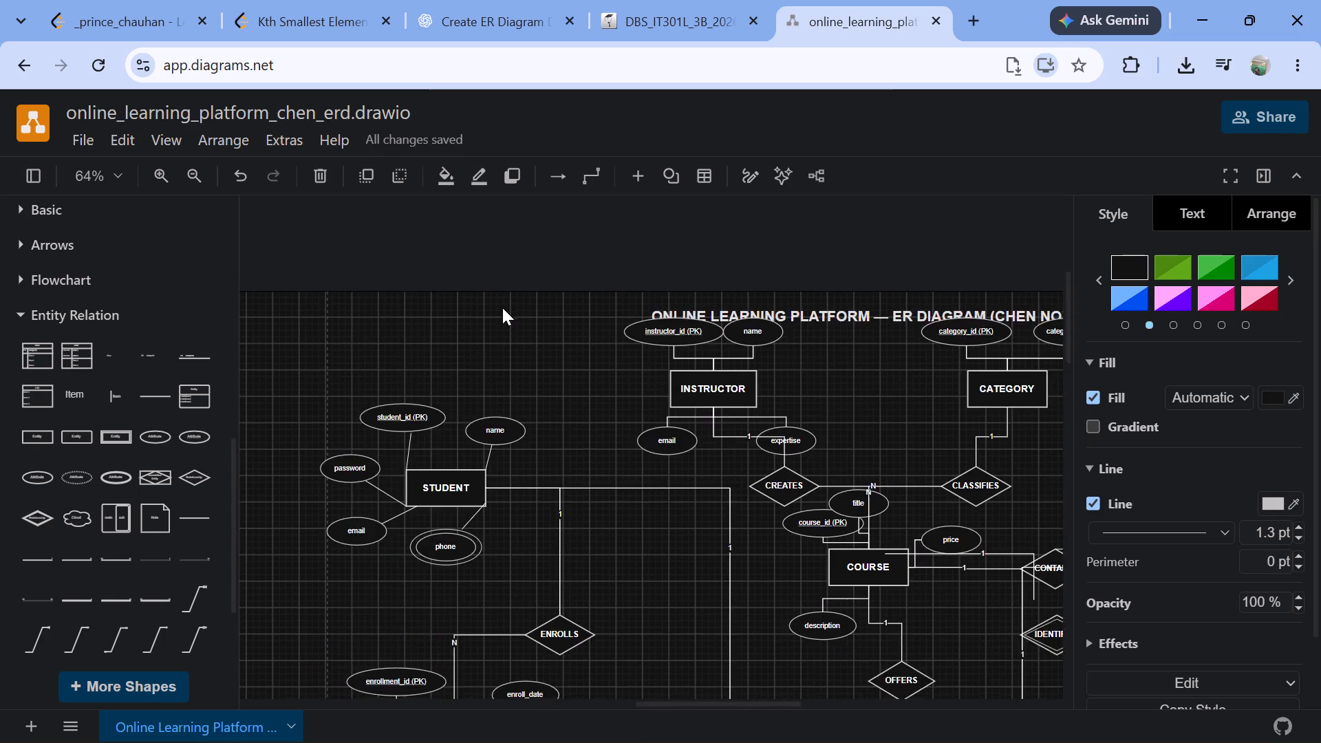
pyautogui.scroll(-2, 502, 308)
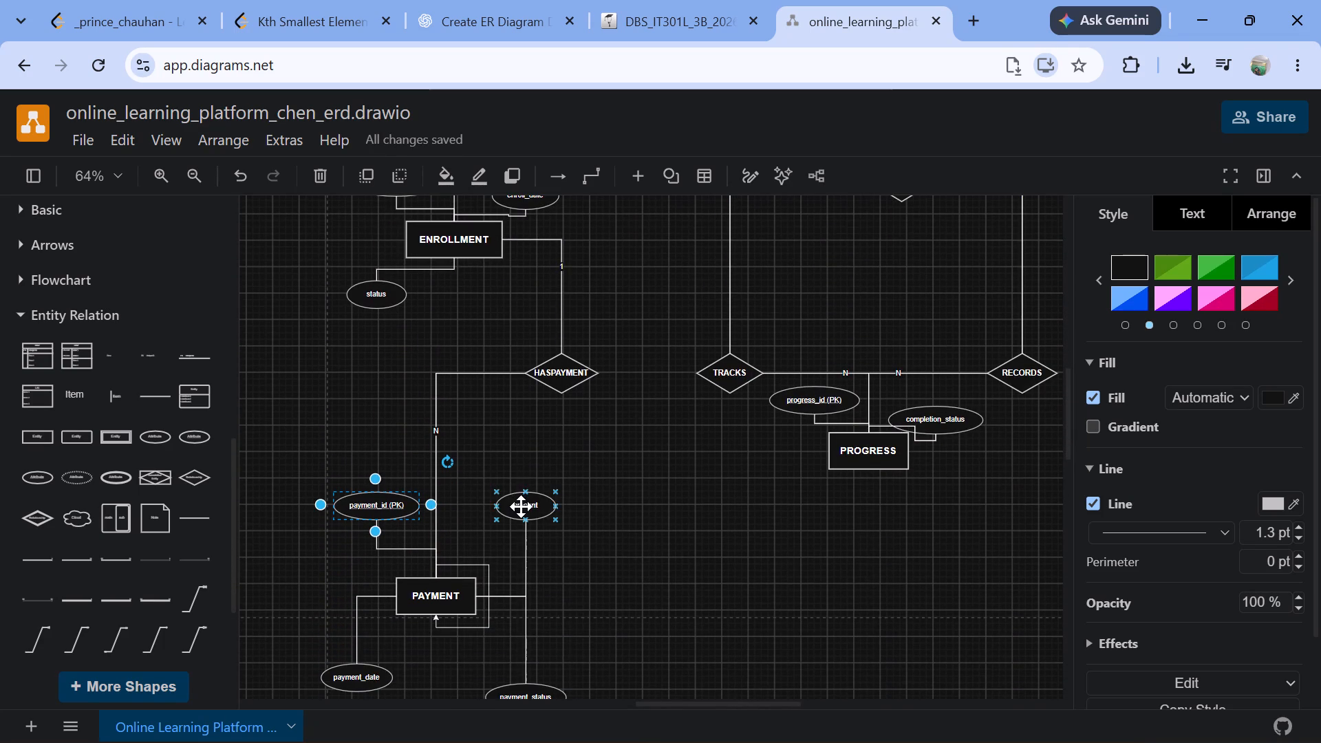
pyautogui.moveTo(521, 506); pyautogui.dragTo(648, 530)
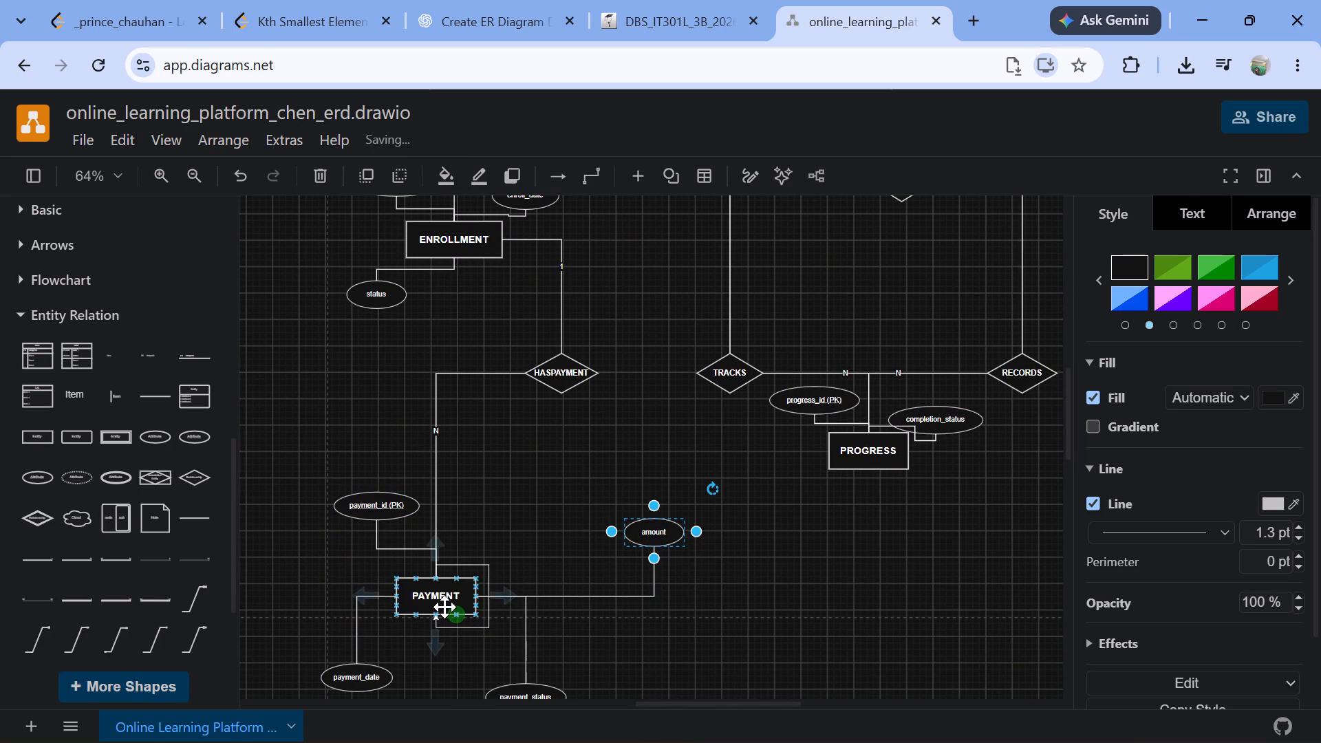
pyautogui.moveTo(443, 605); pyautogui.dragTo(534, 610)
pyautogui.scroll(-1, 534, 610)
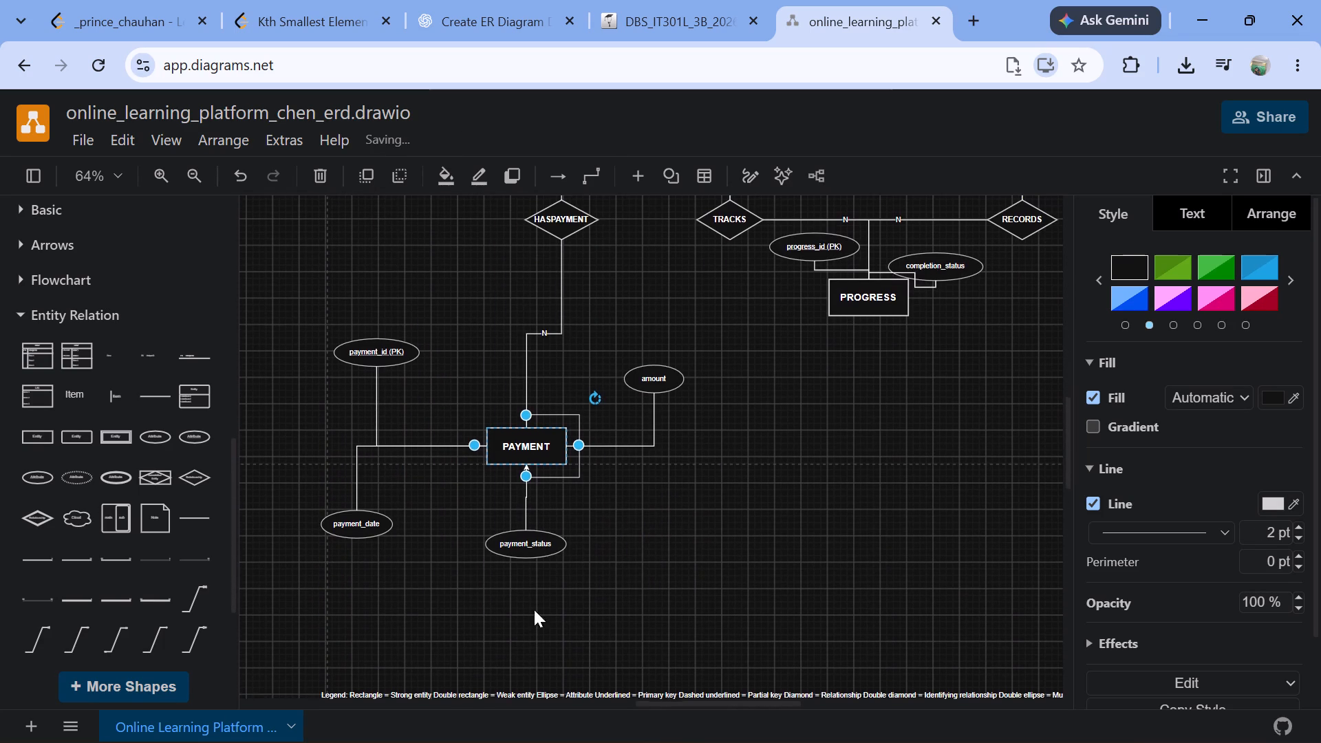
pyautogui.moveTo(535, 541); pyautogui.dragTo(616, 541)
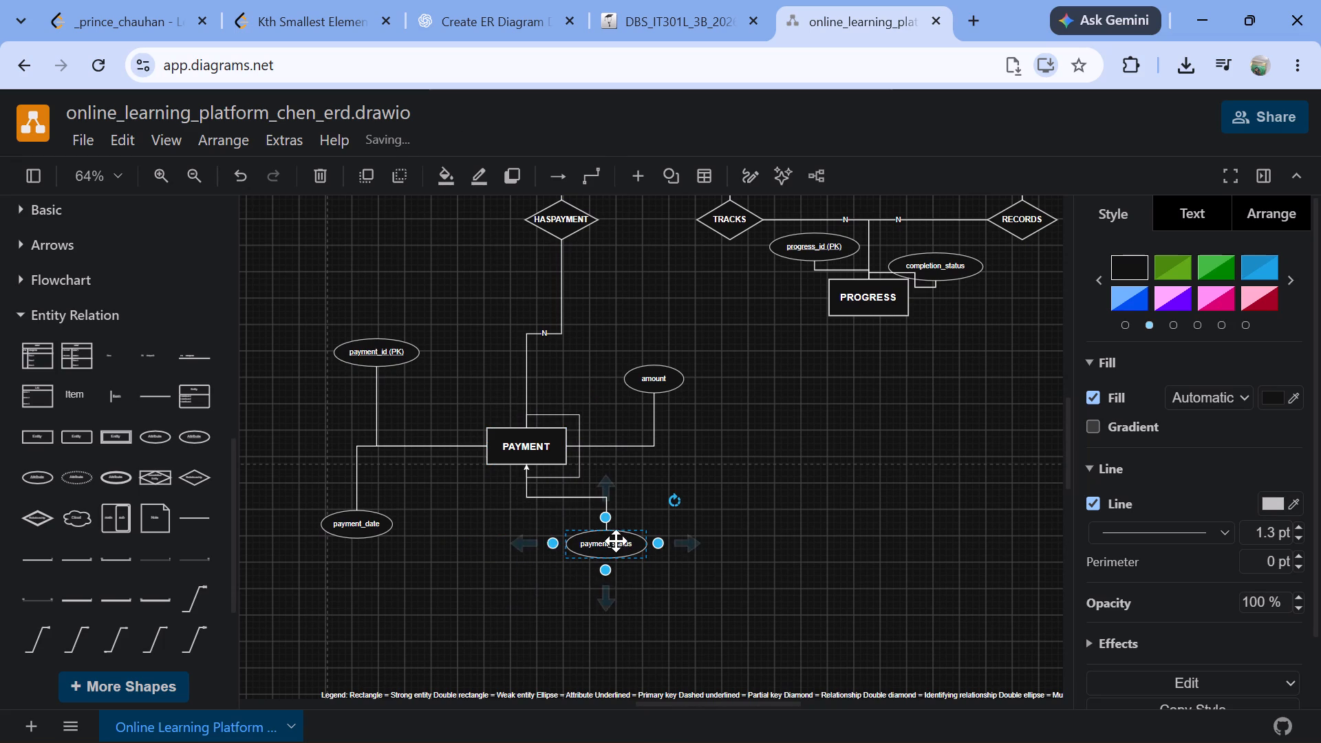
pyautogui.moveTo(359, 524); pyautogui.dragTo(465, 527)
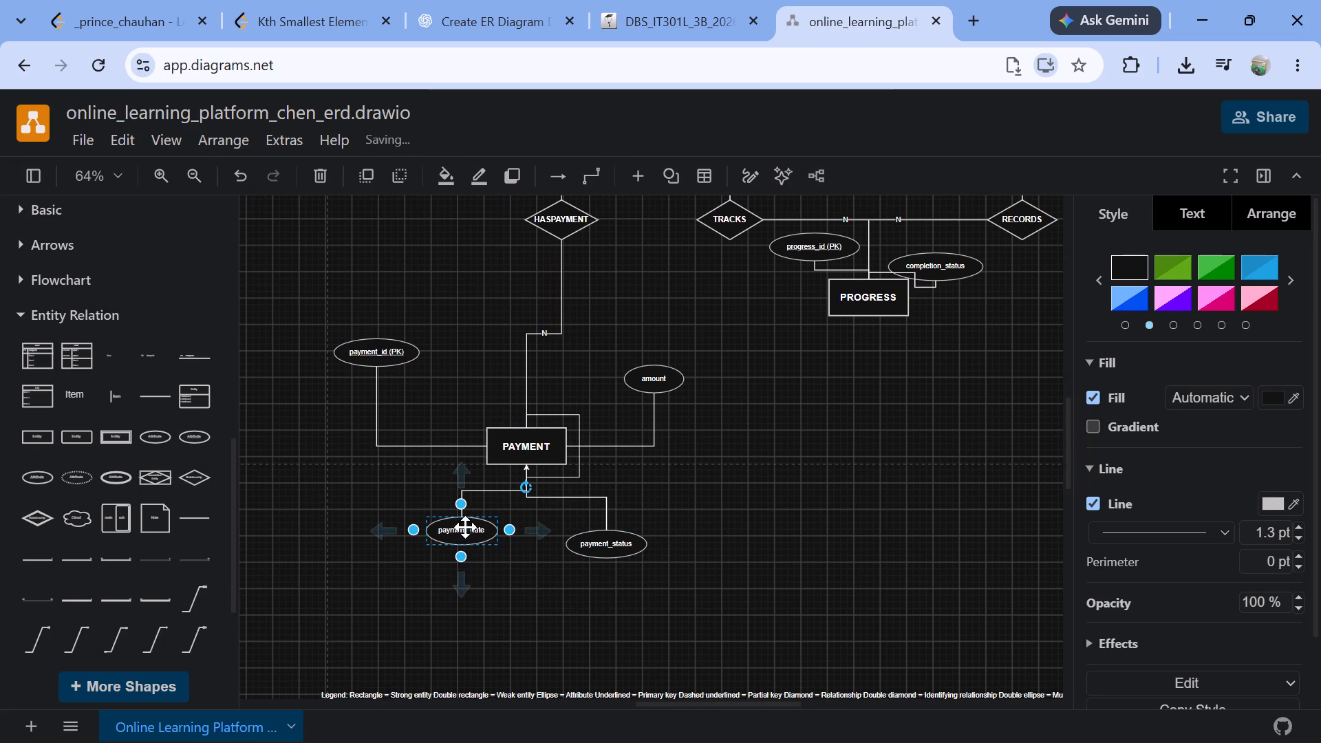
pyautogui.moveTo(376, 348); pyautogui.dragTo(451, 391)
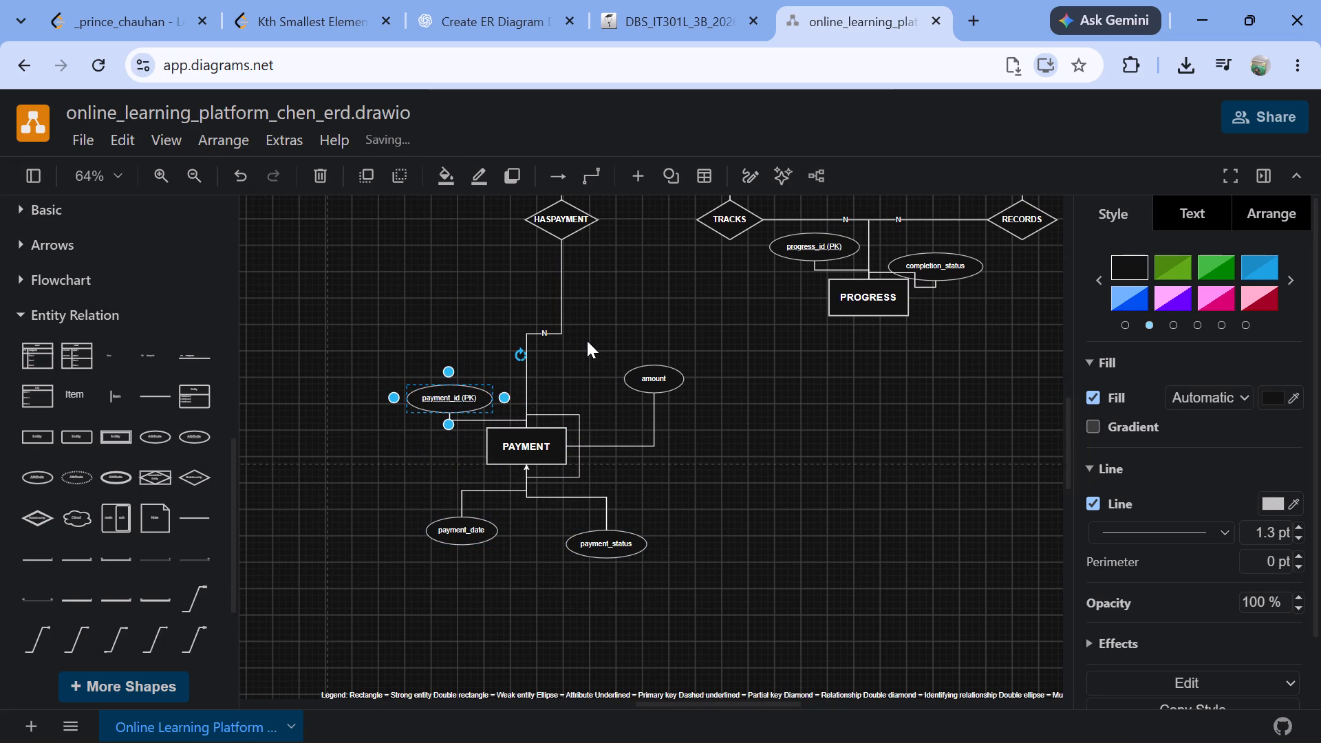
# Move the HASPAYMENT relationship down and slightly left so it sits directly above the PAYMENT entity.
pyautogui.scroll(5, 587, 341)
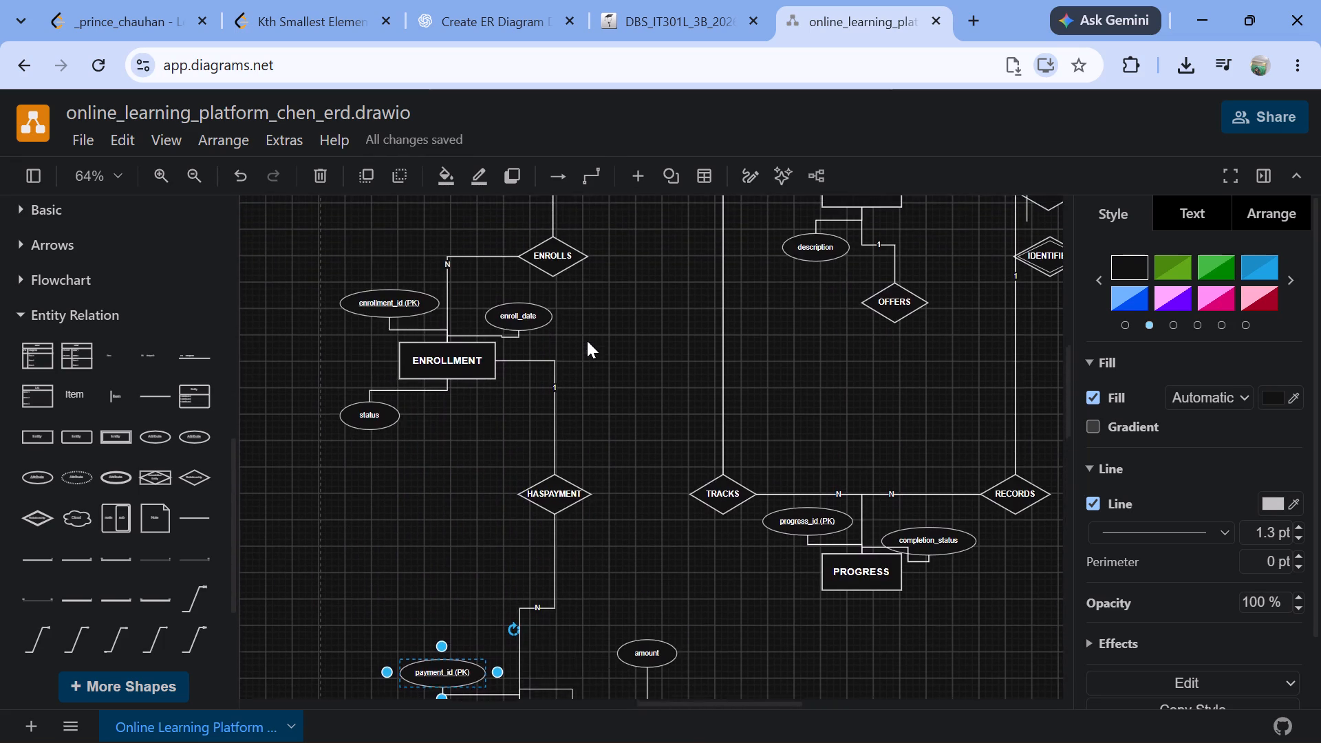
pyautogui.scroll(1, 587, 341)
pyautogui.scroll(-1, 587, 341)
pyautogui.moveTo(555, 473); pyautogui.dragTo(544, 473)
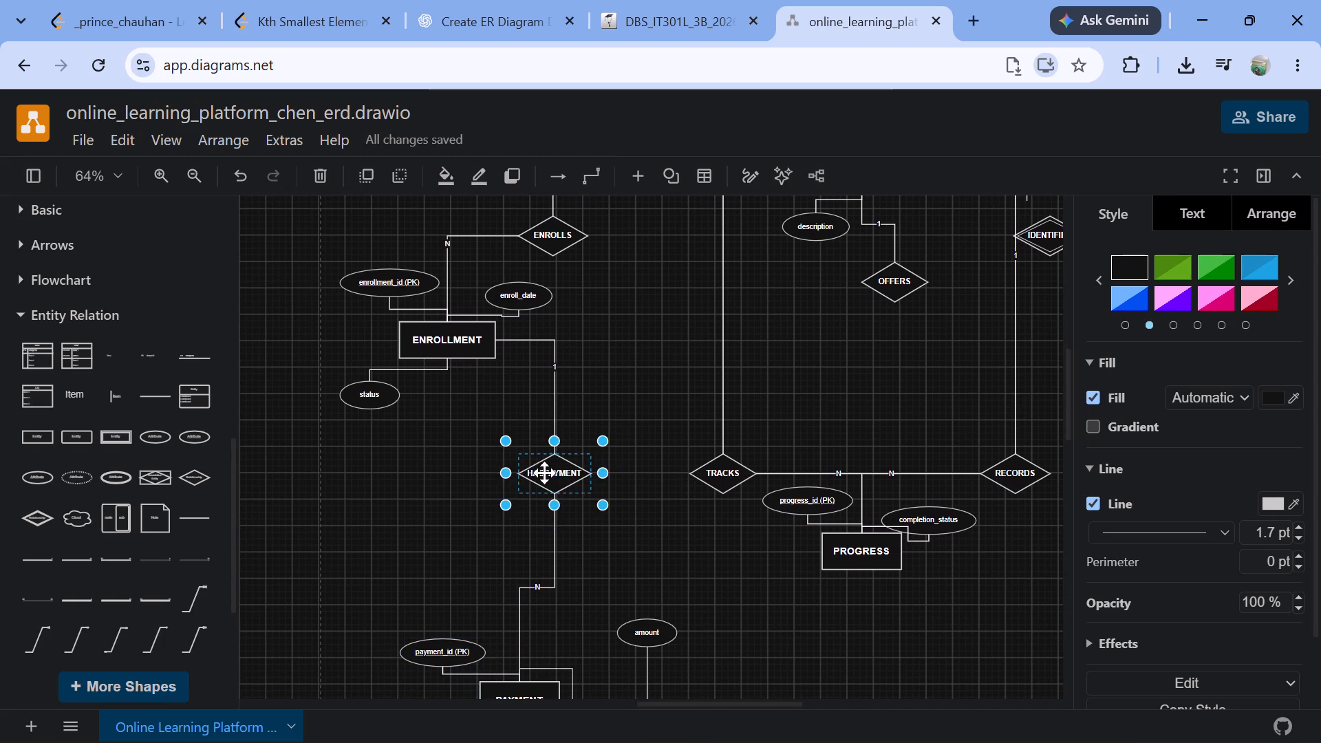
pyautogui.moveTo(544, 473); pyautogui.dragTo(530, 475)
pyautogui.scroll(1, 591, 343)
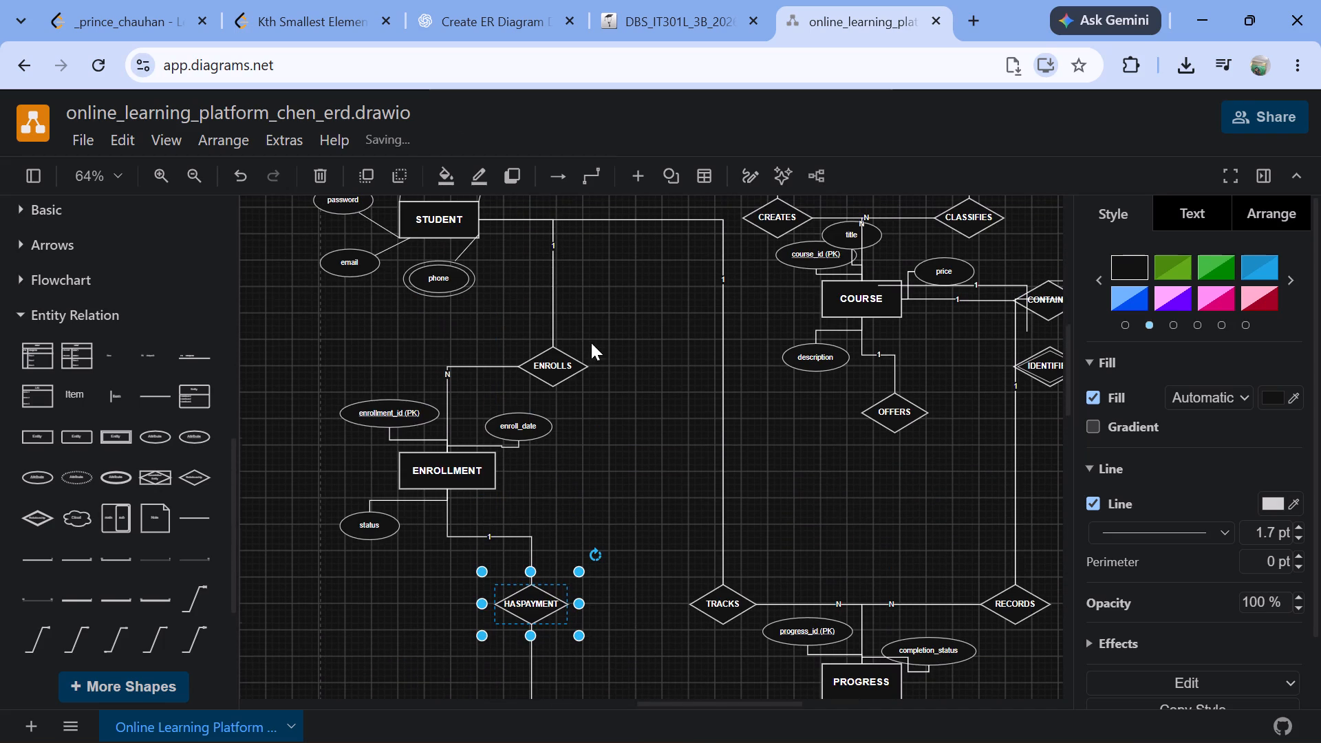
pyautogui.scroll(1, 591, 343)
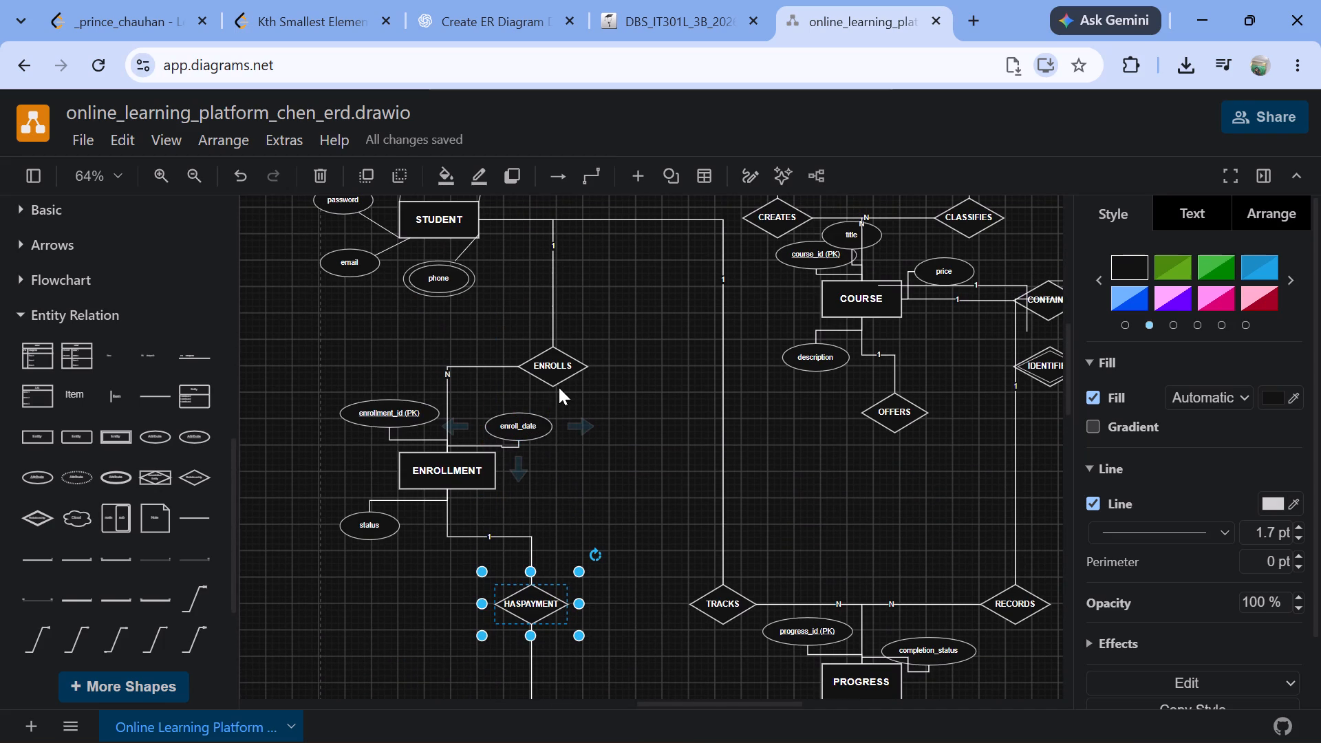
pyautogui.scroll(-2, 582, 623)
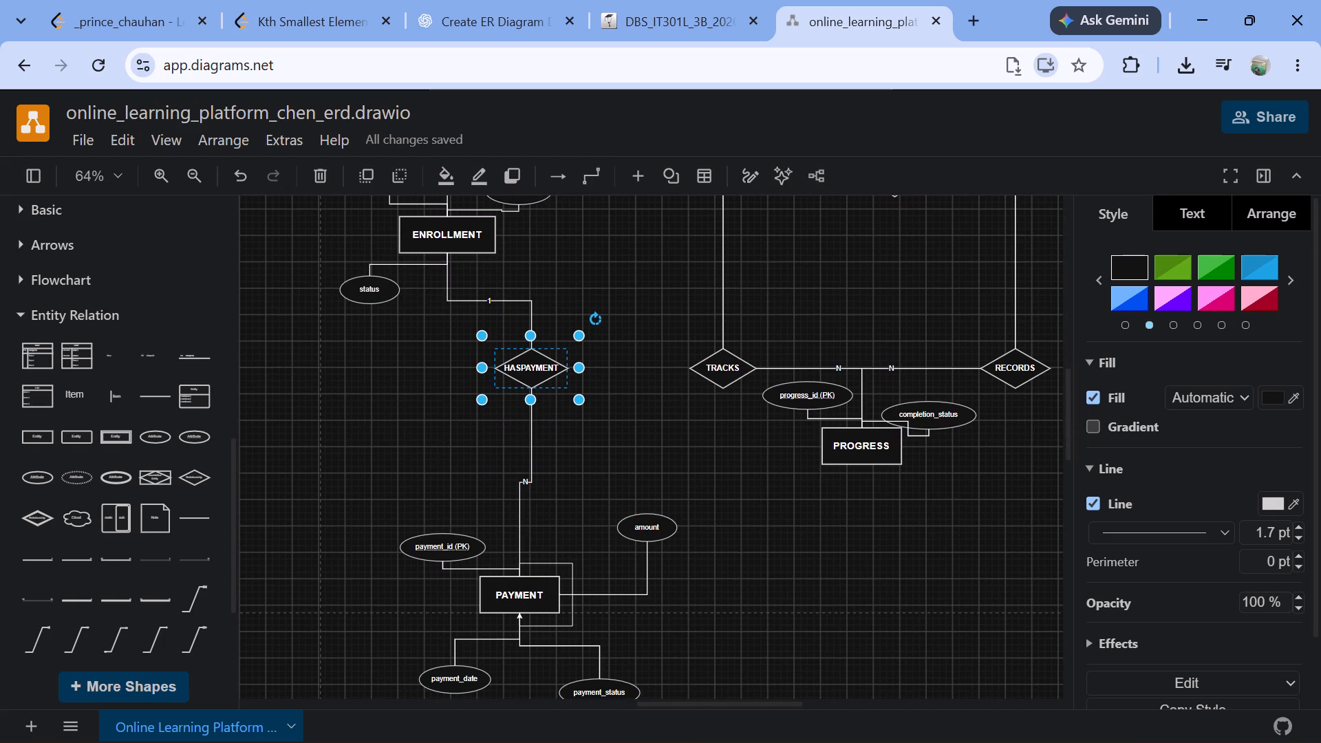
pyautogui.moveTo(529, 376); pyautogui.dragTo(519, 460)
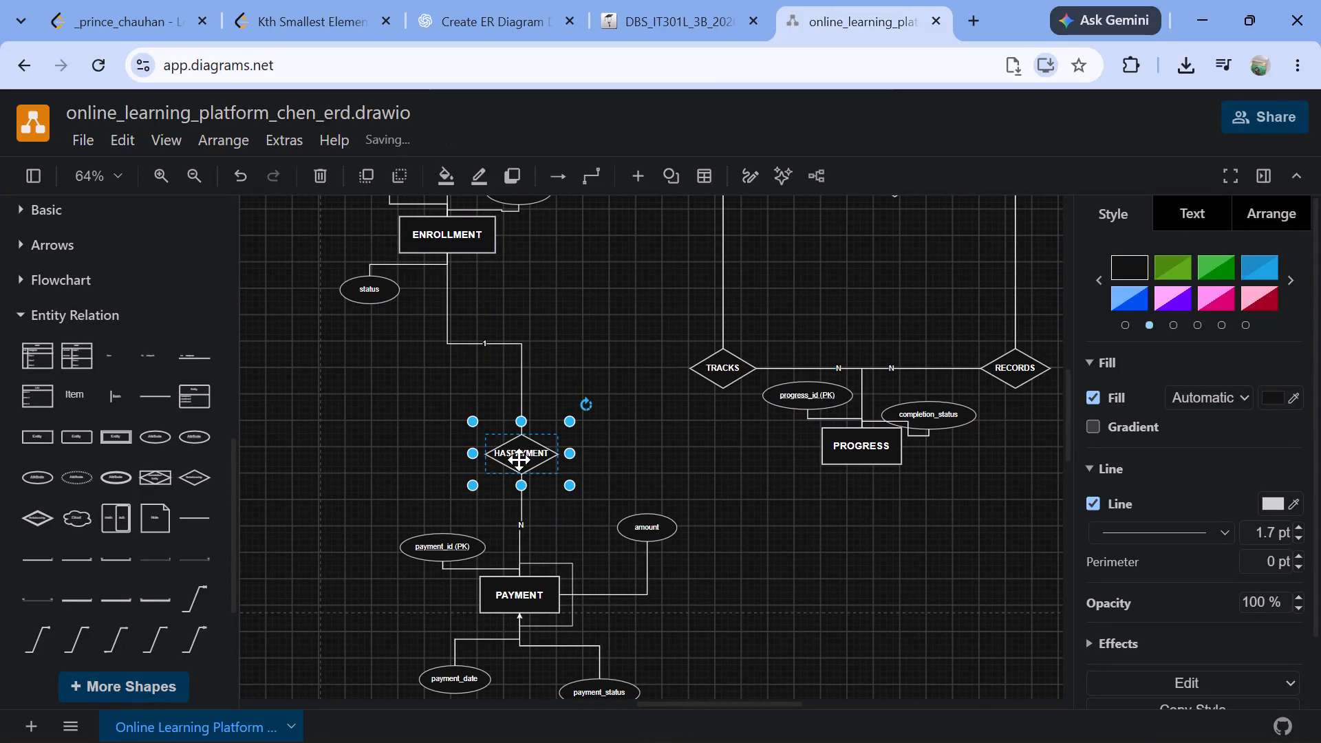
# Move ENROLLMENT right to sit between ENROLLS and HASPAYMENT, and rearrange enroll_date, enrollment_id and status around it.
pyautogui.scroll(2, 557, 279)
pyautogui.moveTo(452, 367); pyautogui.dragTo(535, 375)
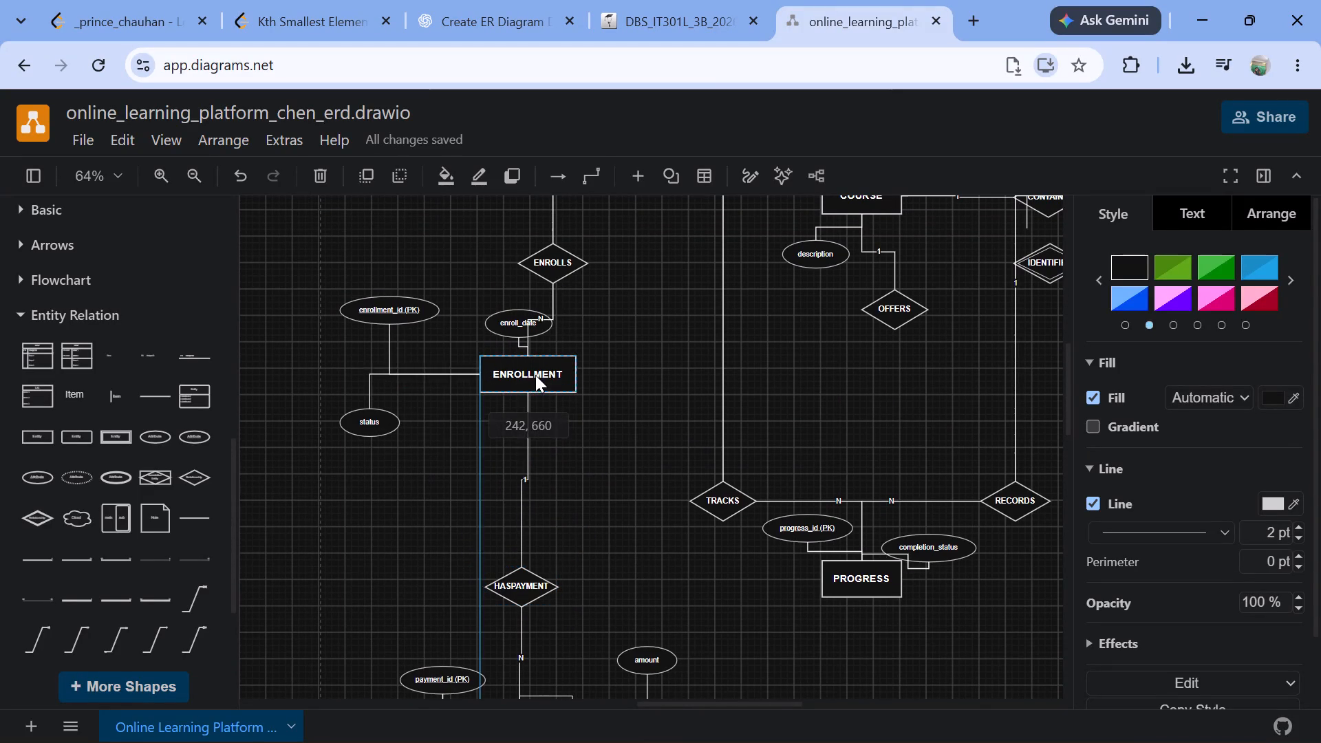
pyautogui.moveTo(535, 375); pyautogui.dragTo(538, 388)
pyautogui.moveTo(517, 323); pyautogui.dragTo(608, 318)
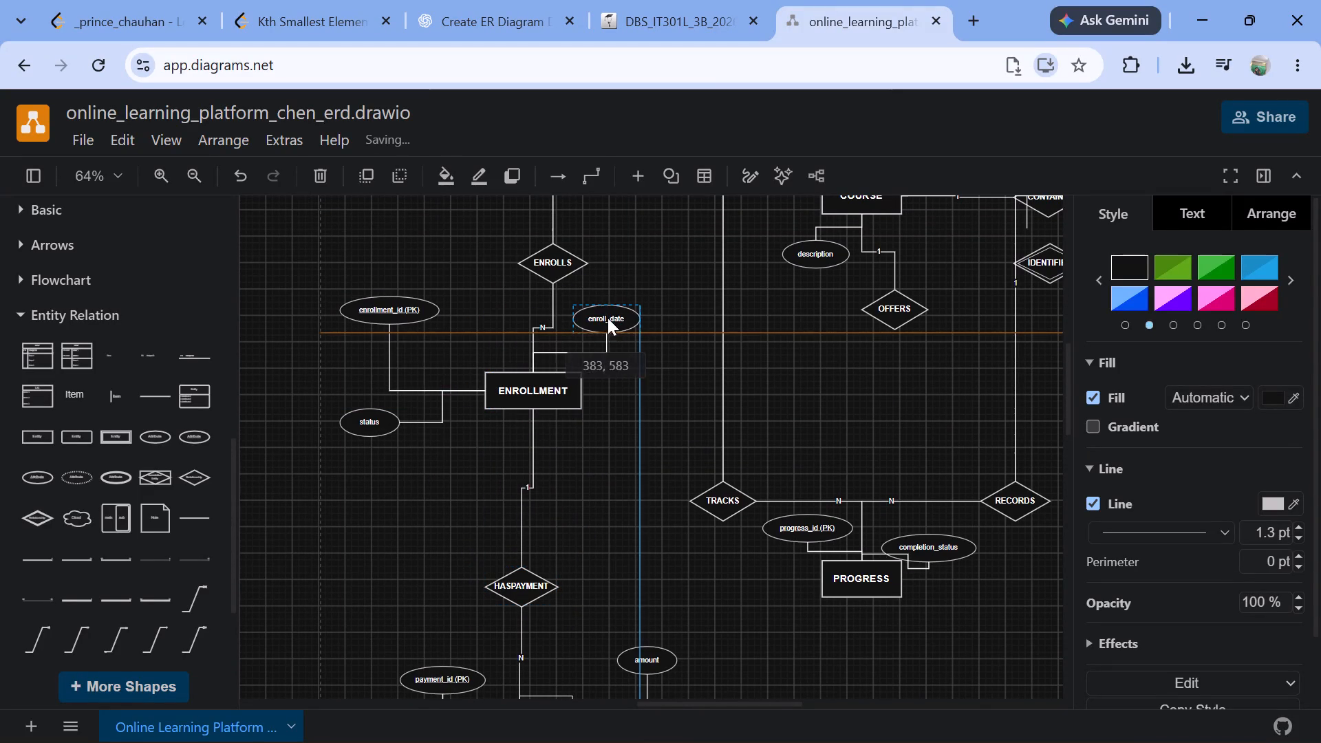
pyautogui.moveTo(608, 318); pyautogui.dragTo(610, 319)
pyautogui.moveTo(395, 303); pyautogui.dragTo(427, 321)
pyautogui.moveTo(360, 420); pyautogui.dragTo(420, 433)
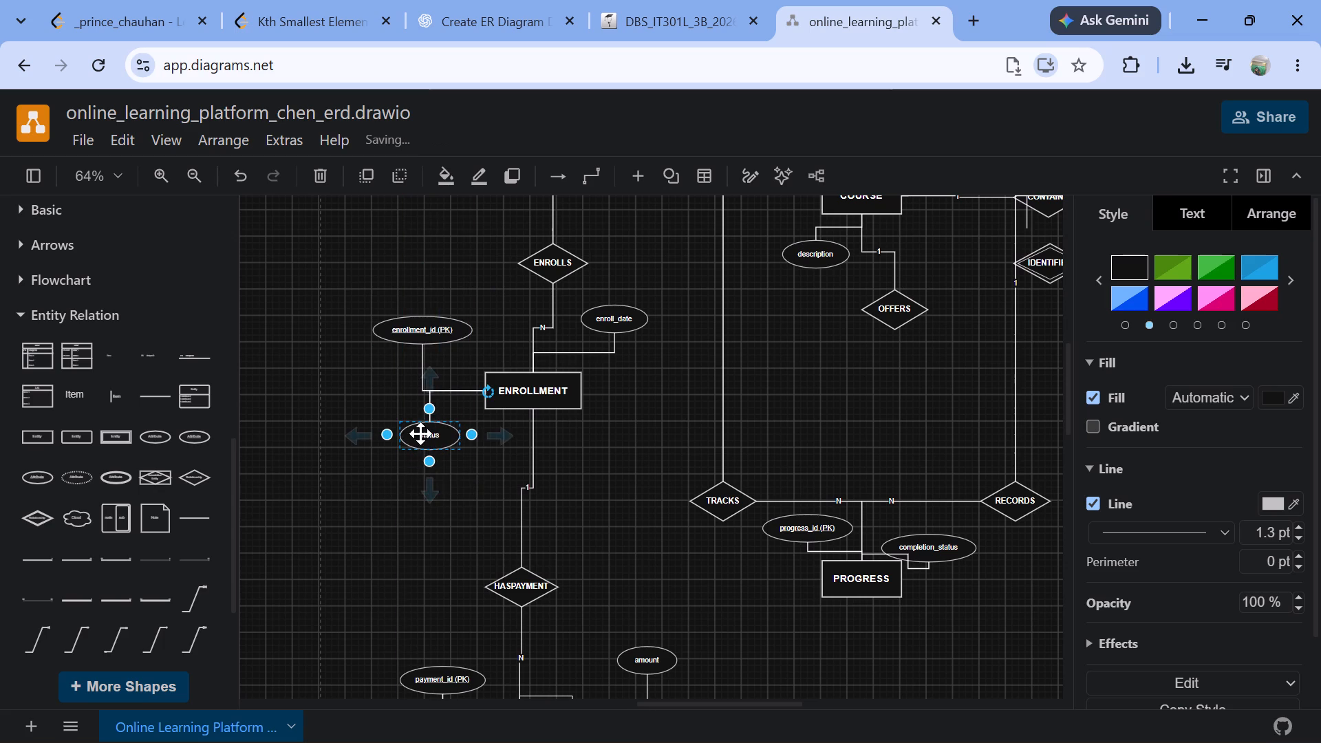
# Delete the 1 connector between the ENROLLMENT entity and the HASPAYMENT relationship.
pyautogui.scroll(1, 535, 436)
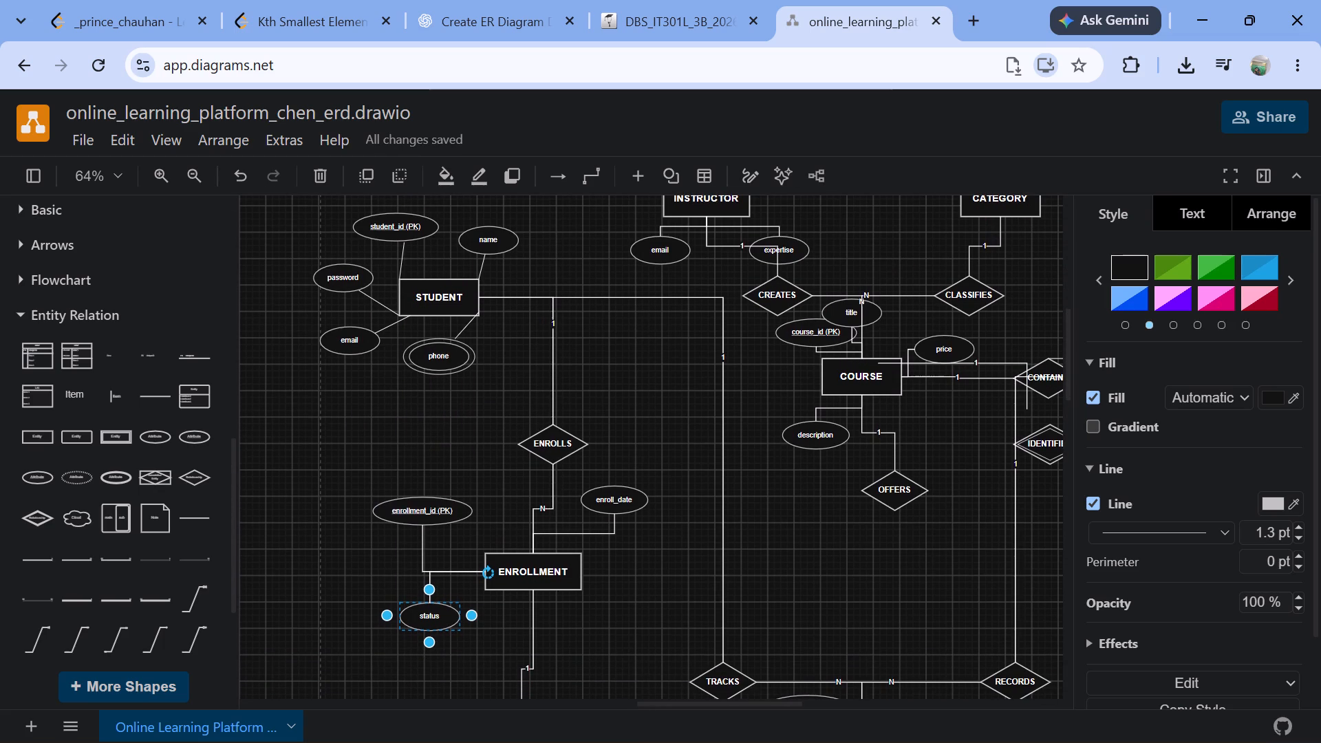
pyautogui.click(555, 398)
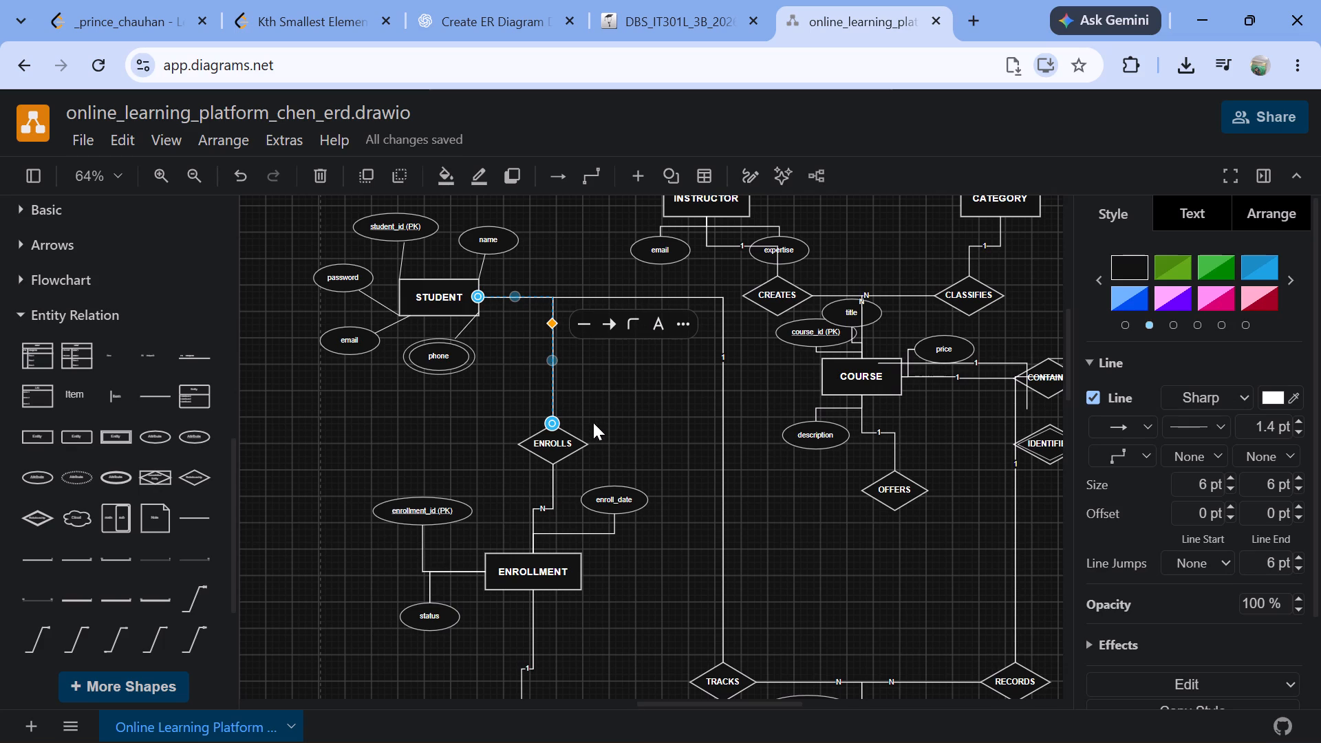
pyautogui.scroll(-3, 587, 422)
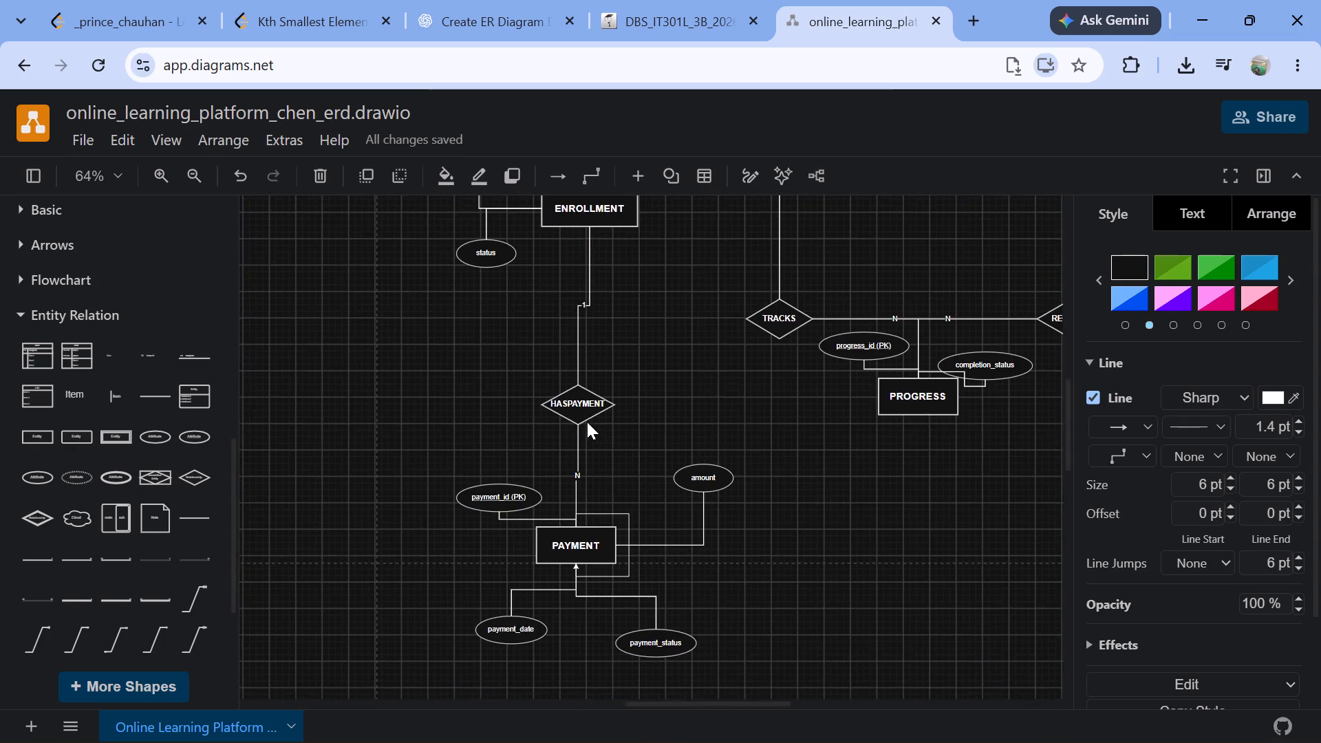
pyautogui.scroll(-1, 587, 422)
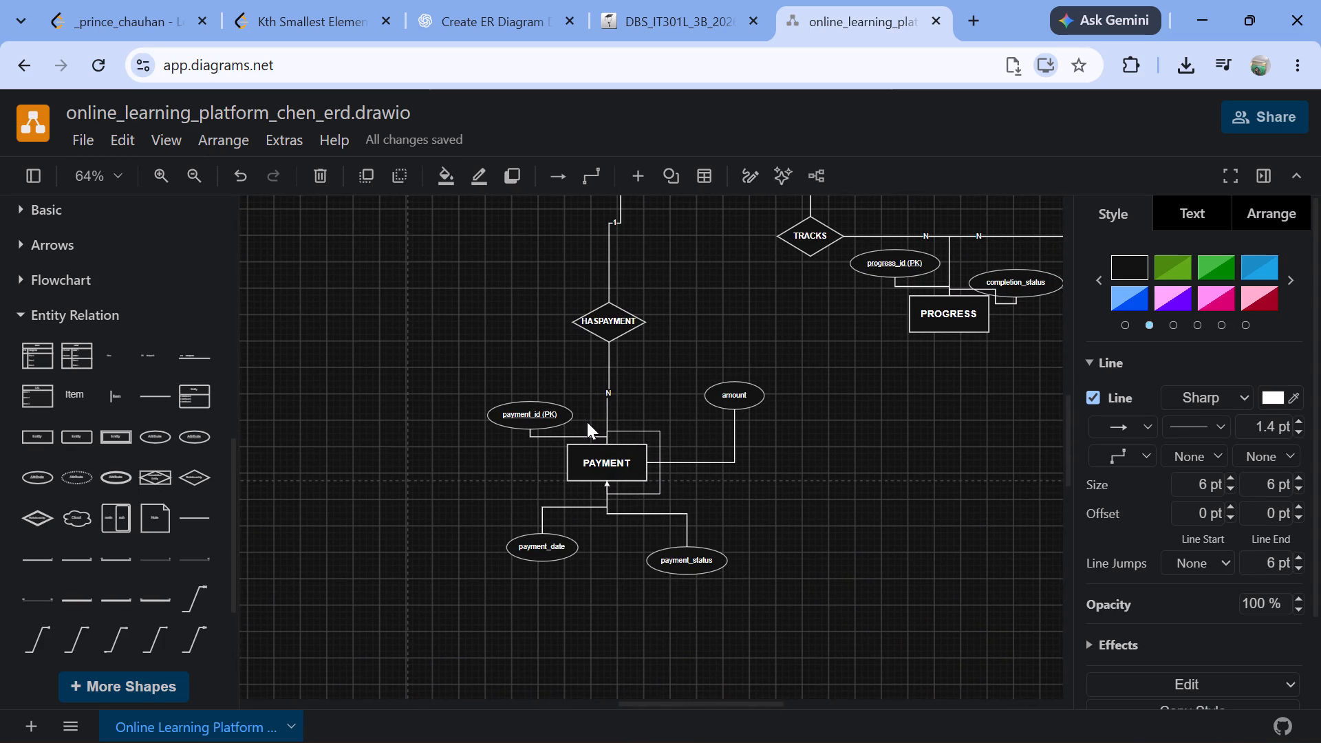
pyautogui.scroll(2, 587, 422)
pyautogui.click(621, 454)
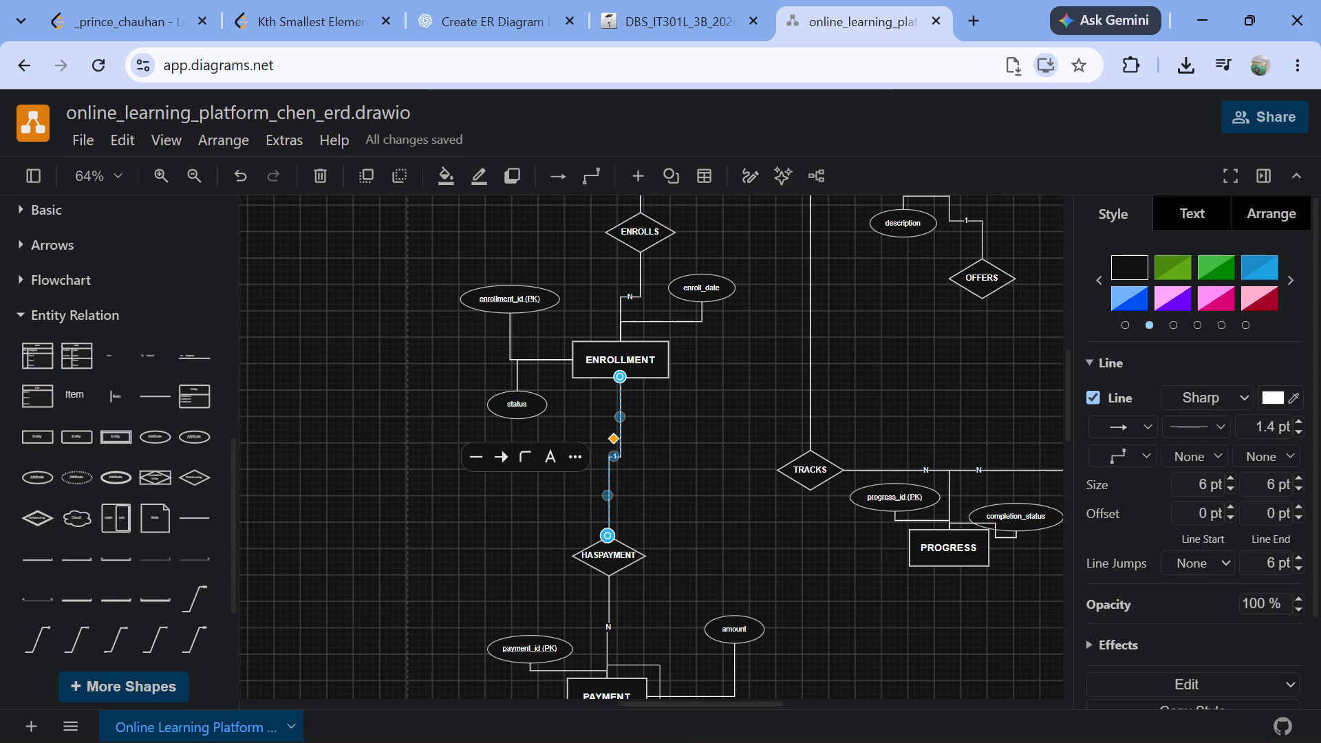
pyautogui.click(476, 452)
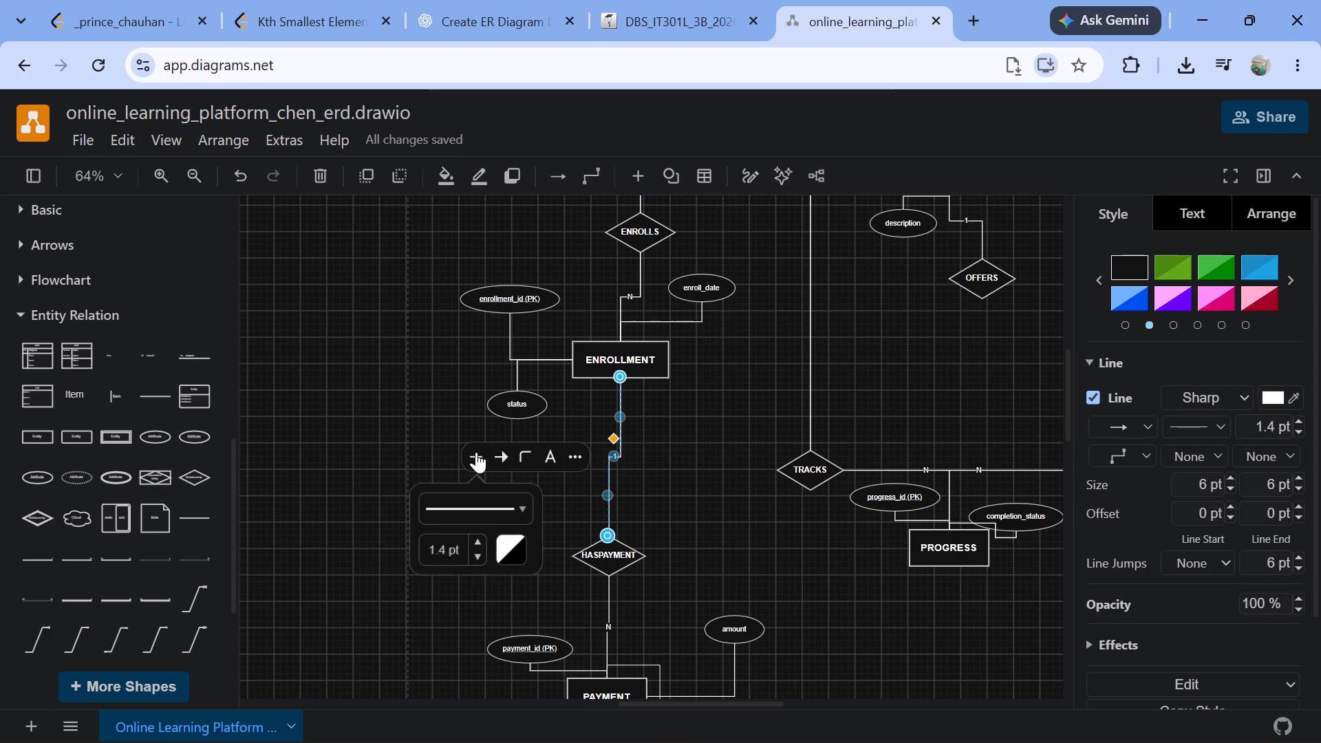
pyautogui.doubleClick(471, 460)
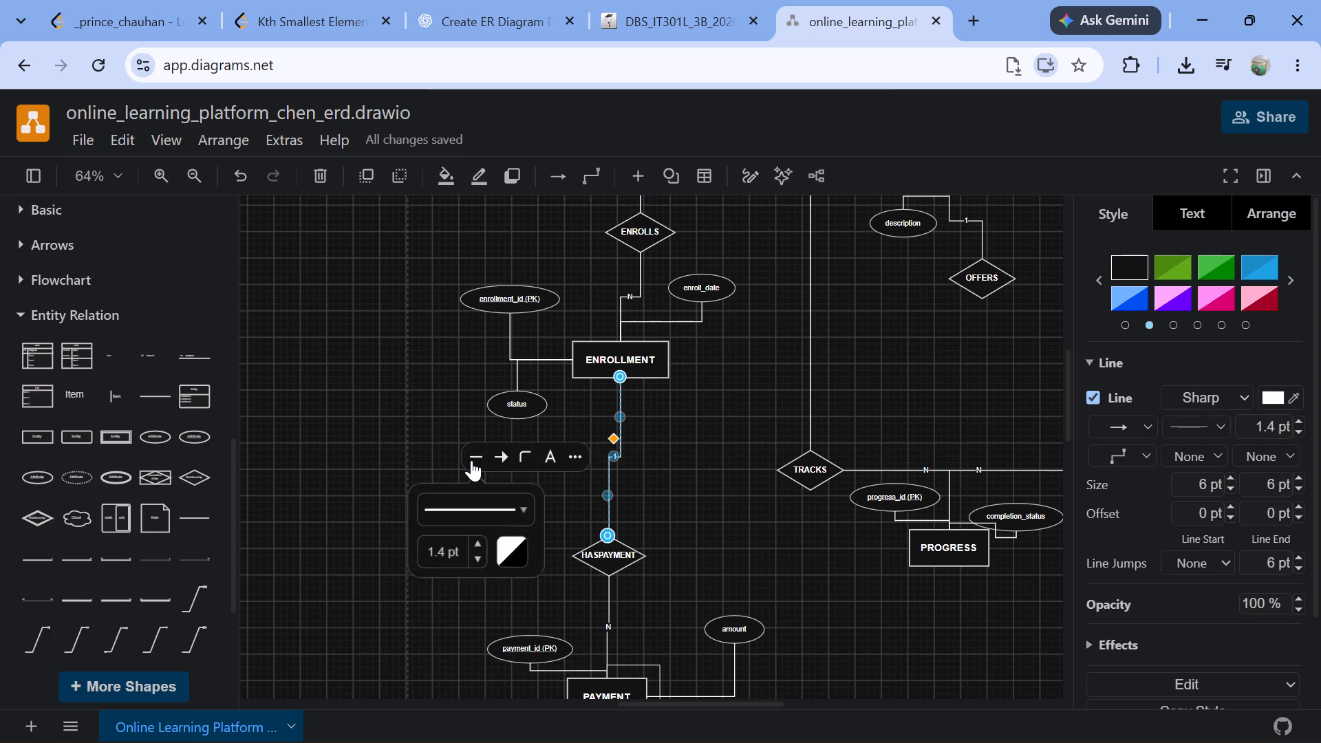
pyautogui.click(471, 460)
pyautogui.click(471, 460)
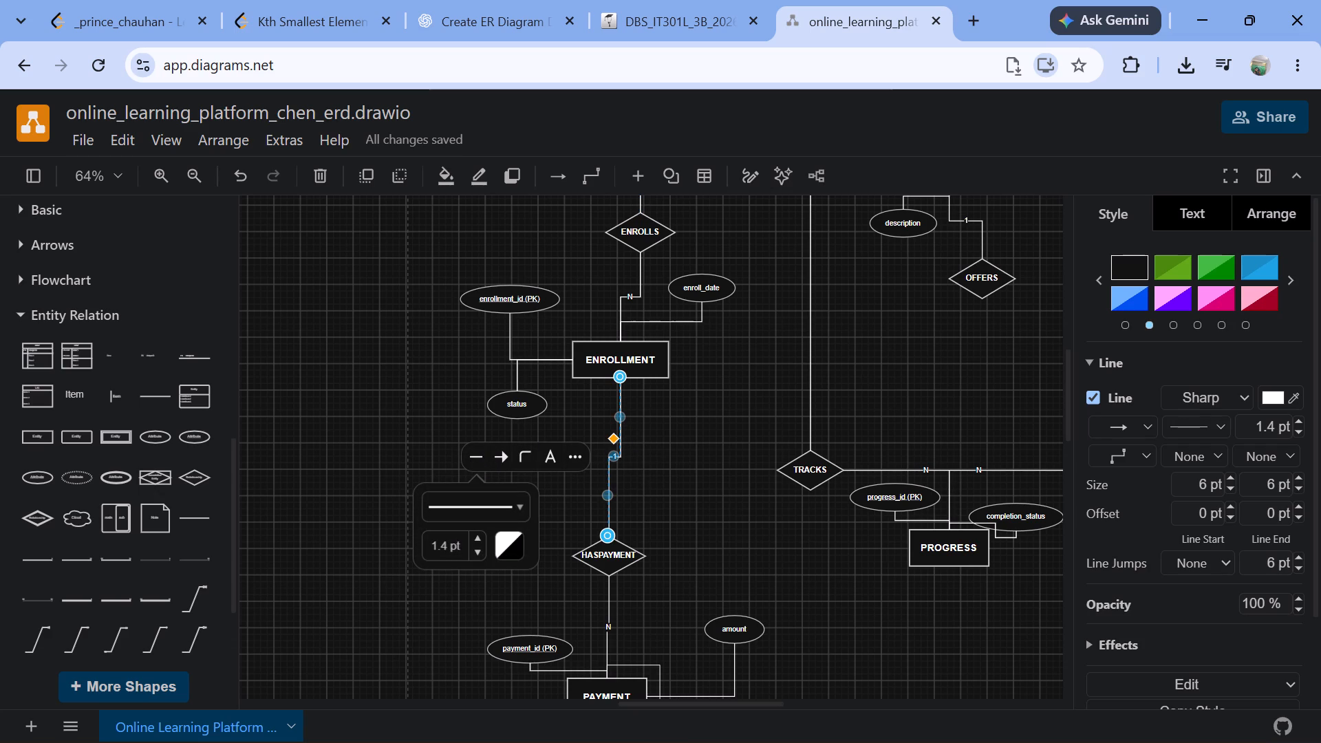
pyautogui.click(617, 451)
pyautogui.click(314, 177)
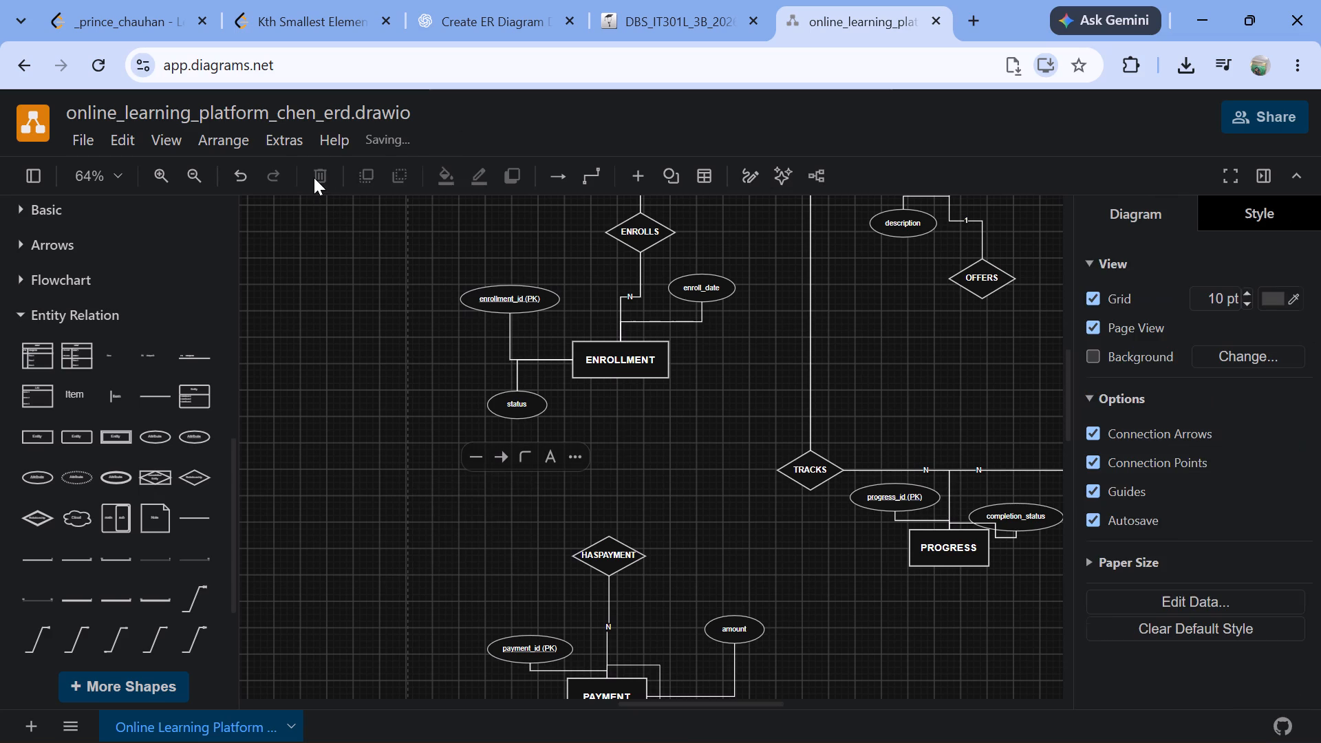
# Delete the connectors linking the status and enrollment_id attributes to the ENROLLMENT entity.
pyautogui.click(514, 356)
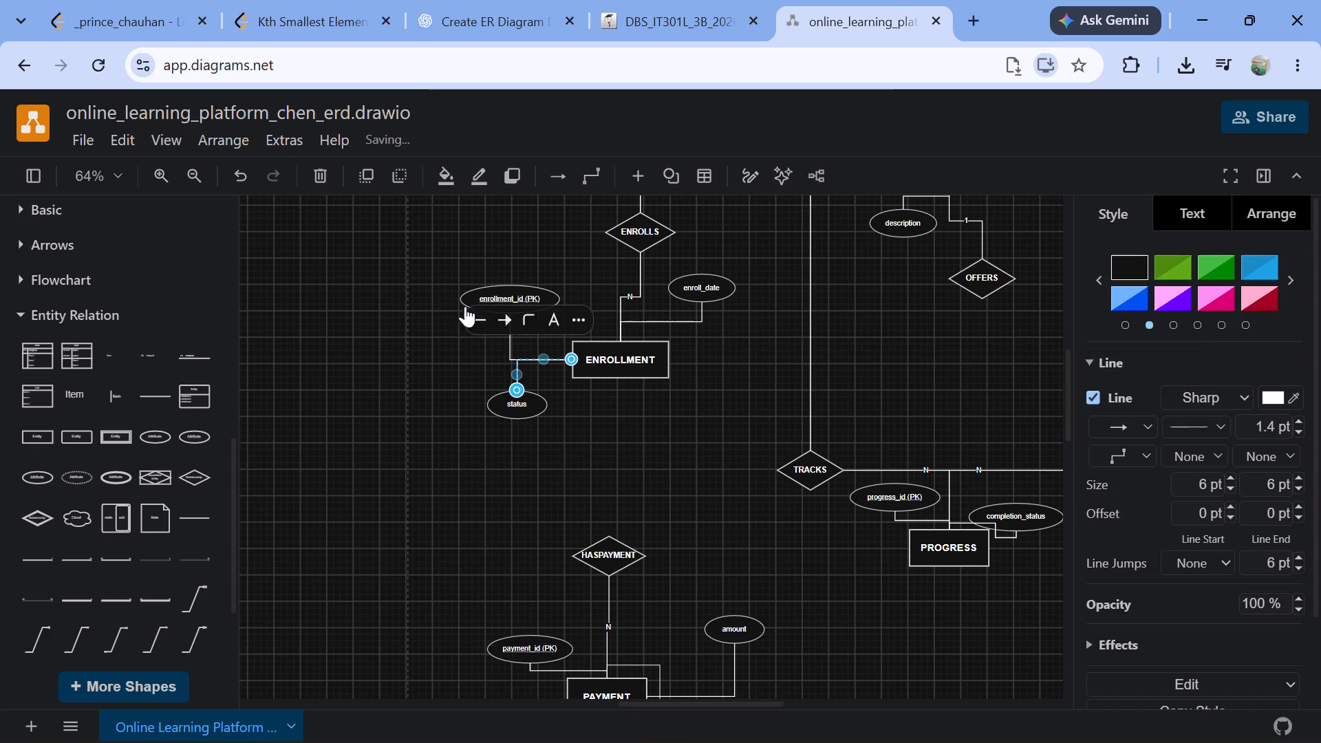
pyautogui.click(318, 173)
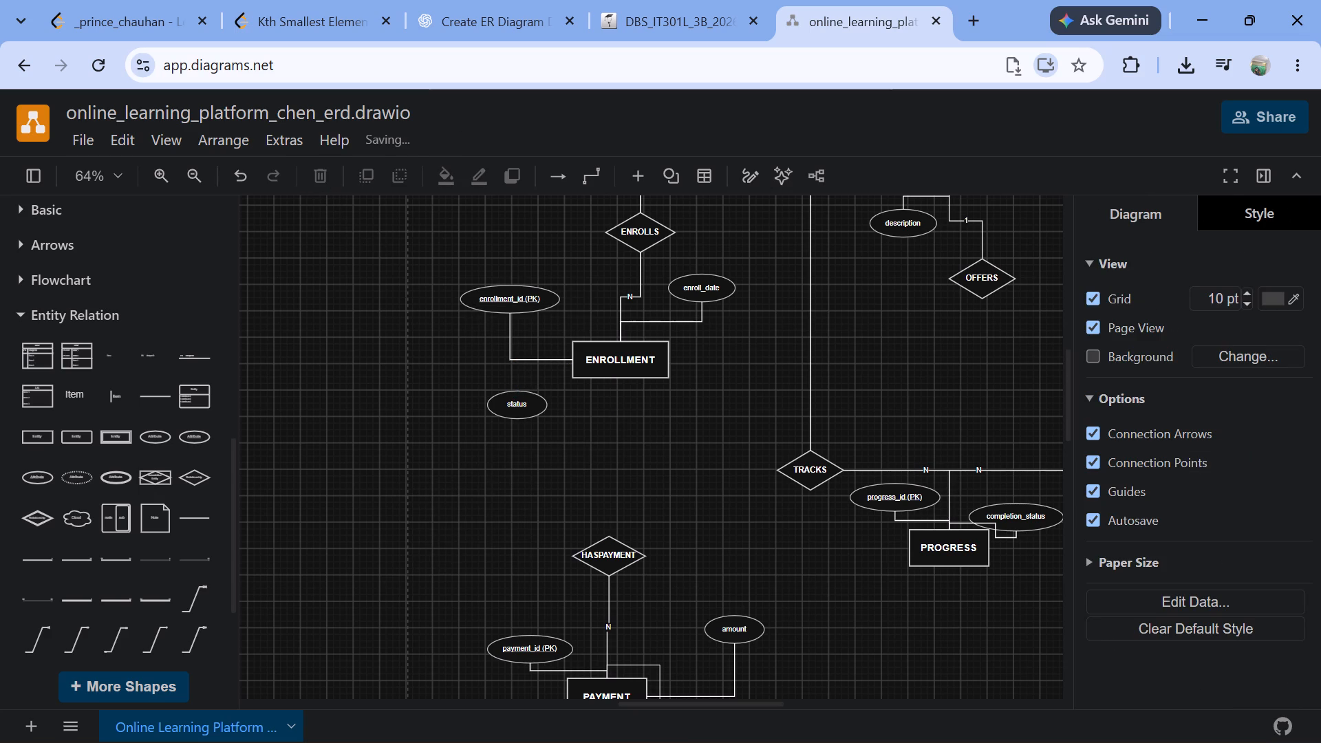
pyautogui.click(516, 363)
pyautogui.click(325, 171)
# Delete the connectors linking the ENROLLMENT entity to the ENROLLS relationship and to the enroll_date attribute.
pyautogui.click(622, 308)
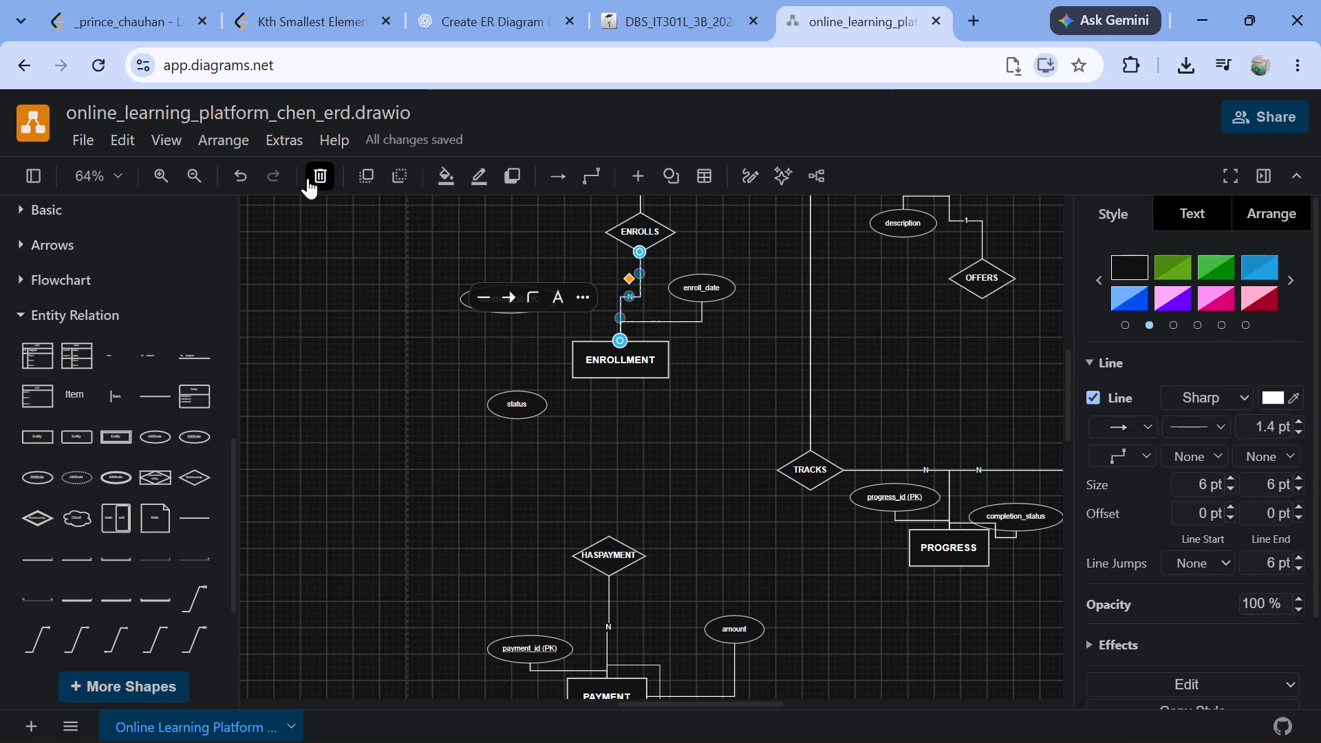
pyautogui.click(308, 178)
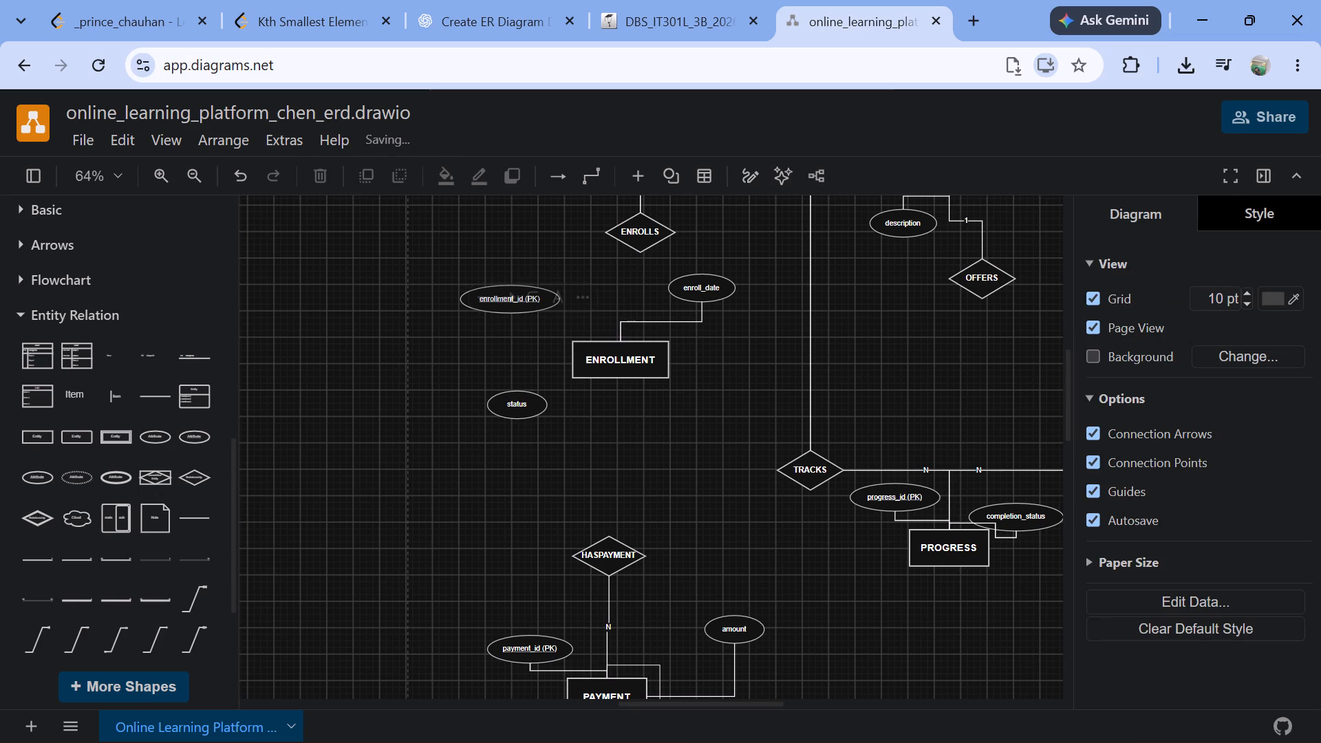
pyautogui.click(685, 325)
pyautogui.click(331, 174)
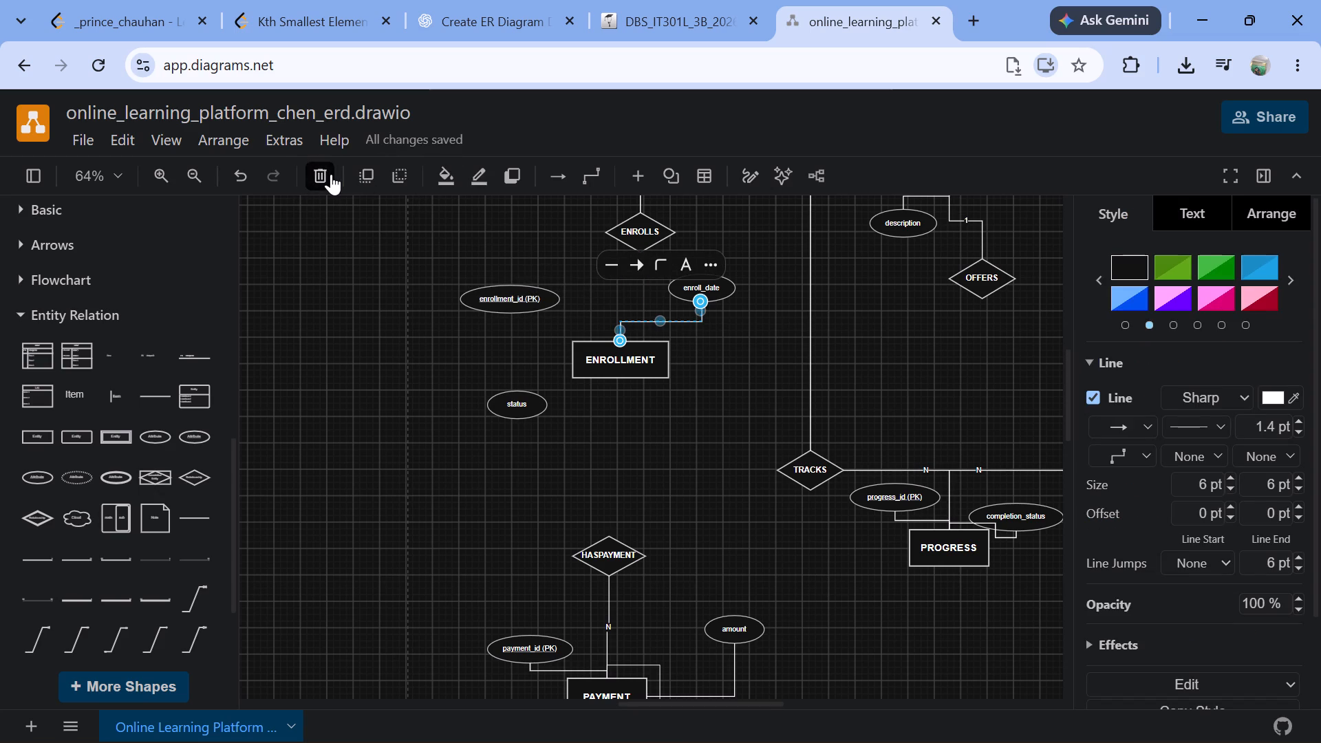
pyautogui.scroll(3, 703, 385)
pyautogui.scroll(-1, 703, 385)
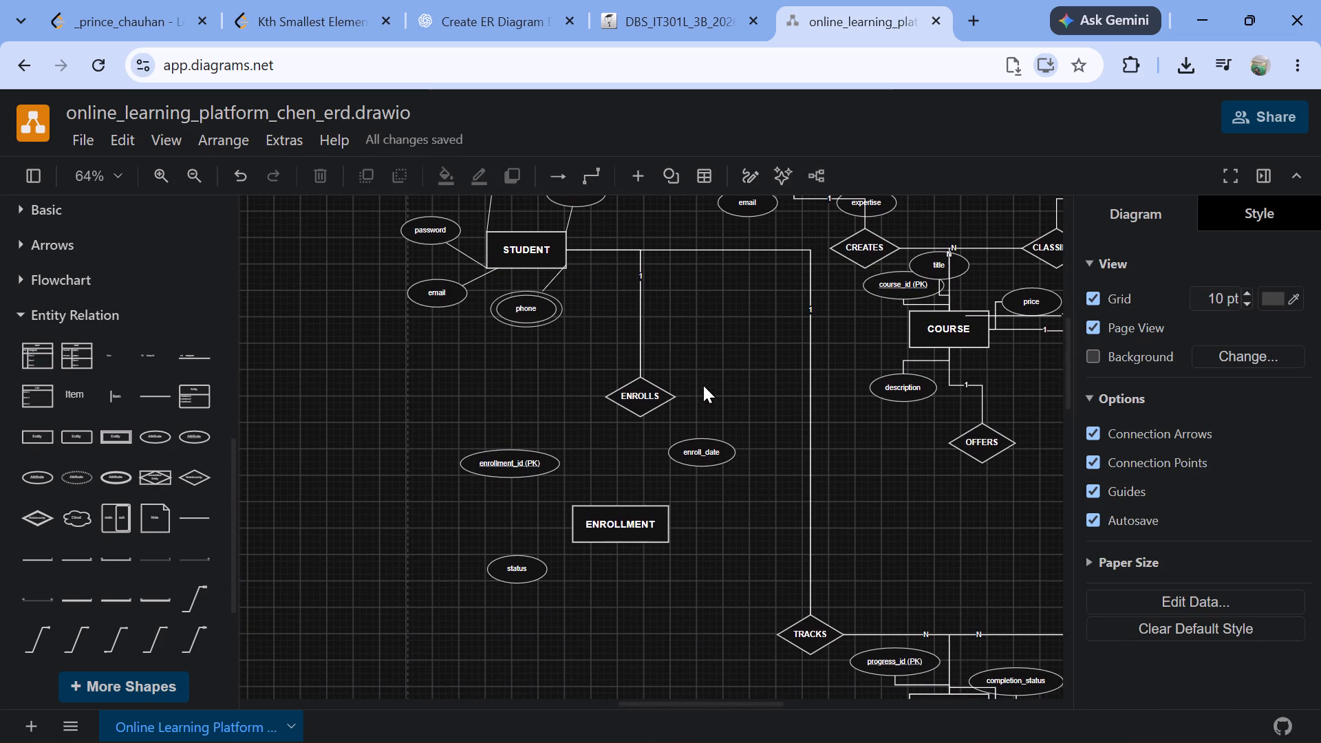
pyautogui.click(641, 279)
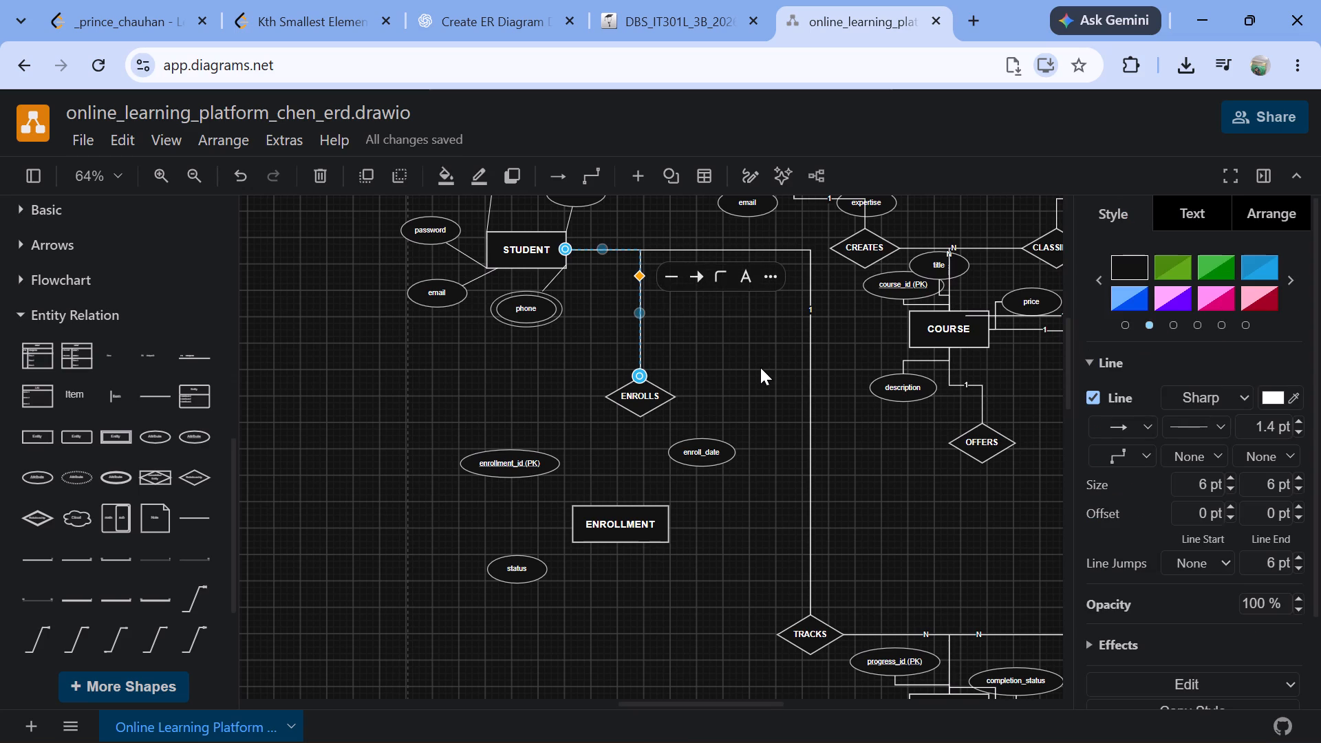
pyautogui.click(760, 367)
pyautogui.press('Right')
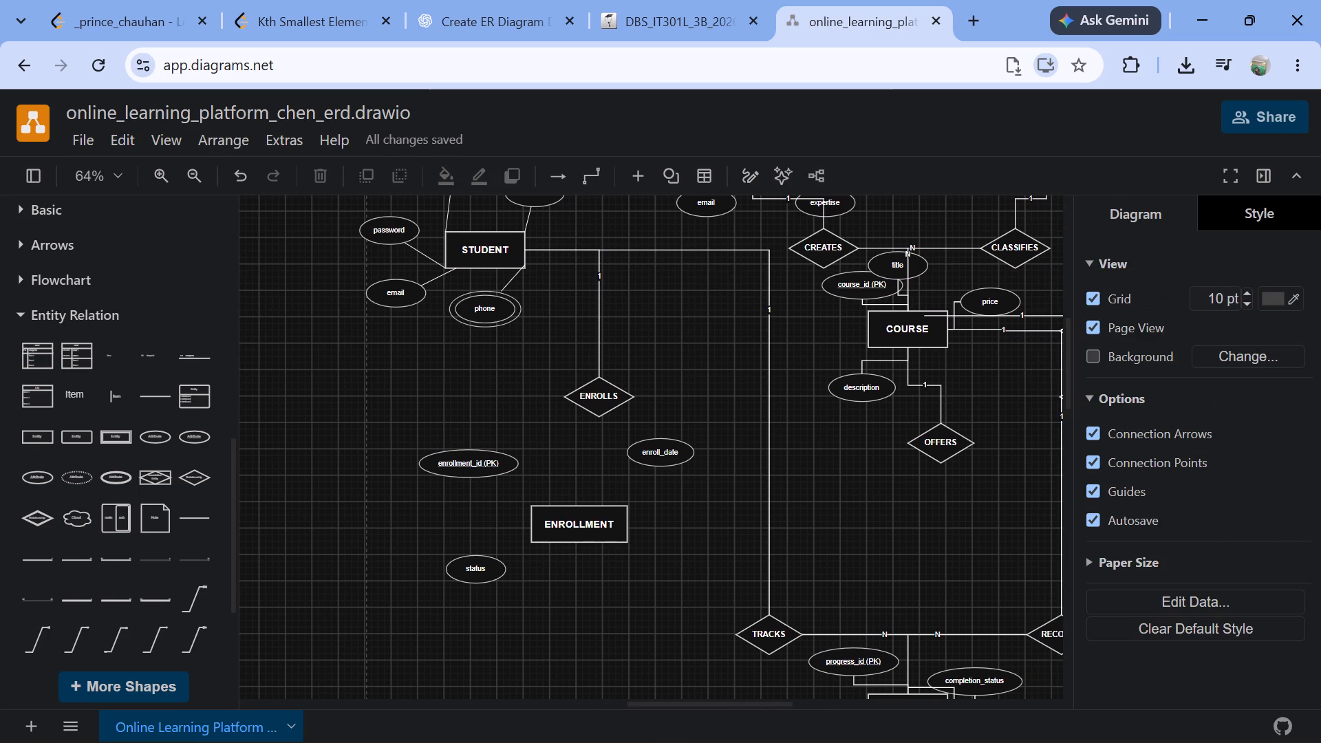
# Align ENROLLMENT beneath ENROLLS, shifting enroll_date to its upper right and enrollment_id slightly right and down at its upper left.
pyautogui.scroll(-1, 760, 367)
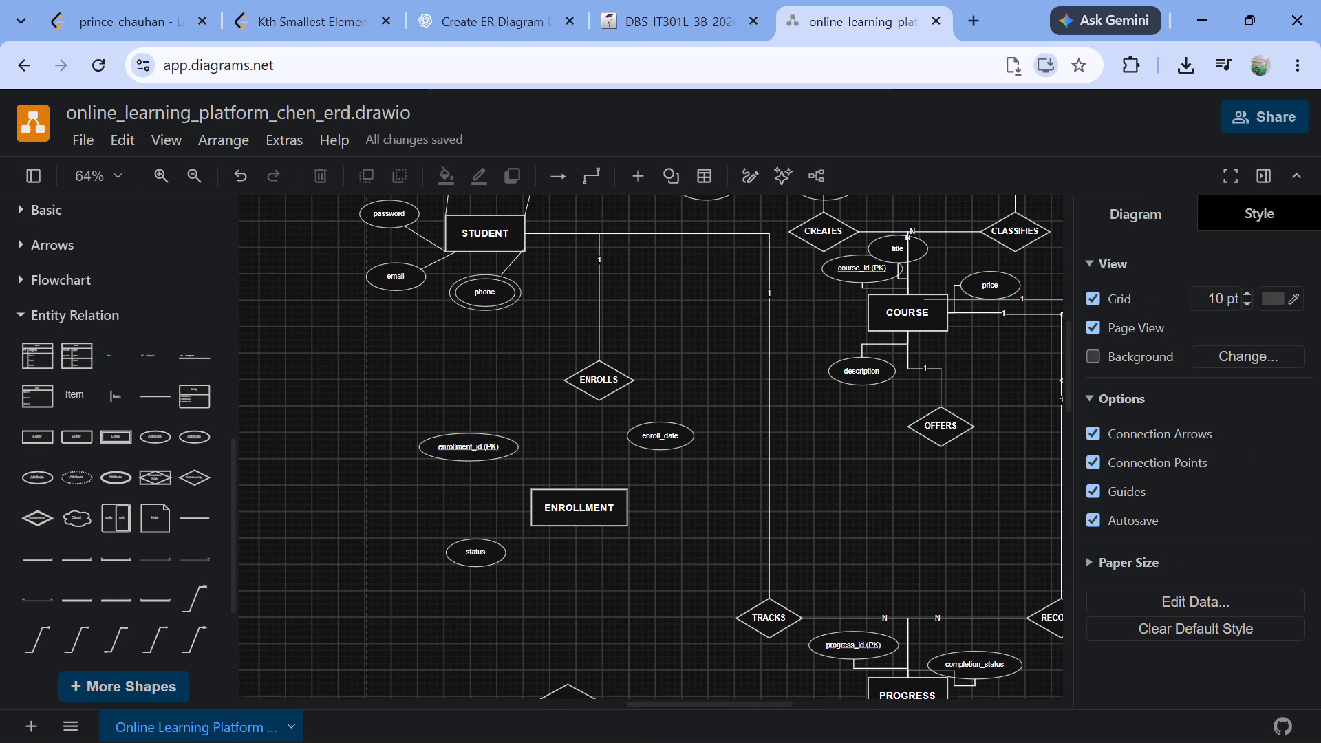
pyautogui.scroll(-1, 760, 367)
pyautogui.moveTo(671, 406); pyautogui.dragTo(702, 457)
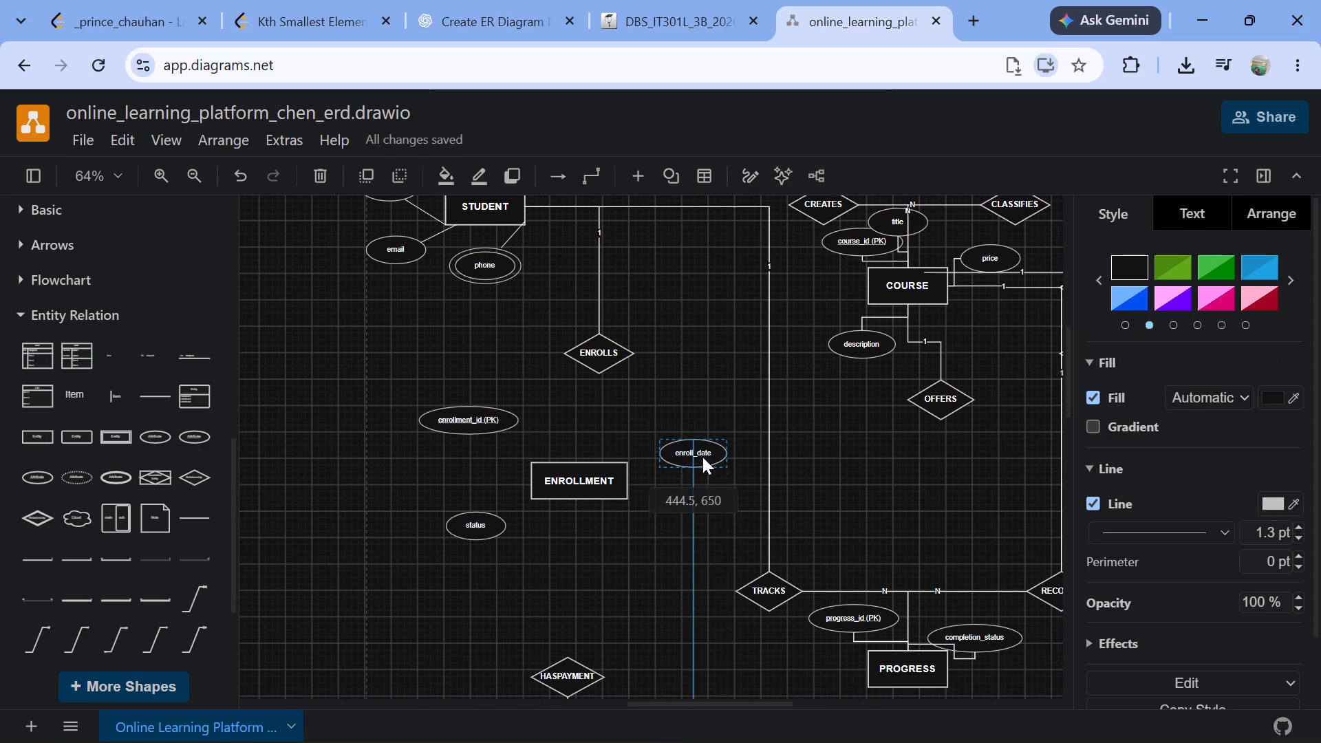
pyautogui.moveTo(702, 457); pyautogui.dragTo(715, 446)
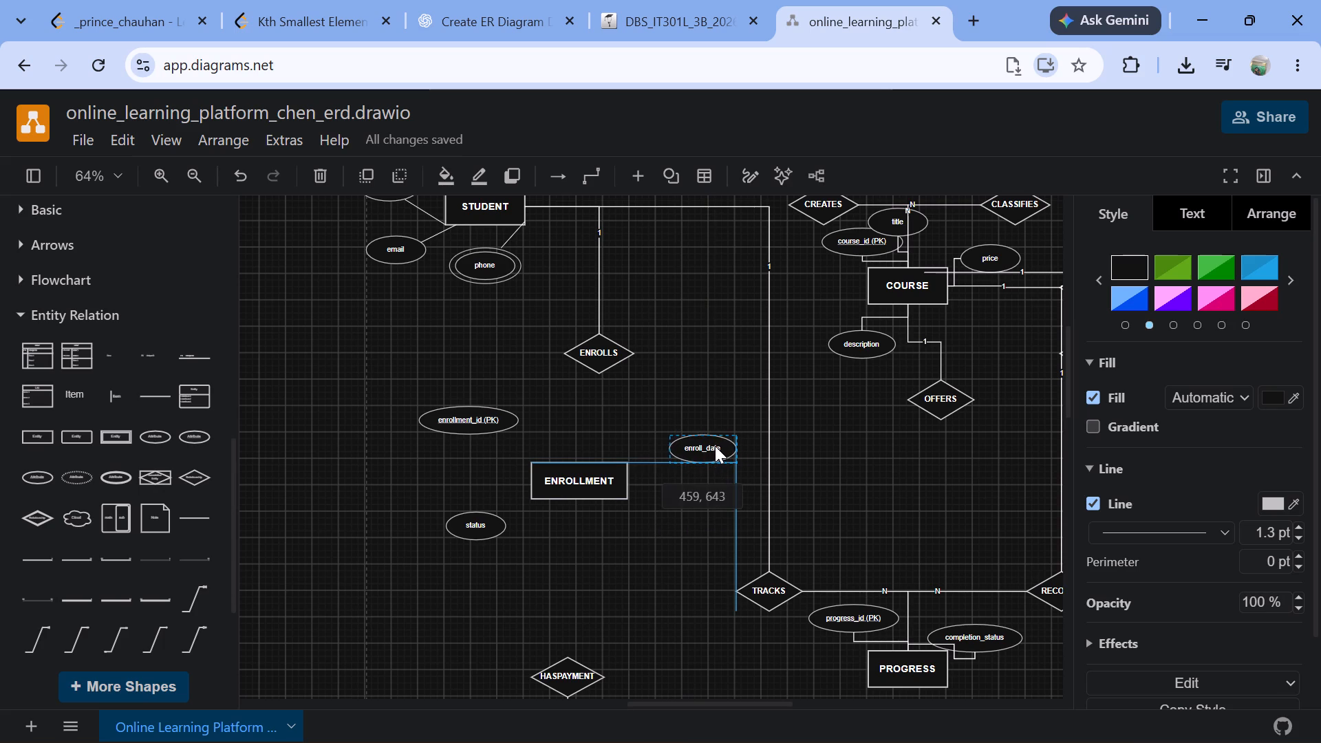
pyautogui.moveTo(715, 446); pyautogui.dragTo(705, 494)
pyautogui.moveTo(705, 494); pyautogui.dragTo(695, 470)
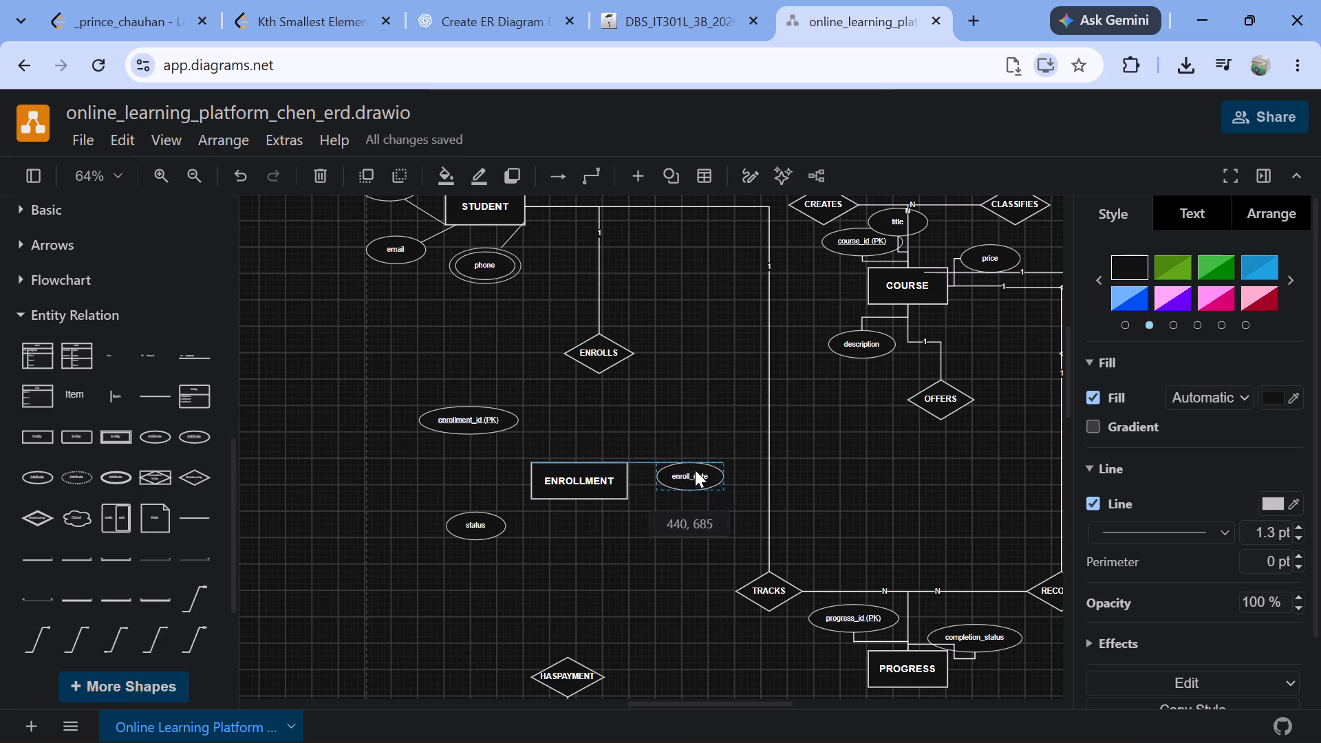
pyautogui.moveTo(695, 470); pyautogui.dragTo(713, 508)
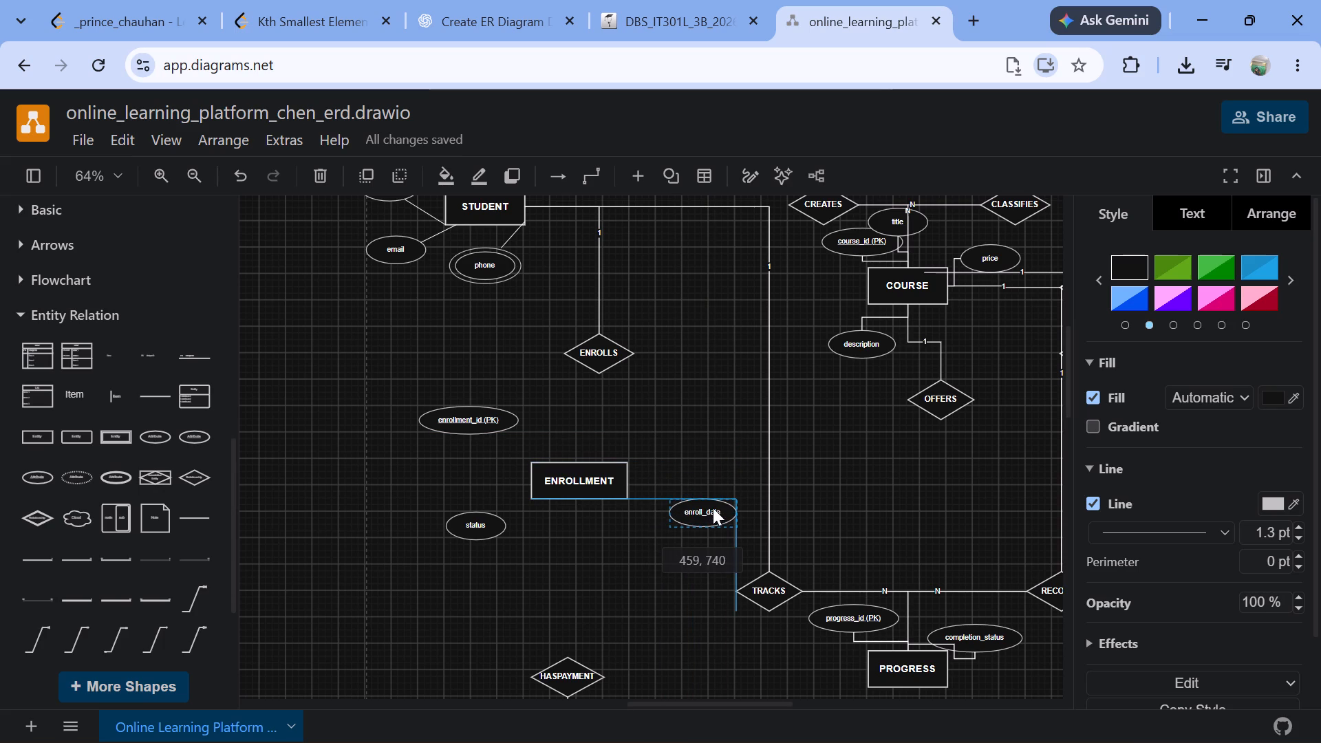
pyautogui.moveTo(713, 508); pyautogui.dragTo(720, 510)
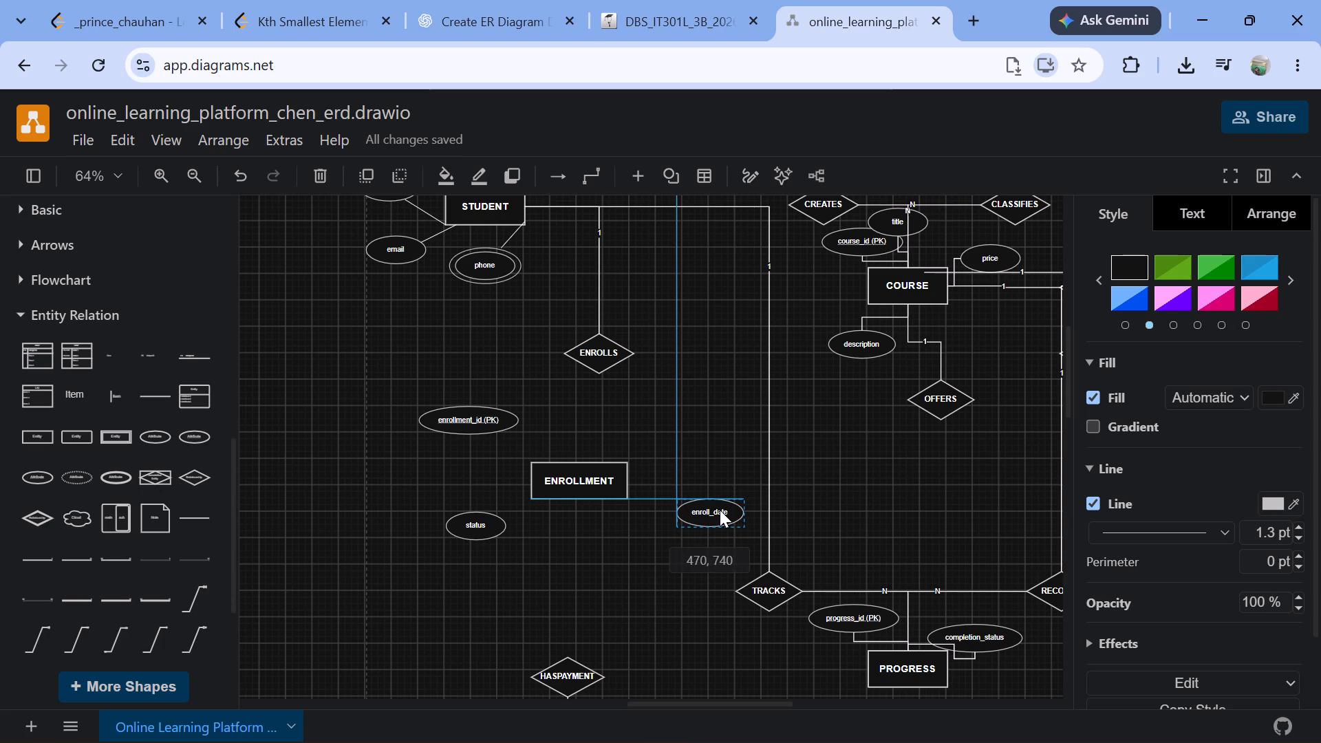
pyautogui.moveTo(720, 510); pyautogui.dragTo(710, 431)
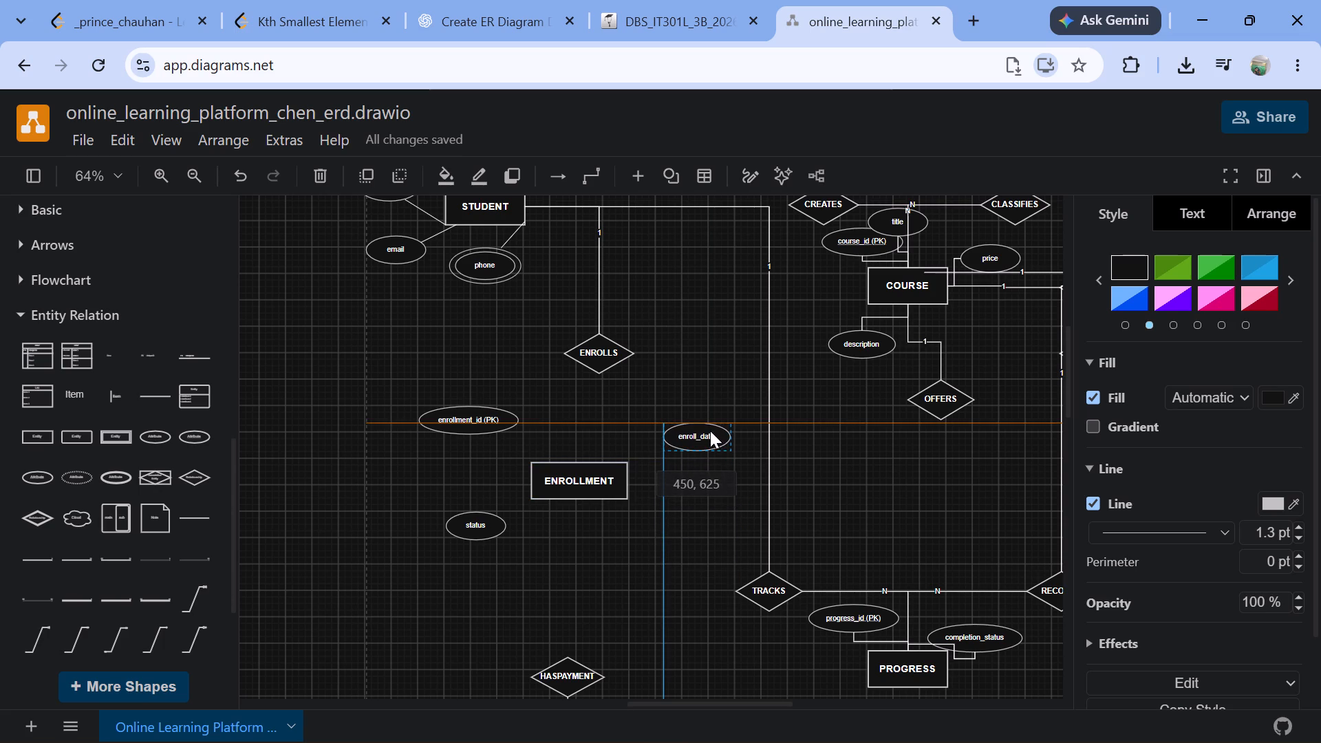
pyautogui.moveTo(710, 431); pyautogui.dragTo(710, 429)
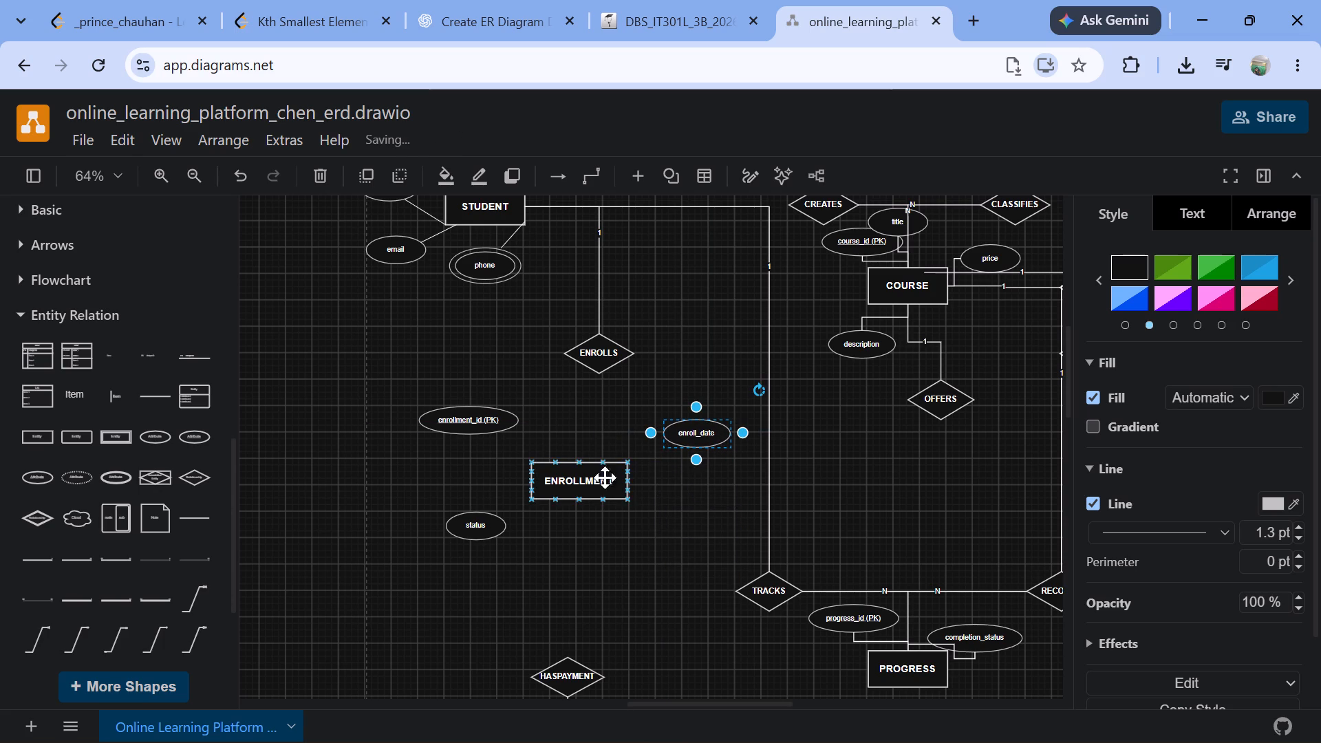
pyautogui.moveTo(586, 482); pyautogui.dragTo(602, 484)
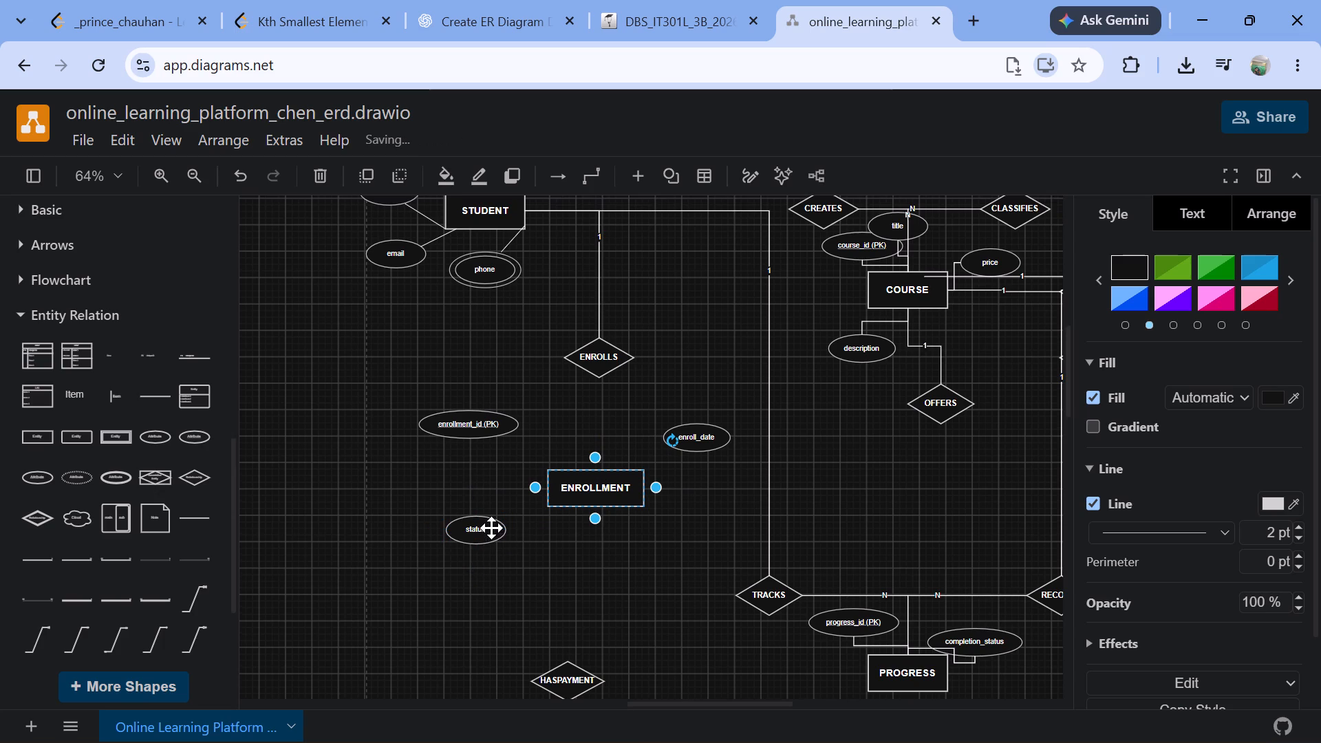
pyautogui.moveTo(472, 422); pyautogui.dragTo(491, 433)
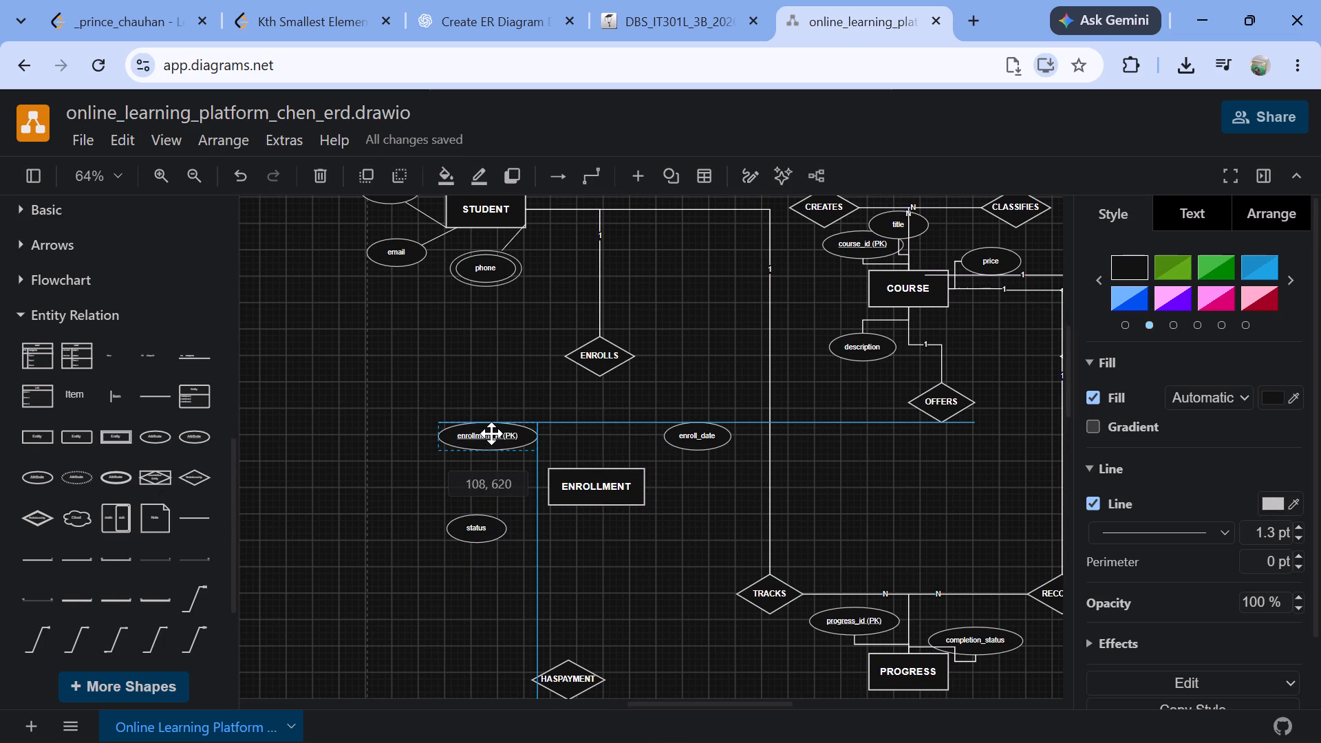
pyautogui.moveTo(491, 433); pyautogui.dragTo(488, 430)
# Shift the HASPAYMENT relationship and the PAYMENT entity slightly right and down so they line up beneath ENROLLMENT.
pyautogui.scroll(-2, 593, 610)
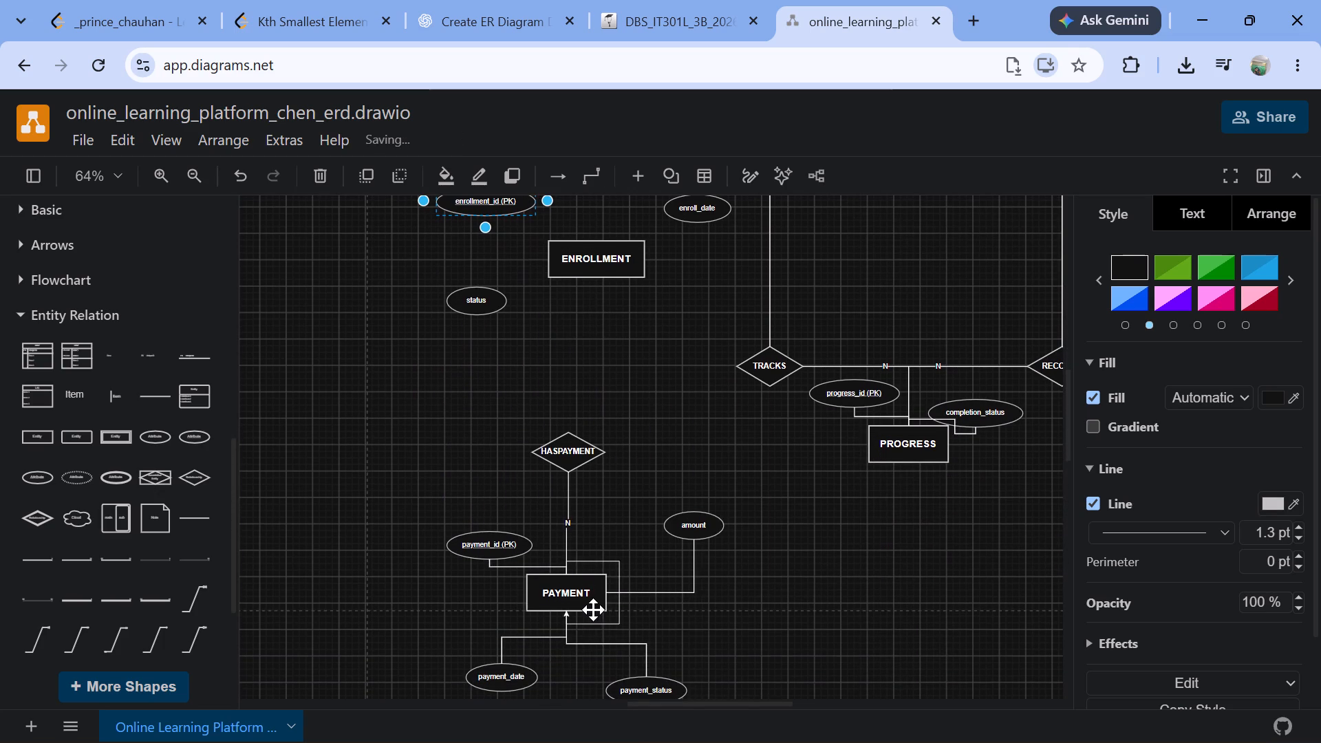
pyautogui.moveTo(563, 448); pyautogui.dragTo(584, 463)
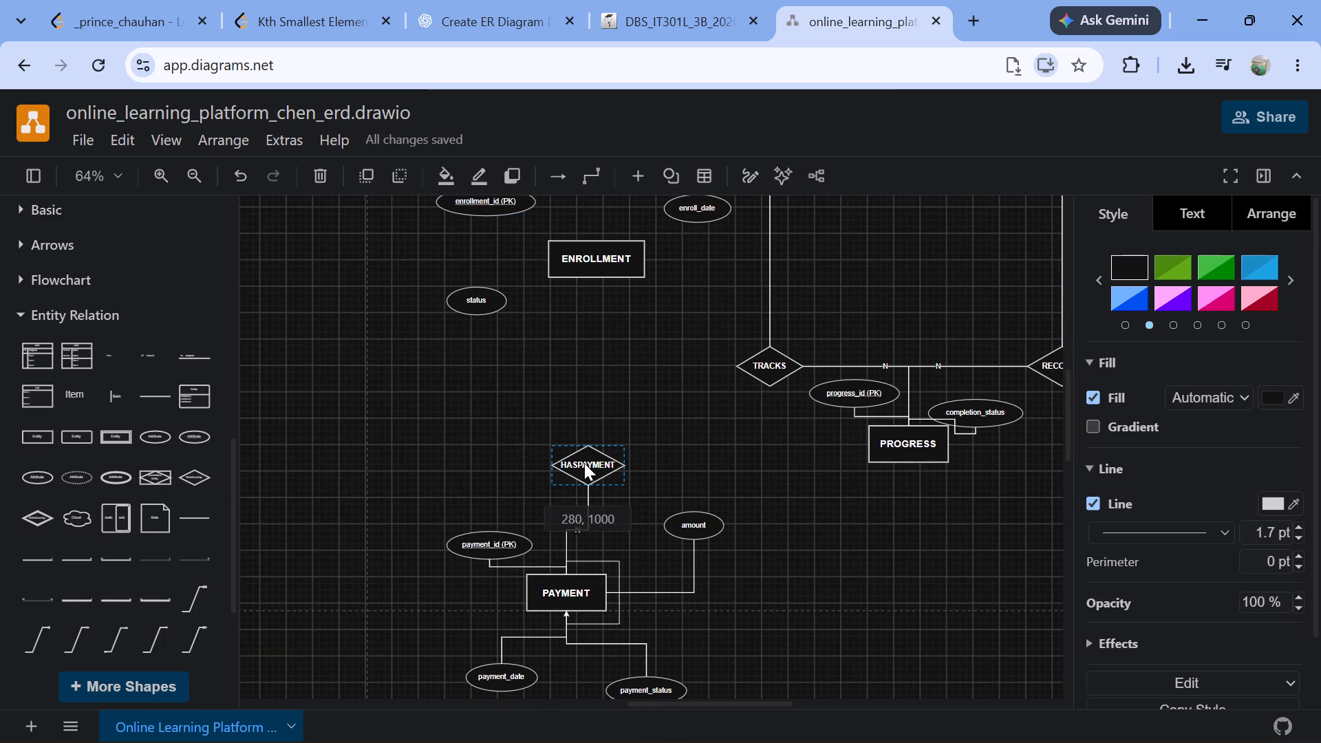
pyautogui.moveTo(584, 463); pyautogui.dragTo(588, 464)
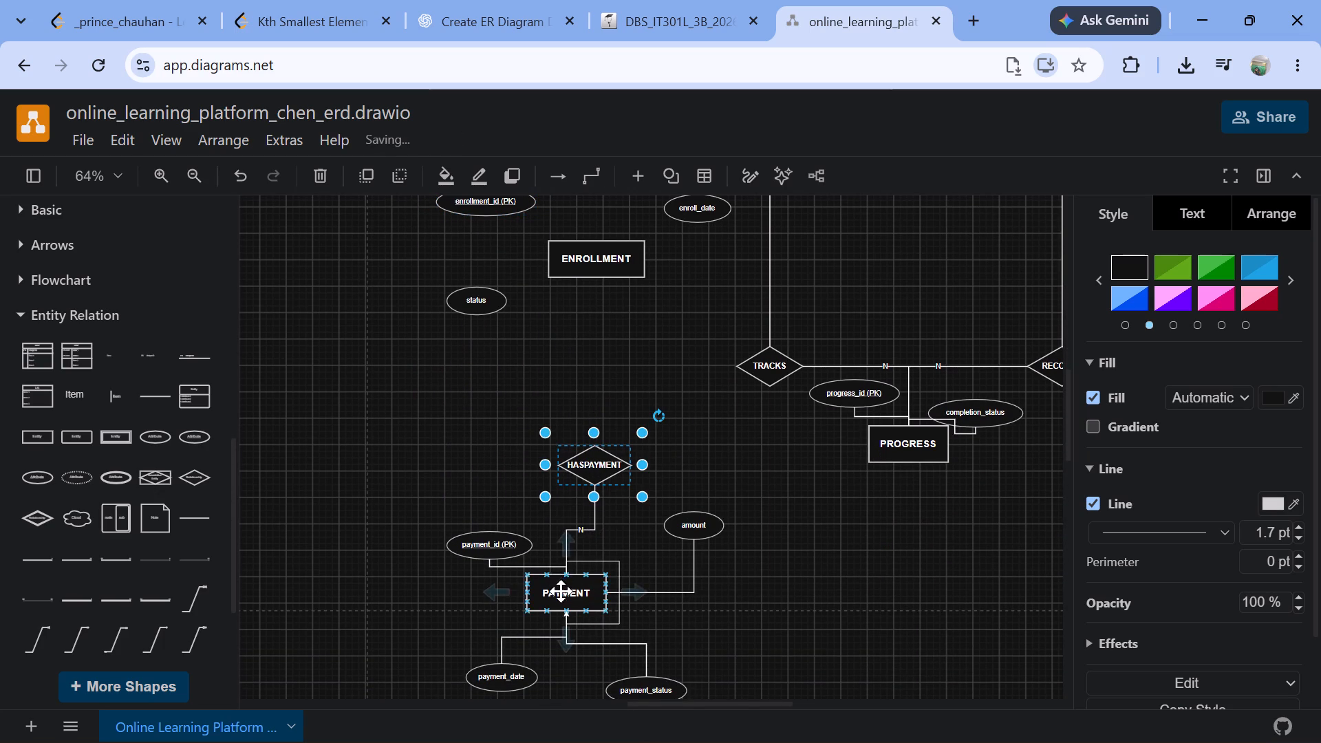
pyautogui.moveTo(561, 591); pyautogui.dragTo(590, 596)
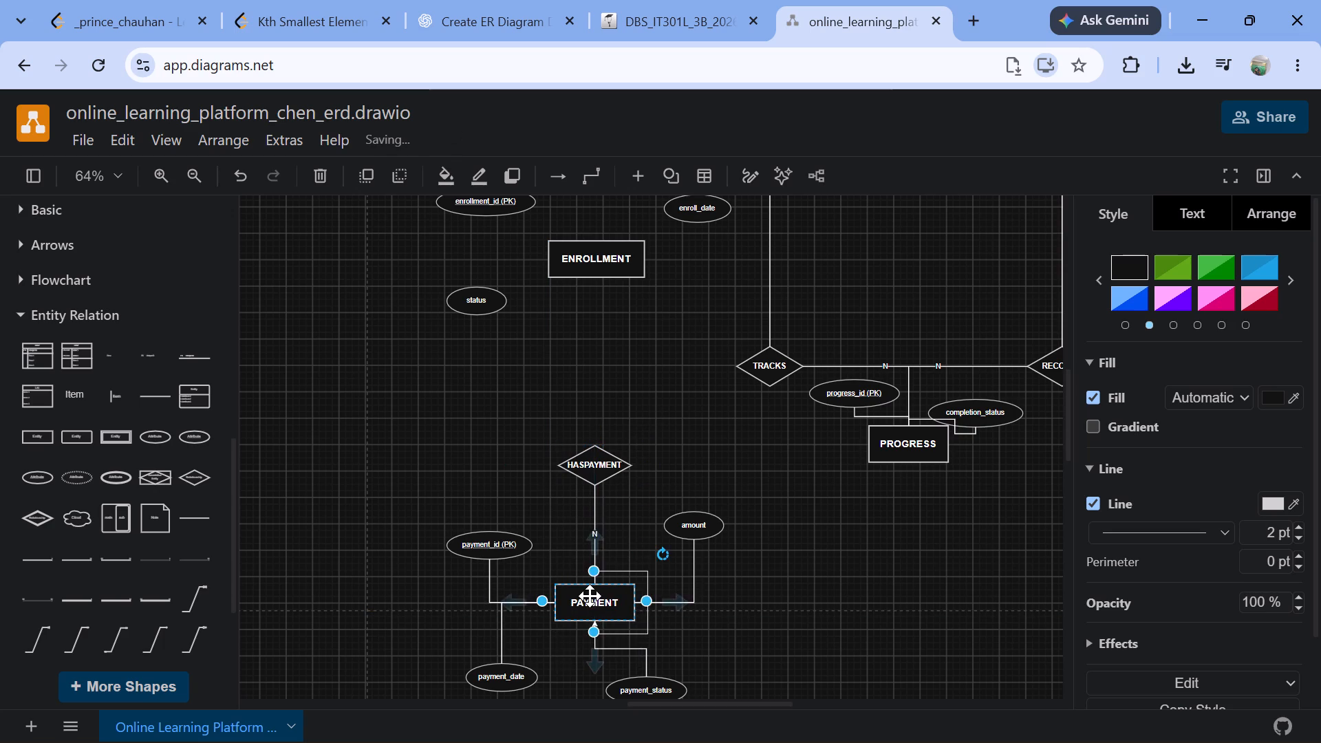
# Rearrange payment_date, payment_status, payment_id and amount around PAYMENT, with the first two below it and the others above.
pyautogui.scroll(-2, 590, 596)
pyautogui.moveTo(495, 446); pyautogui.dragTo(512, 451)
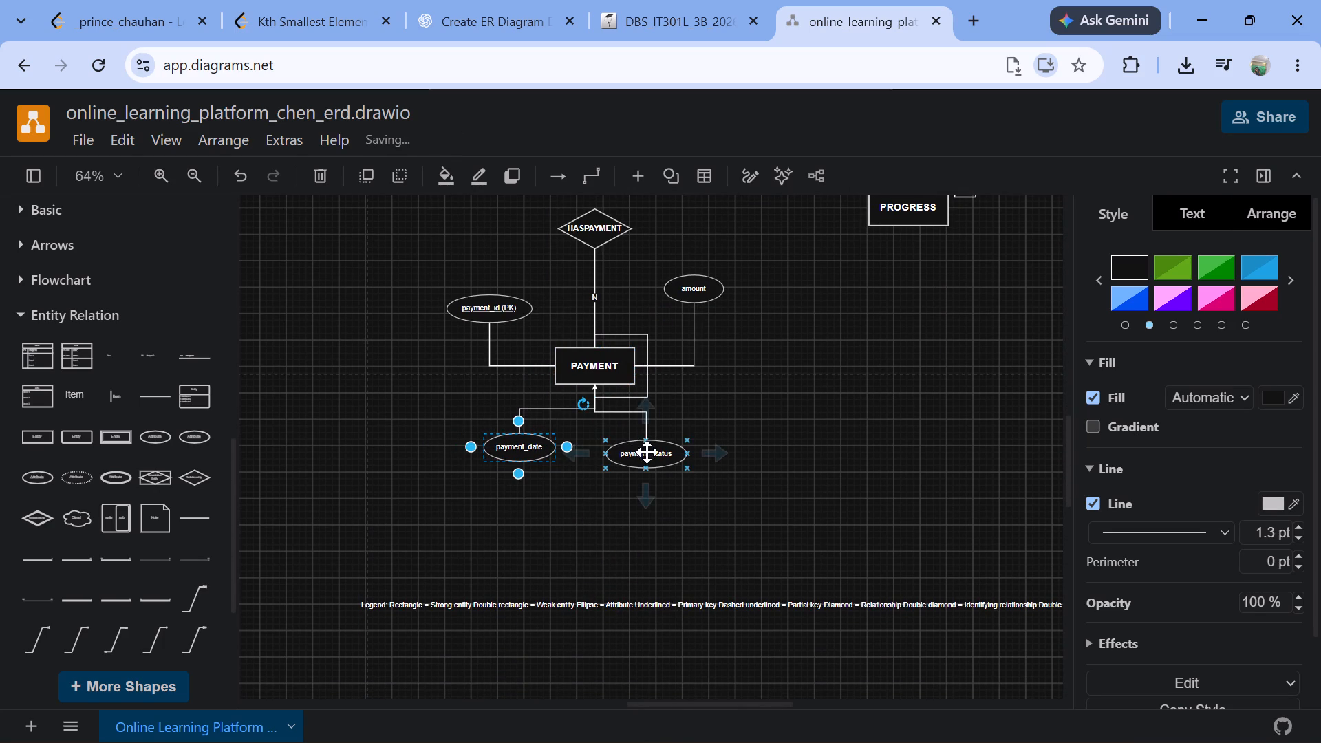
pyautogui.moveTo(647, 452); pyautogui.dragTo(672, 458)
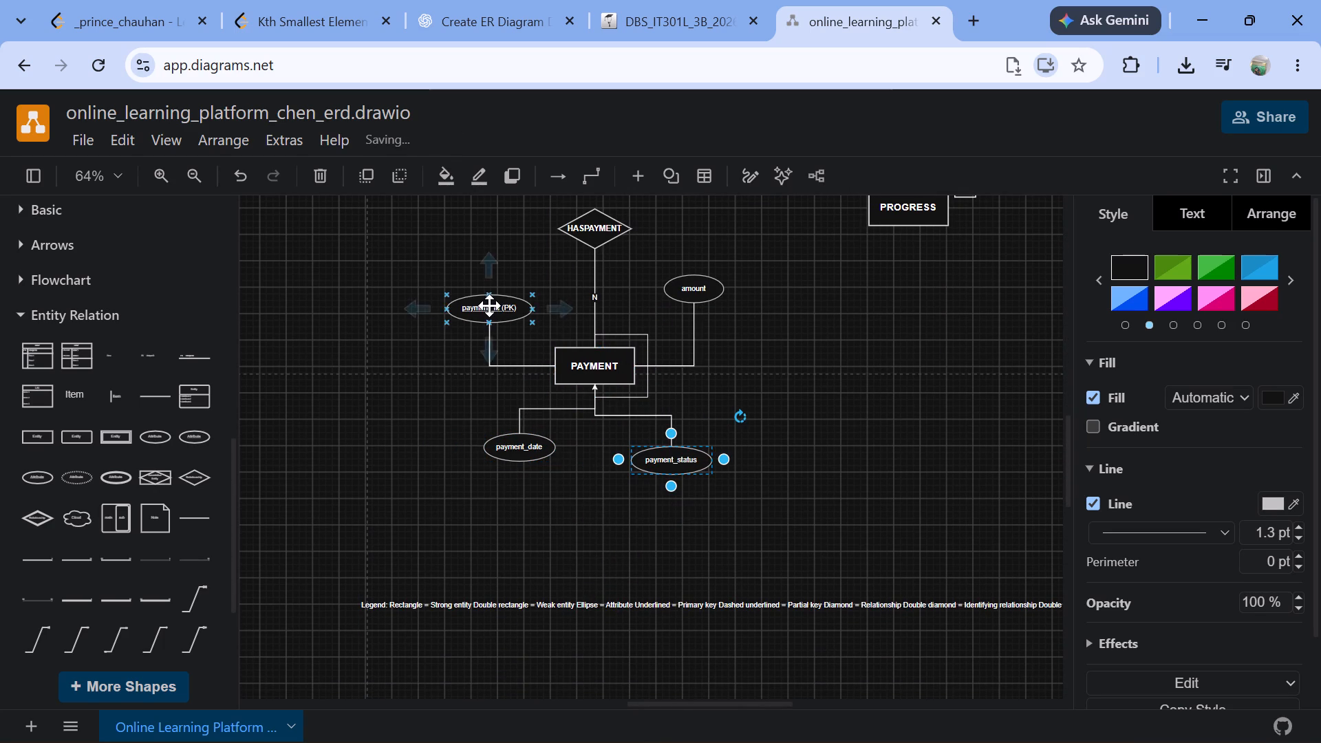
pyautogui.moveTo(489, 305); pyautogui.dragTo(475, 324)
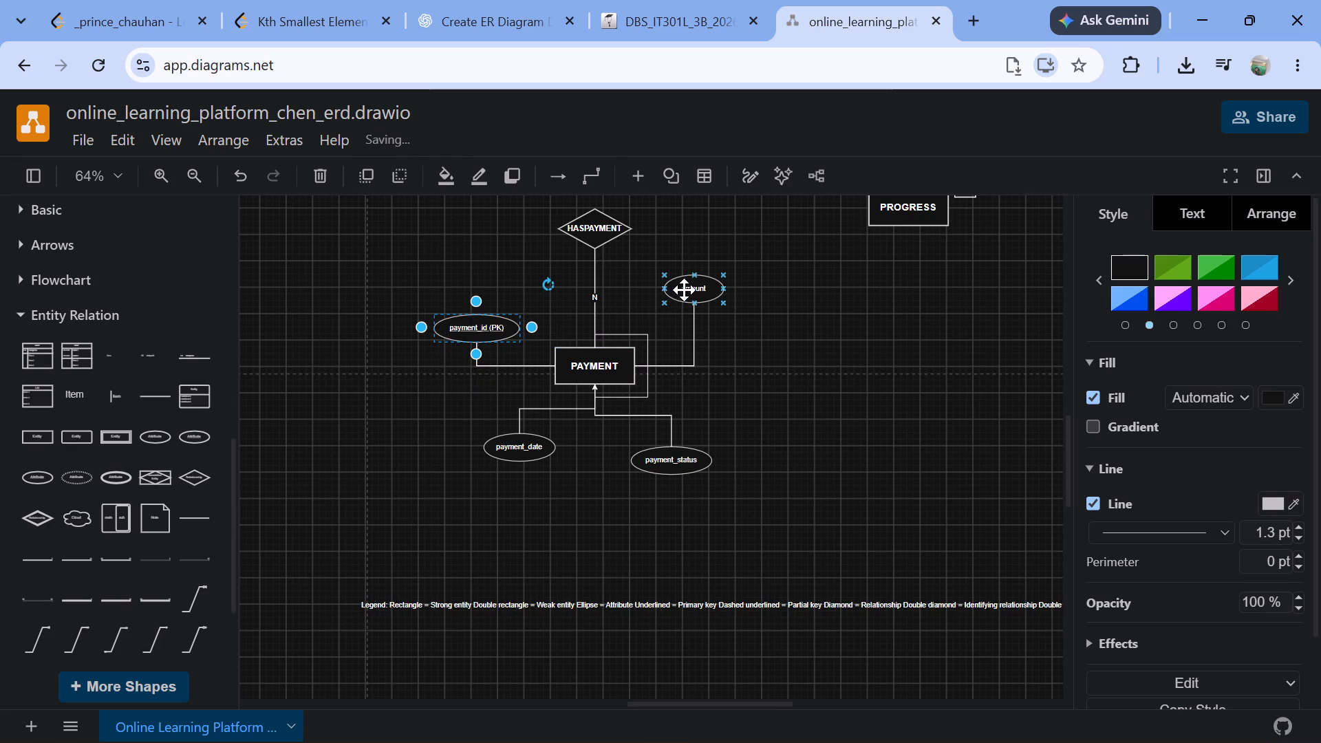
pyautogui.moveTo(684, 290); pyautogui.dragTo(686, 310)
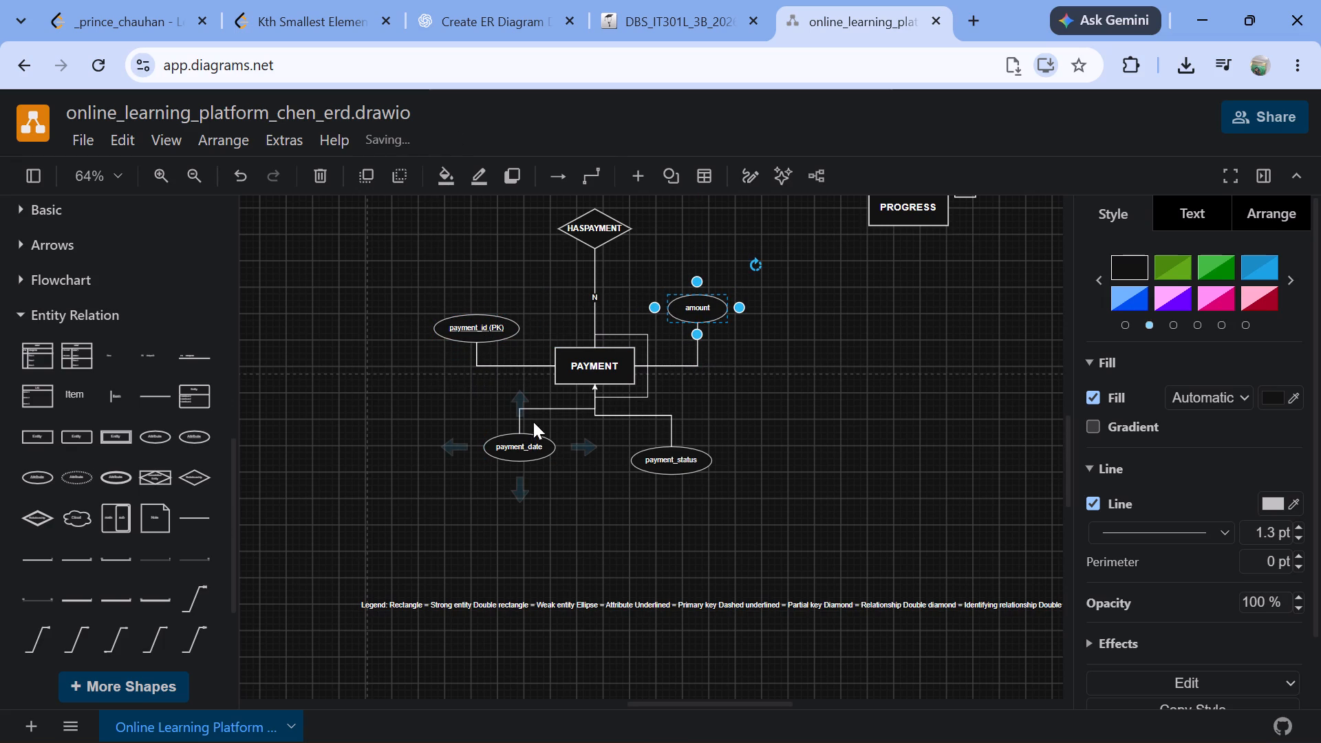
# Delete PAYMENT's self-looping arrow and its connectors to the payment_date, payment_status, amount and payment_id attributes.
pyautogui.click(533, 412)
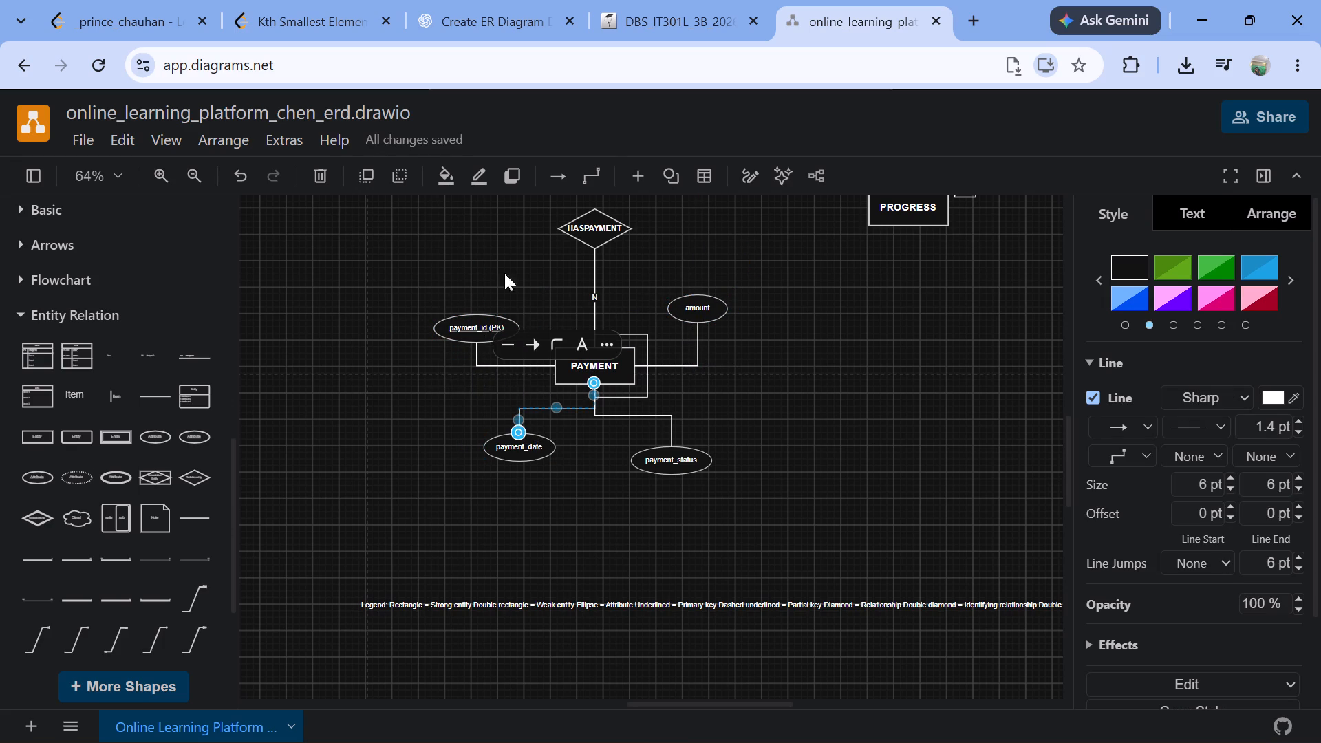
pyautogui.click(315, 182)
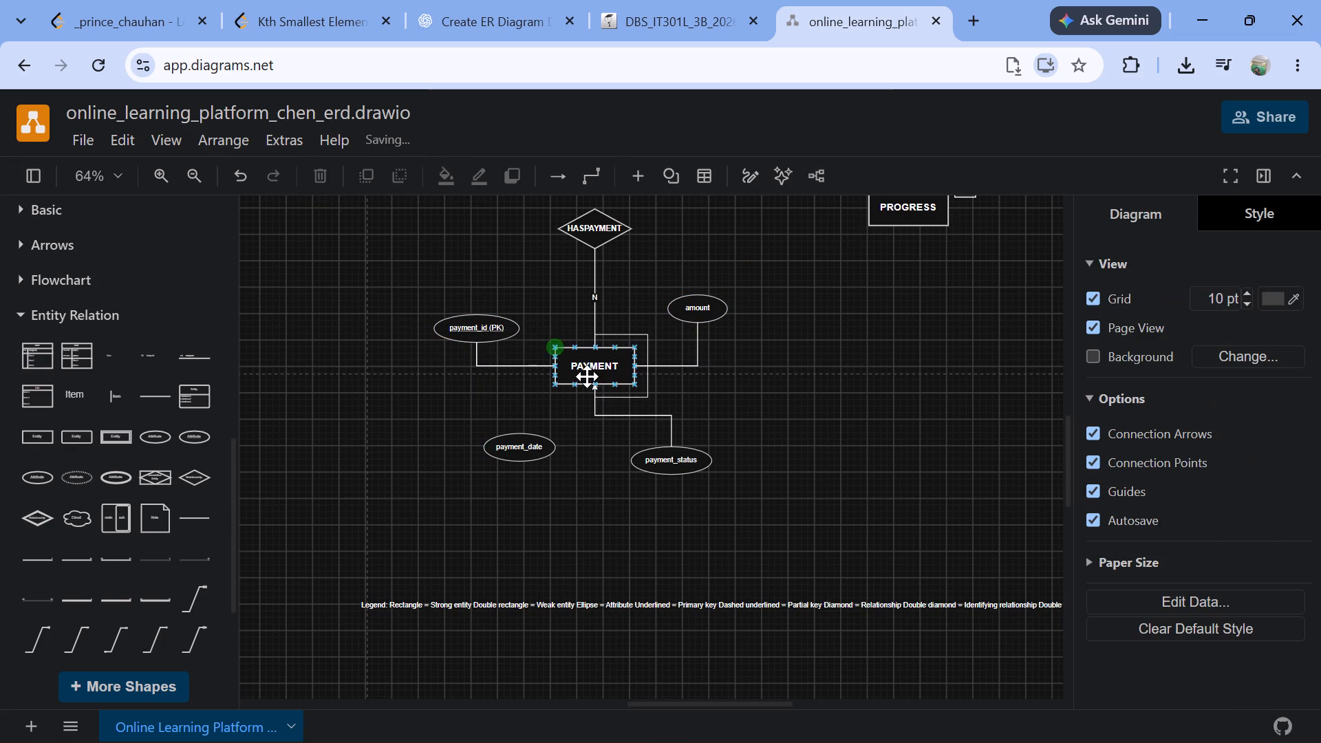
pyautogui.click(597, 409)
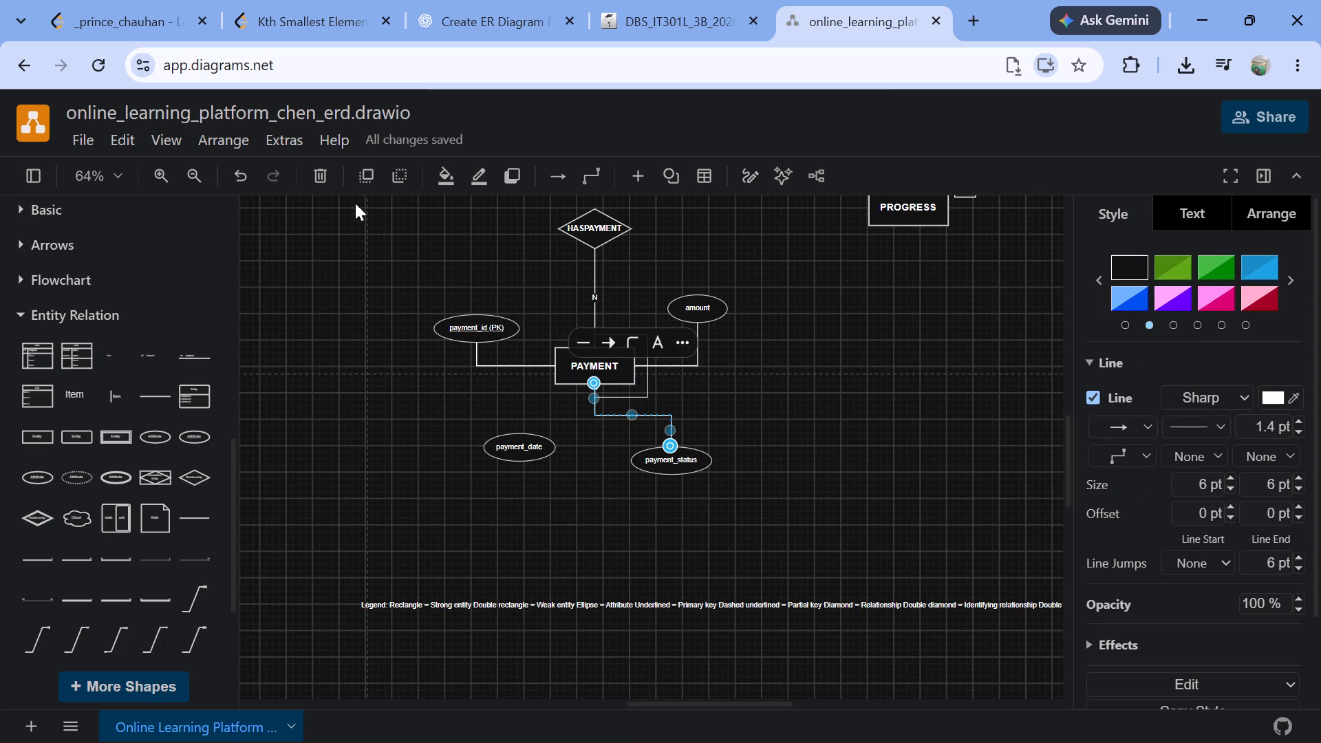
pyautogui.click(316, 168)
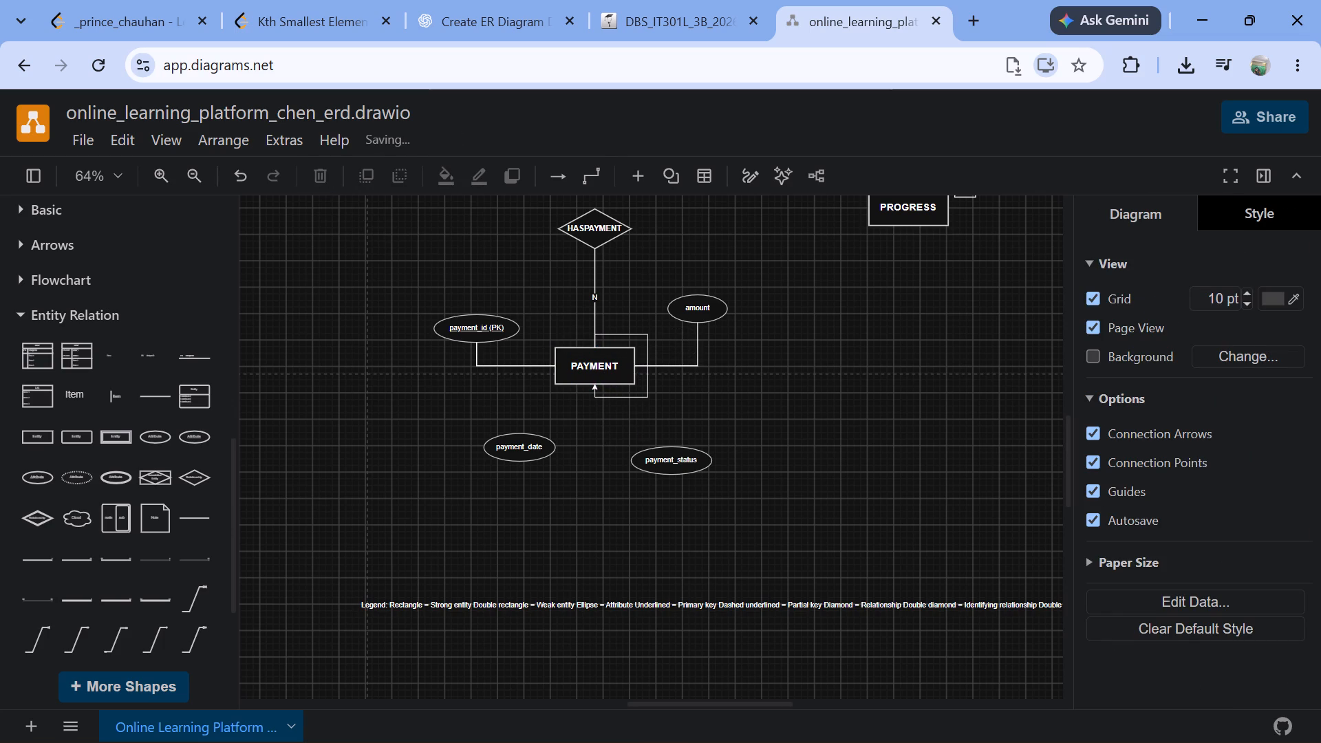
pyautogui.click(649, 398)
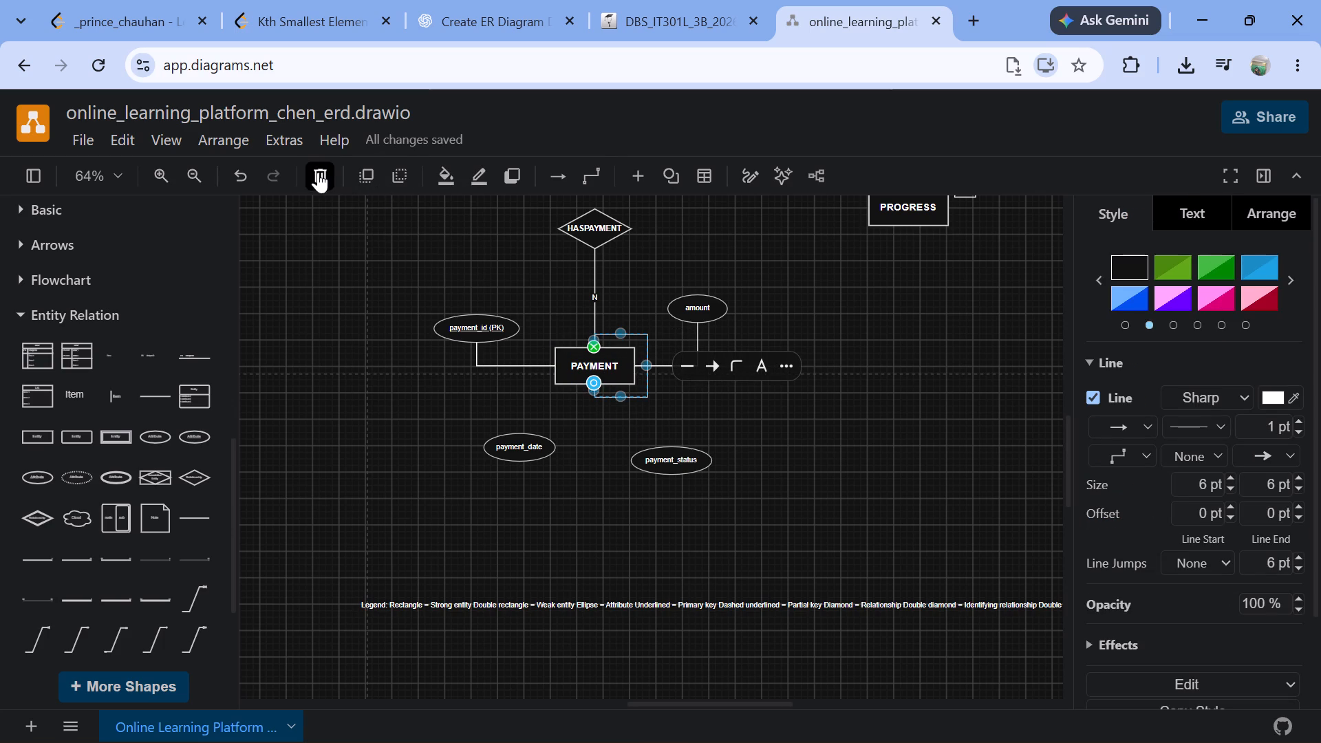
pyautogui.click(318, 172)
pyautogui.click(678, 368)
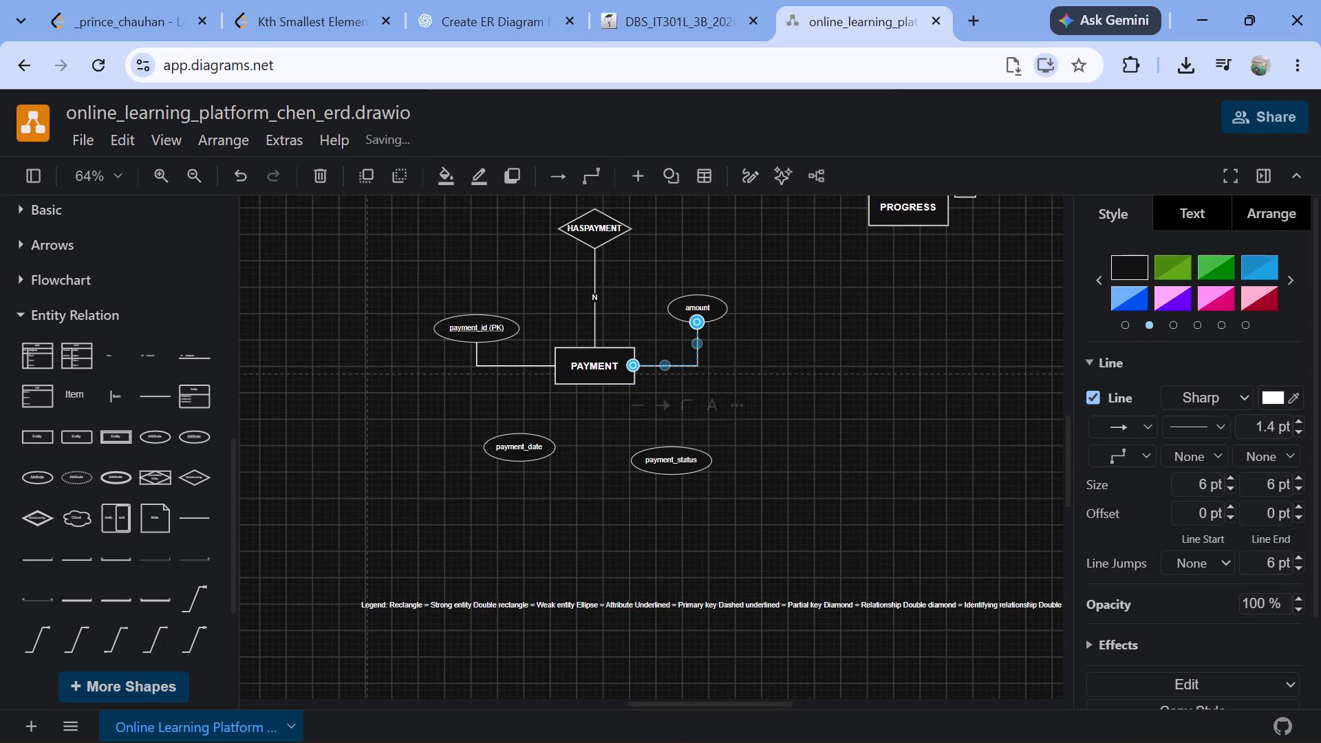
pyautogui.click(316, 169)
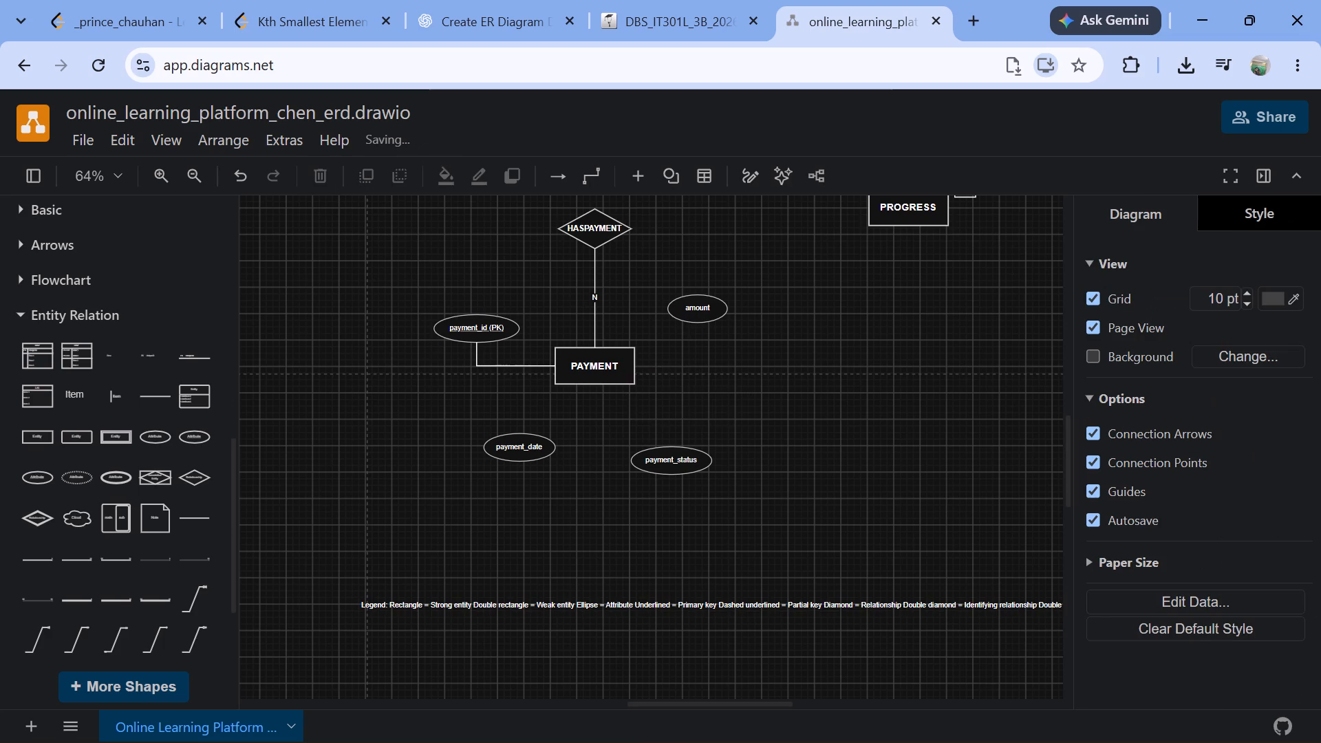
pyautogui.click(500, 362)
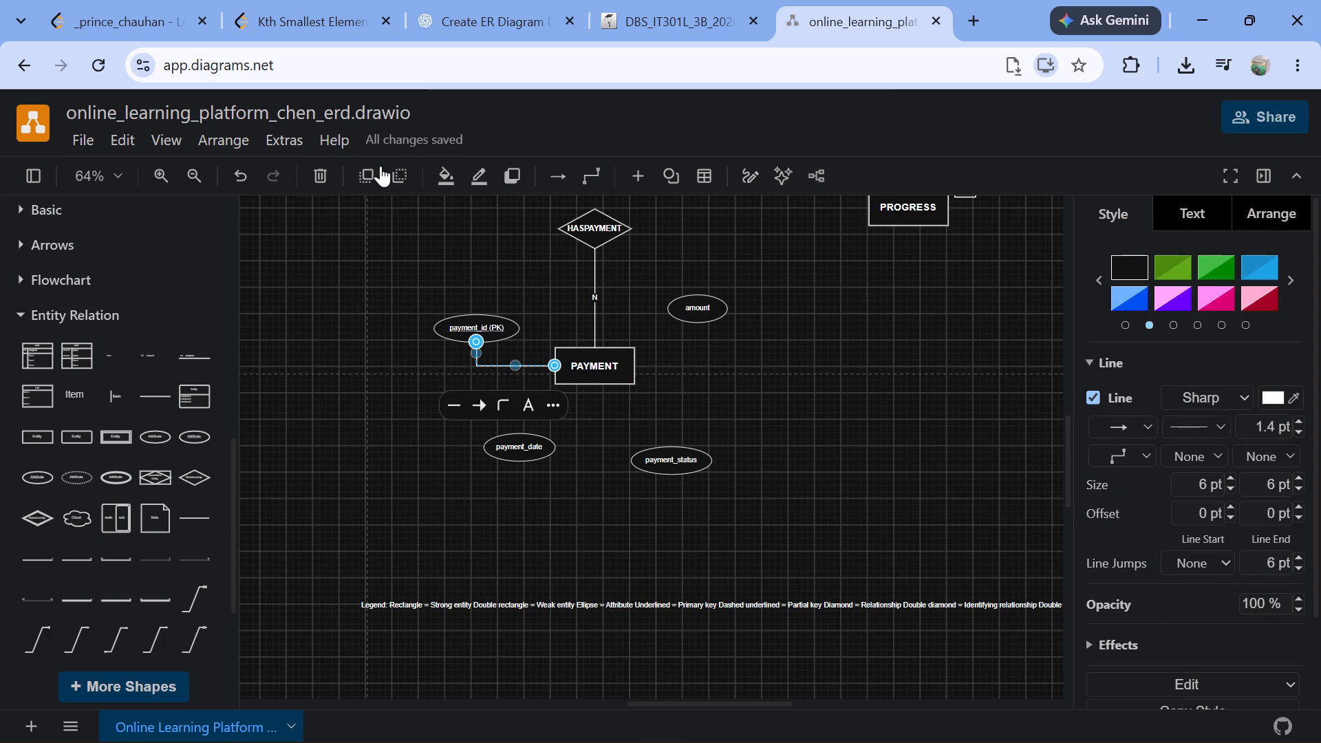
pyautogui.click(319, 177)
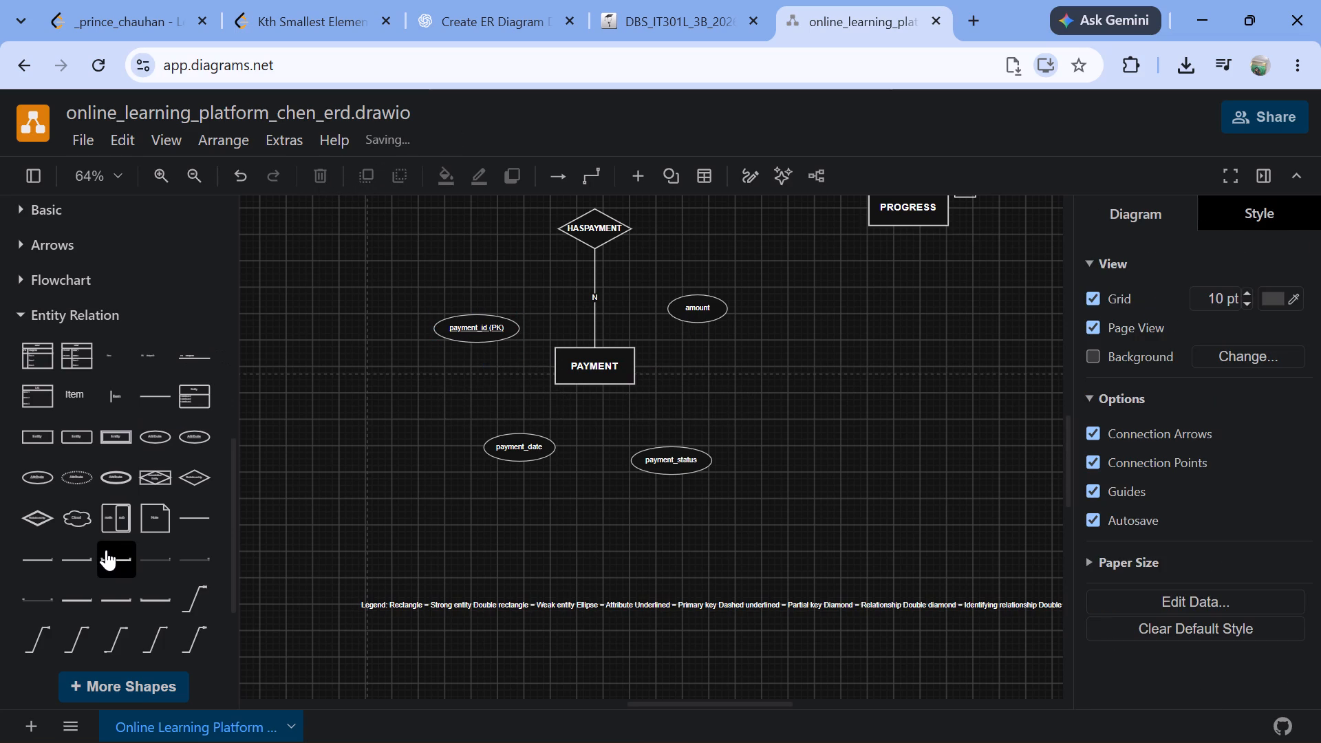
# Add a plain line from the Entity Relation shapes, connecting the bottom of the ENROLLS diamond to the top centre of ENROLLMENT.
pyautogui.scroll(-2, 106, 550)
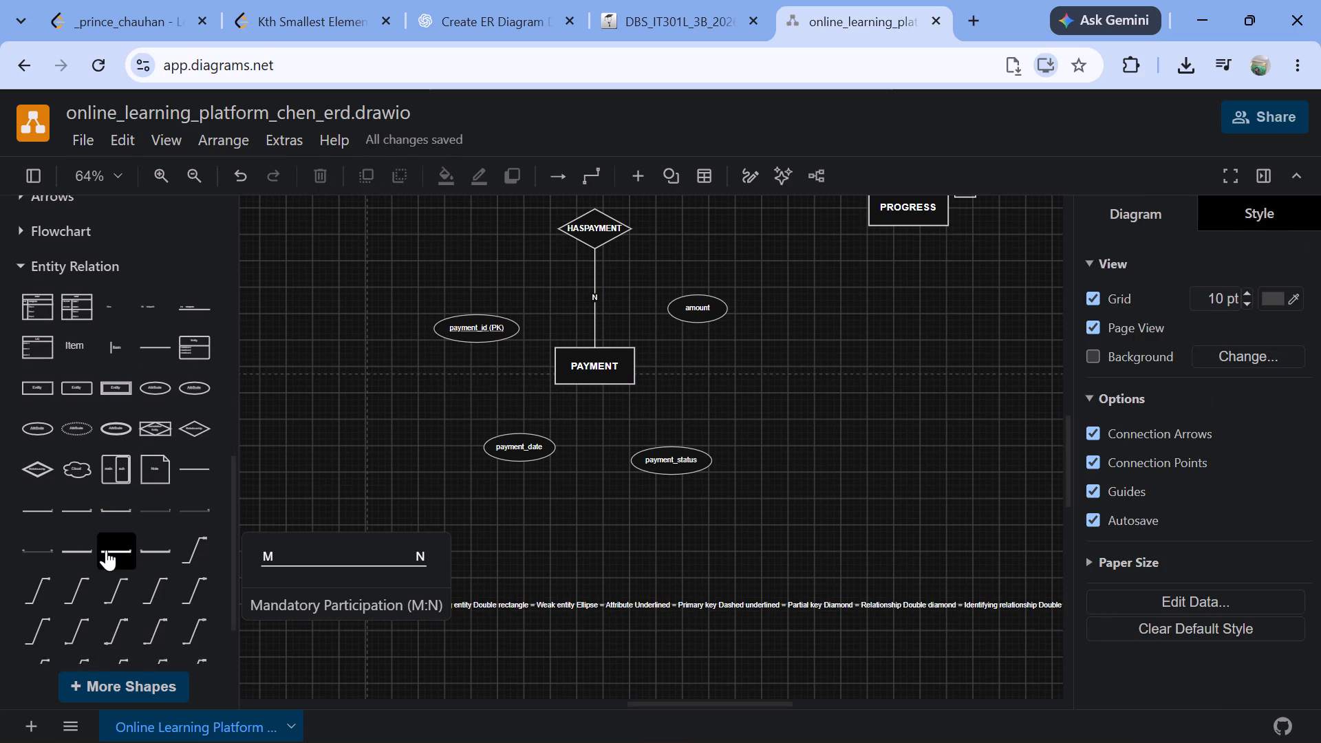
pyautogui.scroll(-1, 106, 550)
pyautogui.scroll(1, 106, 550)
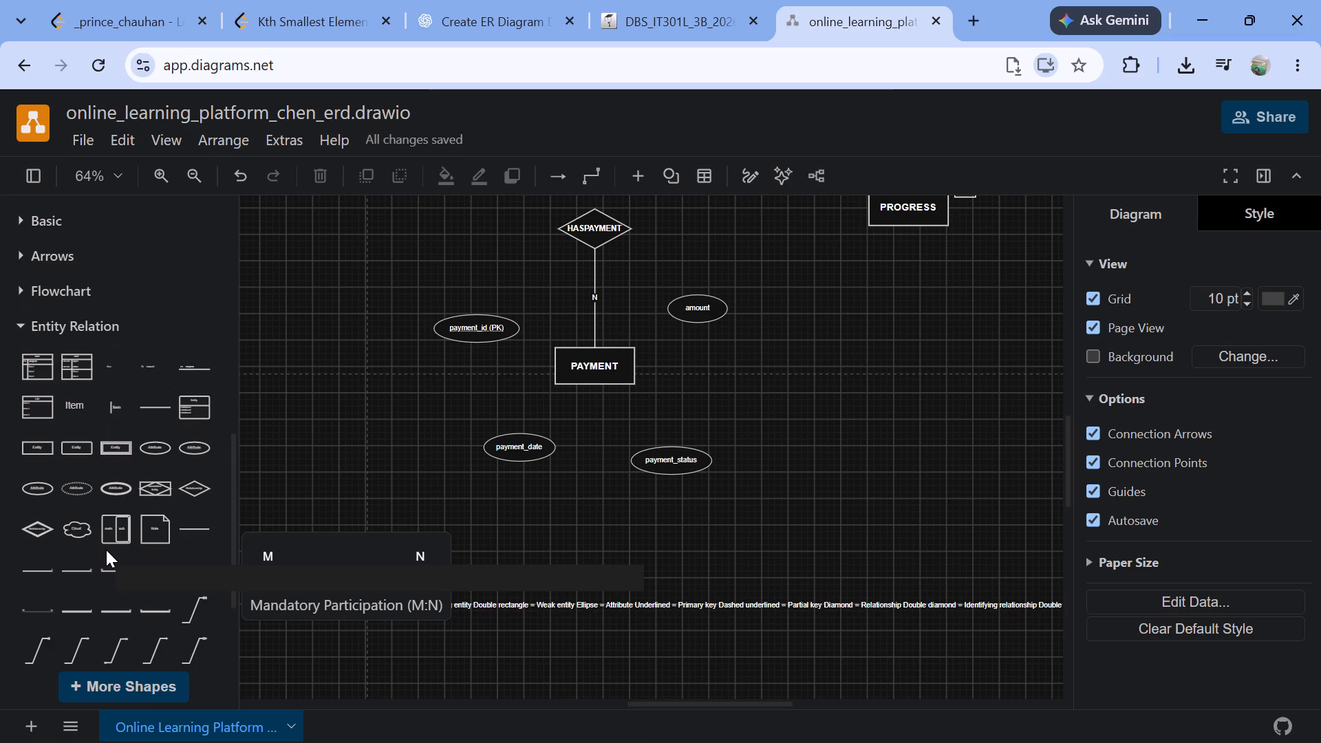
pyautogui.scroll(2, 496, 390)
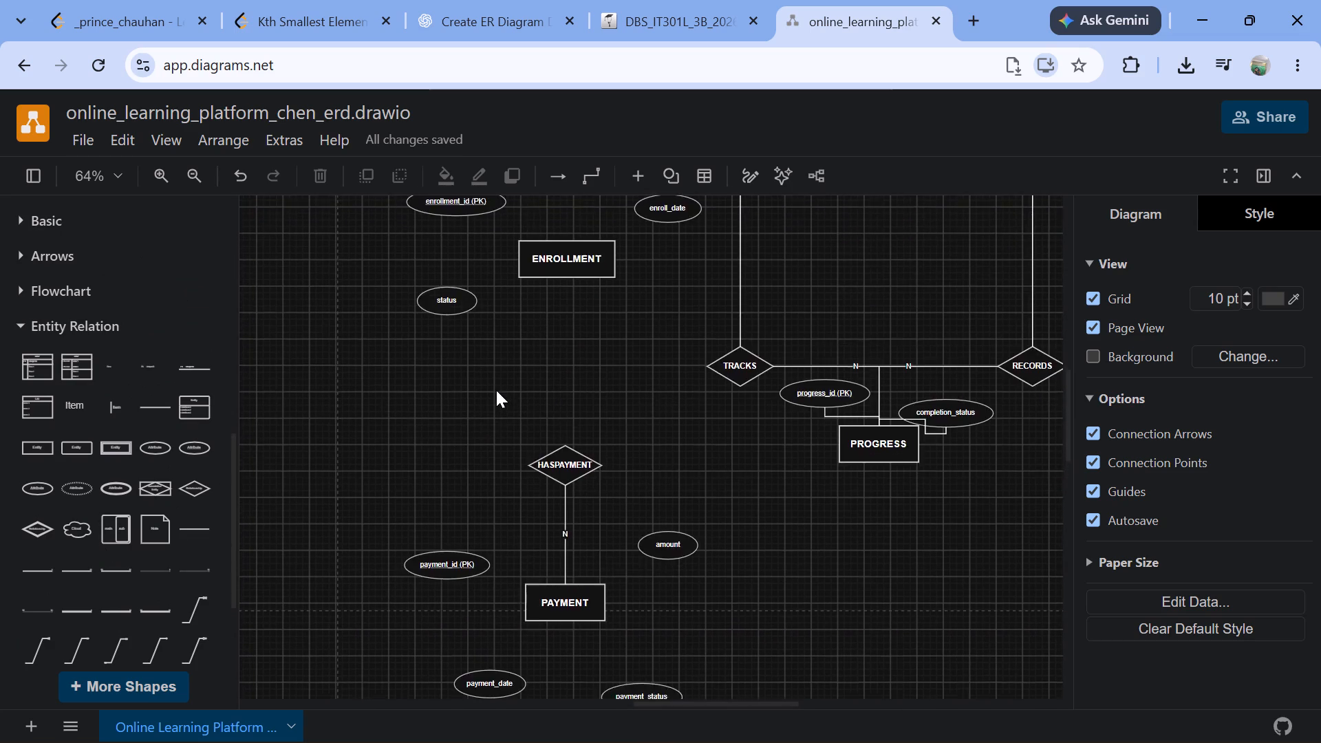
pyautogui.scroll(2, 496, 390)
pyautogui.scroll(-1, 496, 390)
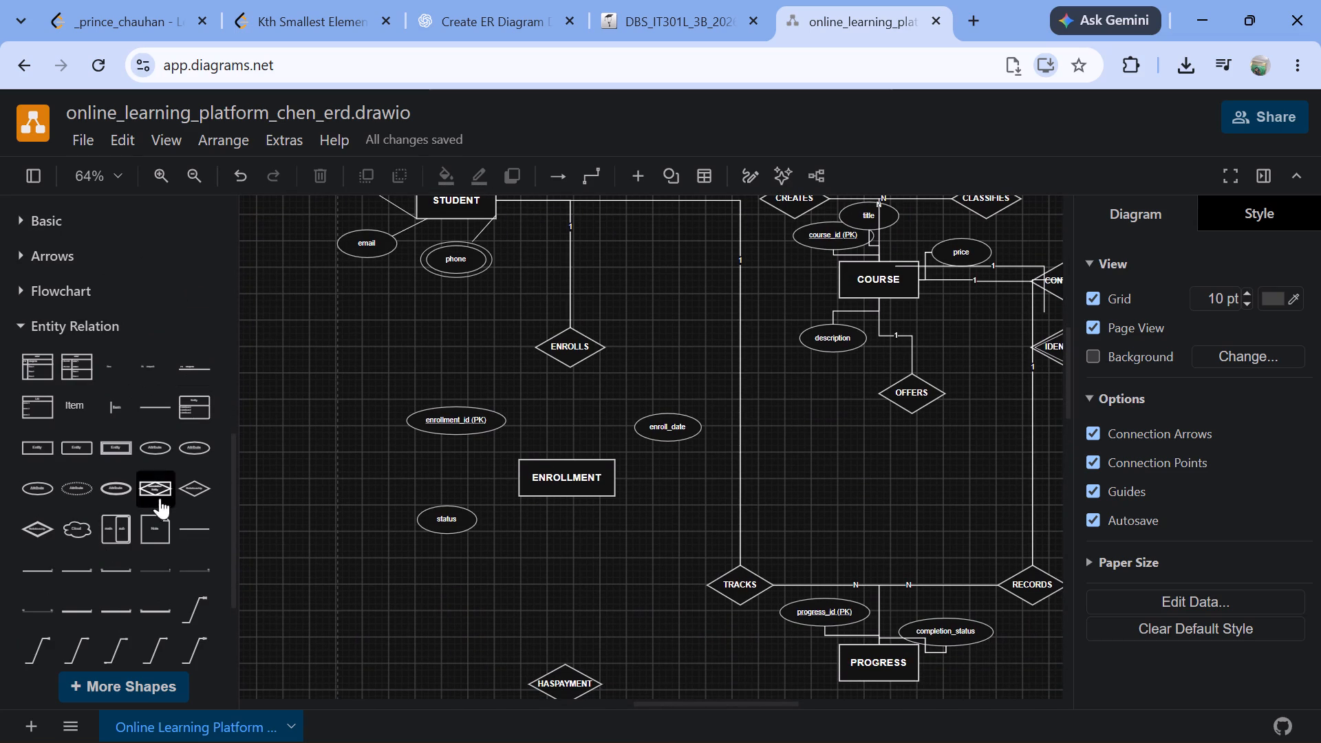
pyautogui.scroll(-2, 161, 580)
pyautogui.scroll(1, 161, 580)
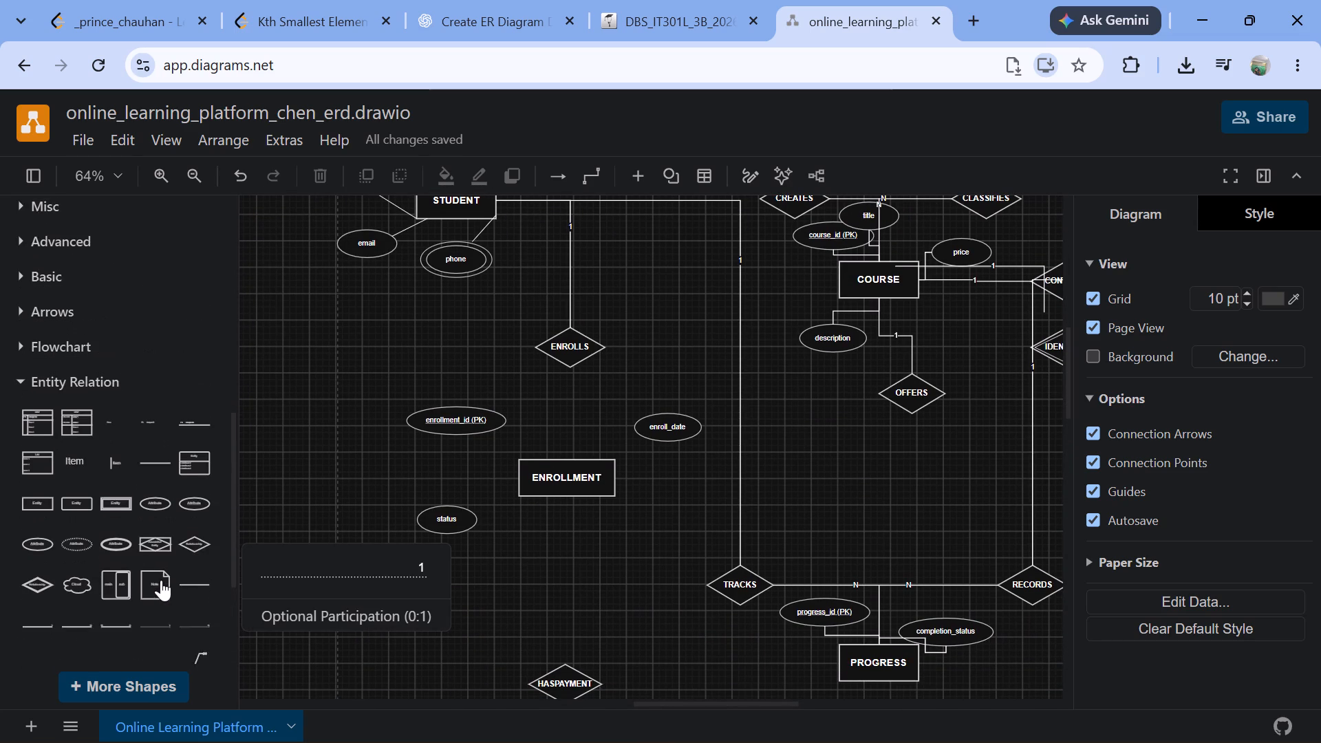
pyautogui.scroll(1, 161, 580)
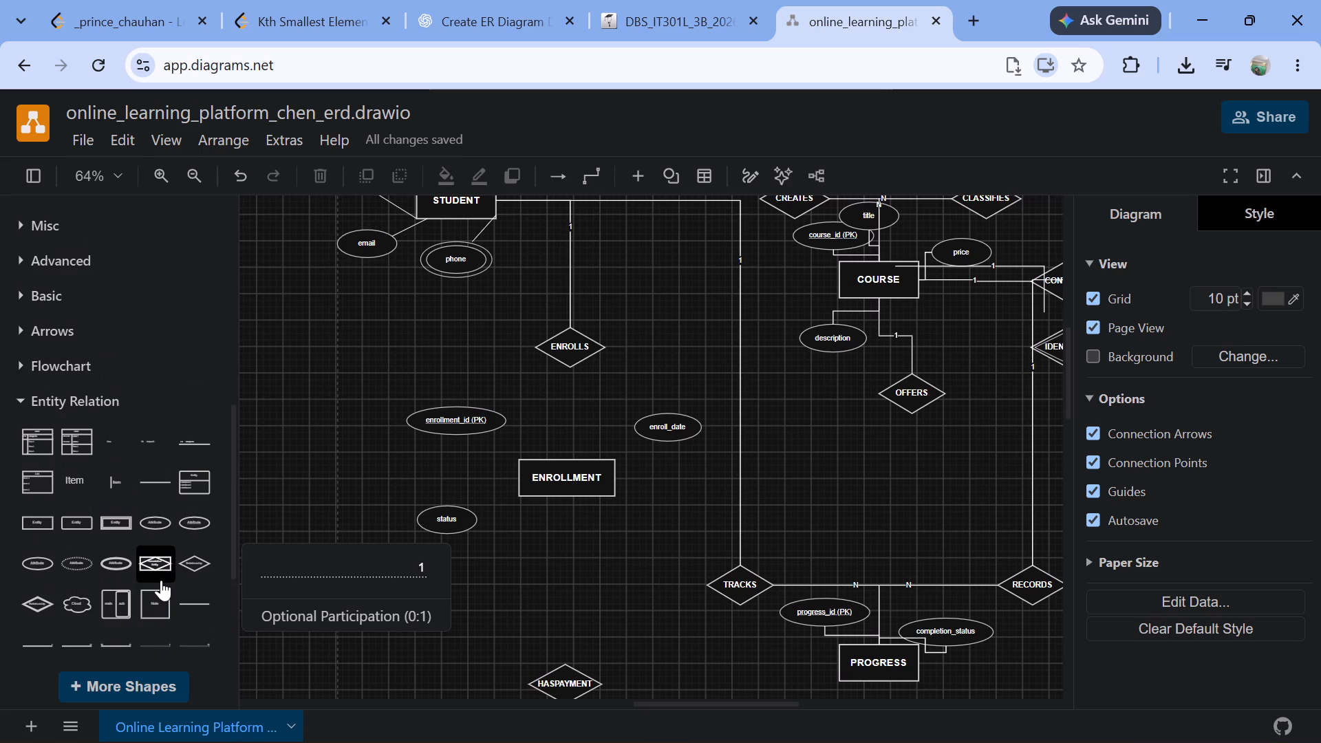
pyautogui.scroll(-1, 161, 580)
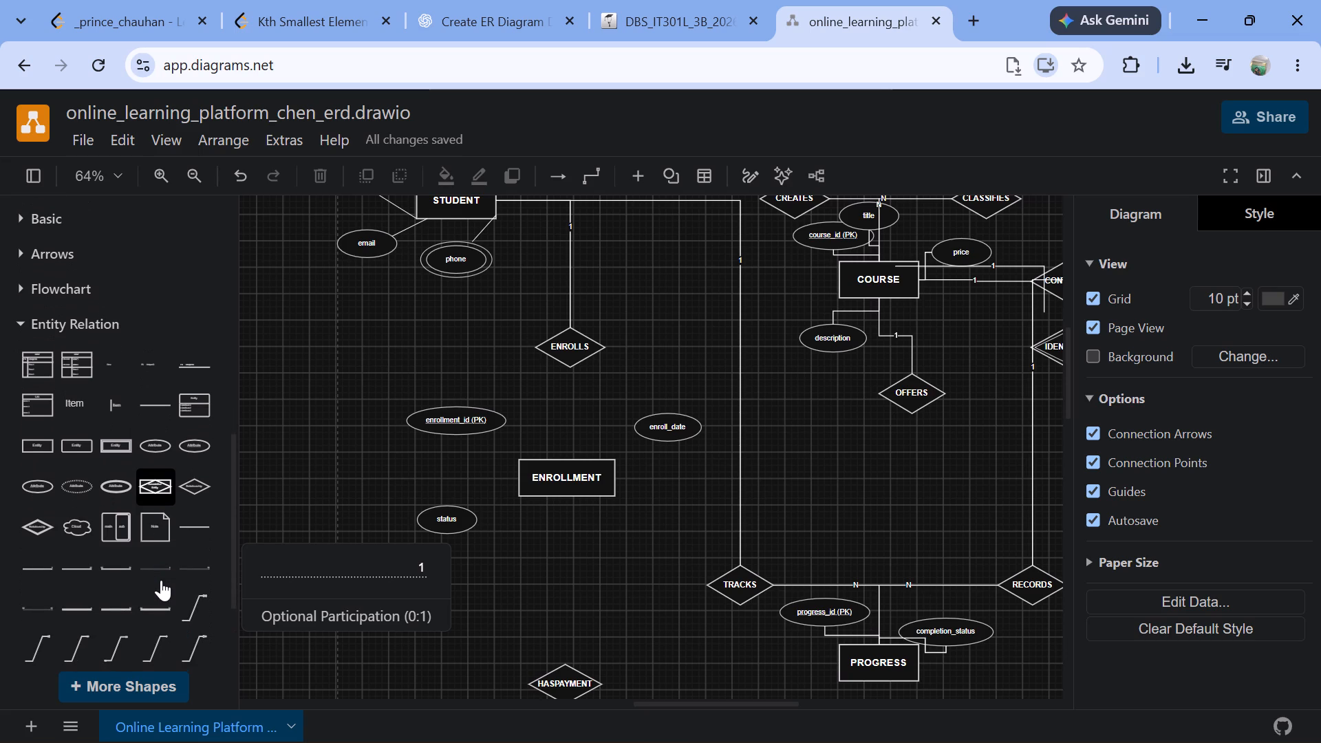
pyautogui.scroll(-1, 161, 580)
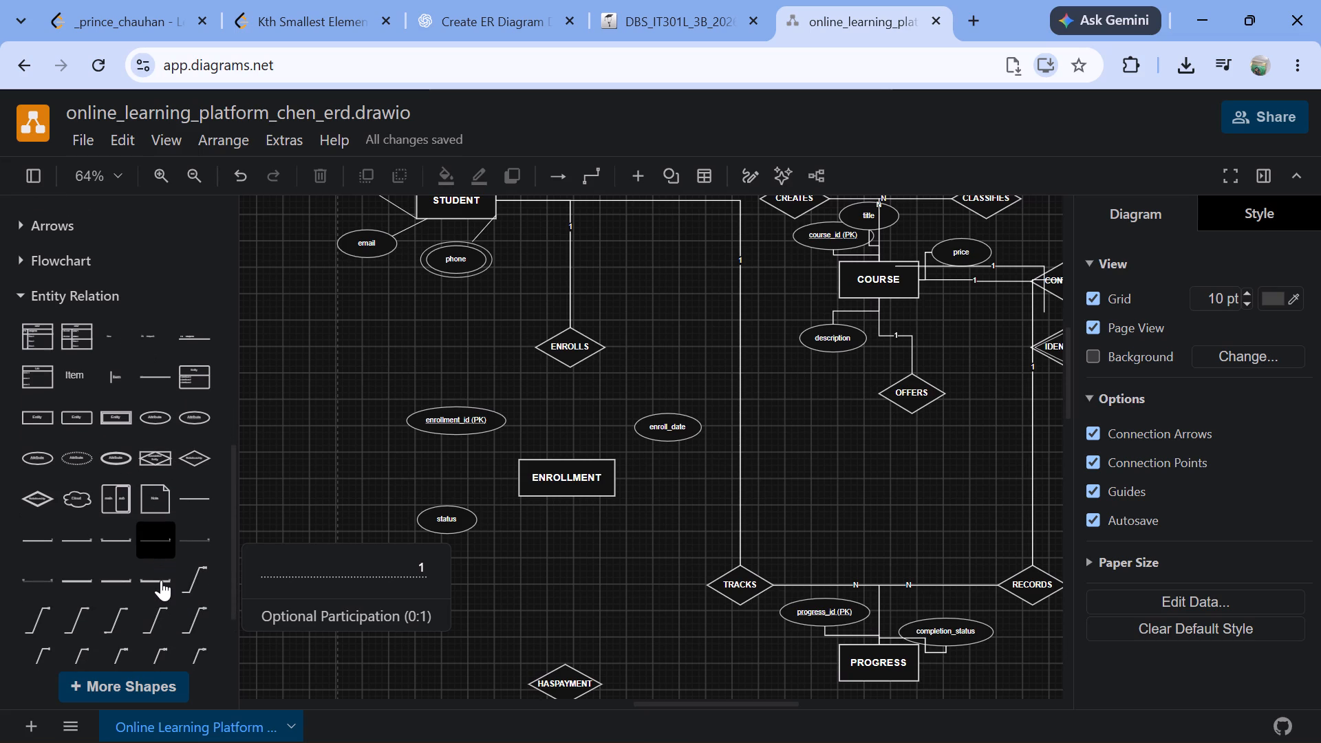
pyautogui.scroll(-1, 161, 580)
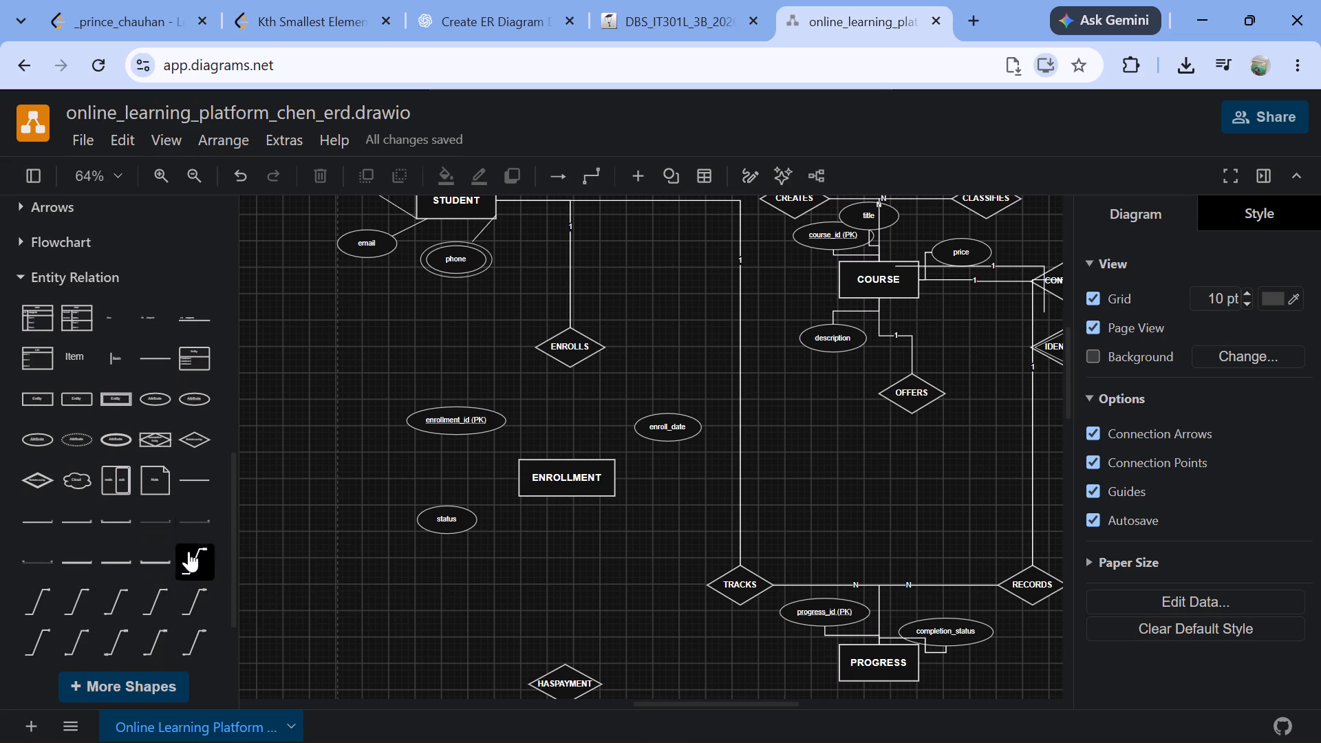
pyautogui.click(202, 483)
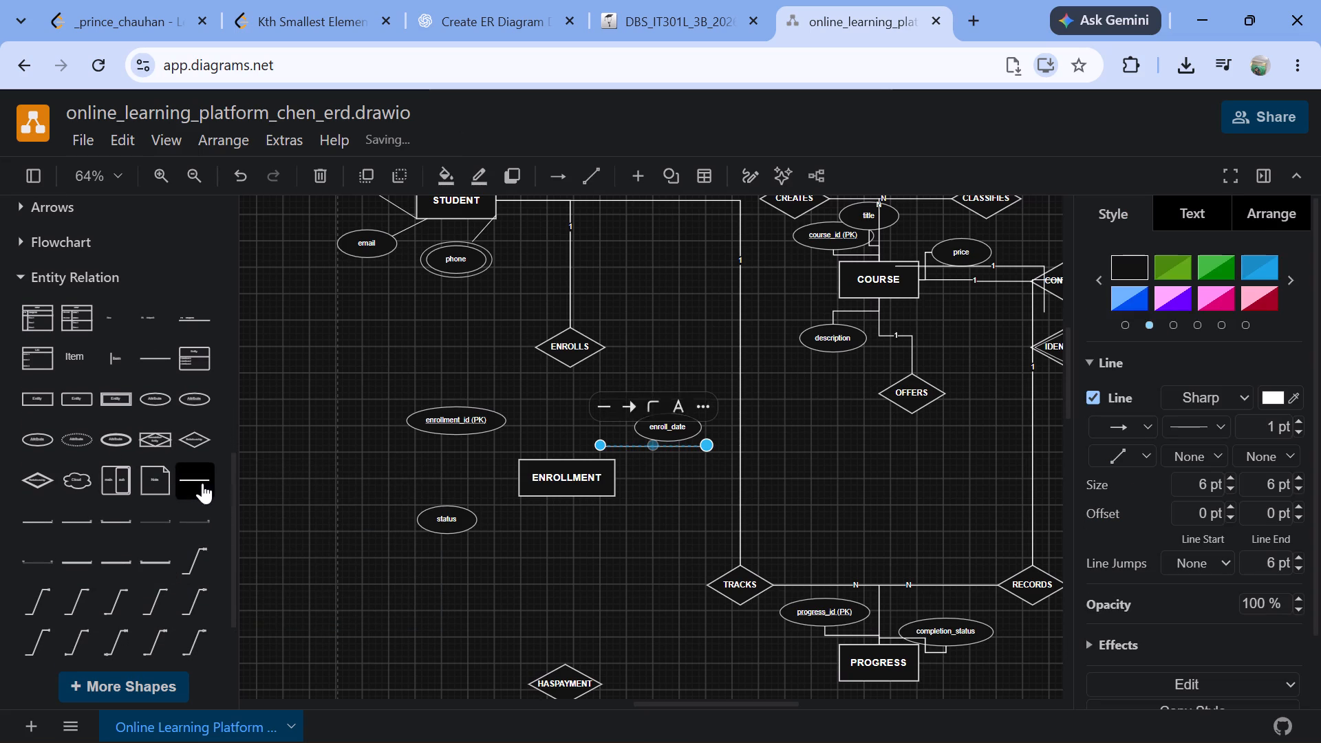
pyautogui.moveTo(597, 442); pyautogui.dragTo(572, 368)
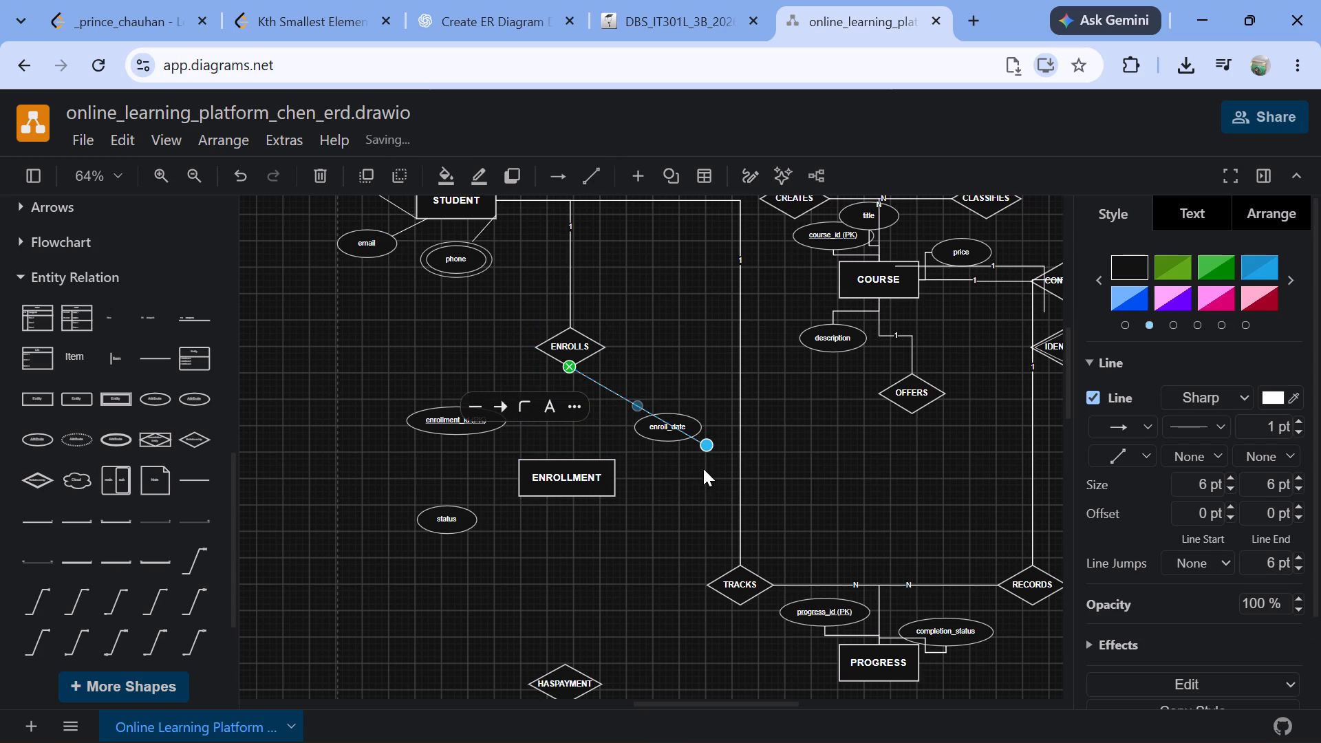
pyautogui.moveTo(707, 442); pyautogui.dragTo(563, 464)
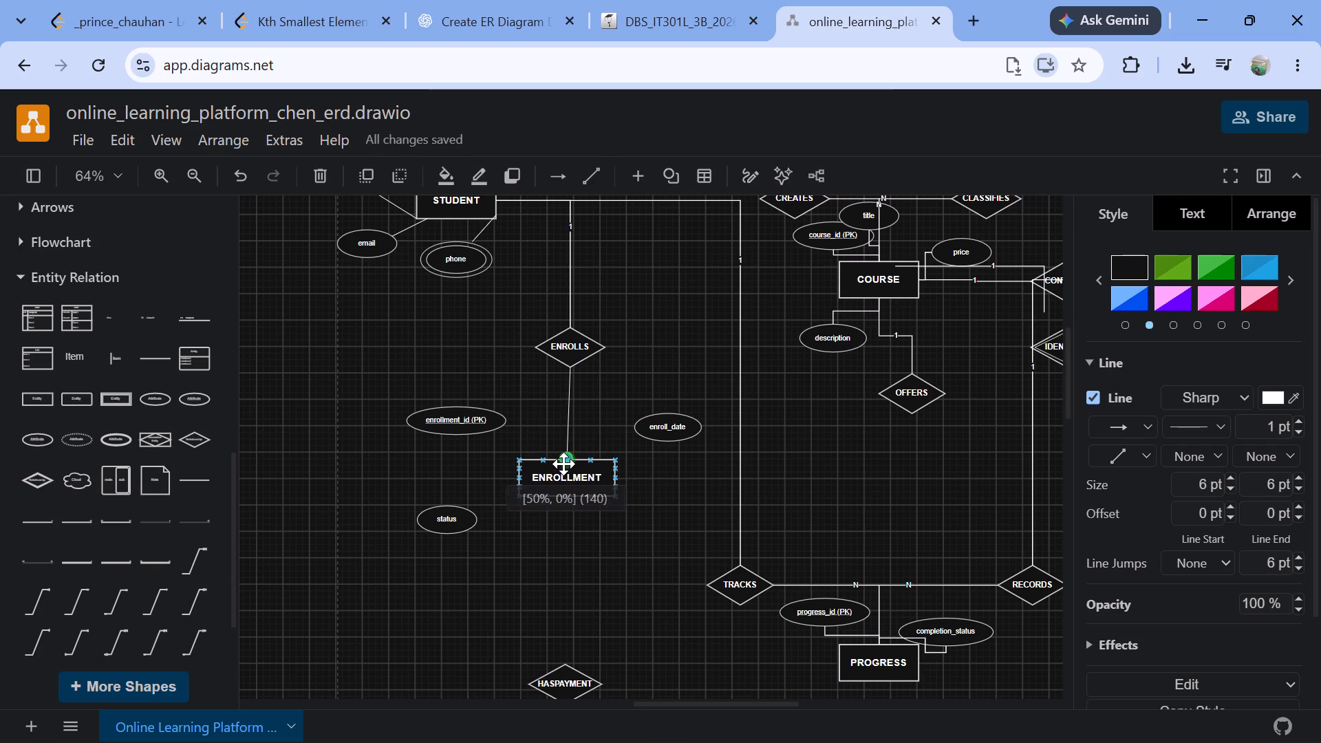
pyautogui.moveTo(563, 464); pyautogui.dragTo(563, 464)
pyautogui.click(563, 464)
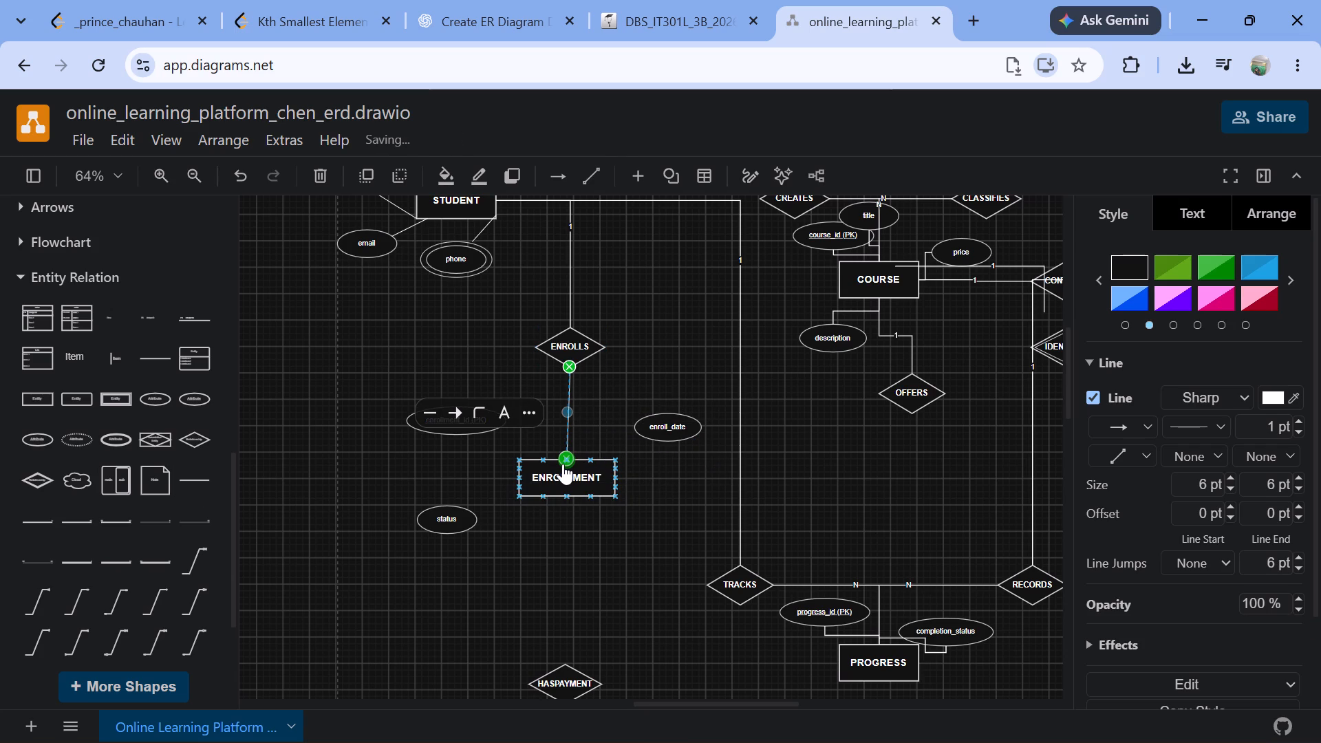
pyautogui.click(502, 454)
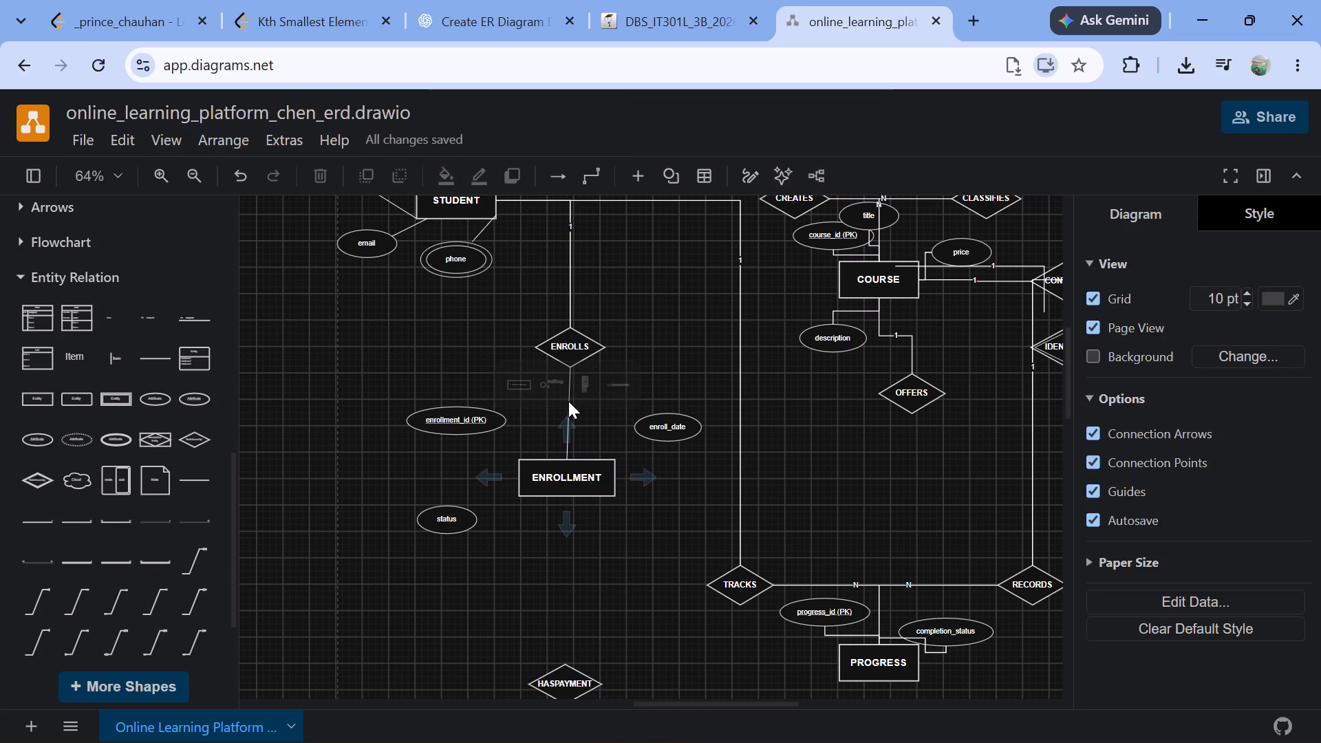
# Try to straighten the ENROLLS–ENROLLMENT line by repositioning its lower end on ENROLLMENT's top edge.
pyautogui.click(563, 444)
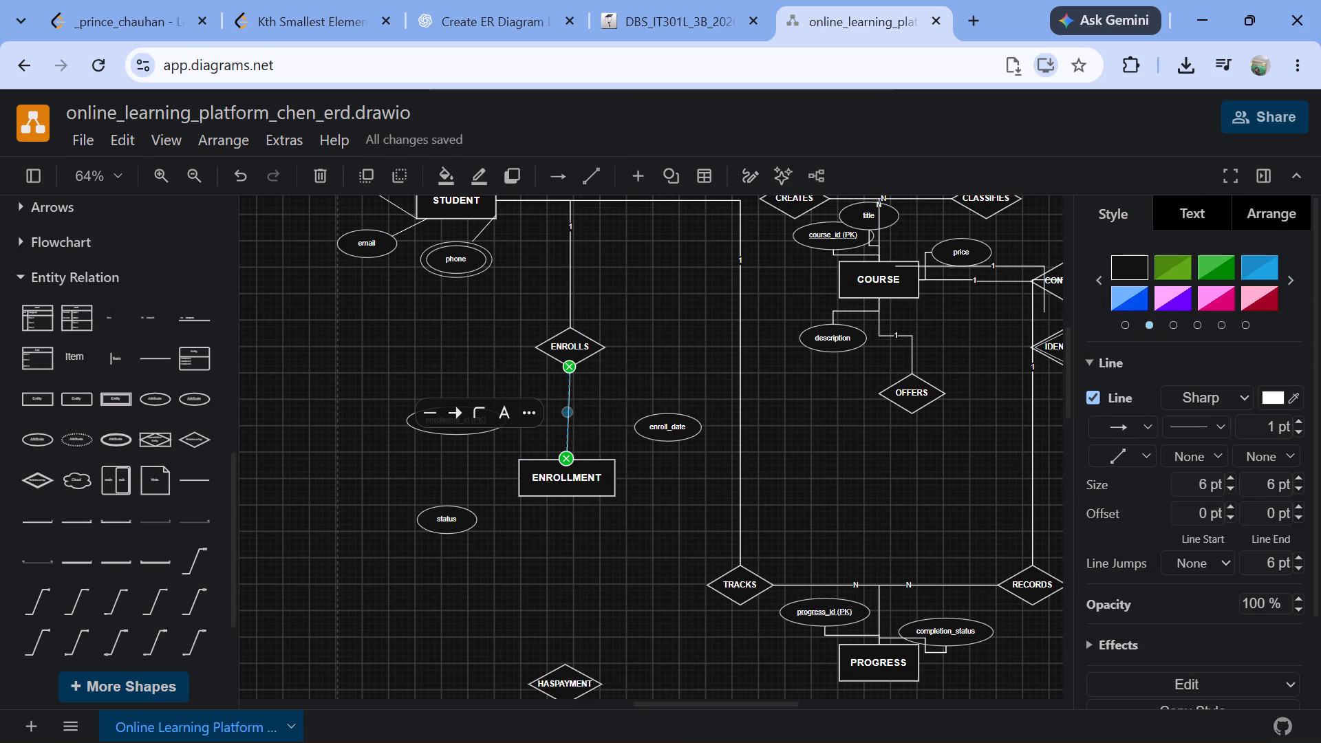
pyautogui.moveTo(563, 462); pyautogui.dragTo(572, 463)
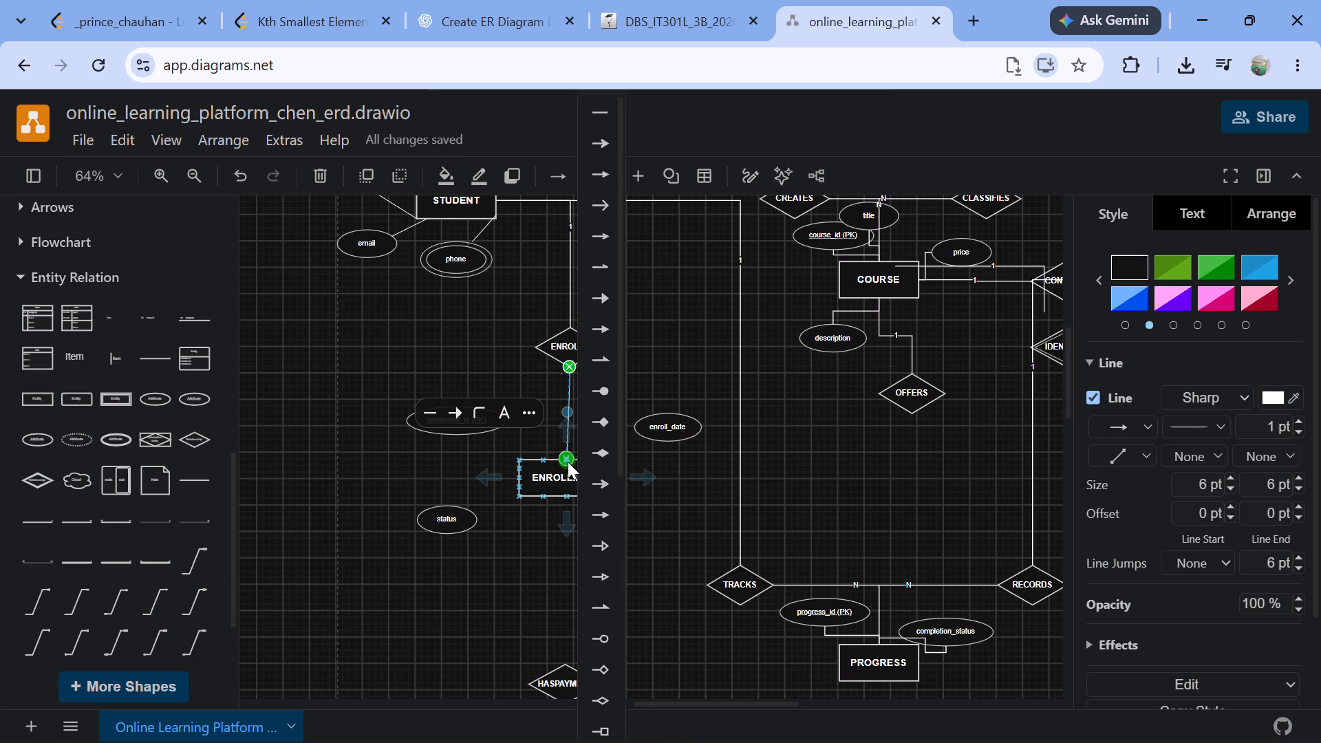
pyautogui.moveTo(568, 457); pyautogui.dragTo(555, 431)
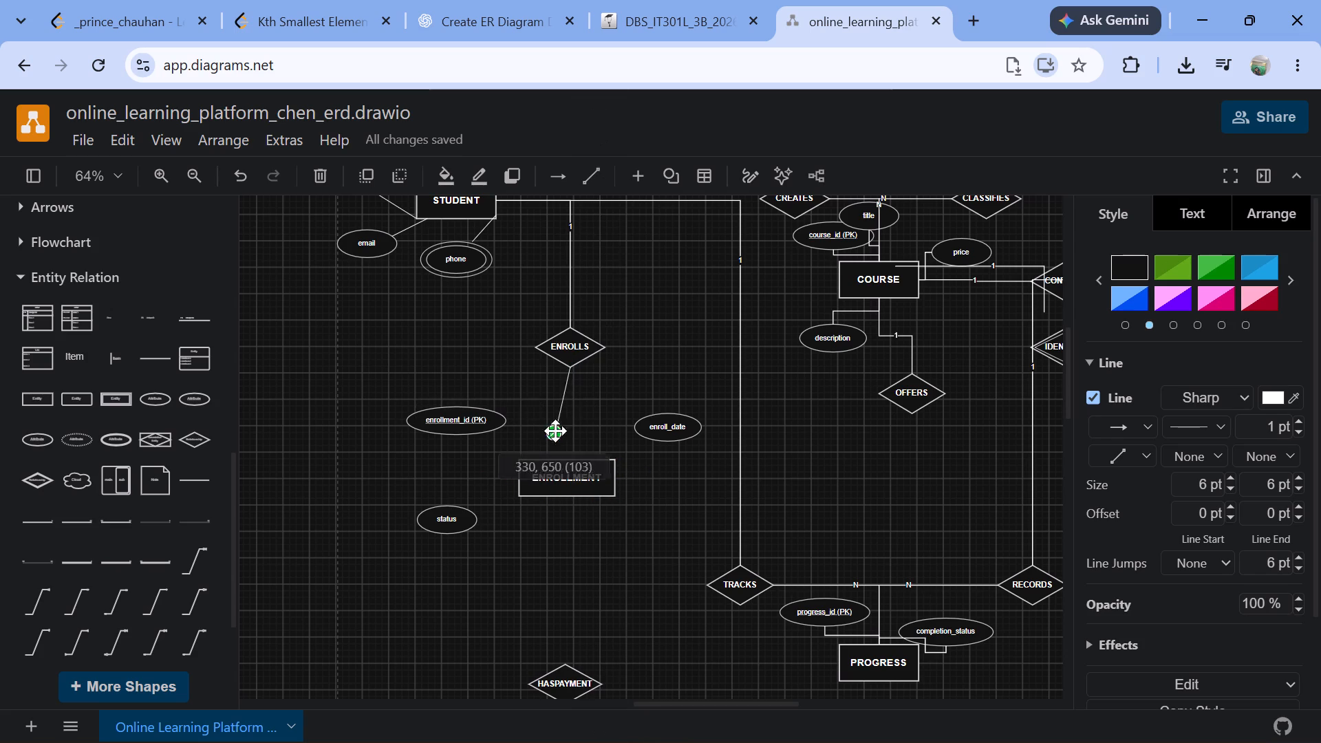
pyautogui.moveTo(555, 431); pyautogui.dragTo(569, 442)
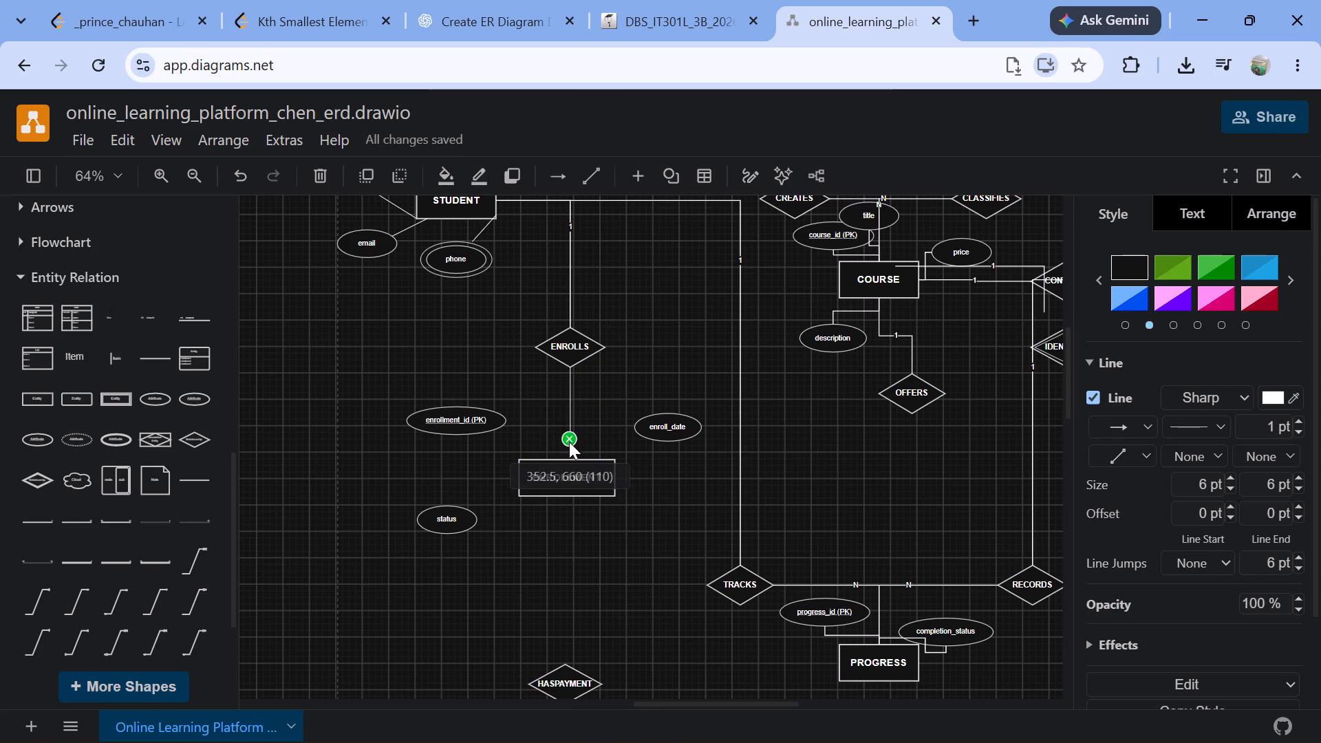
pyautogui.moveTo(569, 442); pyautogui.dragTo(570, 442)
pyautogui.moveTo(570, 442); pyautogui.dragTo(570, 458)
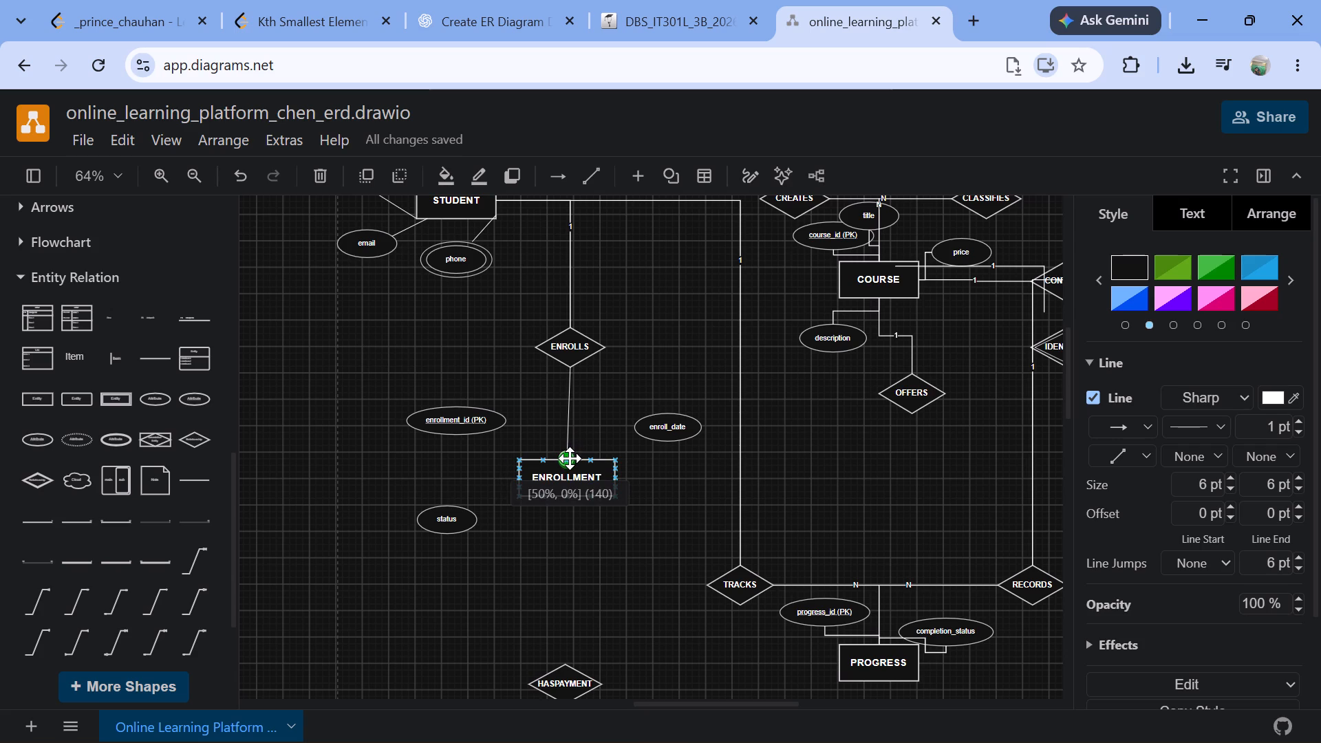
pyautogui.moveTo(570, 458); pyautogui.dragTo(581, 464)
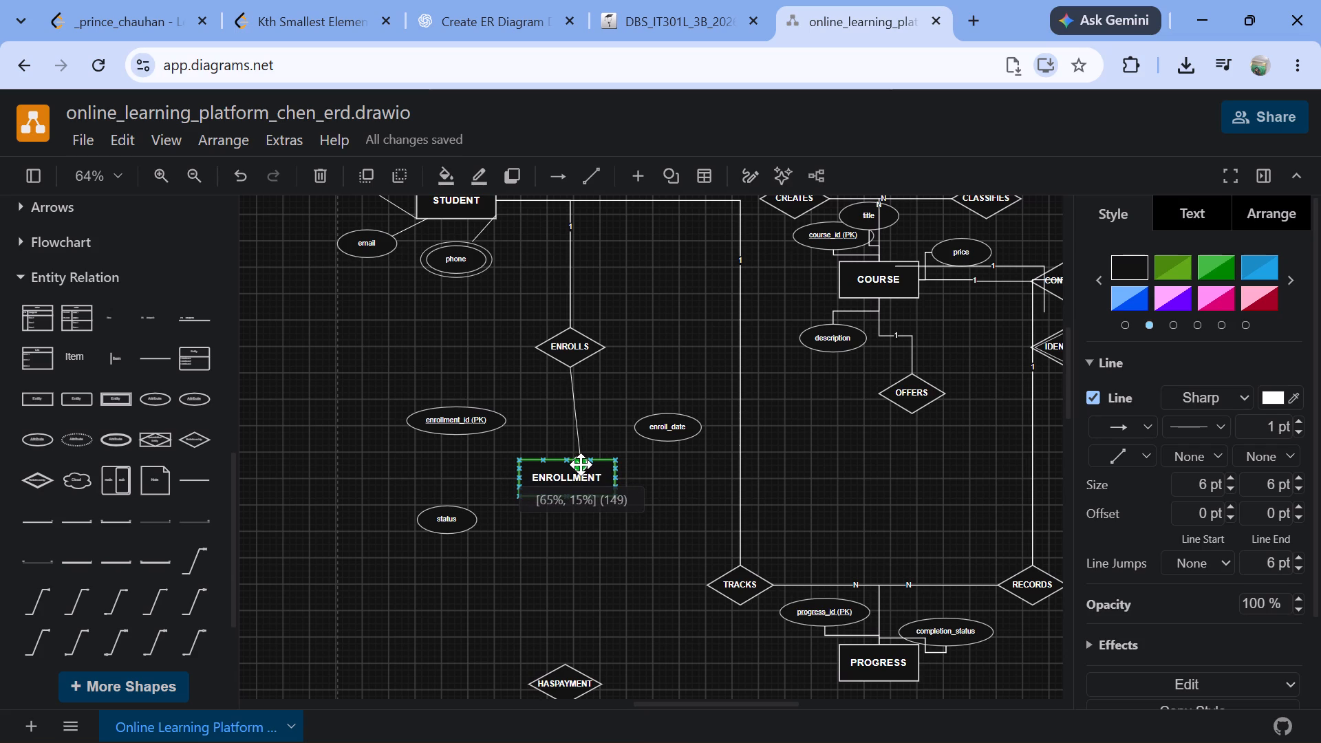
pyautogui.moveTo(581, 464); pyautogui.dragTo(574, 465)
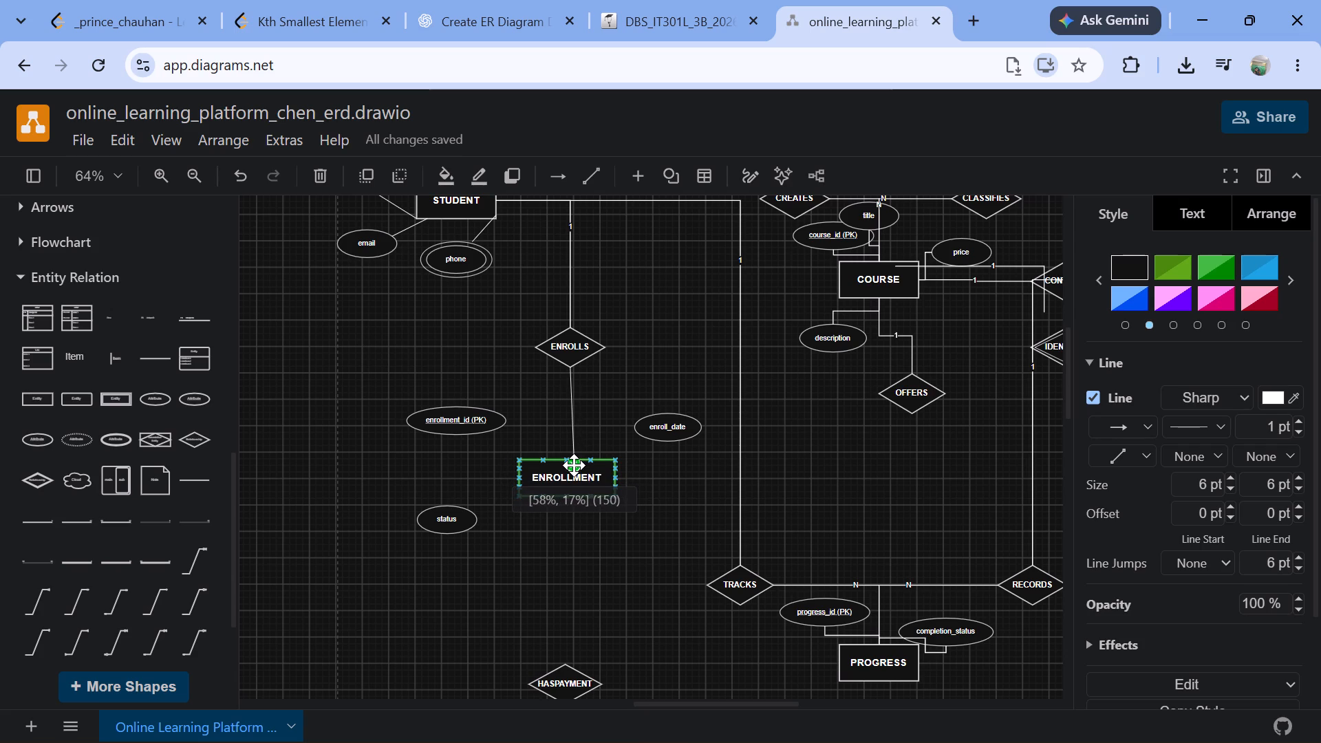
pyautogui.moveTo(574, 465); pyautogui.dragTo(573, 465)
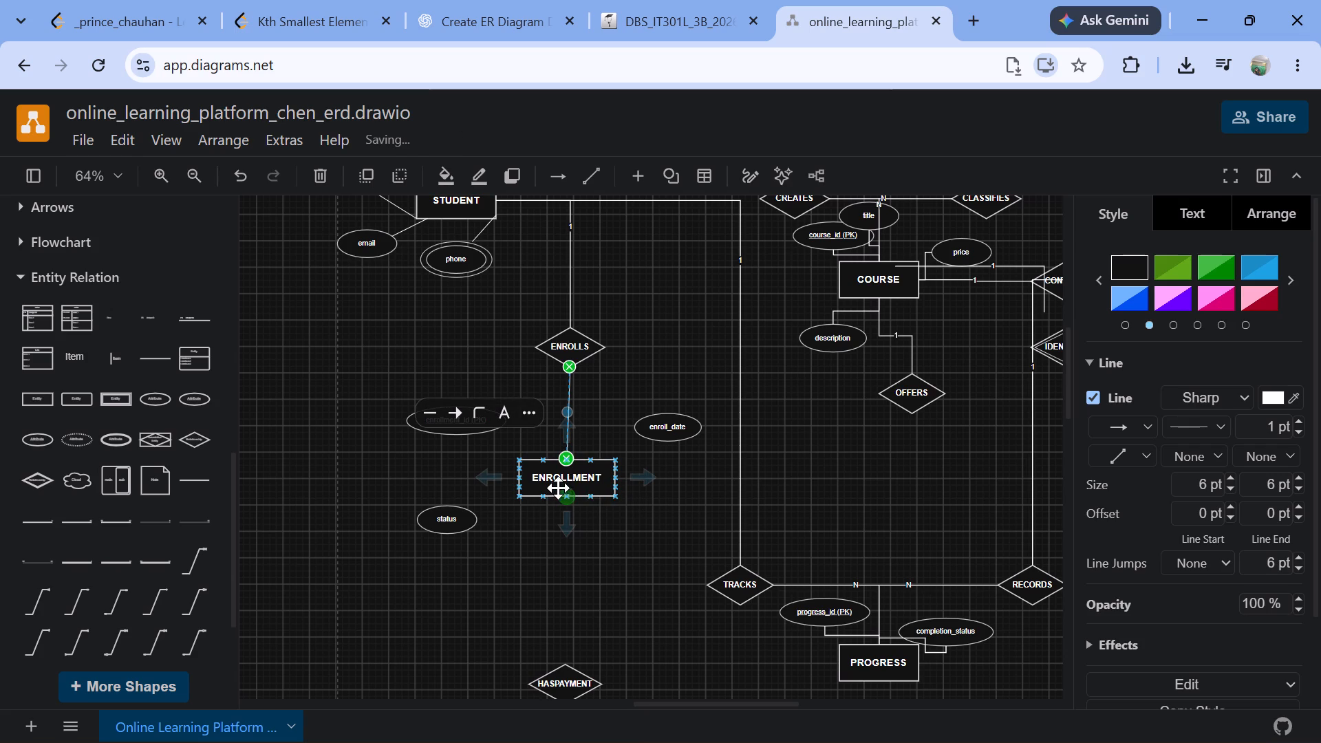
# Shift the ENROLLMENT entity slightly right and down so its line to ENROLLS runs vertically.
pyautogui.click(557, 483)
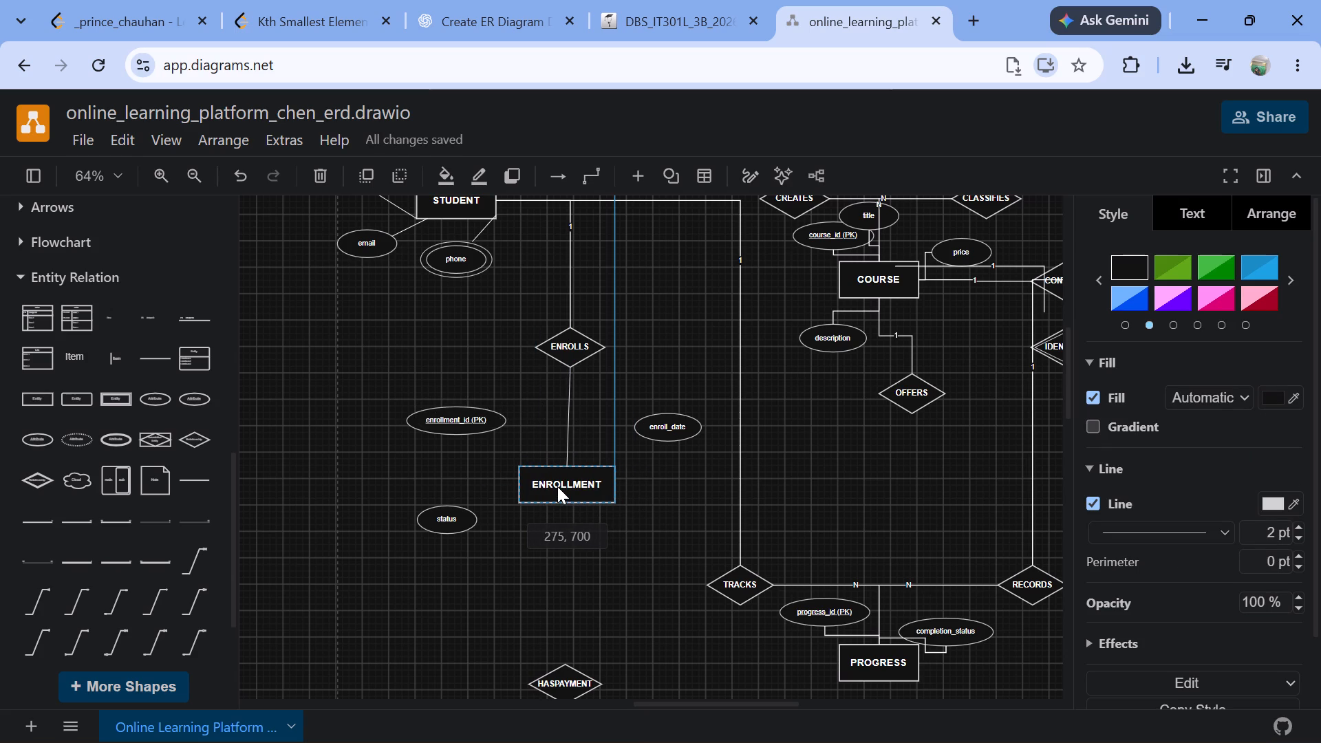
pyautogui.click(626, 559)
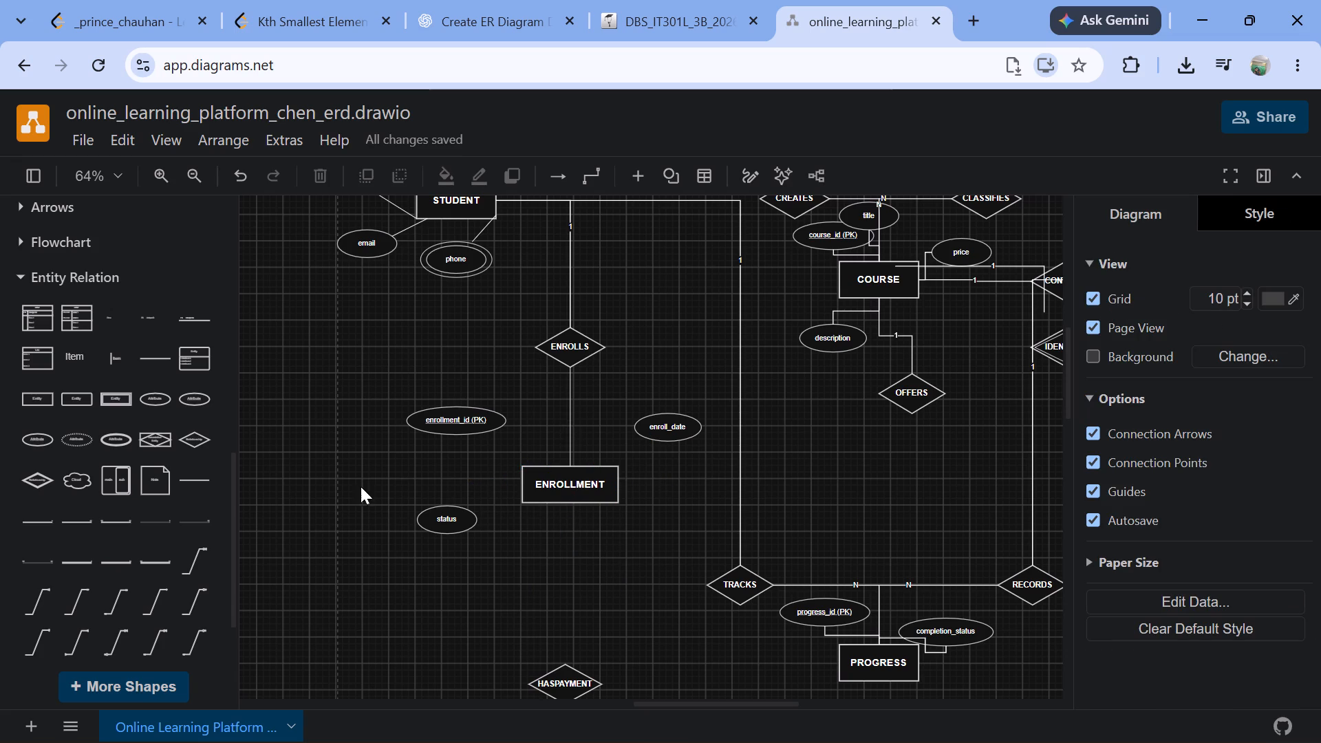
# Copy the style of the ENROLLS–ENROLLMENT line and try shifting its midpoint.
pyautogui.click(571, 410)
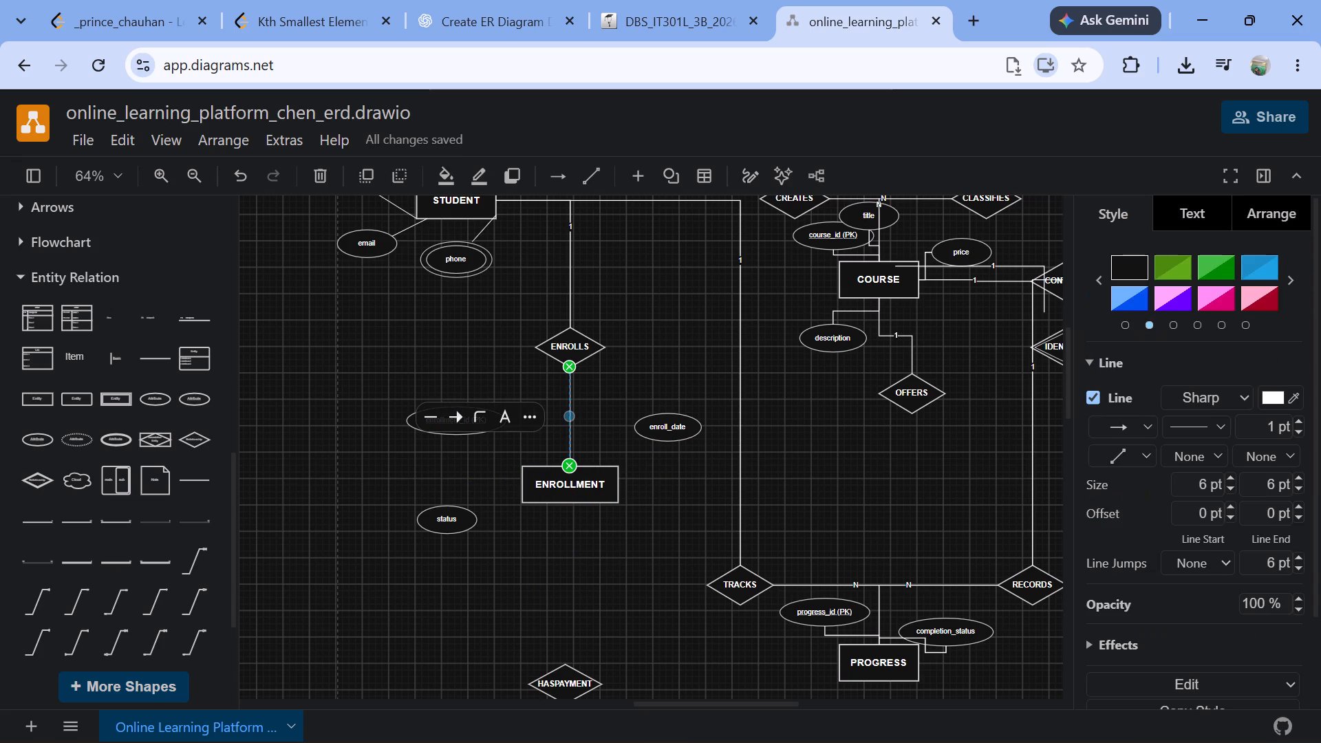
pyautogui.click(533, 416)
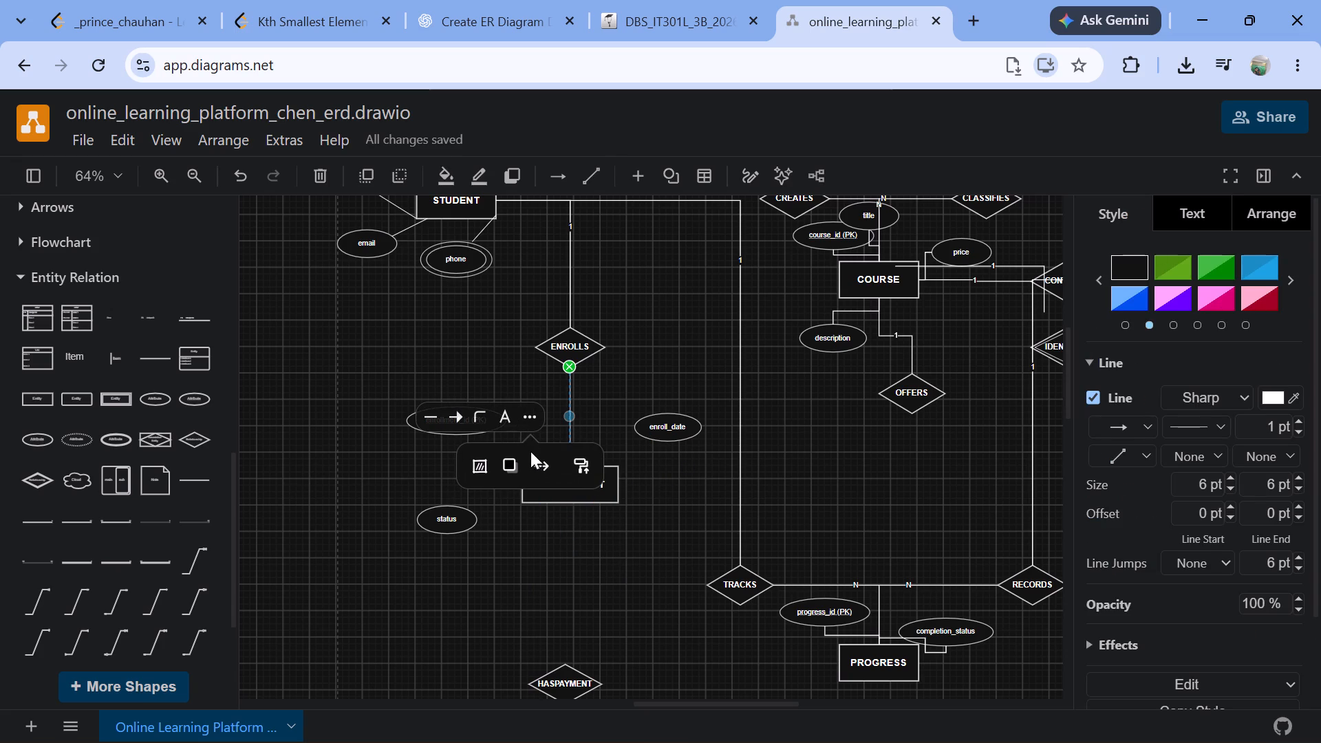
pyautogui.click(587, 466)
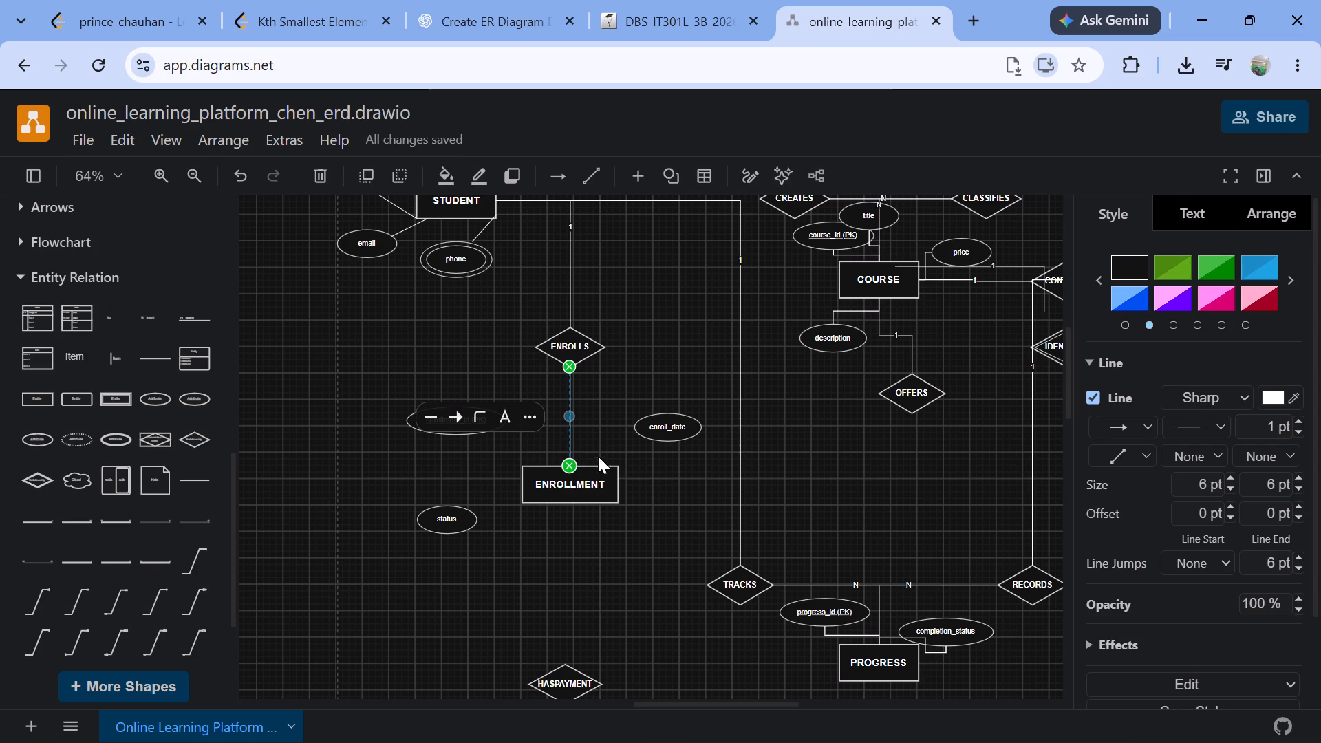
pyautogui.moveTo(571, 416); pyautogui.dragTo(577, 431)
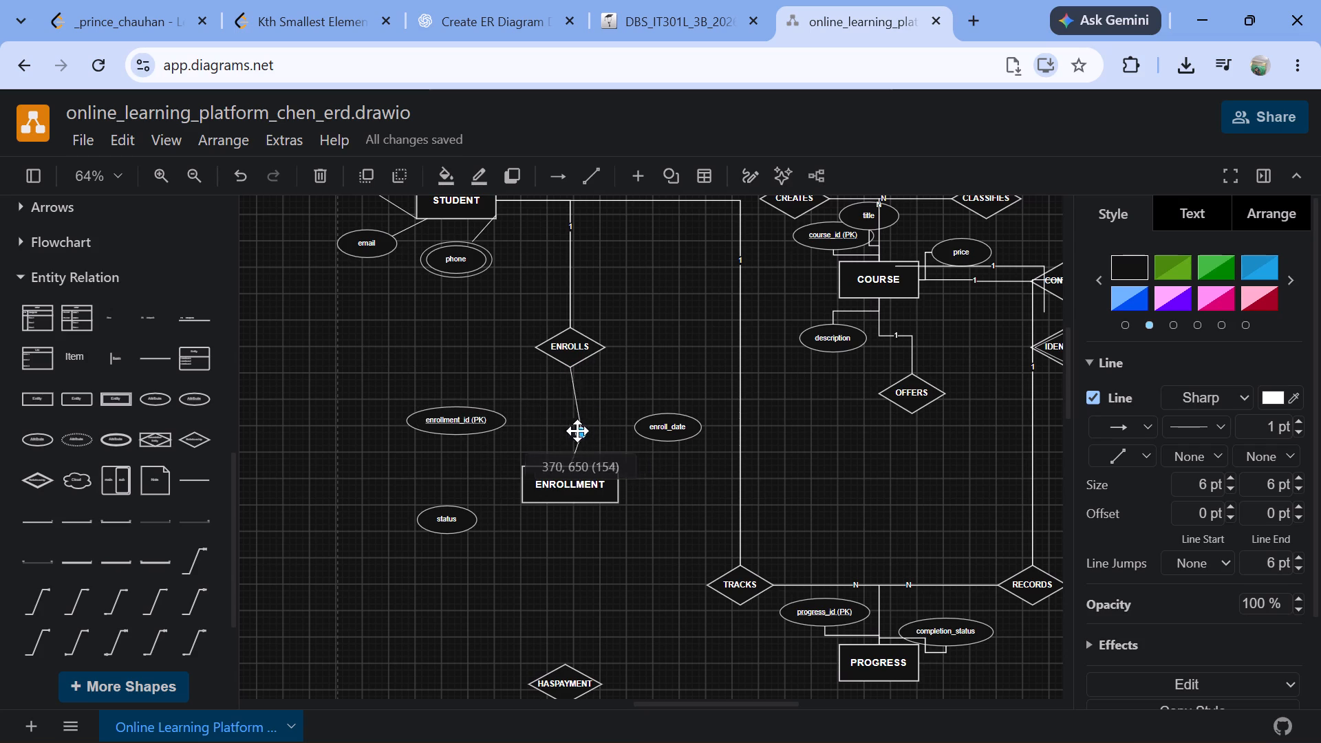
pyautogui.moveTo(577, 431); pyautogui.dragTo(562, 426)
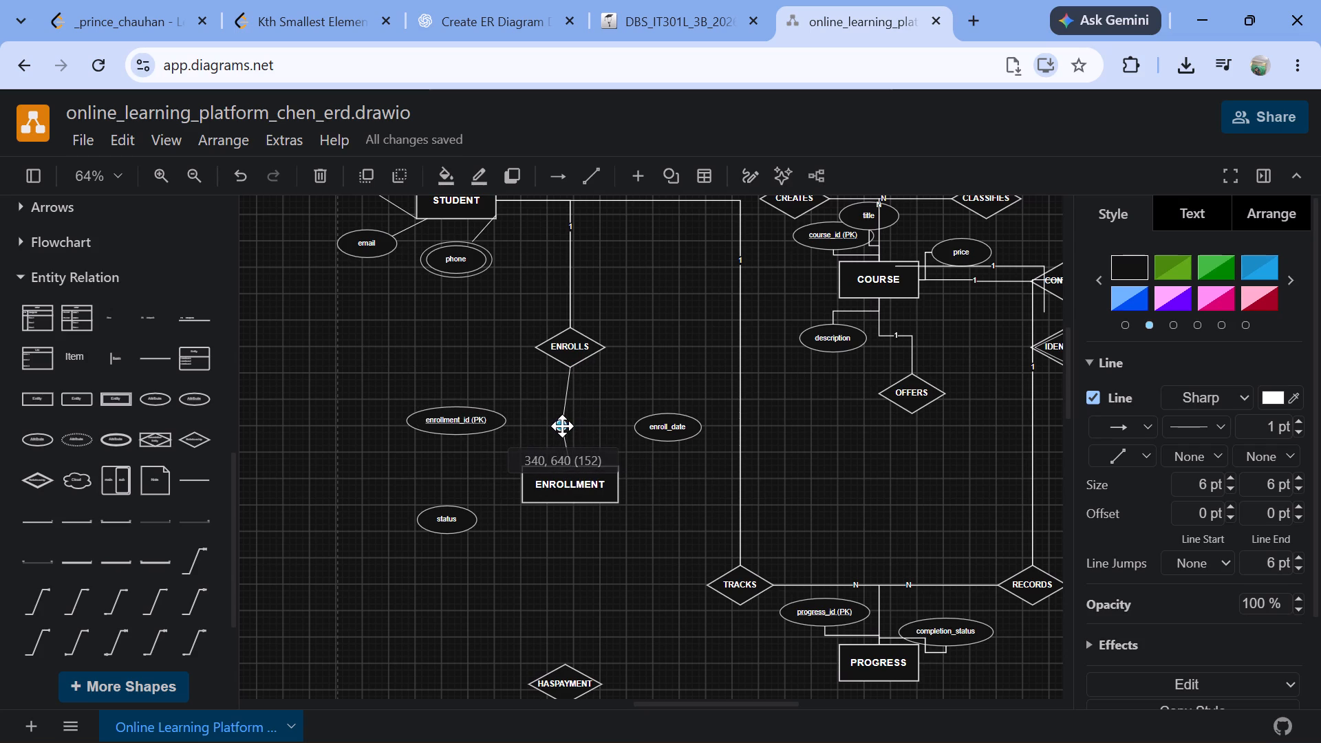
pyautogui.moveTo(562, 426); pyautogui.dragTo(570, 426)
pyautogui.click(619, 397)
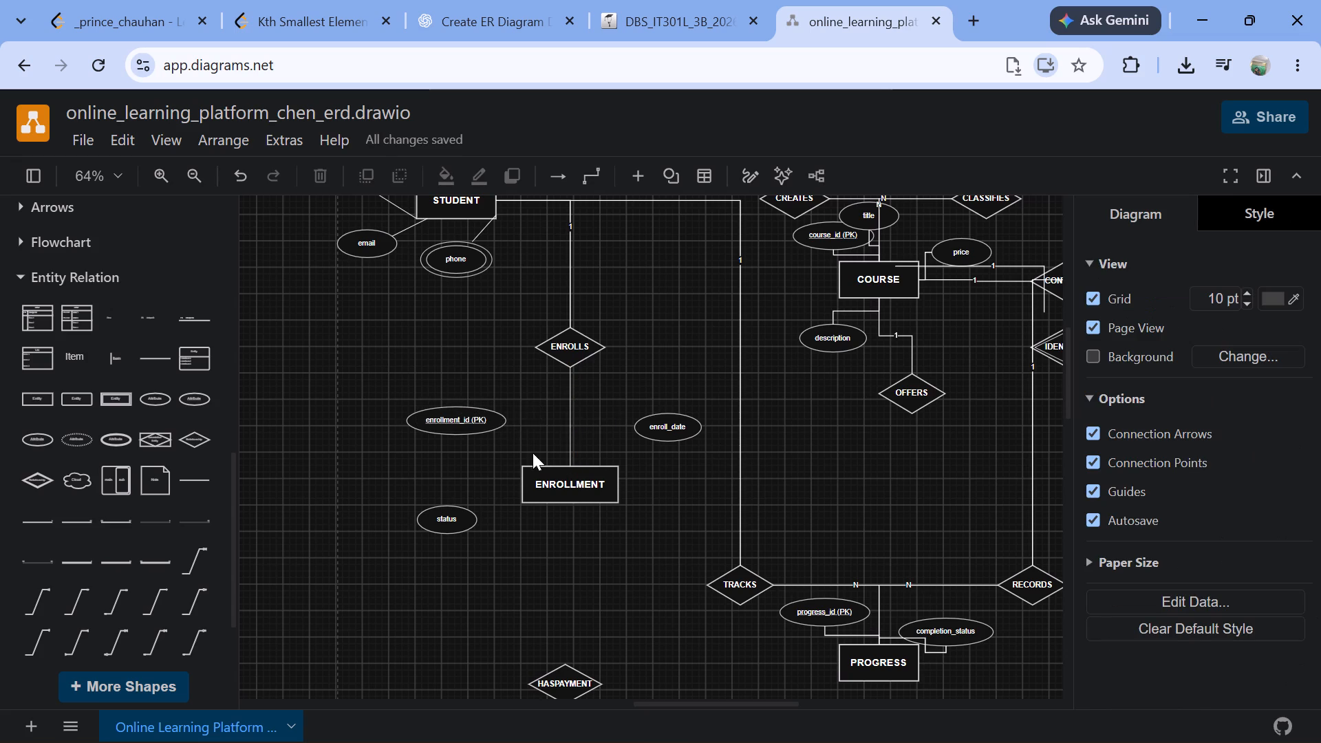
# Add a plain line connecting ENROLLMENT's upper right corner to the lower left edge of the enroll_date attribute.
pyautogui.click(205, 480)
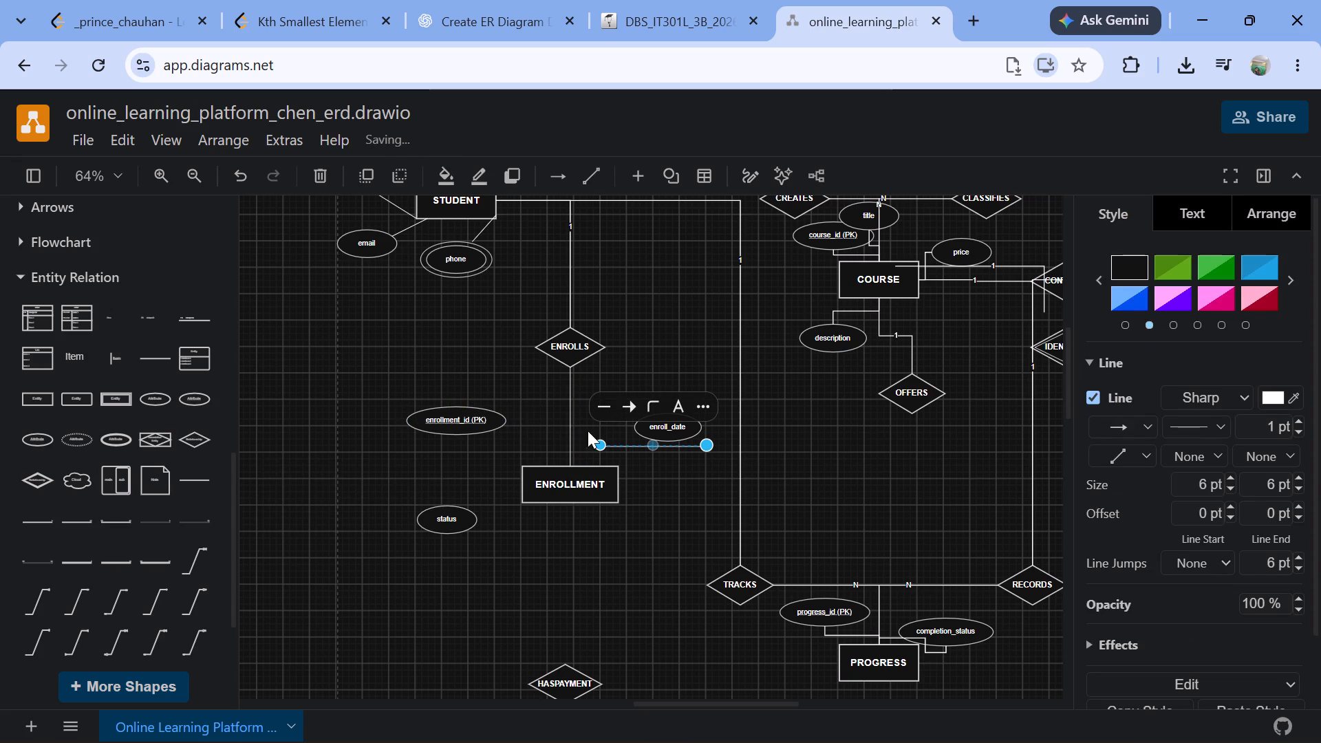
pyautogui.moveTo(597, 444); pyautogui.dragTo(618, 464)
pyautogui.moveTo(707, 446); pyautogui.dragTo(666, 449)
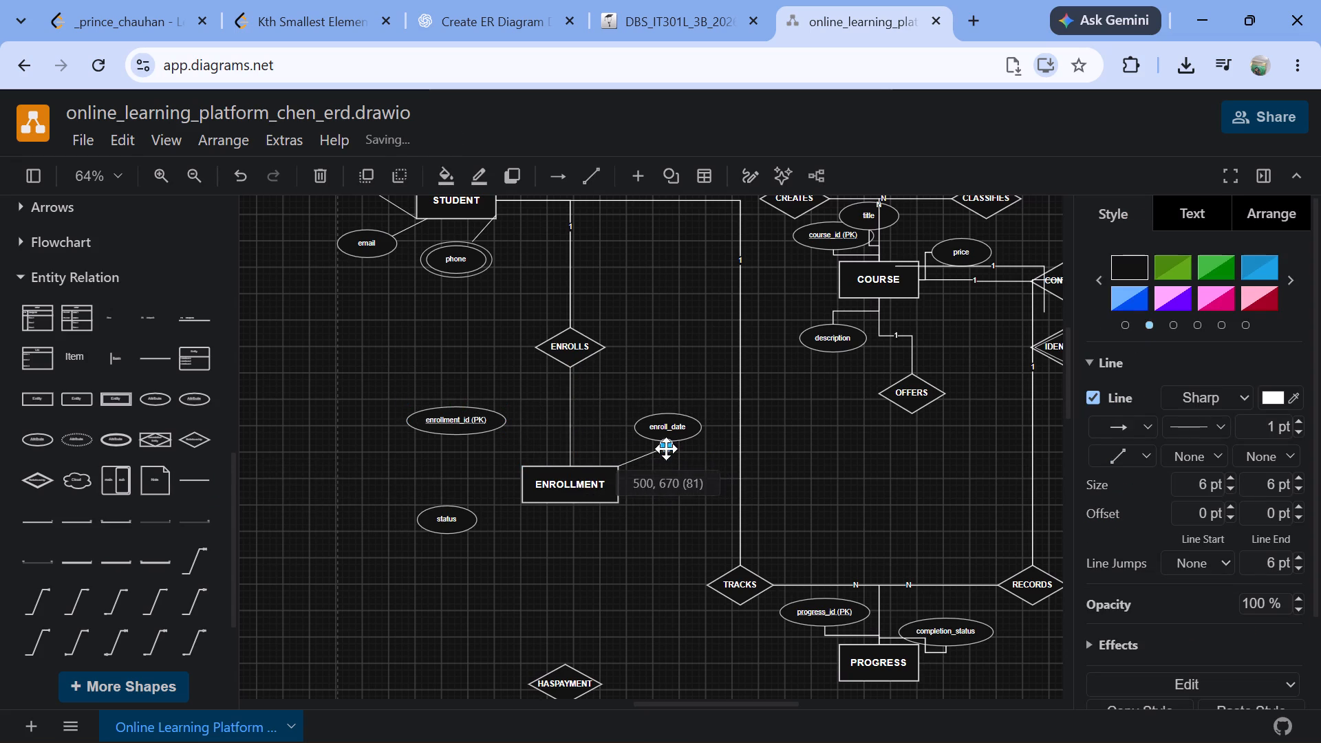
pyautogui.moveTo(666, 449); pyautogui.dragTo(649, 435)
pyautogui.click(687, 491)
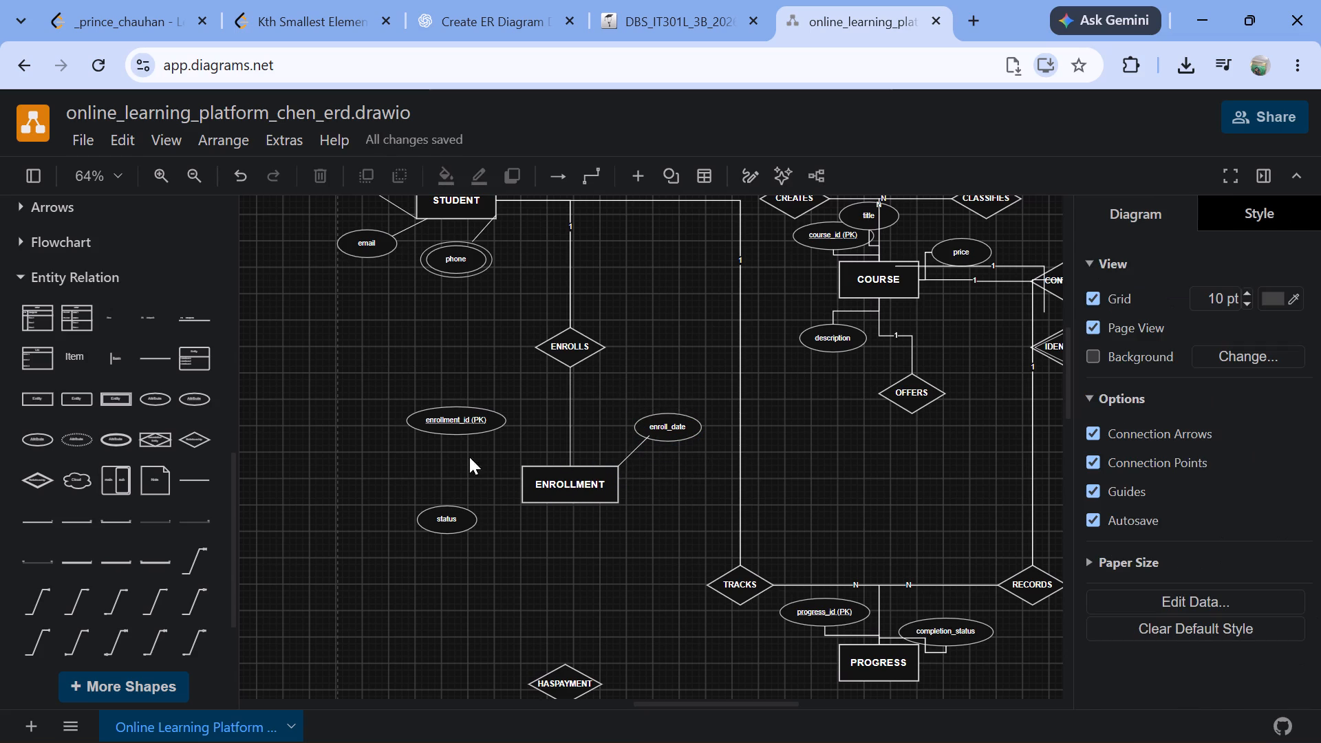
pyautogui.click(646, 448)
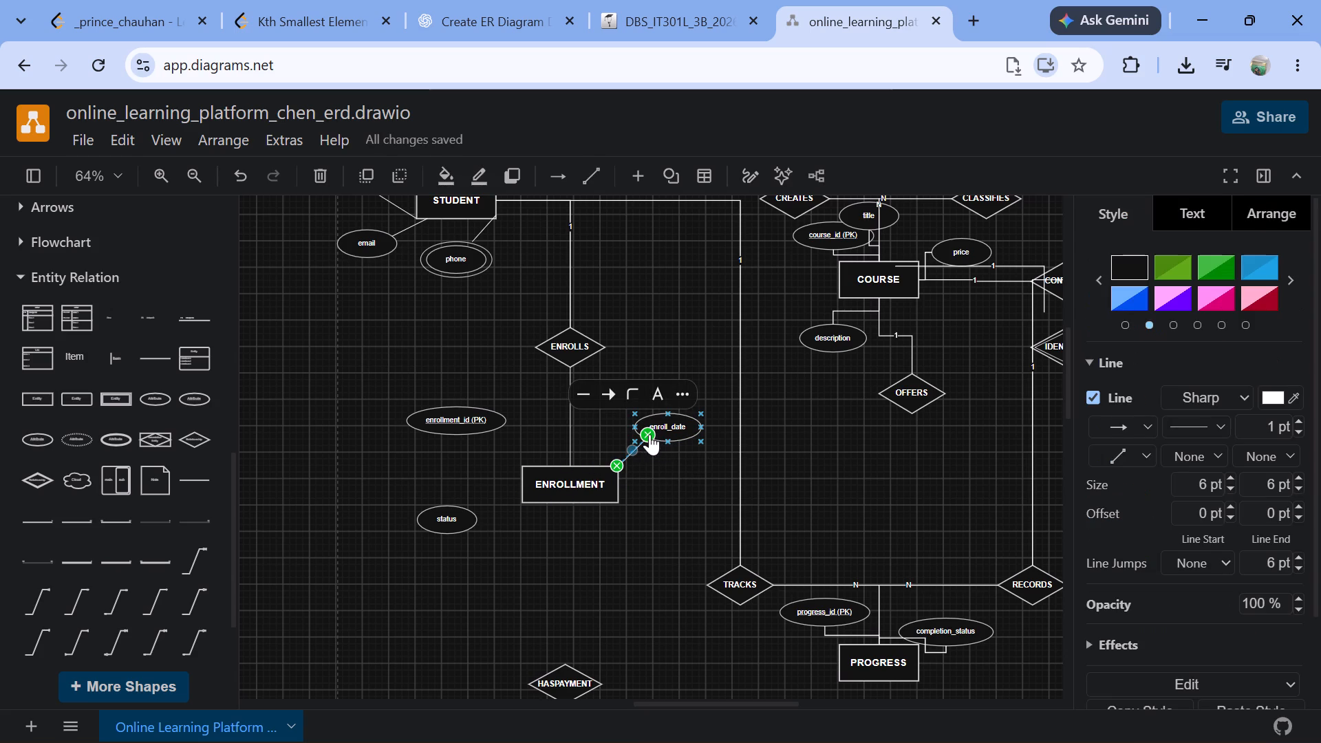
# Fine-tune where the ENROLLMENT–enroll_date line meets the lower left edge of the enroll_date ellipse.
pyautogui.moveTo(649, 431); pyautogui.dragTo(645, 425)
pyautogui.moveTo(645, 425); pyautogui.dragTo(645, 436)
pyautogui.click(671, 493)
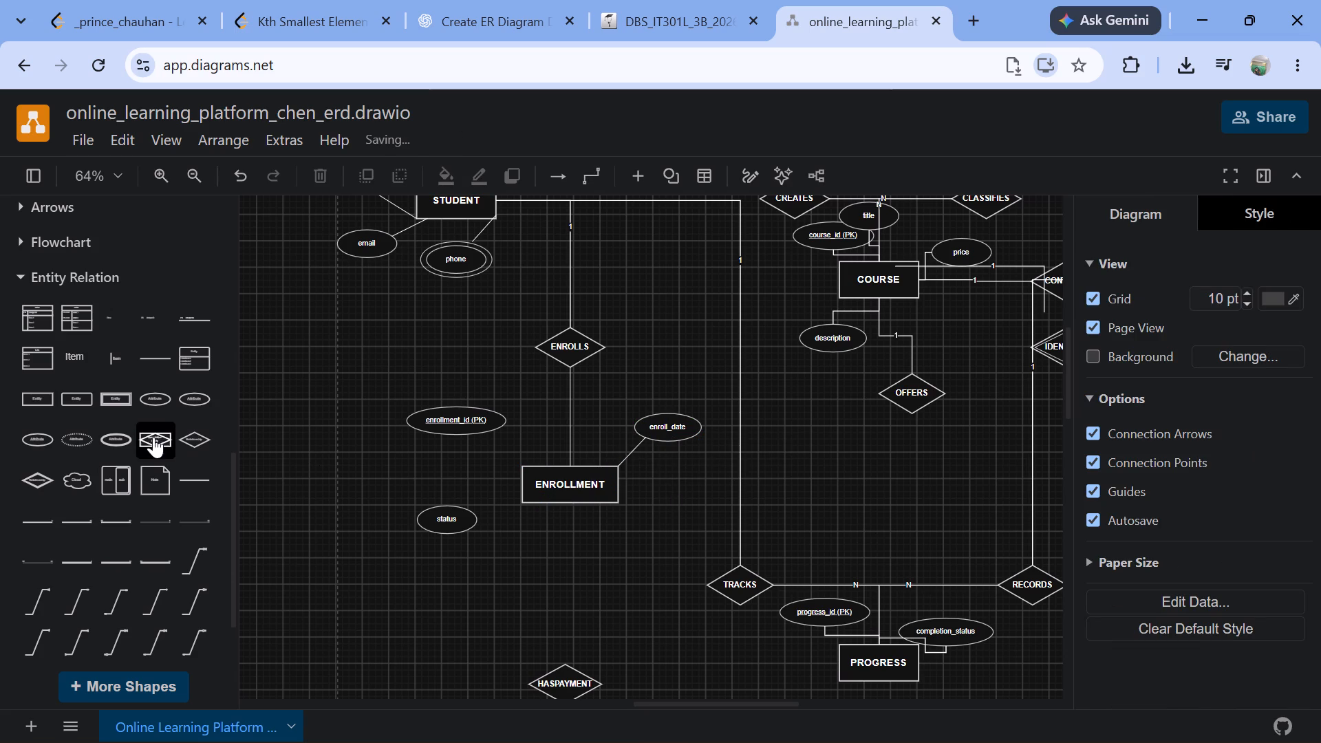
# Add a plain line connecting the lower right edge of the enrollment_id (PK) attribute to ENROLLMENT's upper left corner.
pyautogui.click(201, 474)
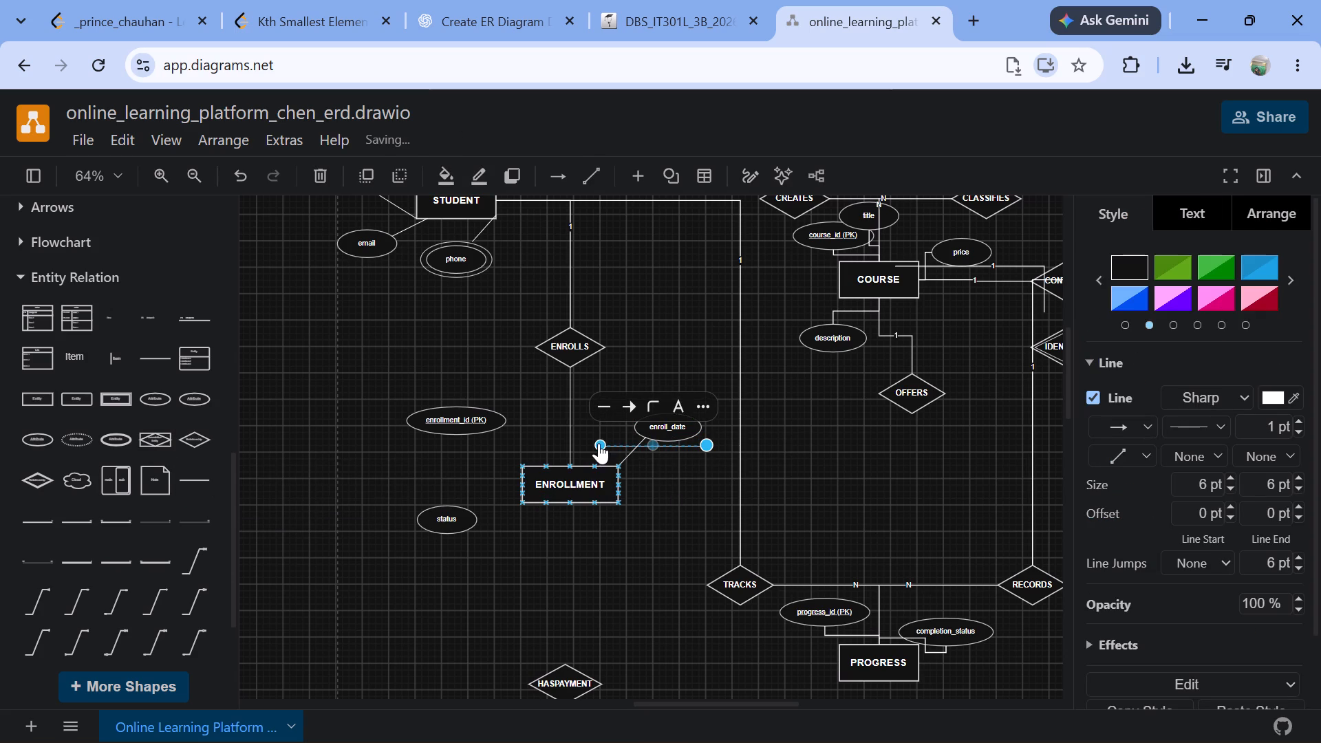
pyautogui.moveTo(601, 445); pyautogui.dragTo(488, 436)
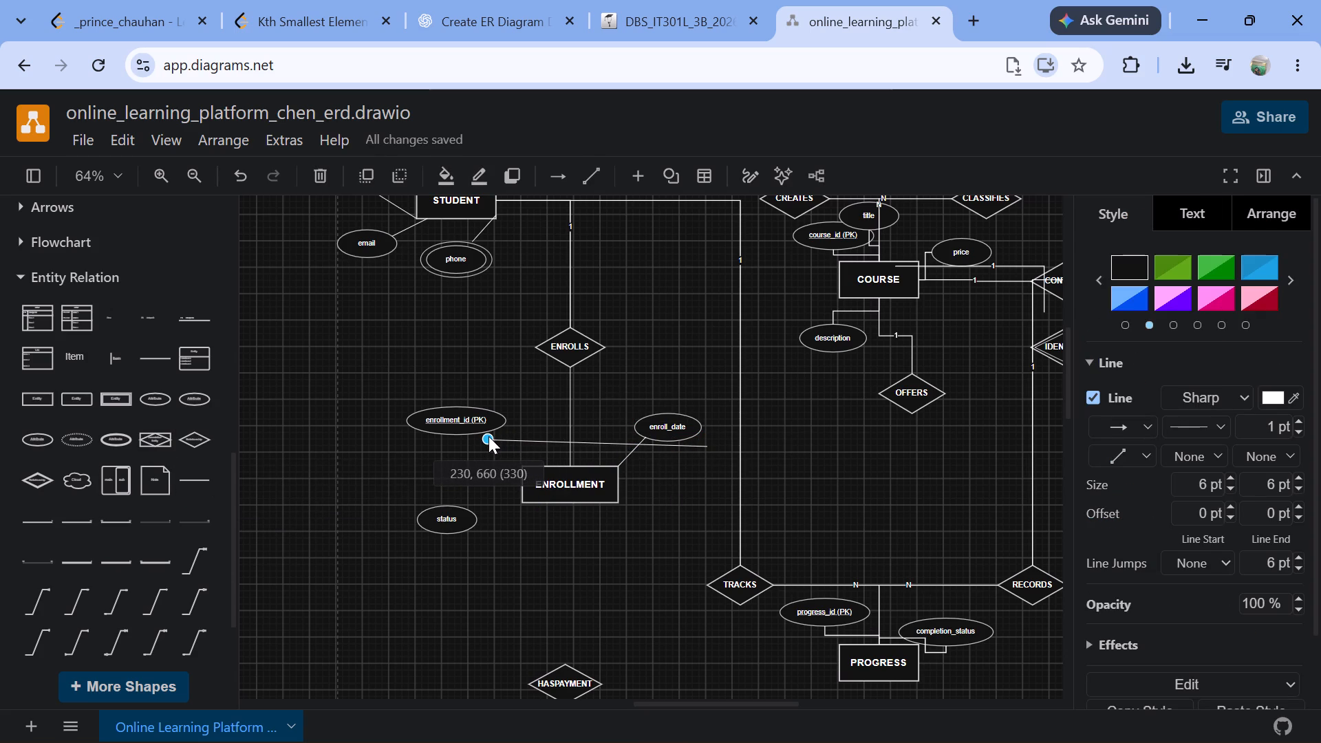
pyautogui.moveTo(488, 436); pyautogui.dragTo(484, 432)
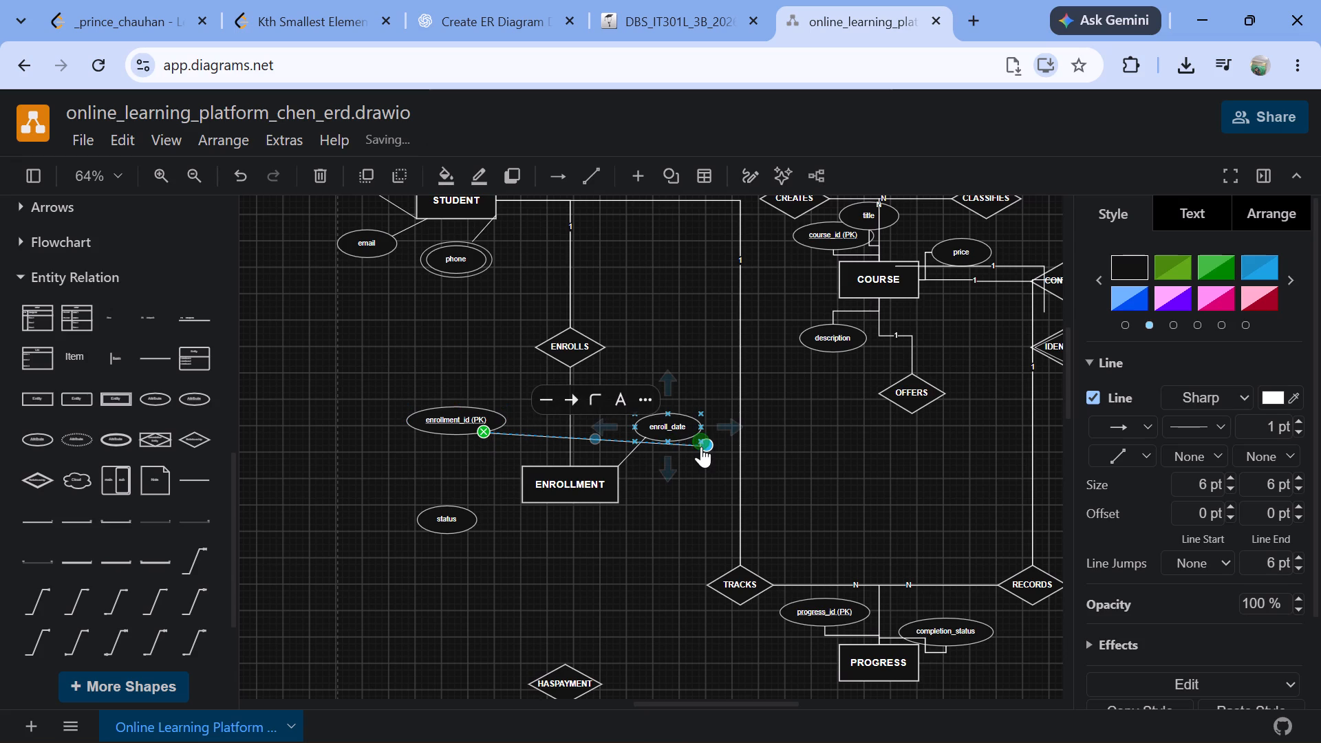
pyautogui.moveTo(706, 448); pyautogui.dragTo(527, 468)
# Add a plain line connecting ENROLLMENT's lower left corner to the right edge of the status attribute.
pyautogui.click(208, 477)
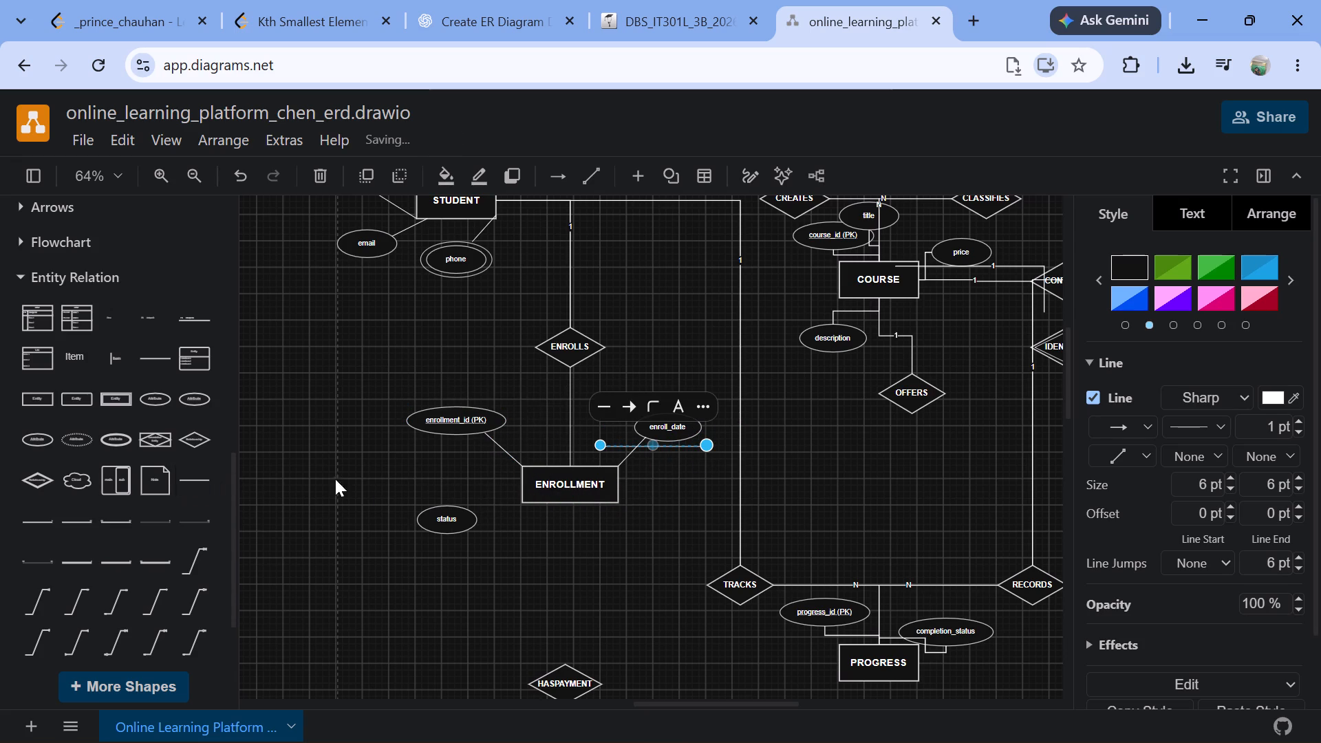
pyautogui.moveTo(602, 444); pyautogui.dragTo(549, 499)
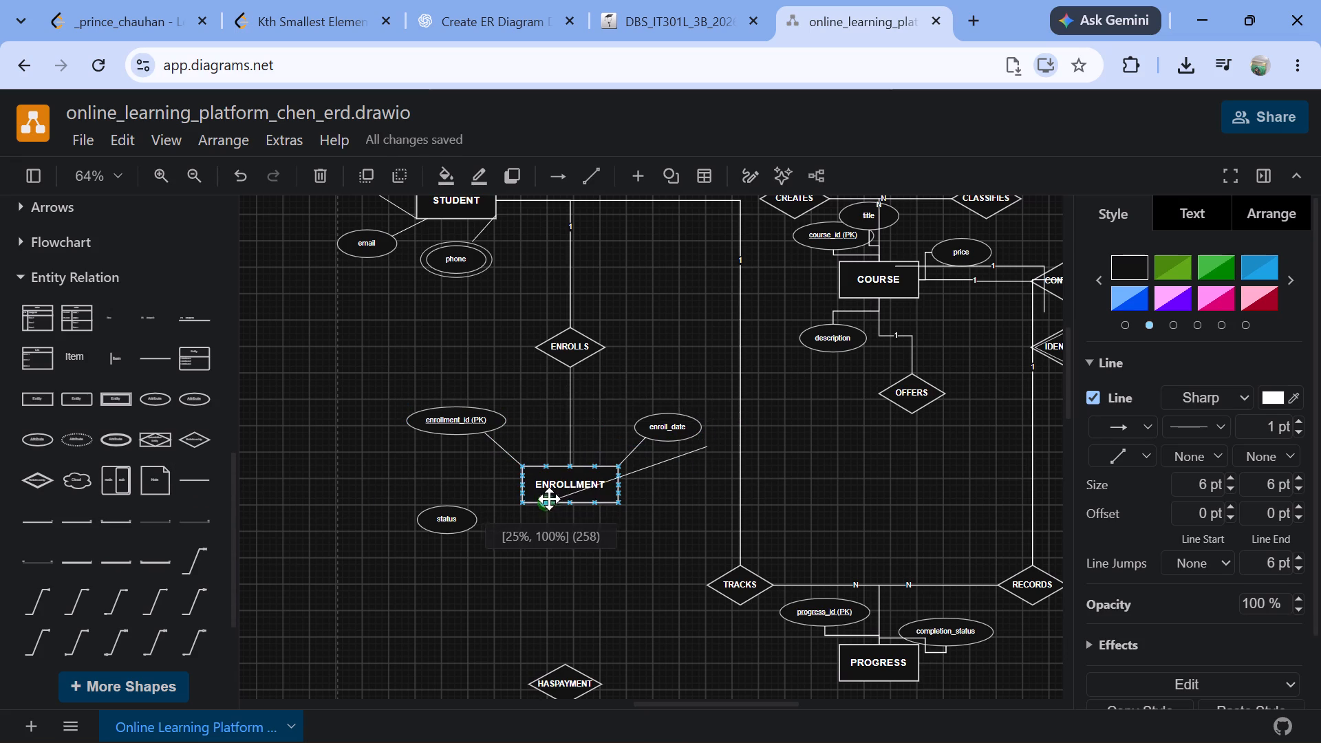
pyautogui.moveTo(549, 499); pyautogui.dragTo(519, 506)
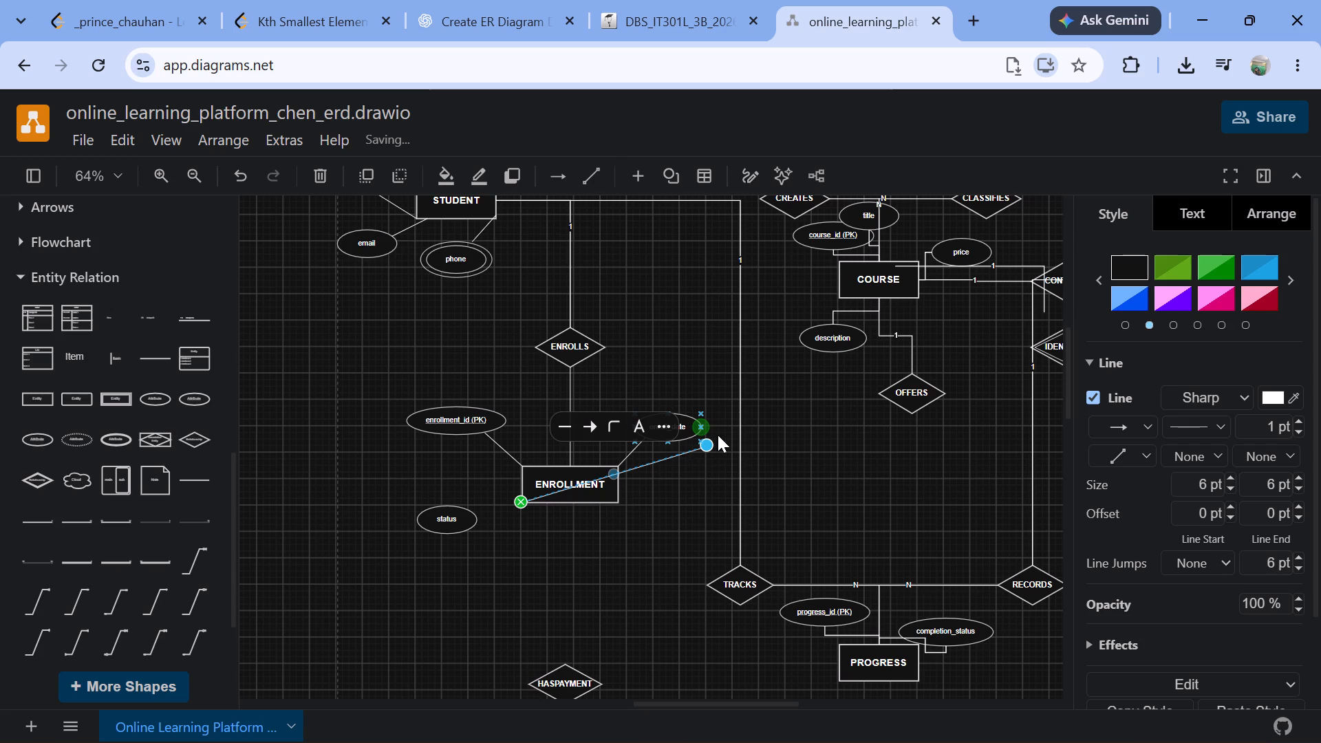
pyautogui.moveTo(707, 444); pyautogui.dragTo(475, 521)
pyautogui.click(627, 558)
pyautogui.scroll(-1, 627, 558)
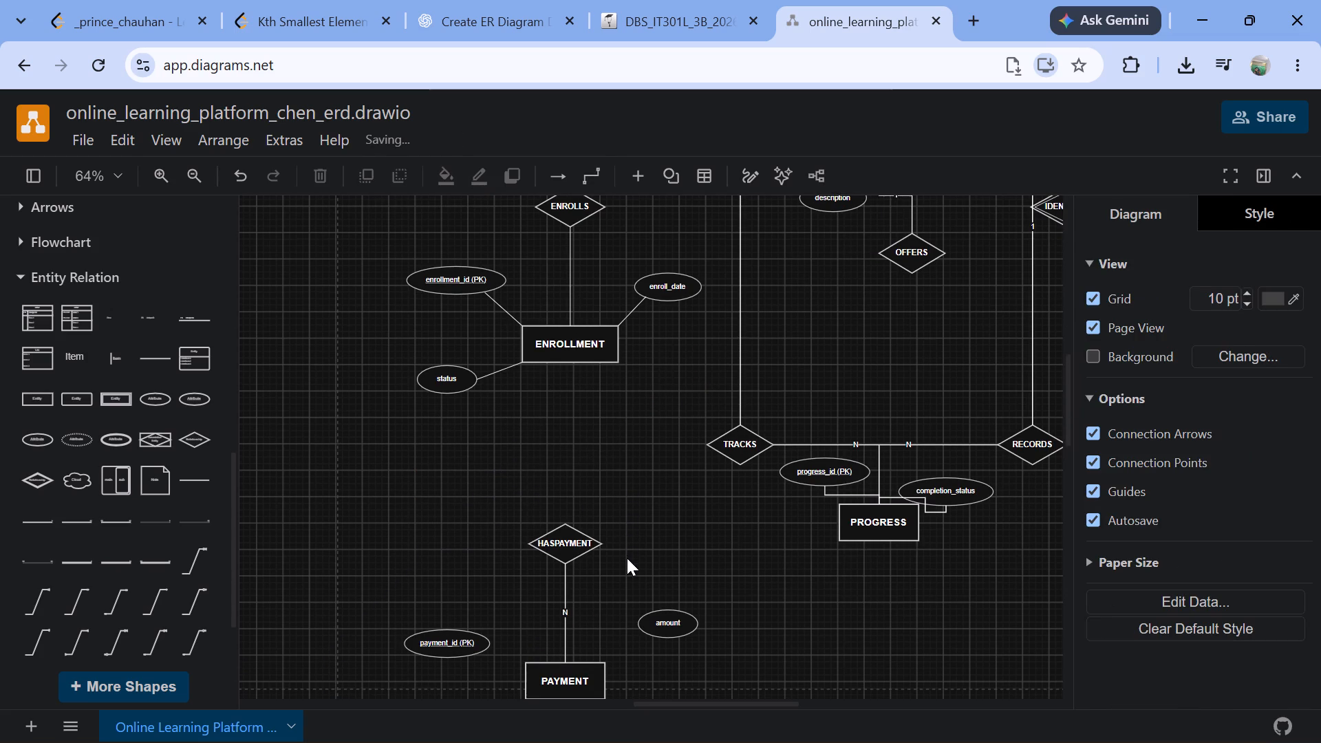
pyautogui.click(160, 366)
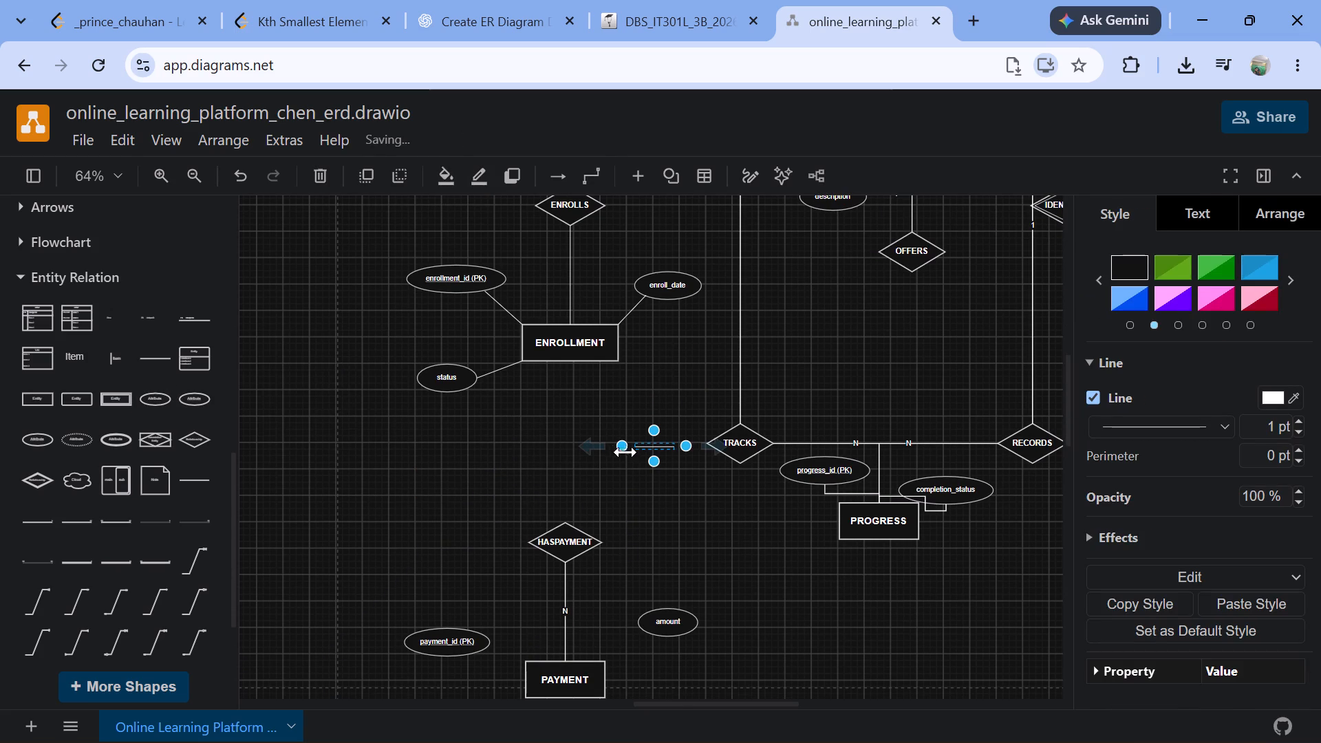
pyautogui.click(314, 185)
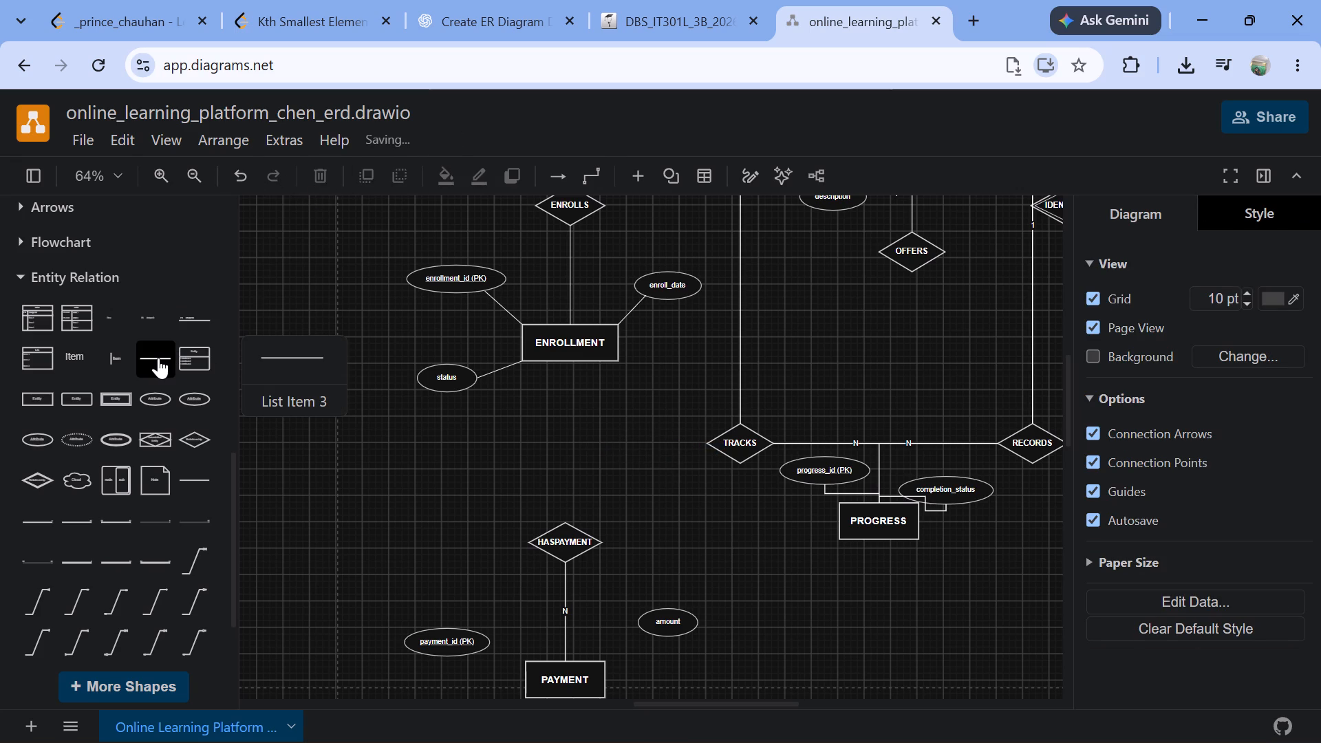
# Add a plain line from the middle of ENROLLMENT's bottom edge to the top of the HASPAYMENT diamond.
pyautogui.click(206, 479)
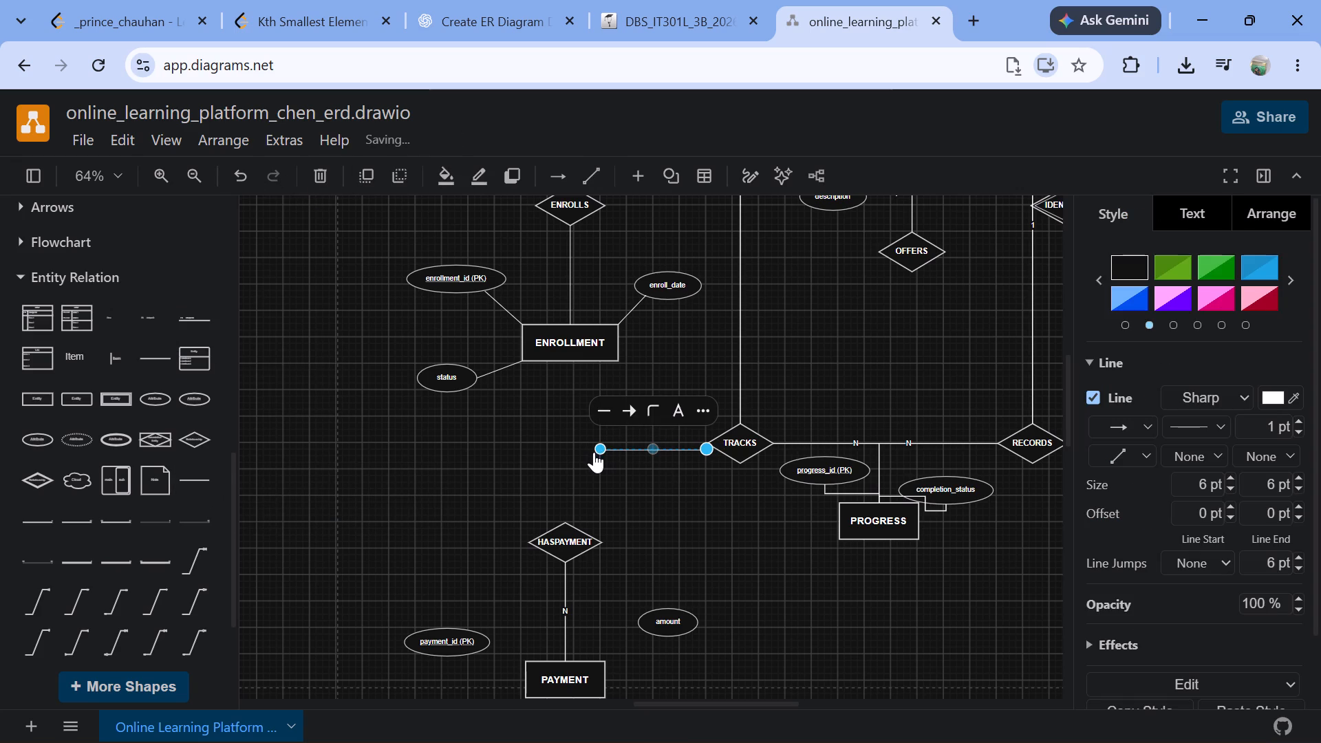
pyautogui.moveTo(594, 452); pyautogui.dragTo(570, 365)
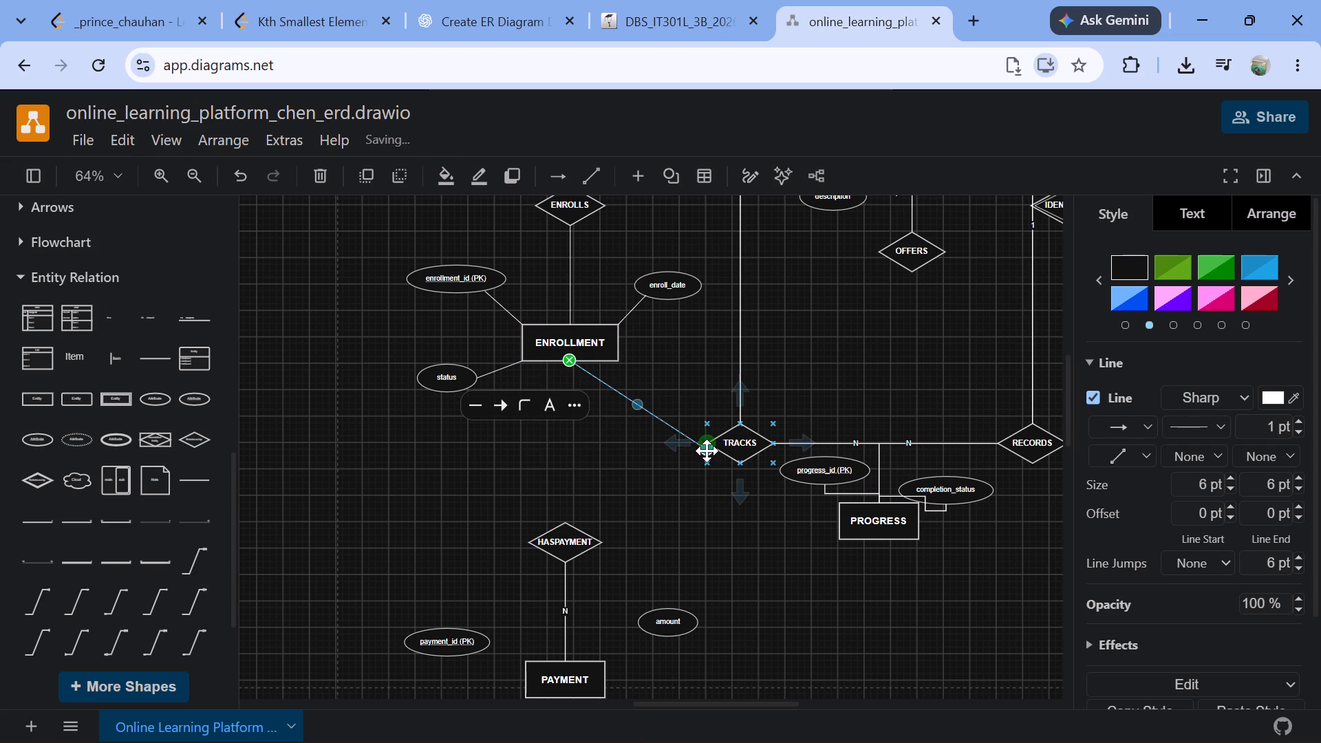
pyautogui.moveTo(706, 453); pyautogui.dragTo(574, 502)
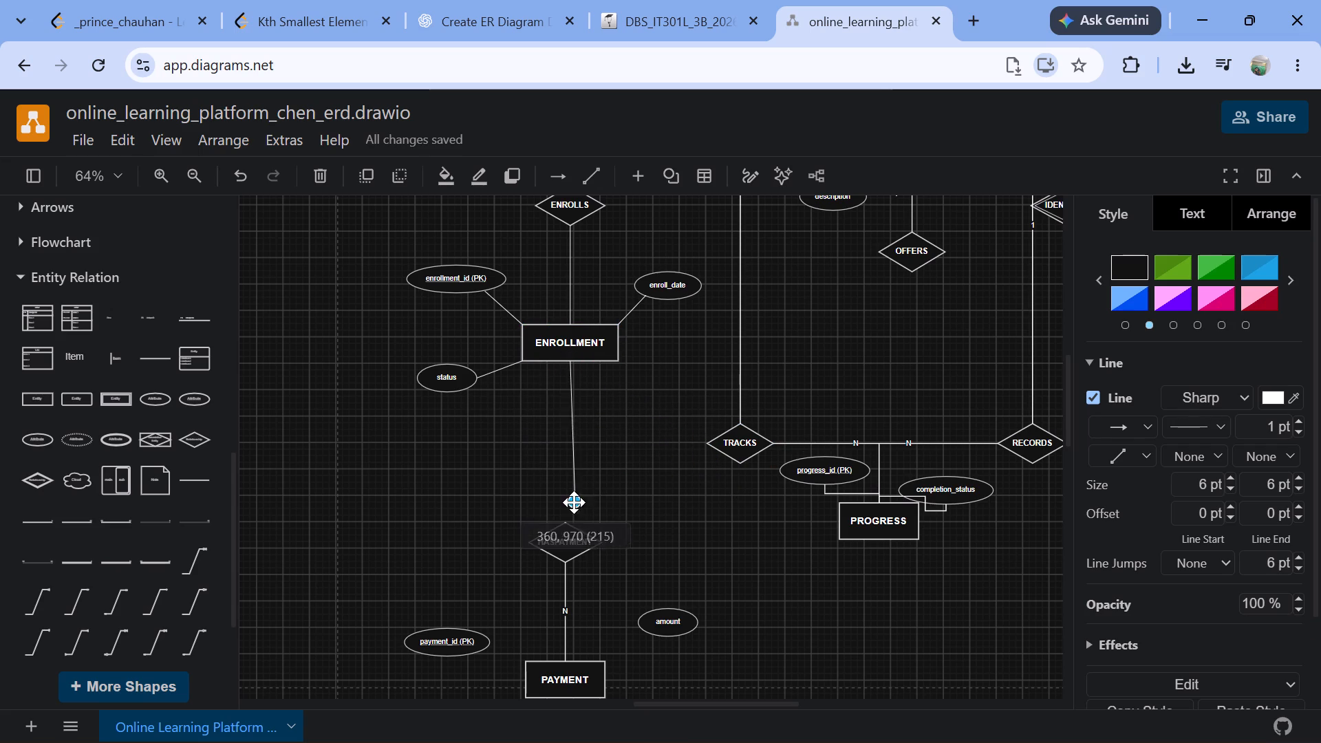
pyautogui.moveTo(574, 502); pyautogui.dragTo(568, 511)
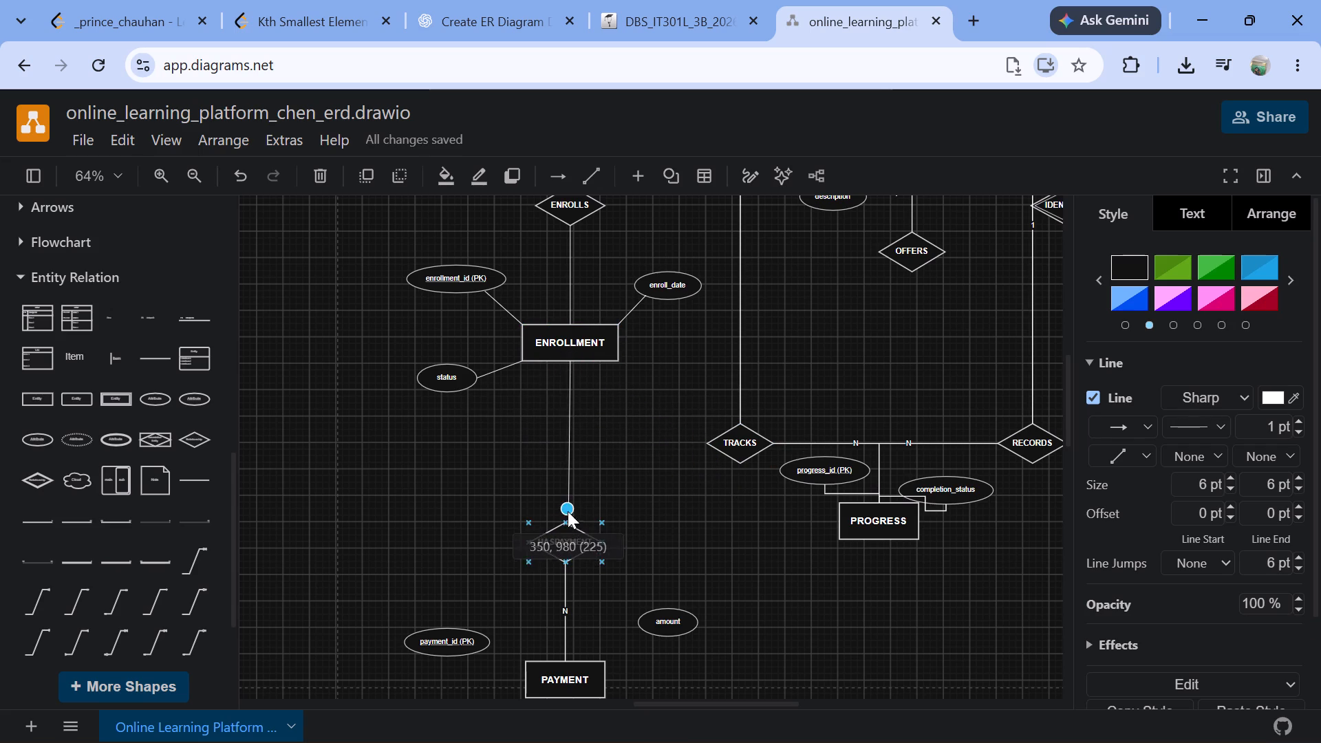
pyautogui.moveTo(568, 511); pyautogui.dragTo(571, 524)
# Shift the HASPAYMENT diamond slightly right so it is centred directly below ENROLLMENT.
pyautogui.click(565, 547)
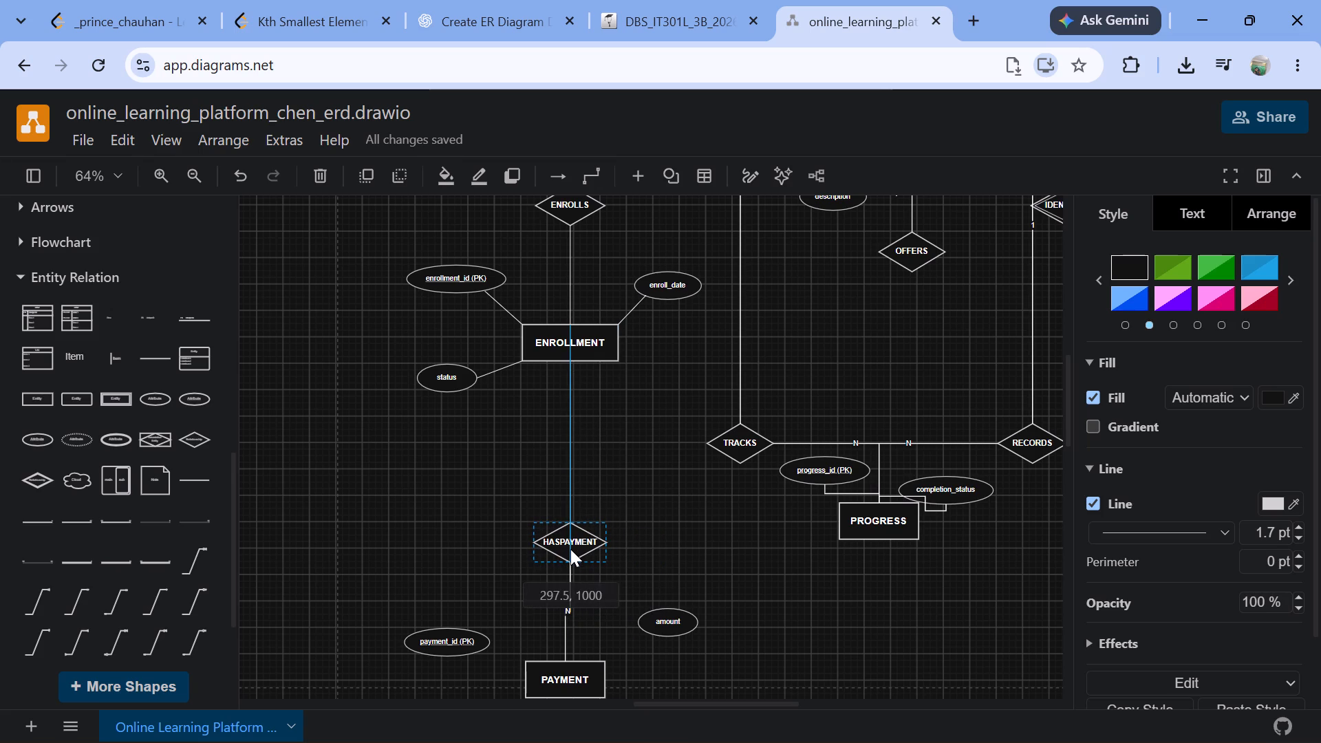
pyautogui.click(570, 549)
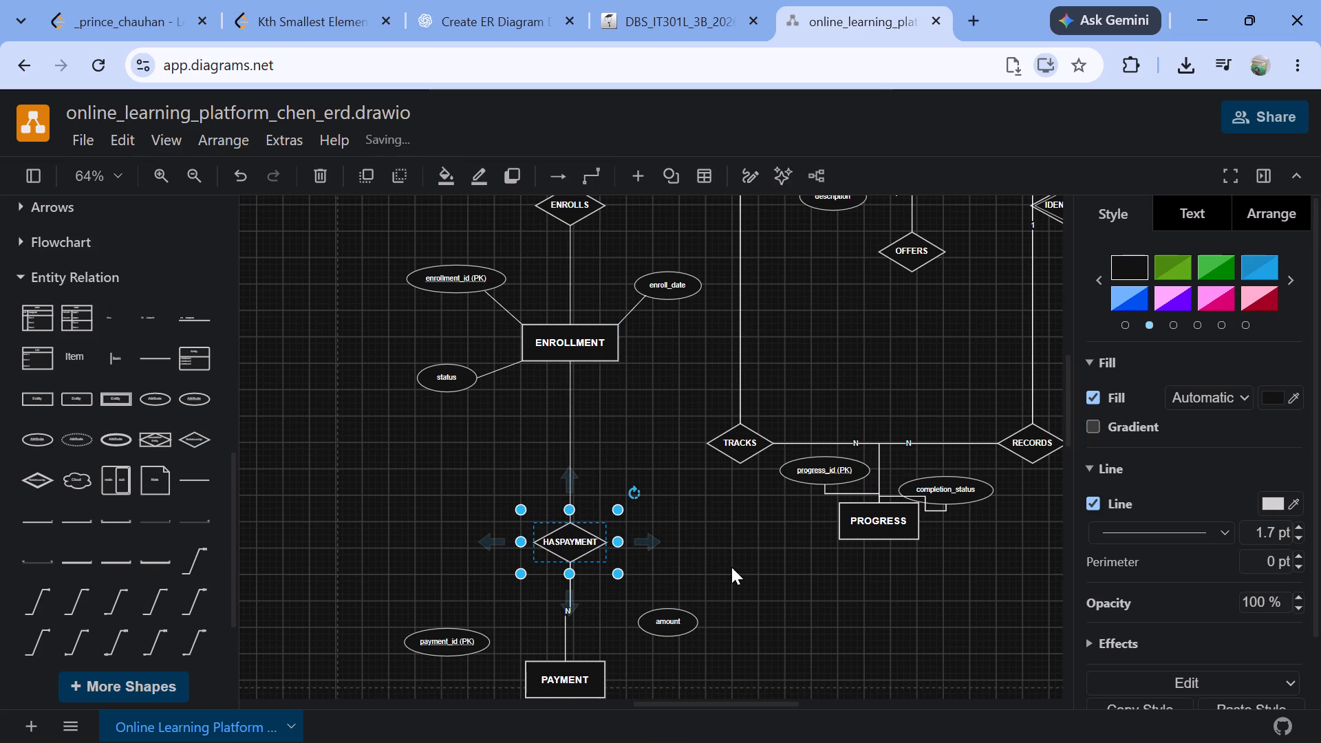
pyautogui.click(731, 567)
# Move the PAYMENT entity slightly down and right so it is centred below HASPAYMENT with a straight vertical connector.
pyautogui.scroll(-1, 731, 567)
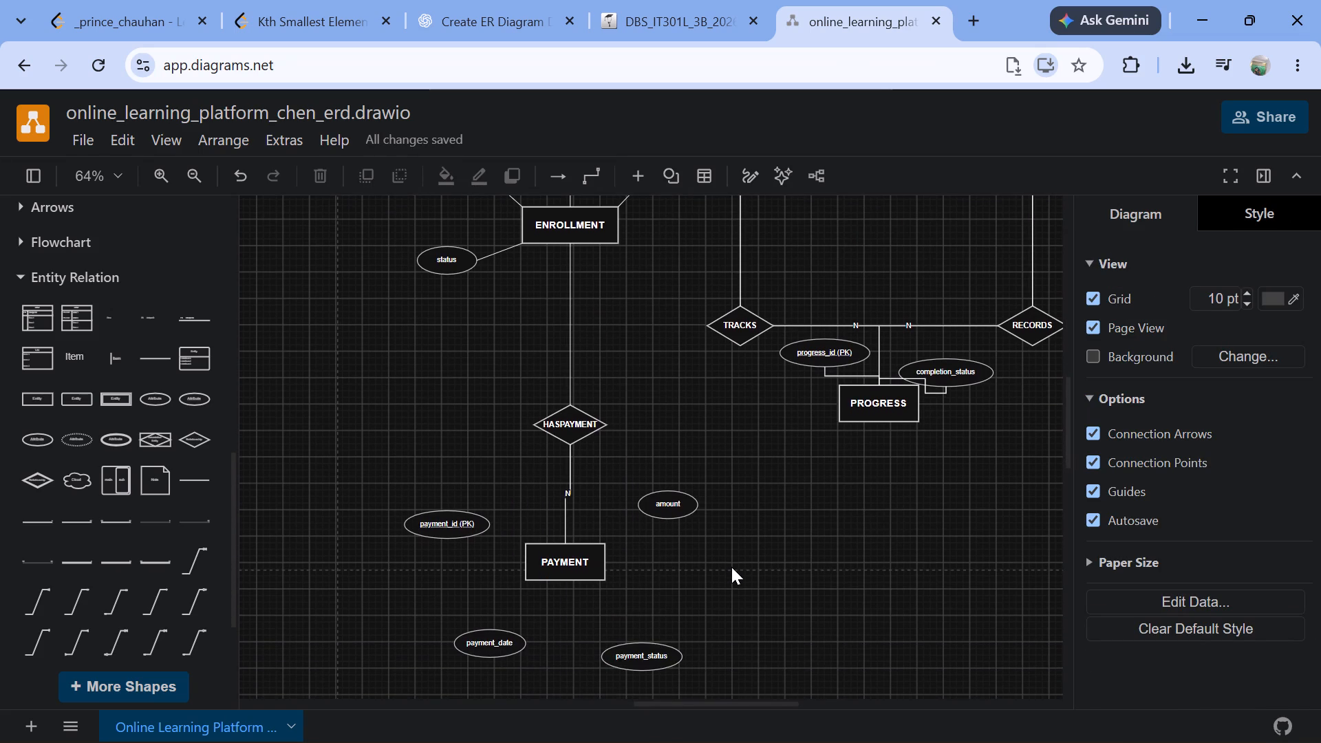
pyautogui.scroll(-1, 731, 567)
pyautogui.moveTo(559, 564); pyautogui.dragTo(573, 570)
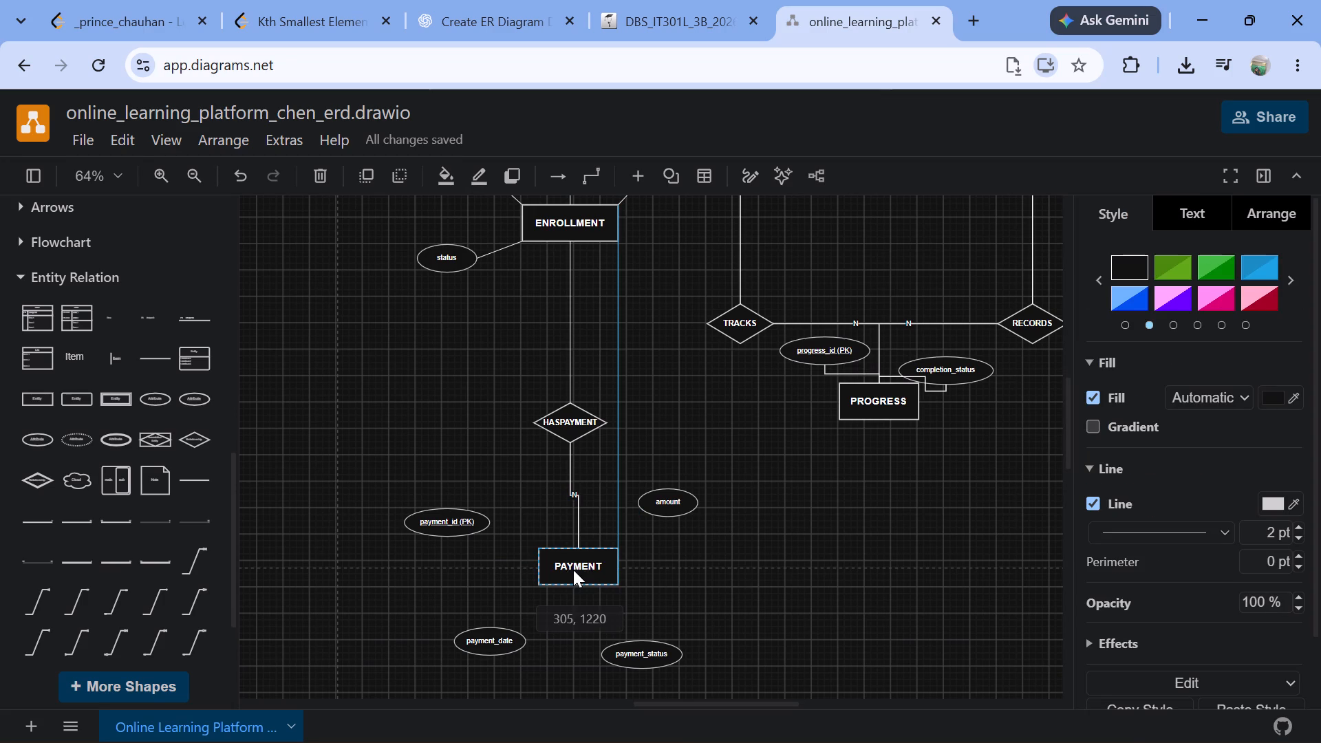
pyautogui.moveTo(573, 570); pyautogui.dragTo(568, 585)
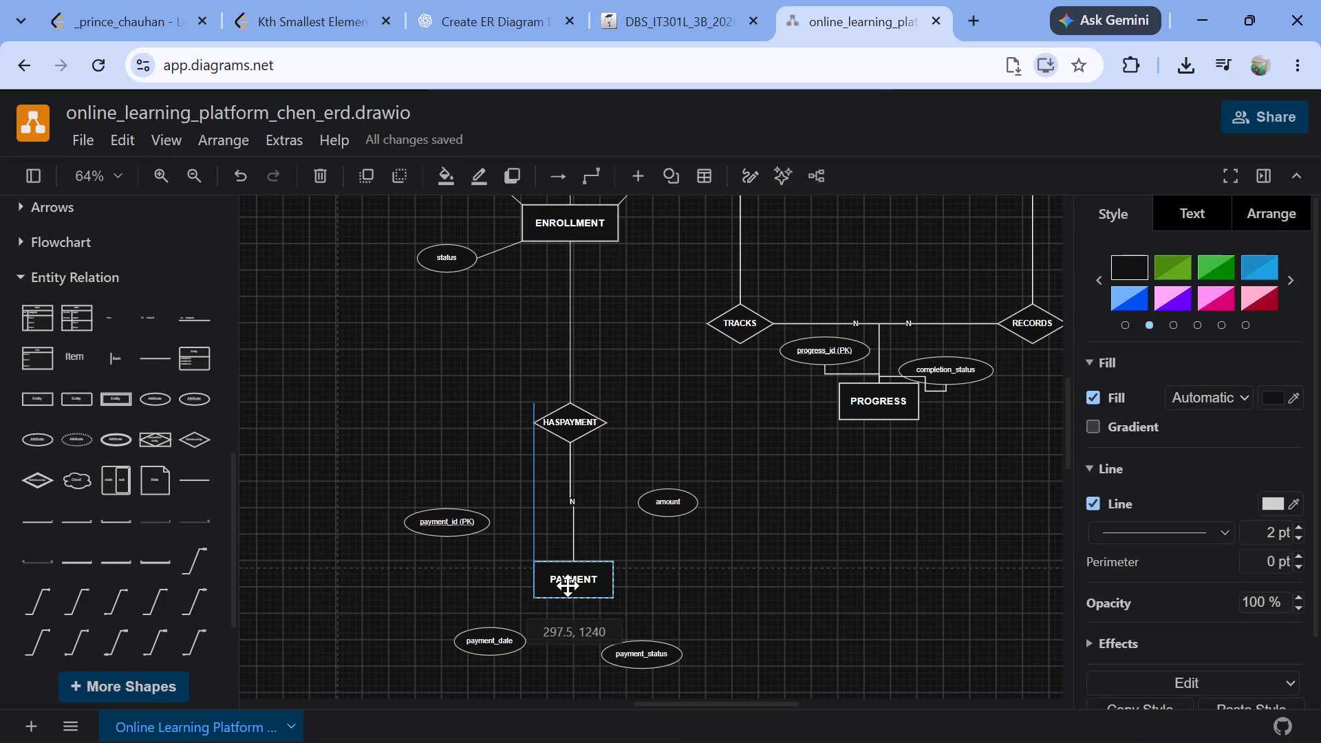
pyautogui.moveTo(568, 585); pyautogui.dragTo(565, 585)
pyautogui.click(777, 539)
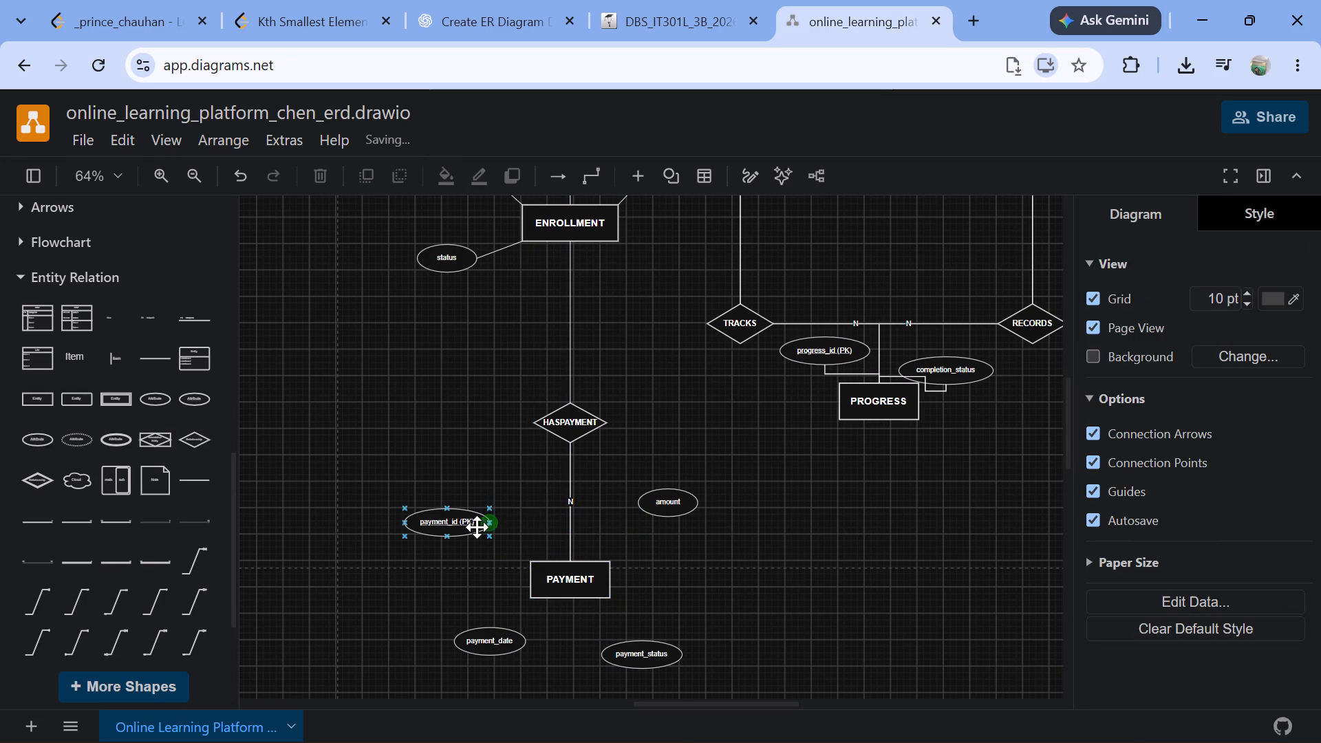
# Arrange payment_id (PK), amount, payment_date and payment_status evenly around PAYMENT, with payment_id and amount level above it and the others below.
pyautogui.moveTo(445, 523); pyautogui.dragTo(463, 537)
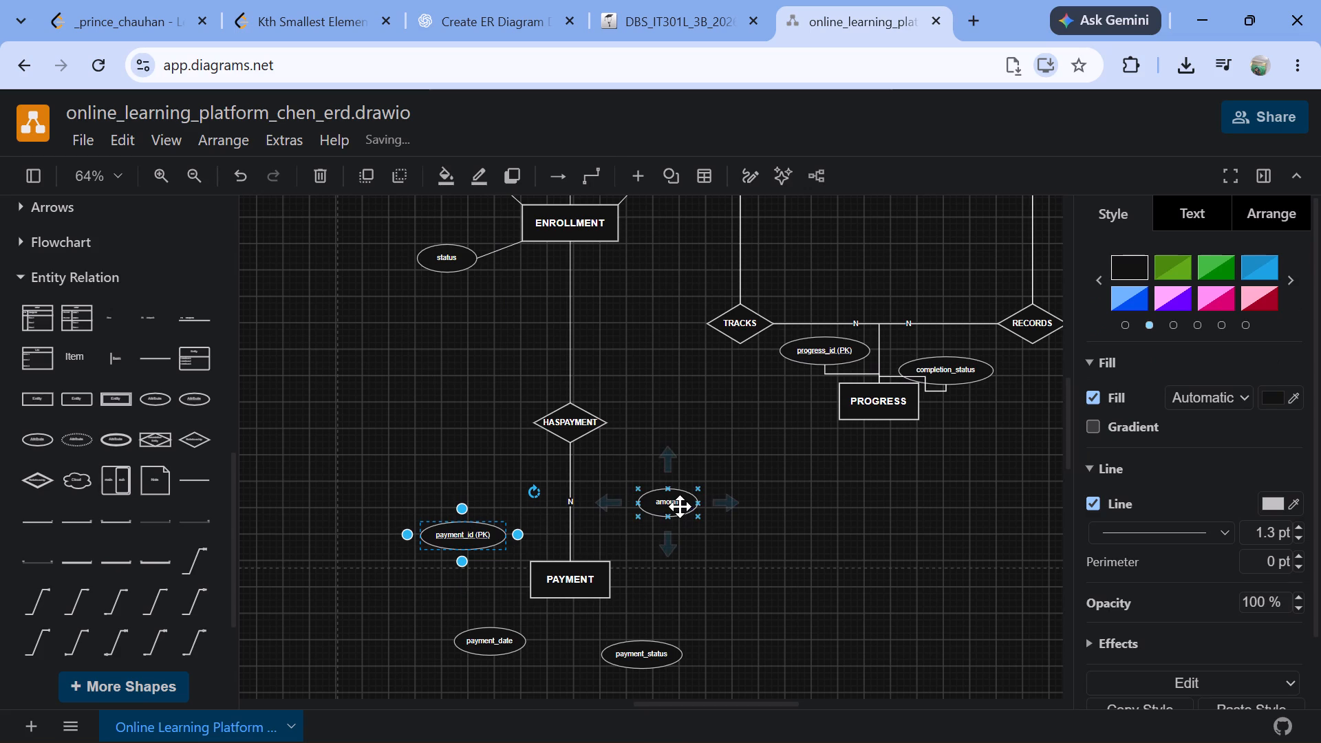
pyautogui.moveTo(669, 506); pyautogui.dragTo(670, 542)
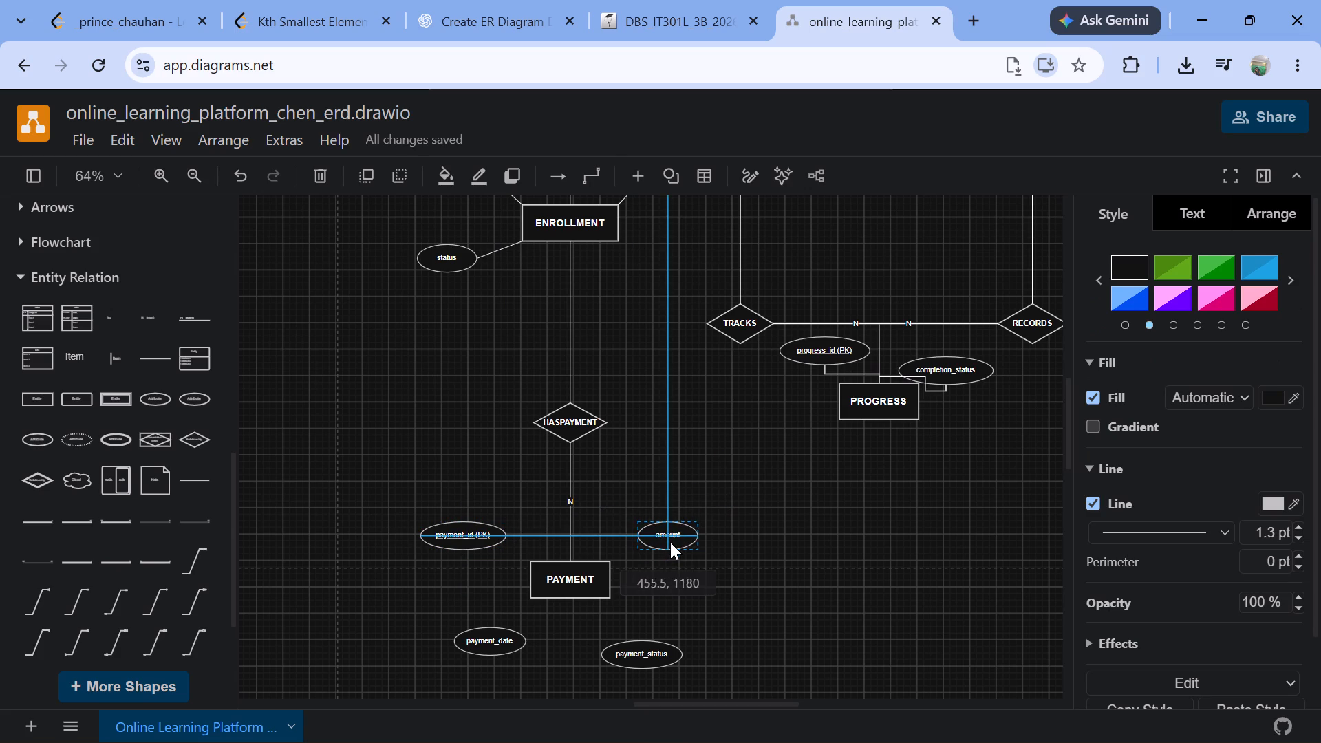
pyautogui.moveTo(670, 542); pyautogui.dragTo(672, 542)
pyautogui.moveTo(501, 637); pyautogui.dragTo(479, 637)
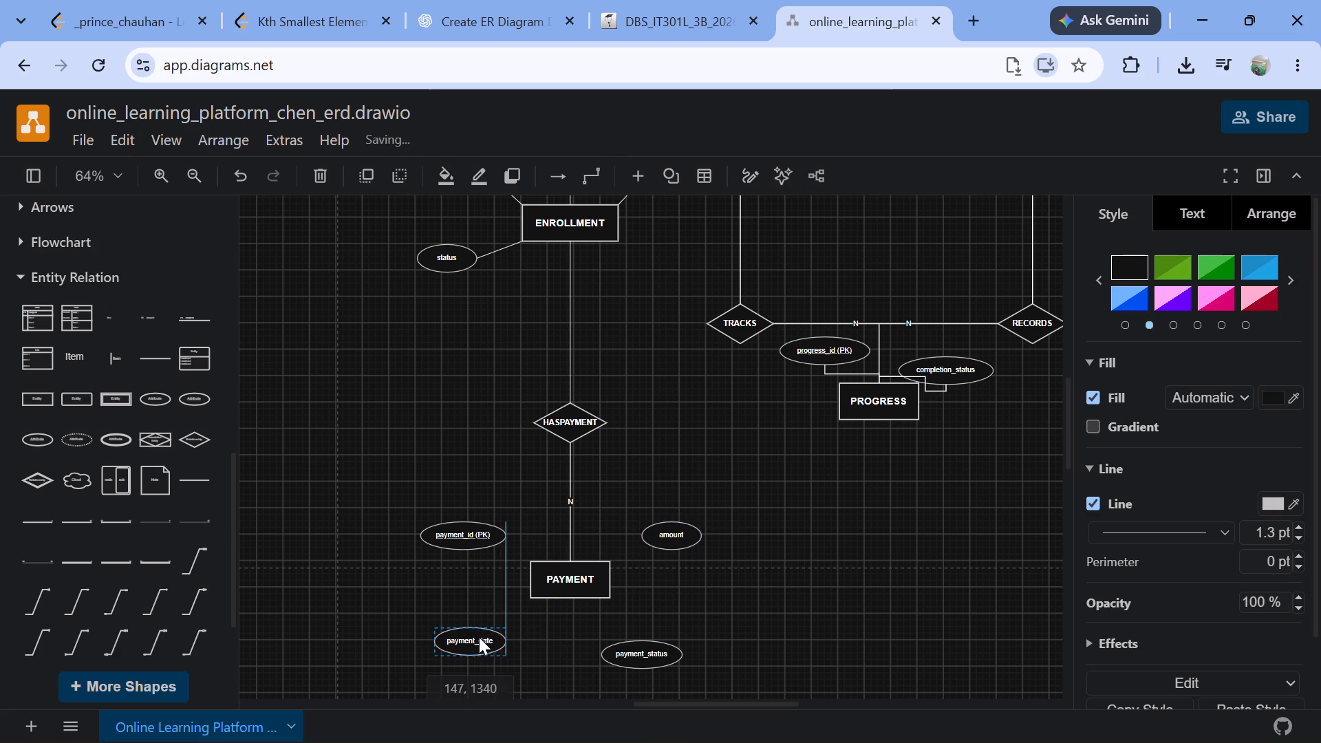
pyautogui.moveTo(479, 637); pyautogui.dragTo(473, 639)
pyautogui.moveTo(647, 651); pyautogui.dragTo(670, 647)
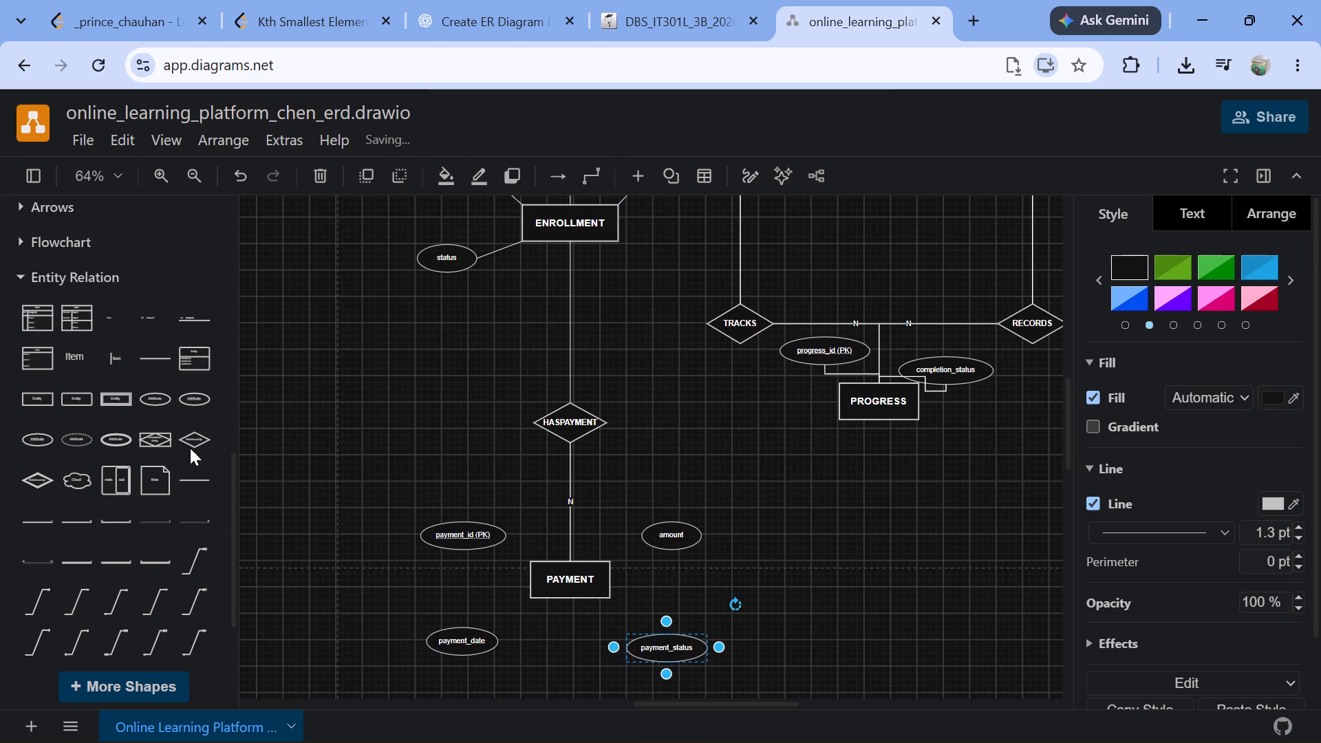
# Add a plain line connecting PAYMENT's upper left corner to the right edge of the payment_id (PK) attribute.
pyautogui.click(202, 481)
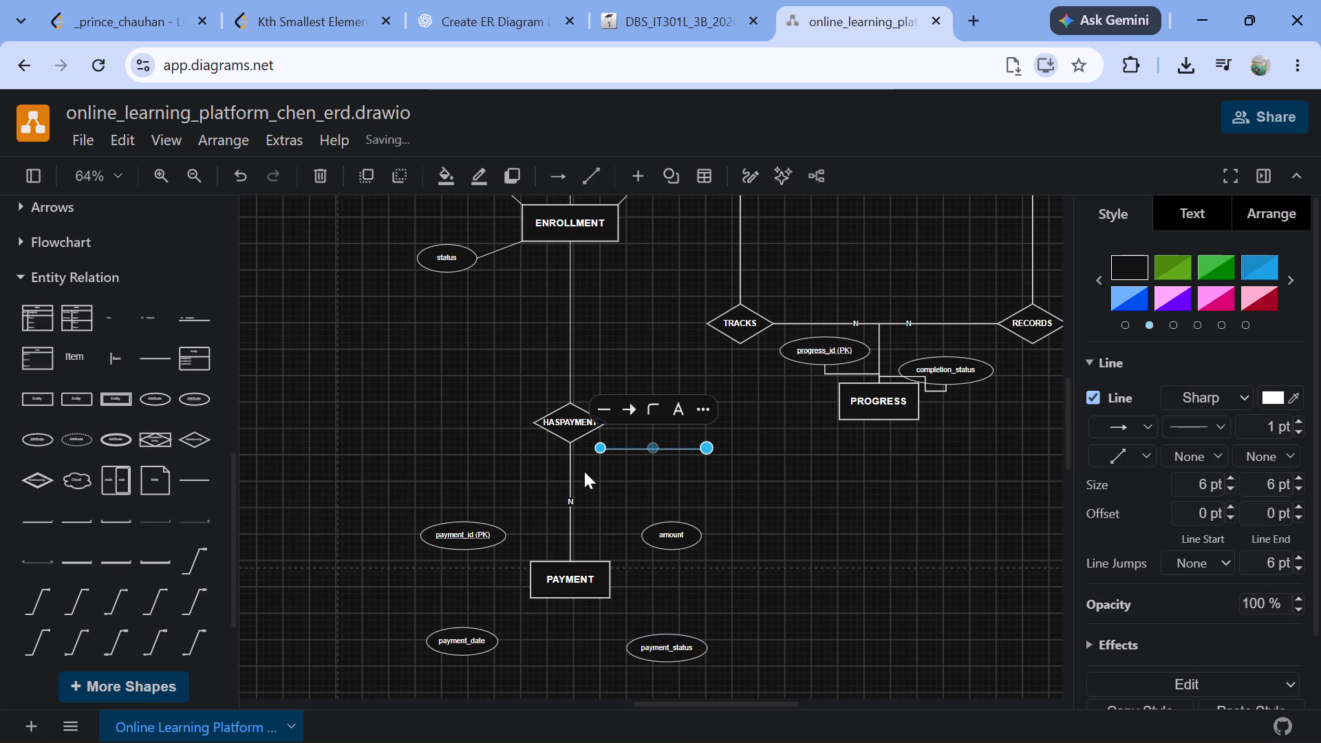
pyautogui.moveTo(600, 448); pyautogui.dragTo(531, 570)
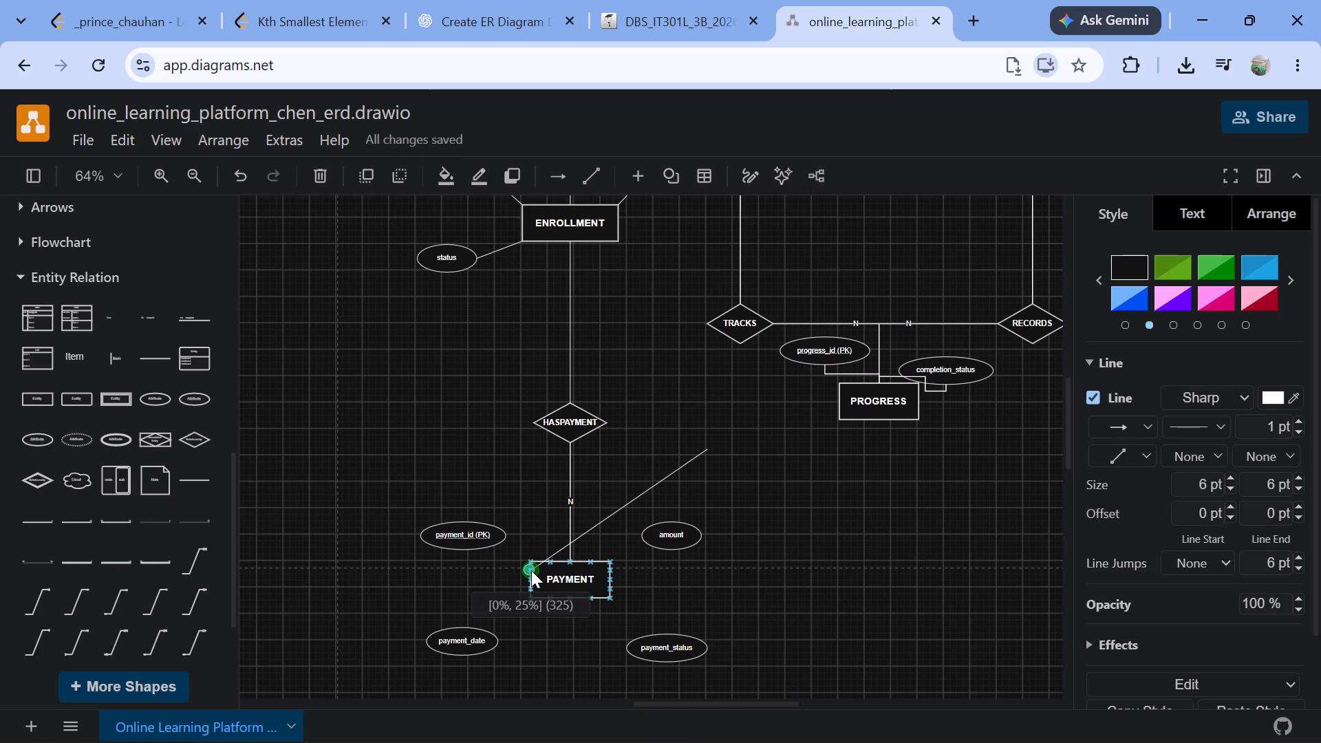
pyautogui.moveTo(531, 570); pyautogui.dragTo(535, 570)
pyautogui.moveTo(535, 570); pyautogui.dragTo(535, 566)
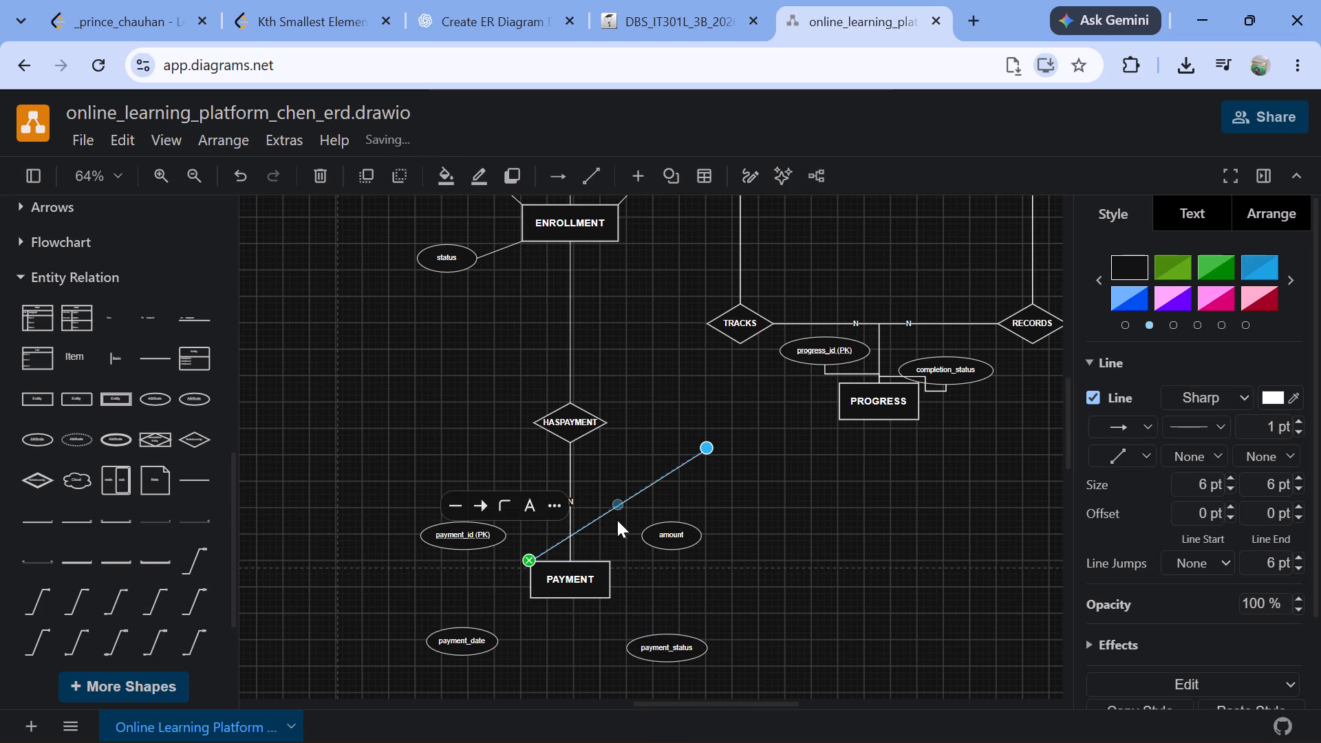
pyautogui.moveTo(705, 451); pyautogui.dragTo(488, 557)
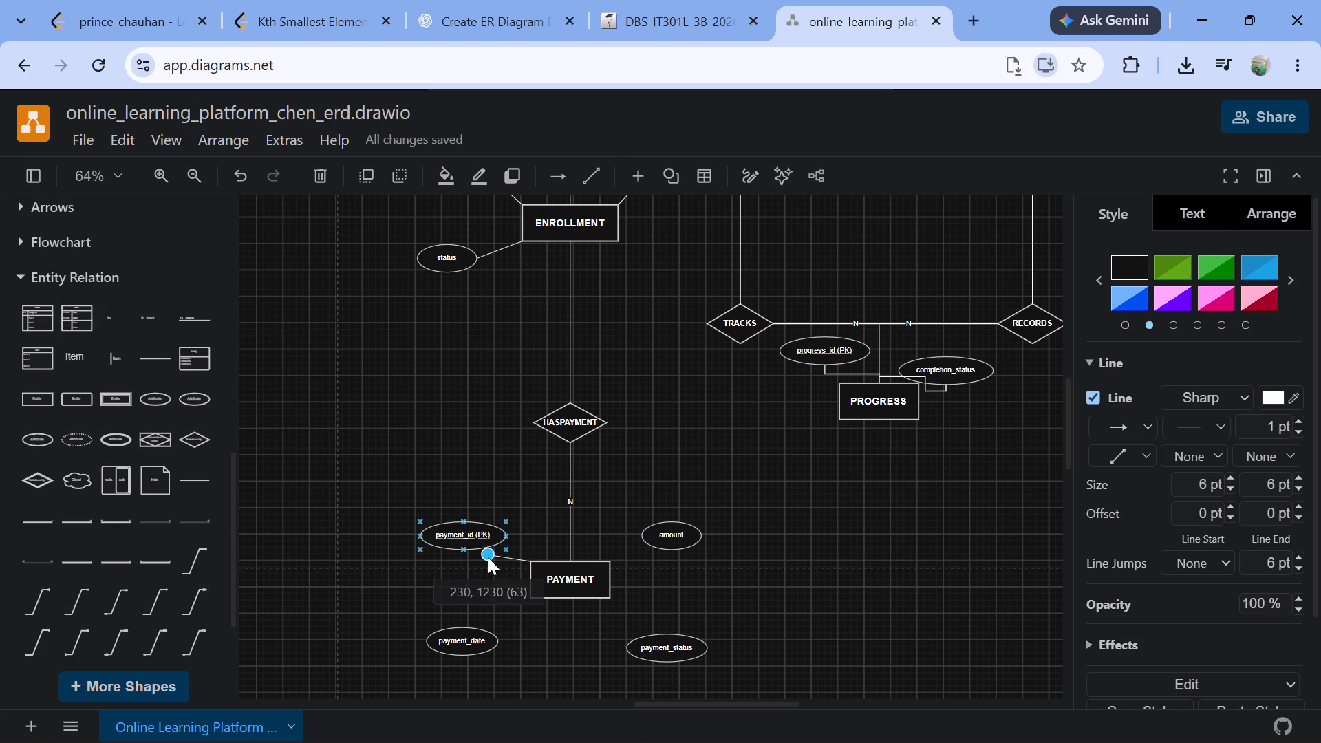
pyautogui.moveTo(488, 557); pyautogui.dragTo(507, 535)
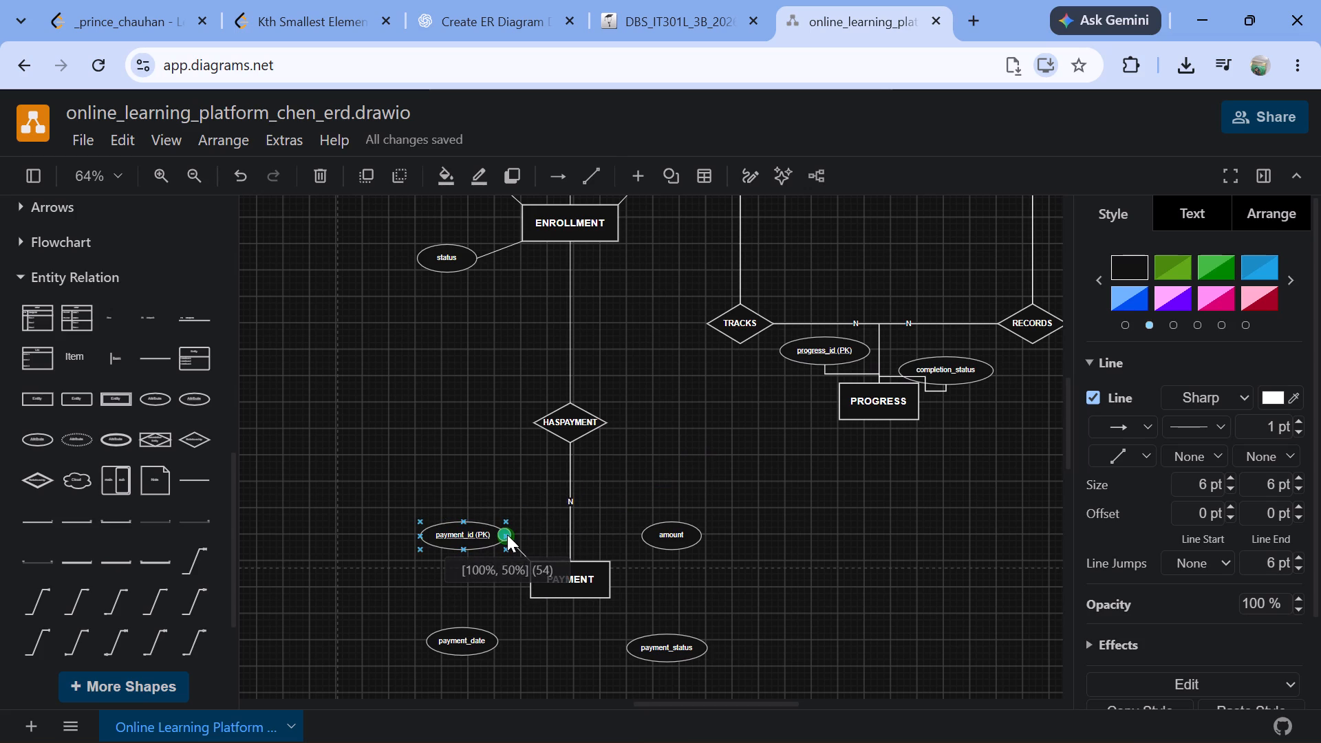
pyautogui.moveTo(507, 535); pyautogui.dragTo(507, 537)
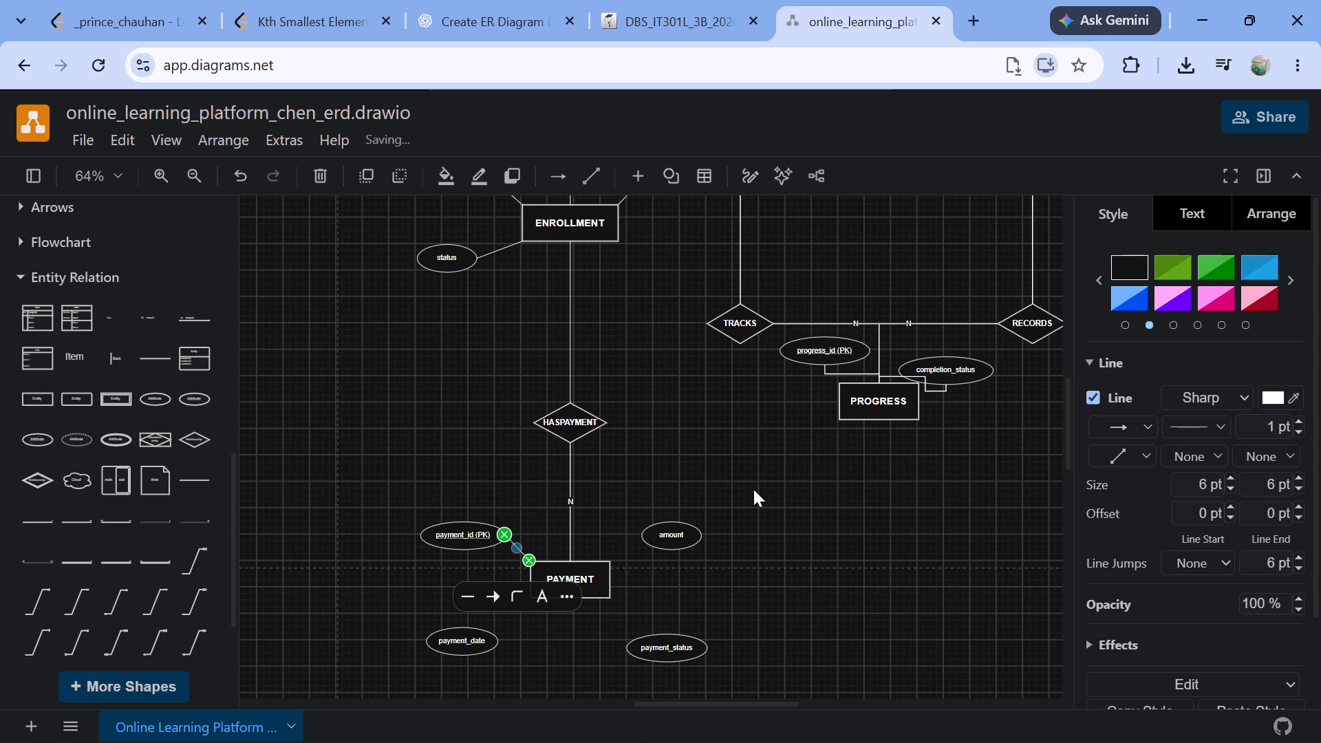
pyautogui.click(753, 489)
# Add a plain line connecting PAYMENT's lower right corner to the left edge of the payment_status attribute.
pyautogui.scroll(-1, 429, 629)
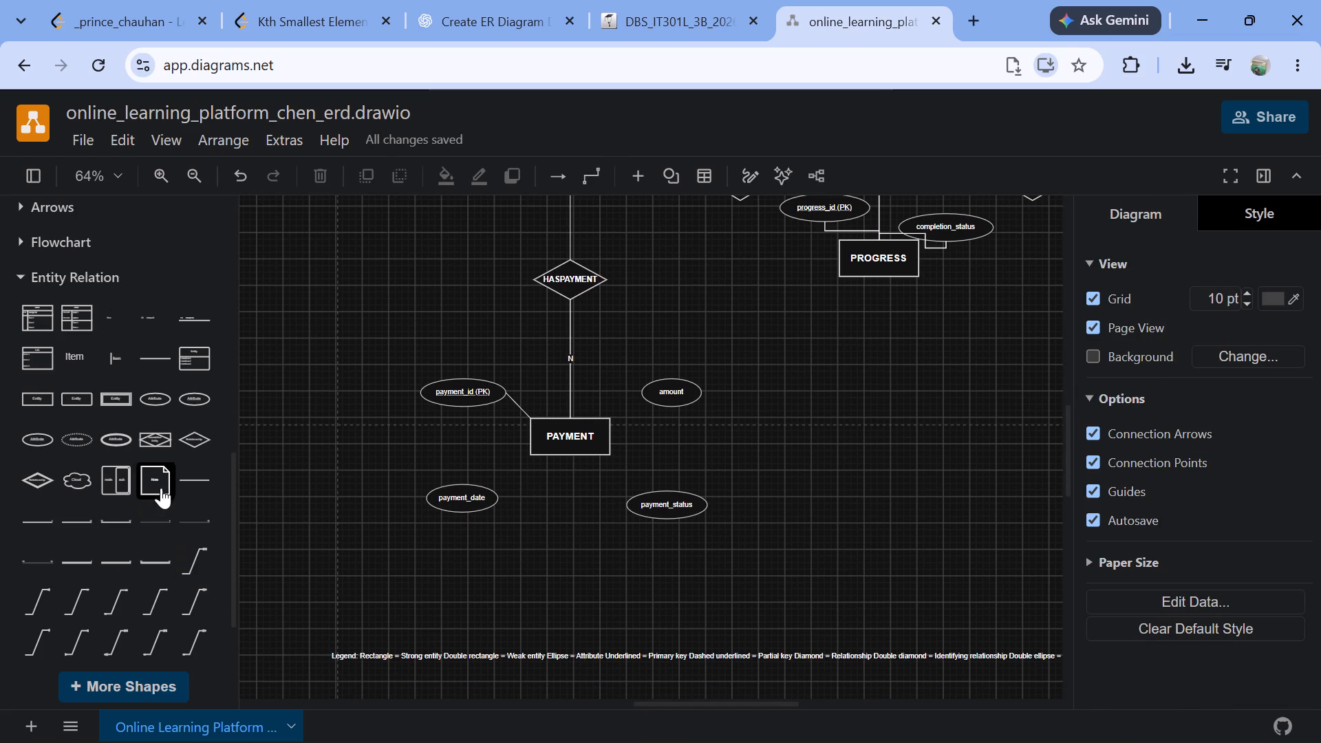
pyautogui.click(201, 489)
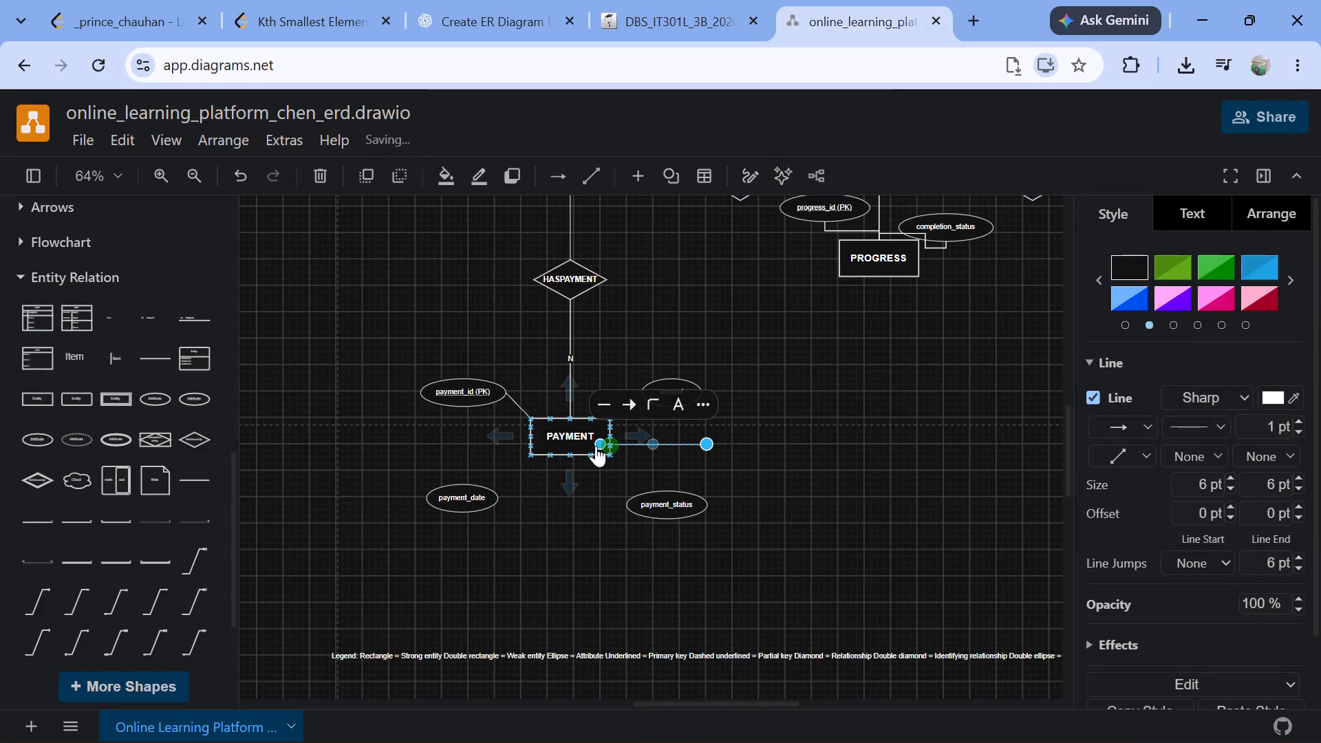
pyautogui.moveTo(605, 442); pyautogui.dragTo(608, 457)
pyautogui.moveTo(705, 443); pyautogui.dragTo(667, 475)
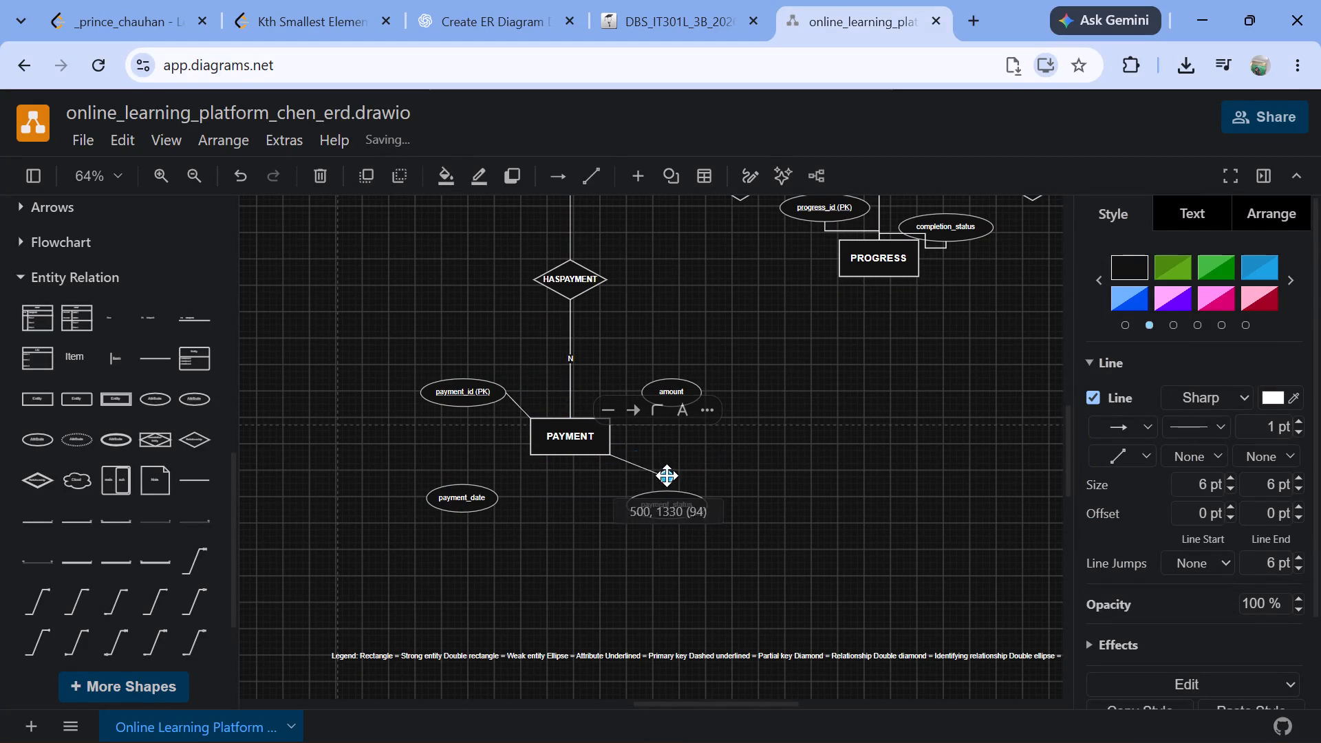
pyautogui.moveTo(667, 475); pyautogui.dragTo(631, 499)
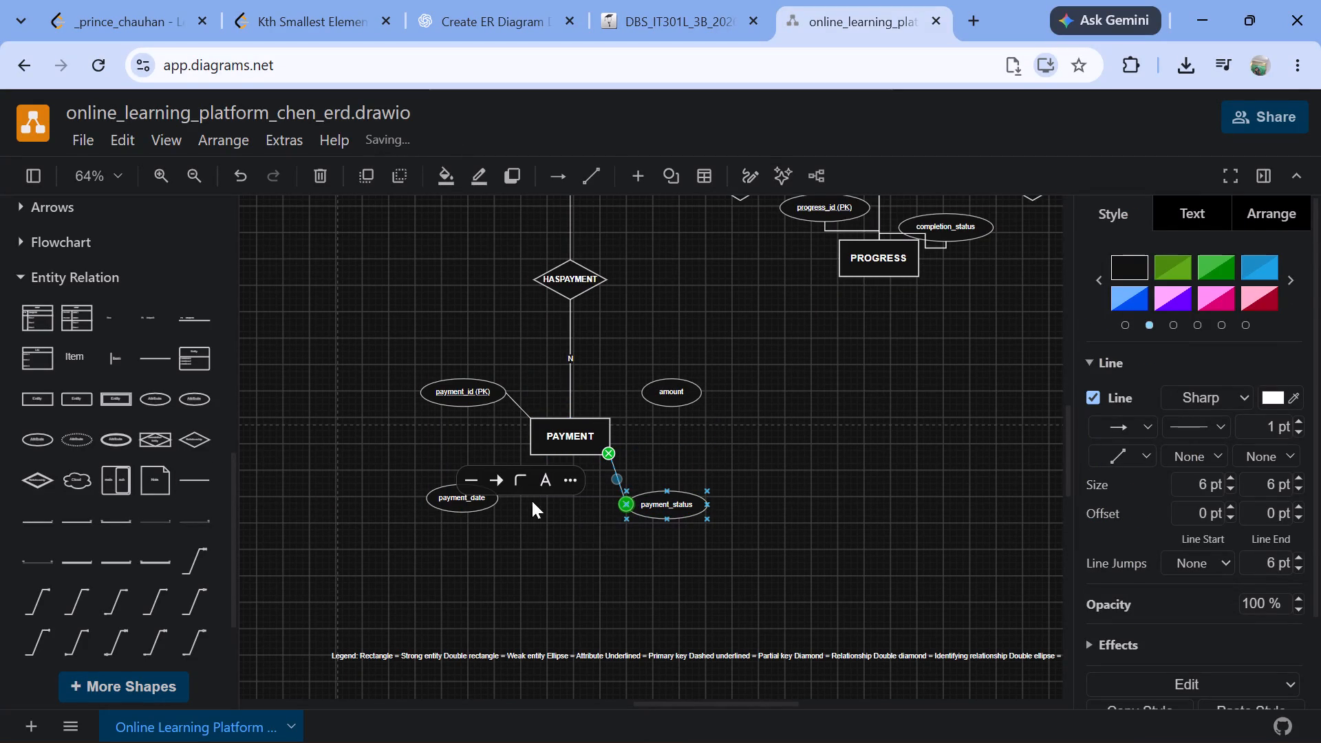
# Add a plain line connecting PAYMENT's upper right corner to the lower edge of the amount attribute.
pyautogui.click(495, 515)
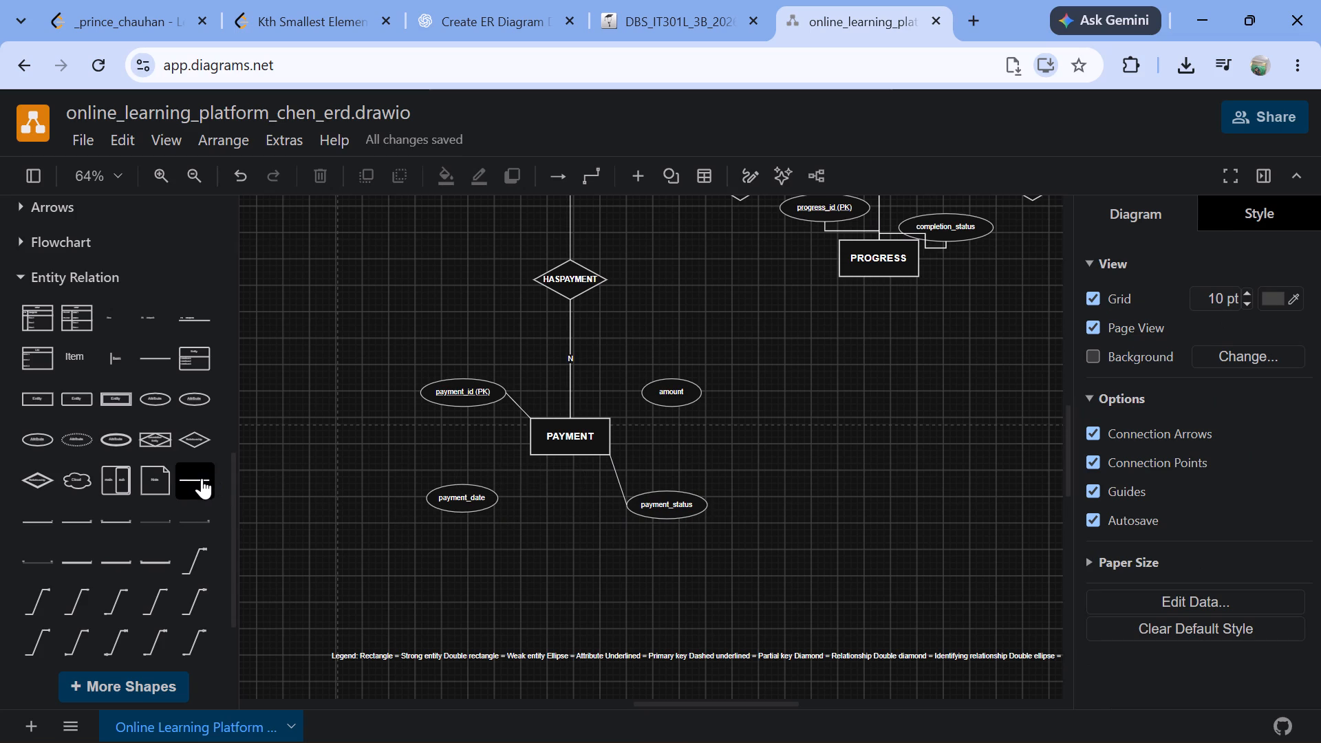
pyautogui.click(202, 478)
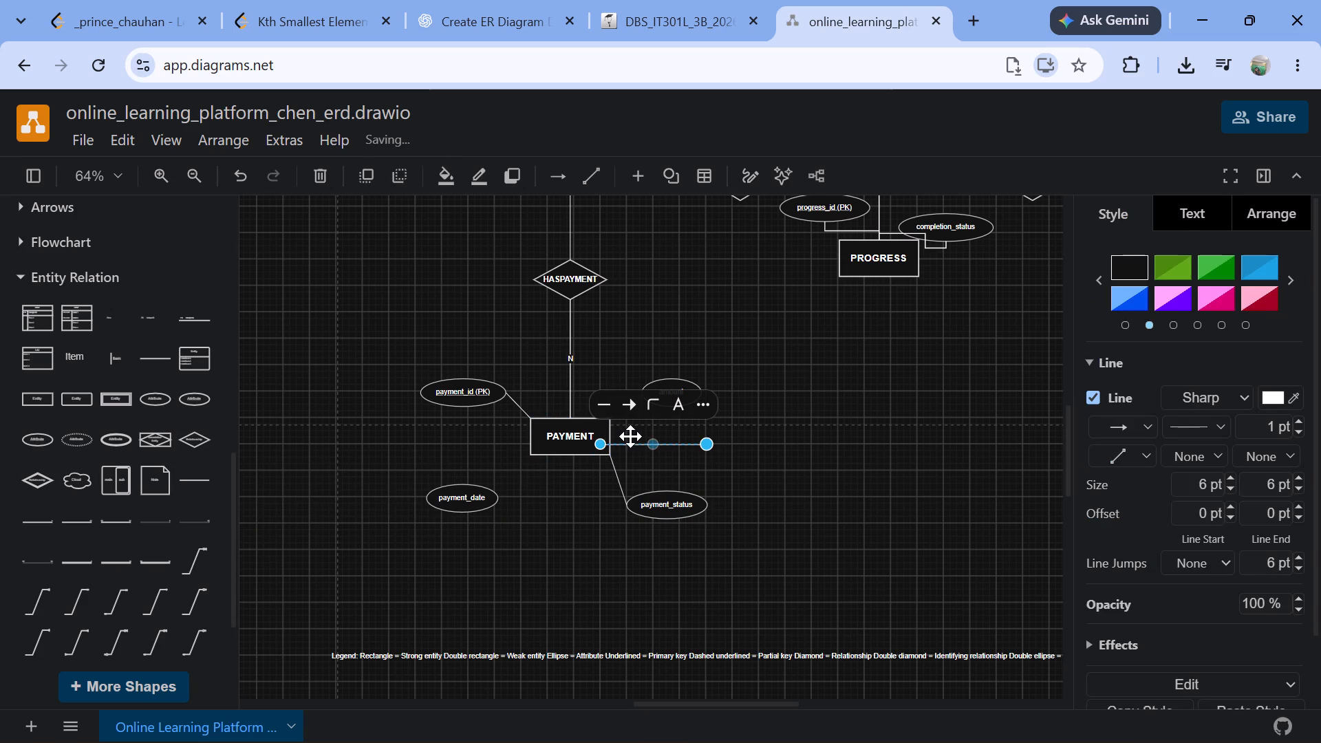
pyautogui.moveTo(602, 451); pyautogui.dragTo(613, 420)
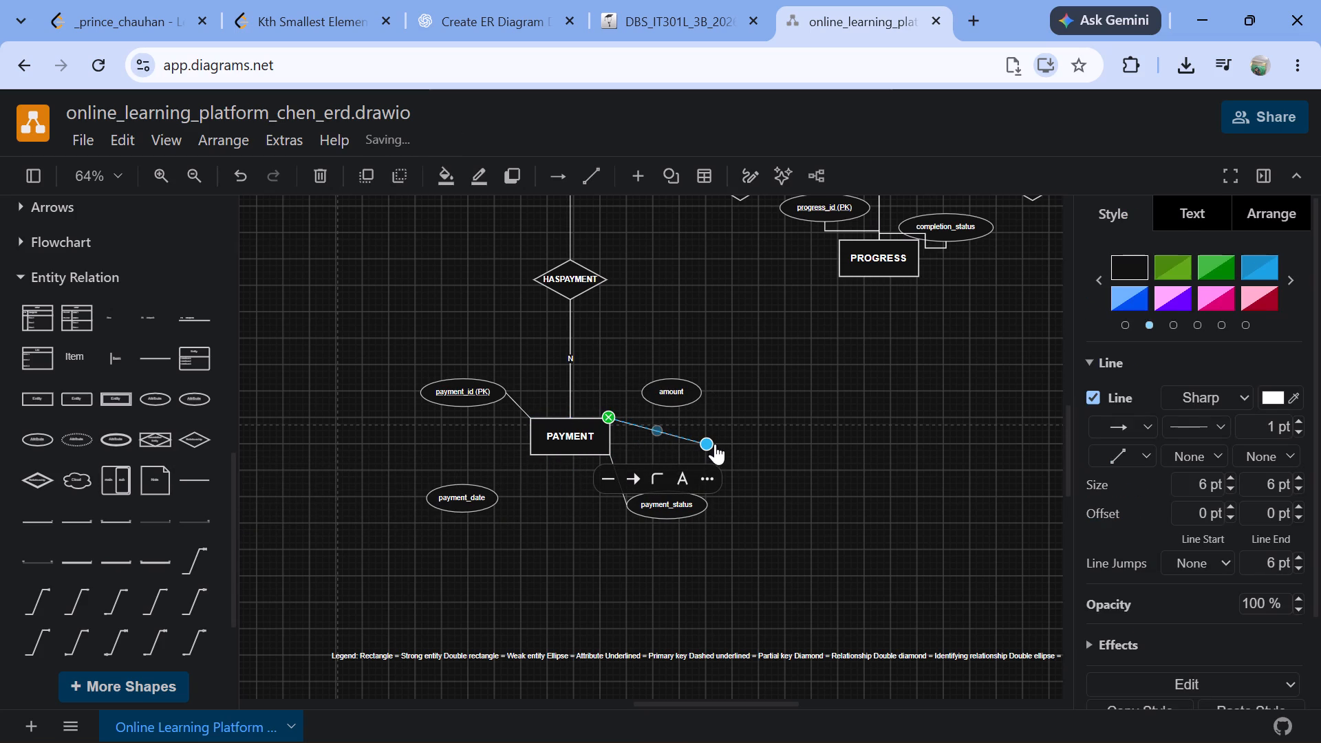
pyautogui.moveTo(709, 444); pyautogui.dragTo(661, 407)
# Add a plain line connecting PAYMENT's lower left corner to the right edge of the payment_date attribute.
pyautogui.click(201, 482)
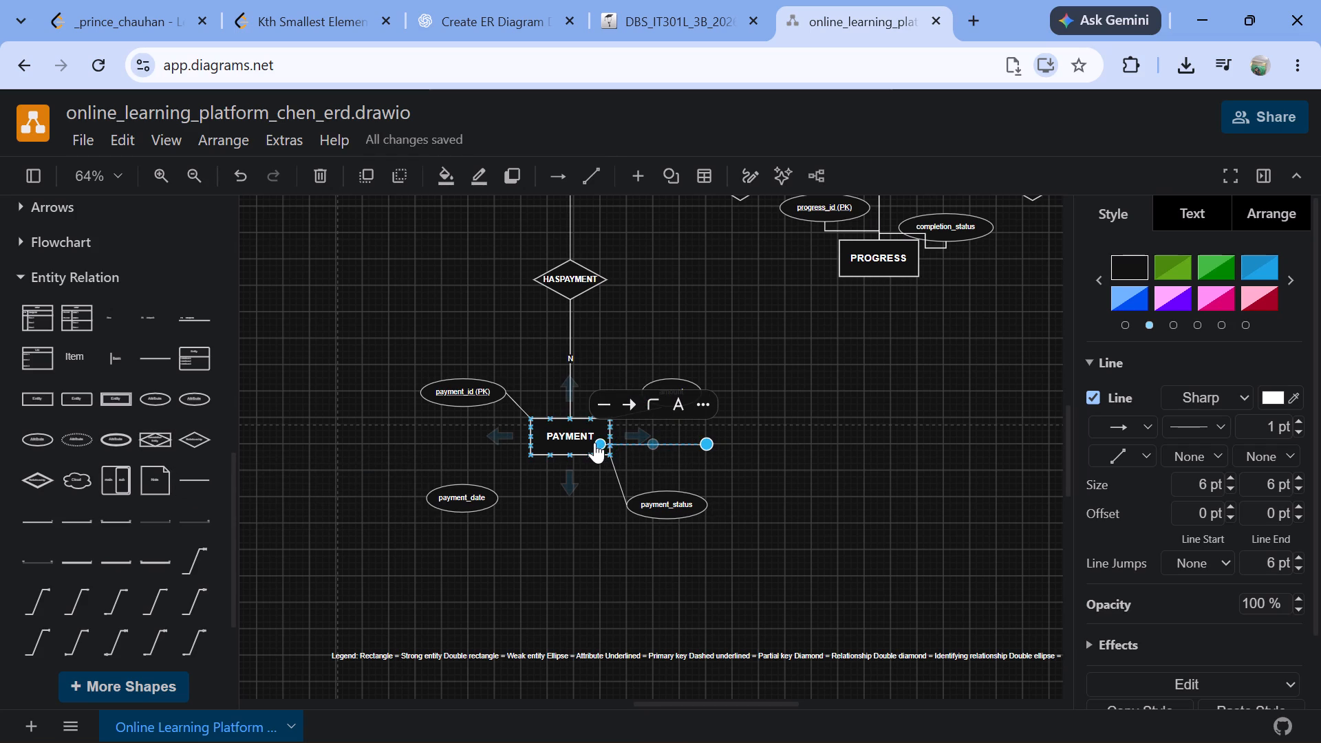
pyautogui.moveTo(594, 442); pyautogui.dragTo(533, 456)
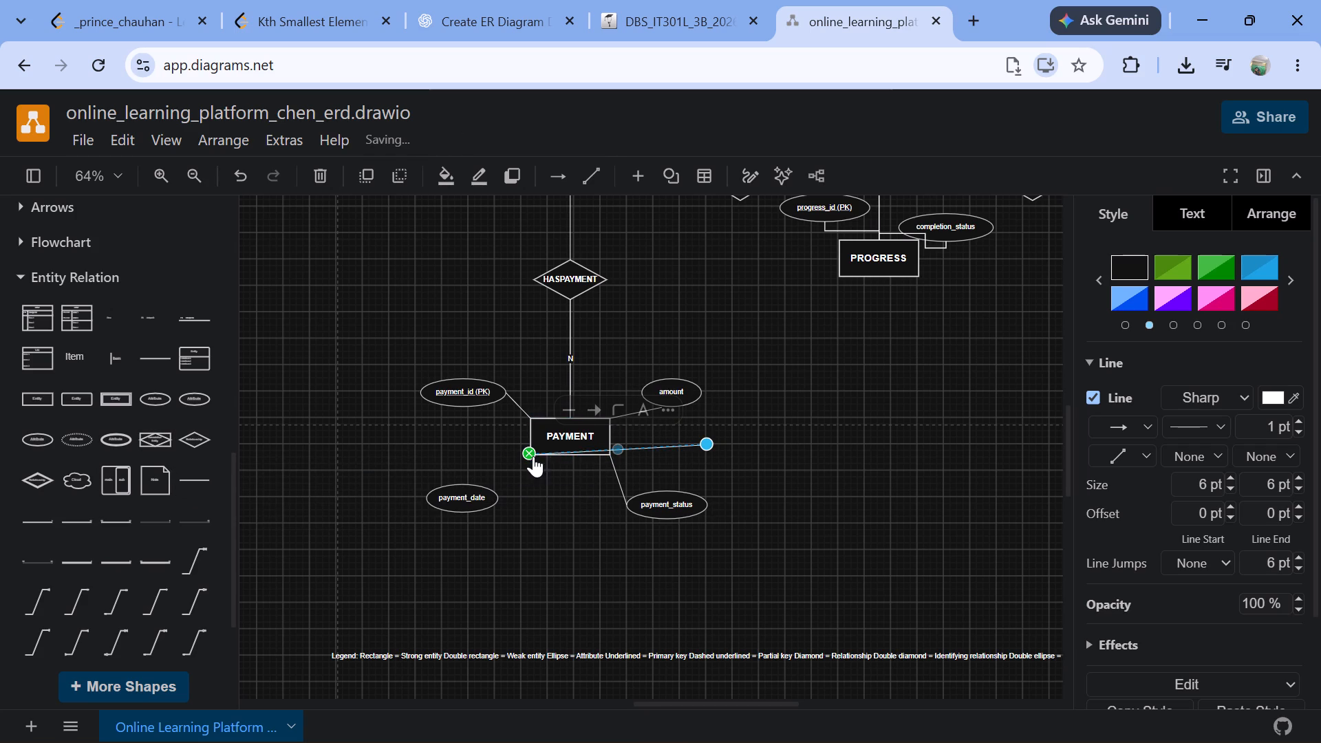
pyautogui.moveTo(709, 445); pyautogui.dragTo(504, 491)
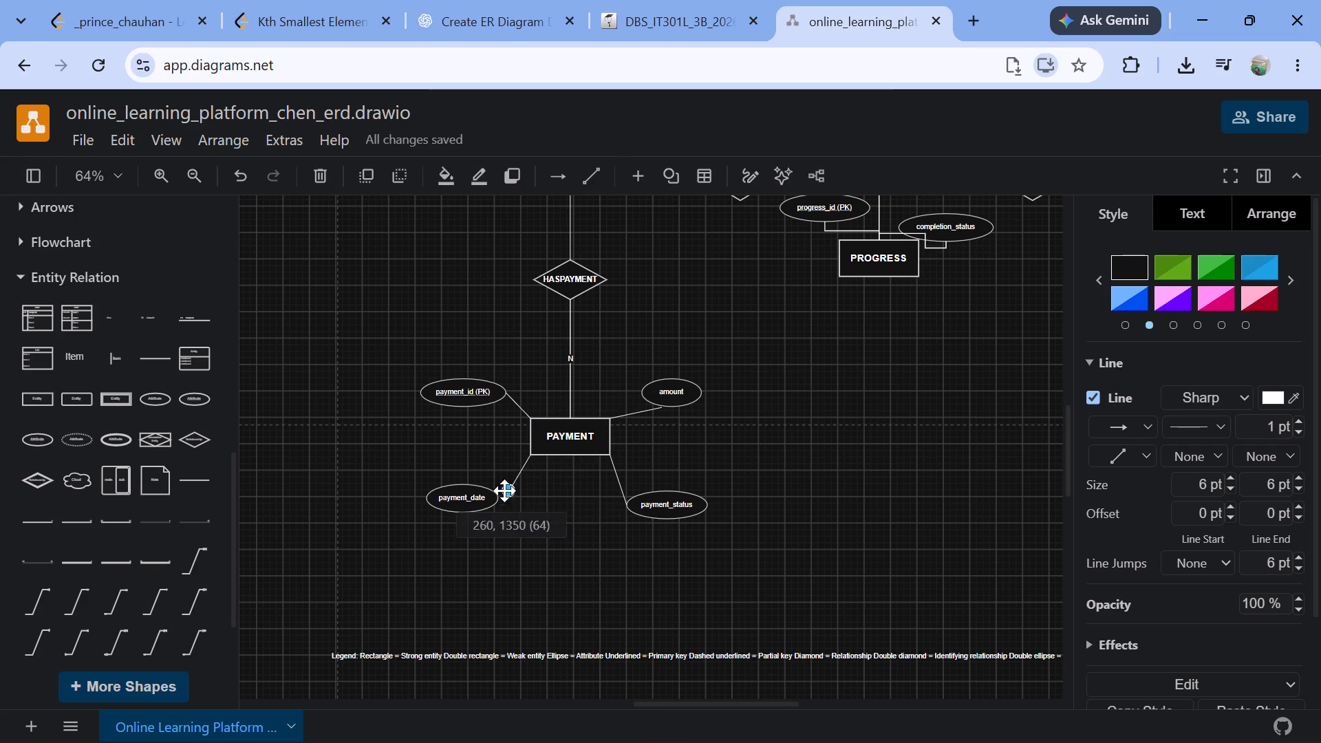
pyautogui.moveTo(504, 491); pyautogui.dragTo(496, 499)
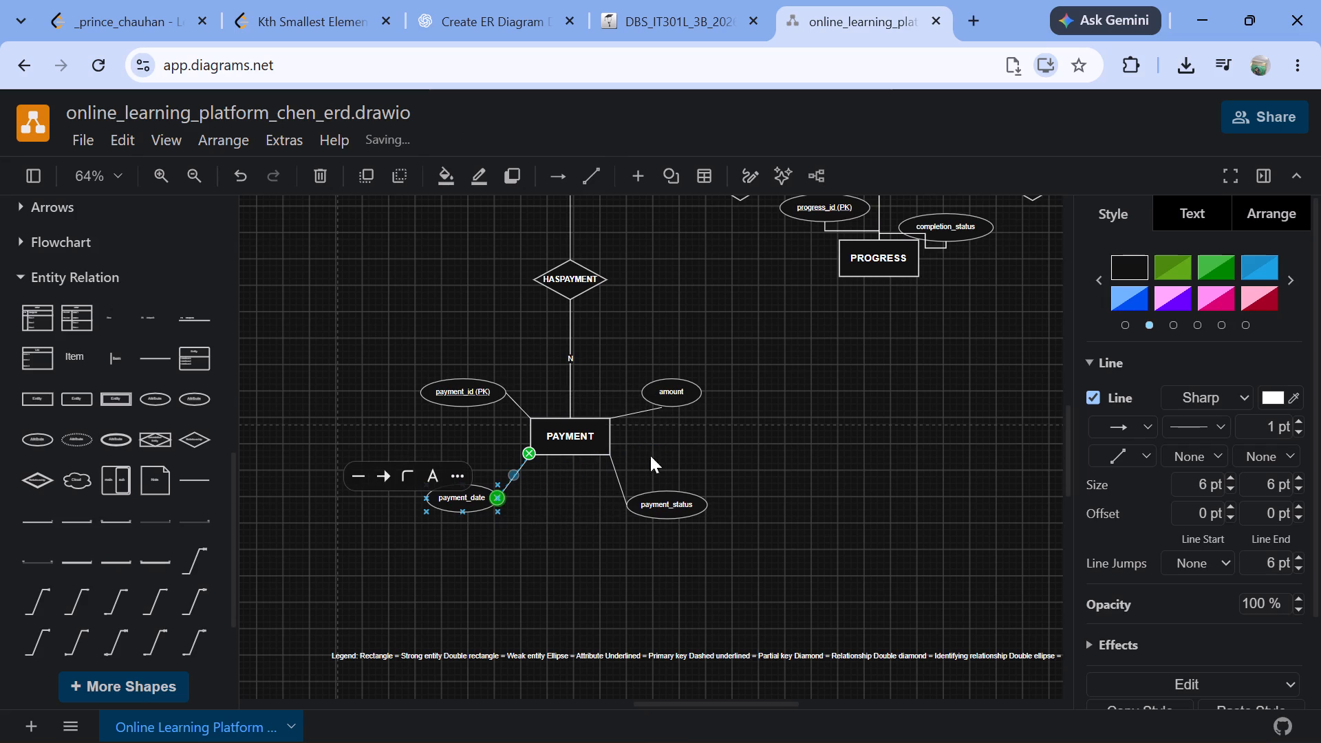
pyautogui.click(785, 418)
# Move the diagram title up and slightly left so it clears the attributes above INSTRUCTOR and CATEGORY.
pyautogui.scroll(-2, 817, 504)
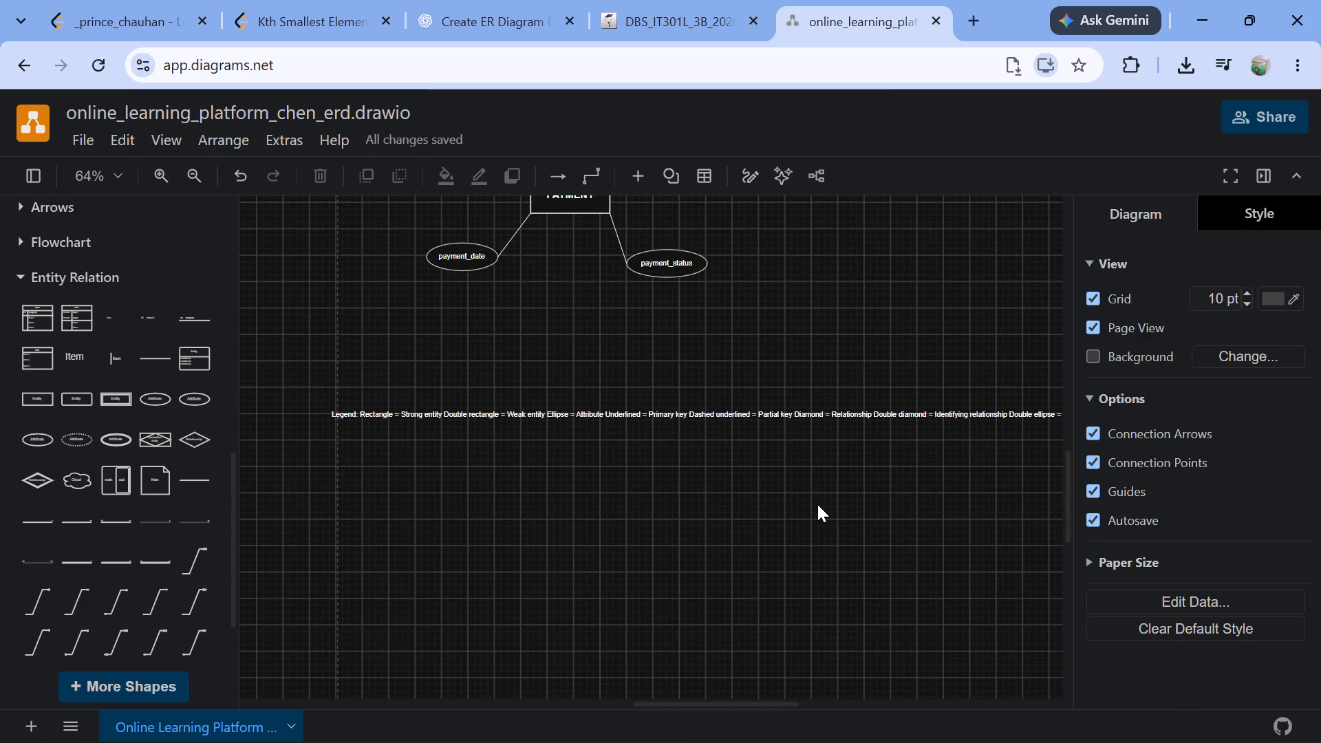
pyautogui.scroll(3, 817, 504)
pyautogui.click(817, 504)
pyautogui.scroll(1, 817, 504)
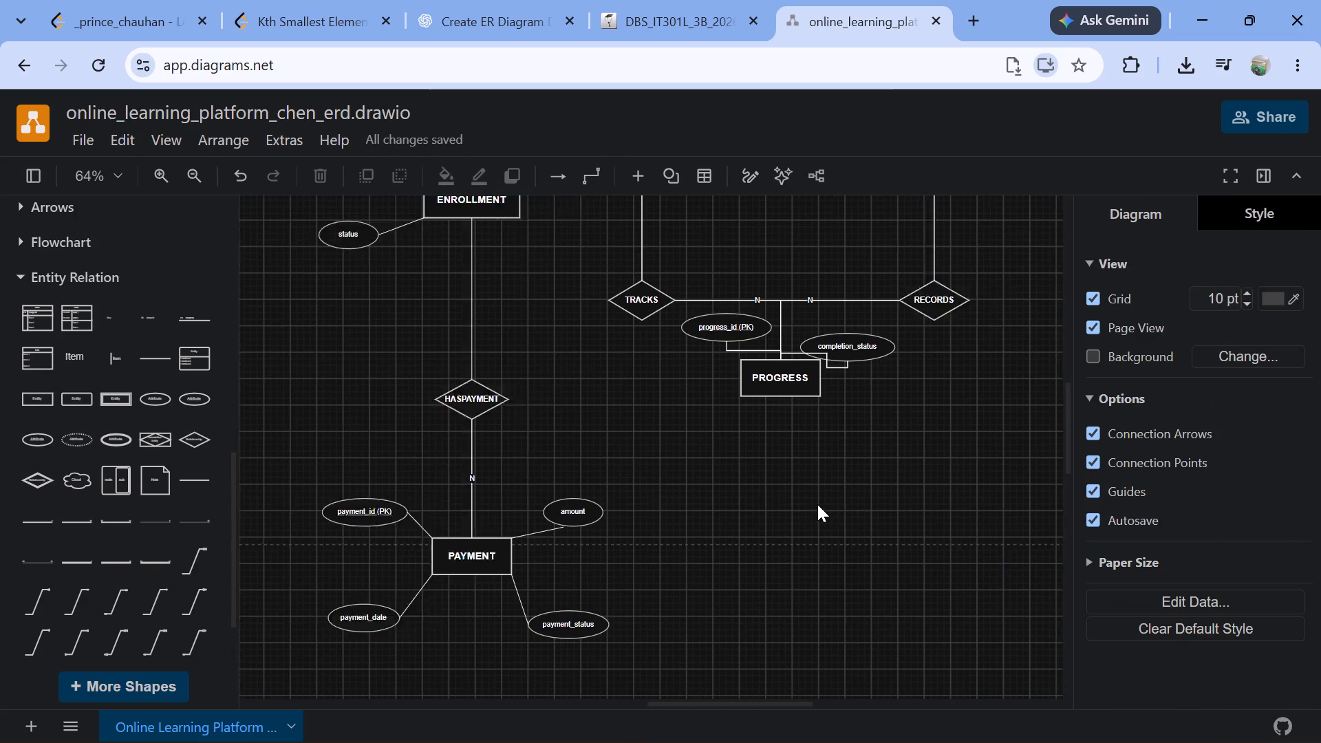
pyautogui.scroll(3, 817, 504)
pyautogui.scroll(-1, 817, 504)
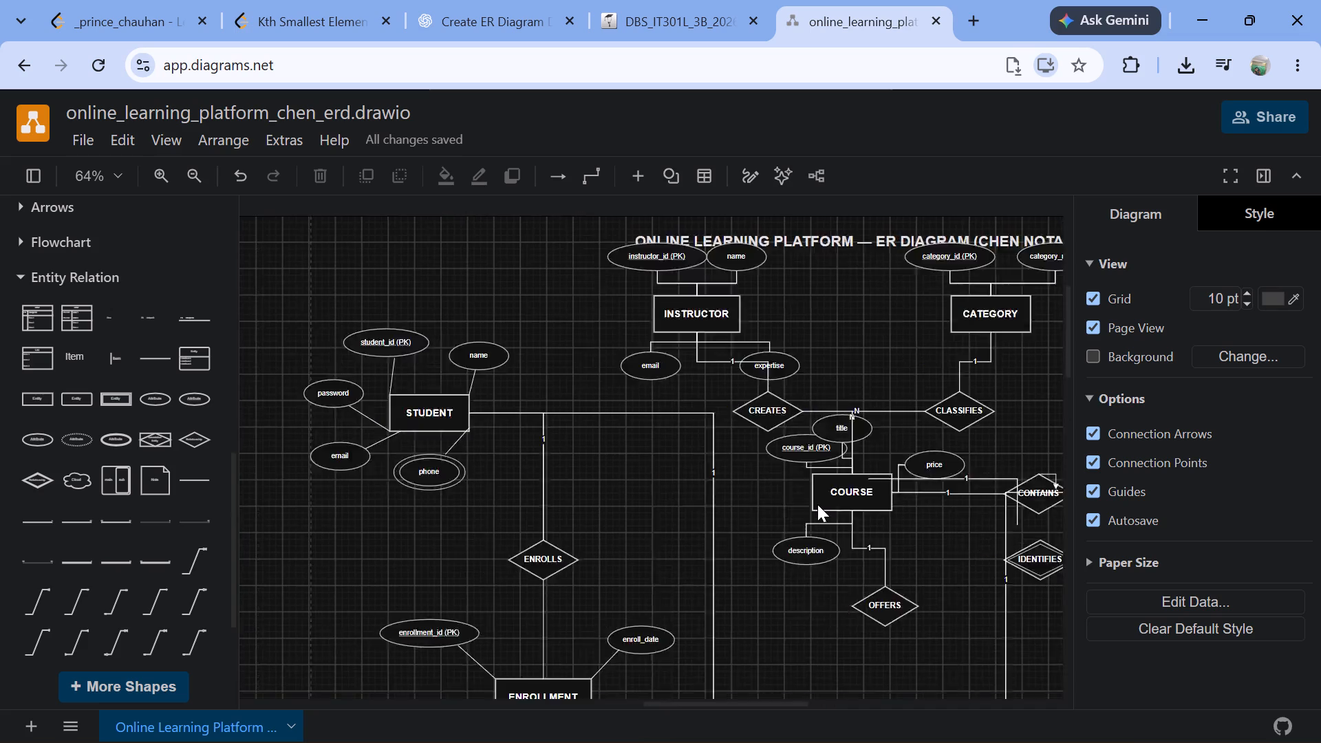
pyautogui.scroll(-1, 817, 504)
pyautogui.scroll(1, 817, 504)
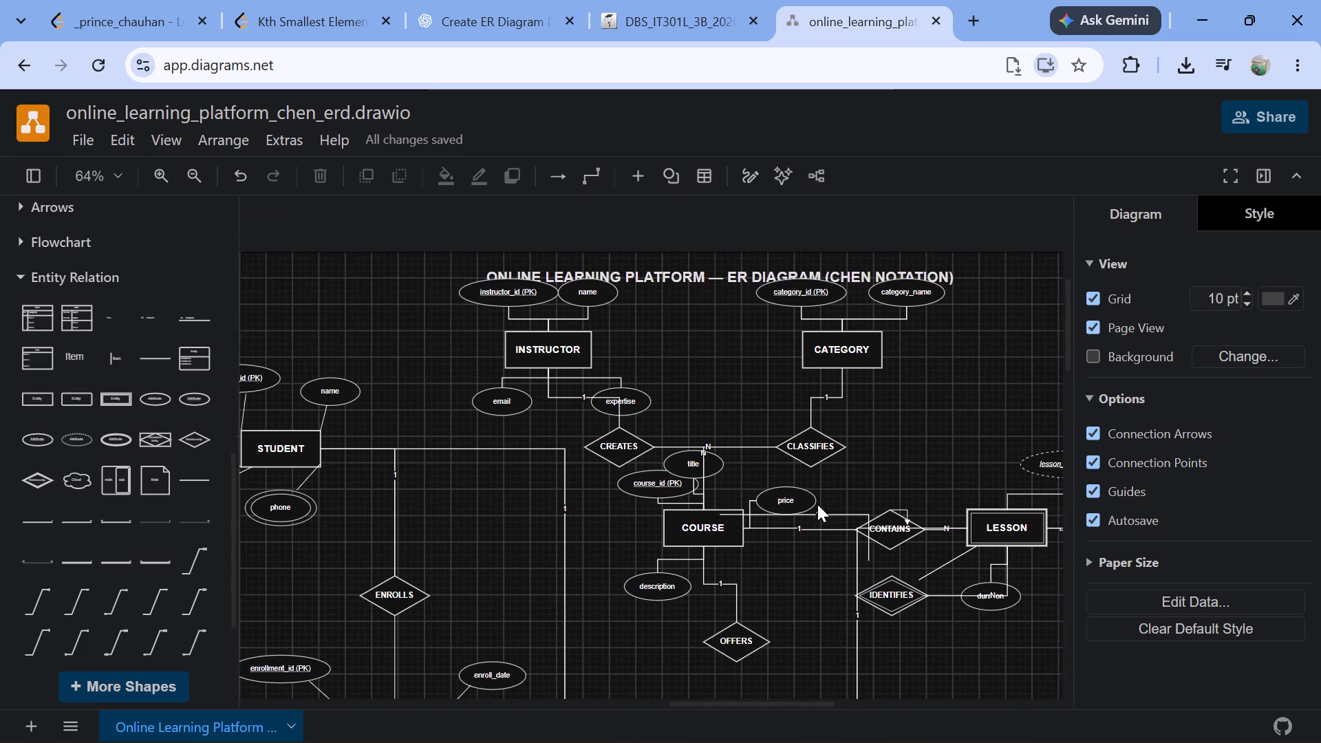
pyautogui.scroll(1, 817, 504)
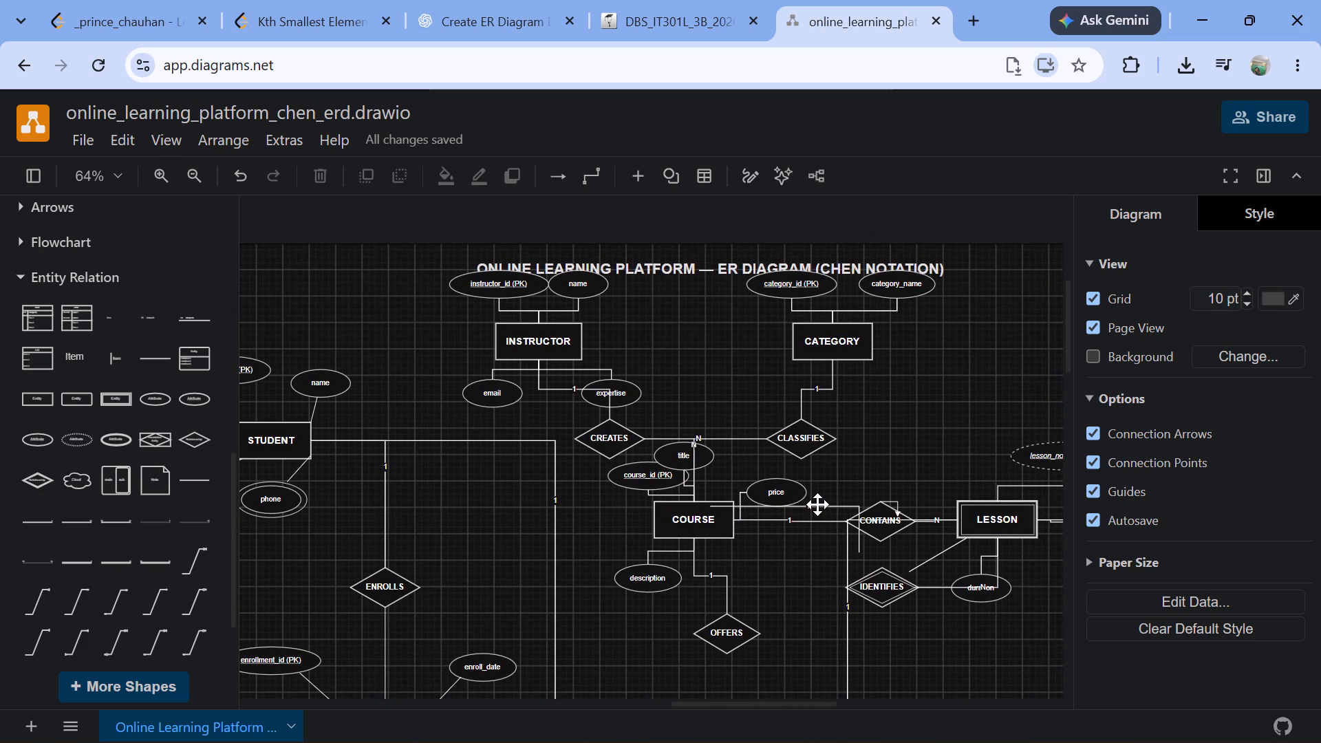
pyautogui.scroll(1, 817, 504)
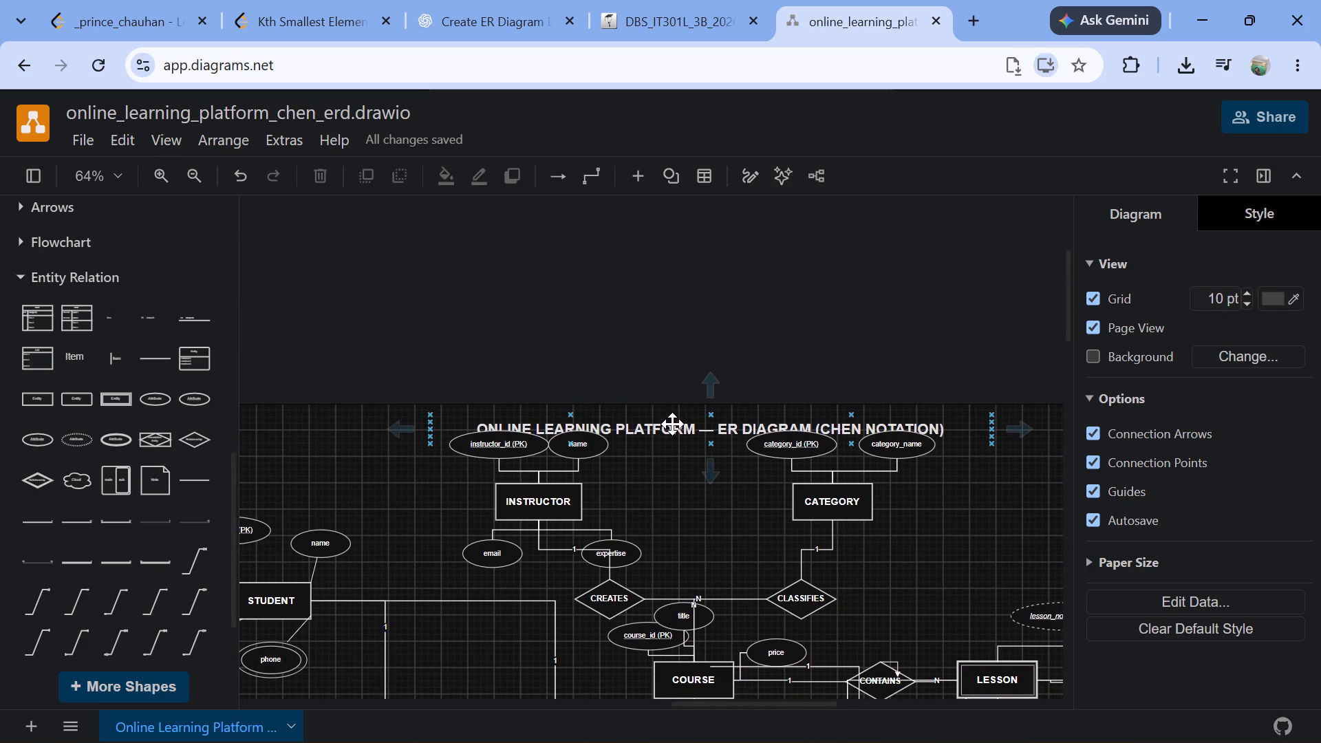
pyautogui.click(672, 424)
pyautogui.moveTo(672, 424); pyautogui.dragTo(651, 398)
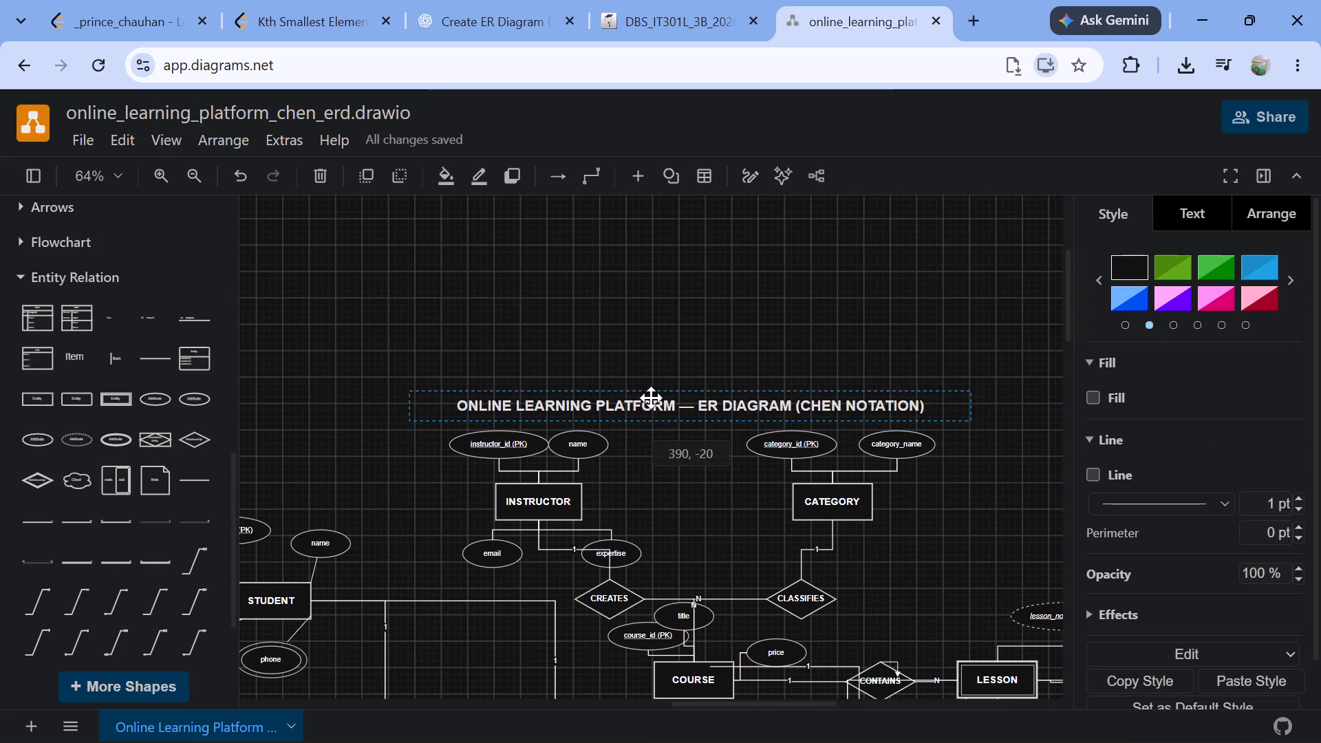
pyautogui.moveTo(651, 398); pyautogui.dragTo(649, 384)
# Move PROGRESS up into line between TRACKS and RECORDS, and place progress_id (PK) and completion_status below it.
pyautogui.scroll(-1, 669, 464)
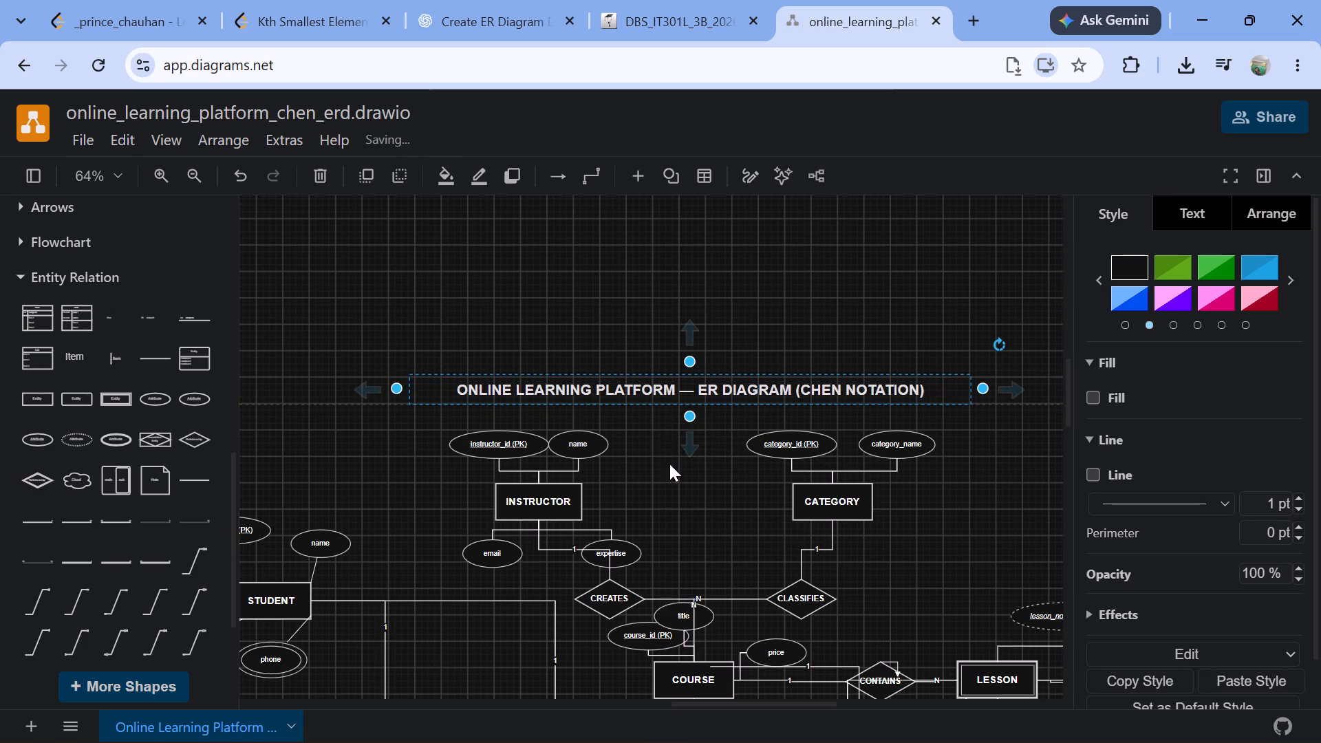
pyautogui.scroll(-3, 669, 464)
pyautogui.scroll(-1, 681, 614)
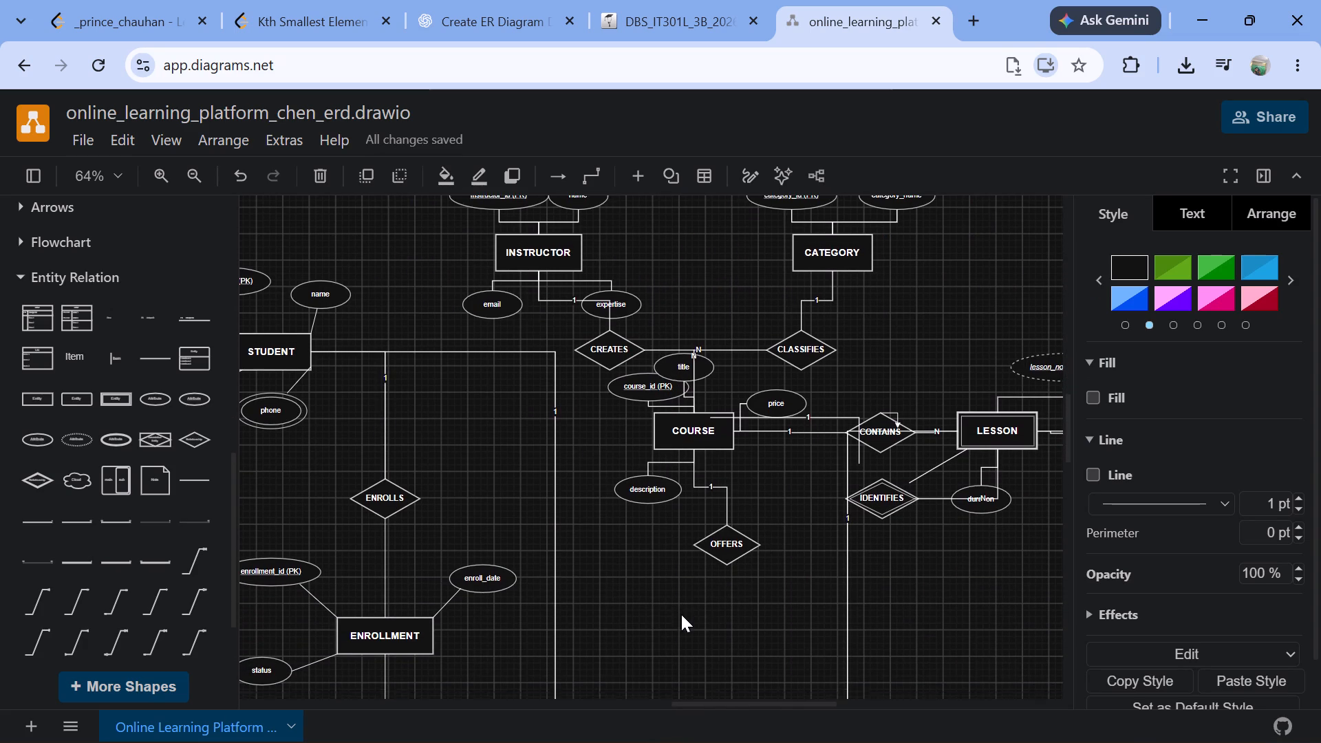
pyautogui.scroll(-3, 681, 614)
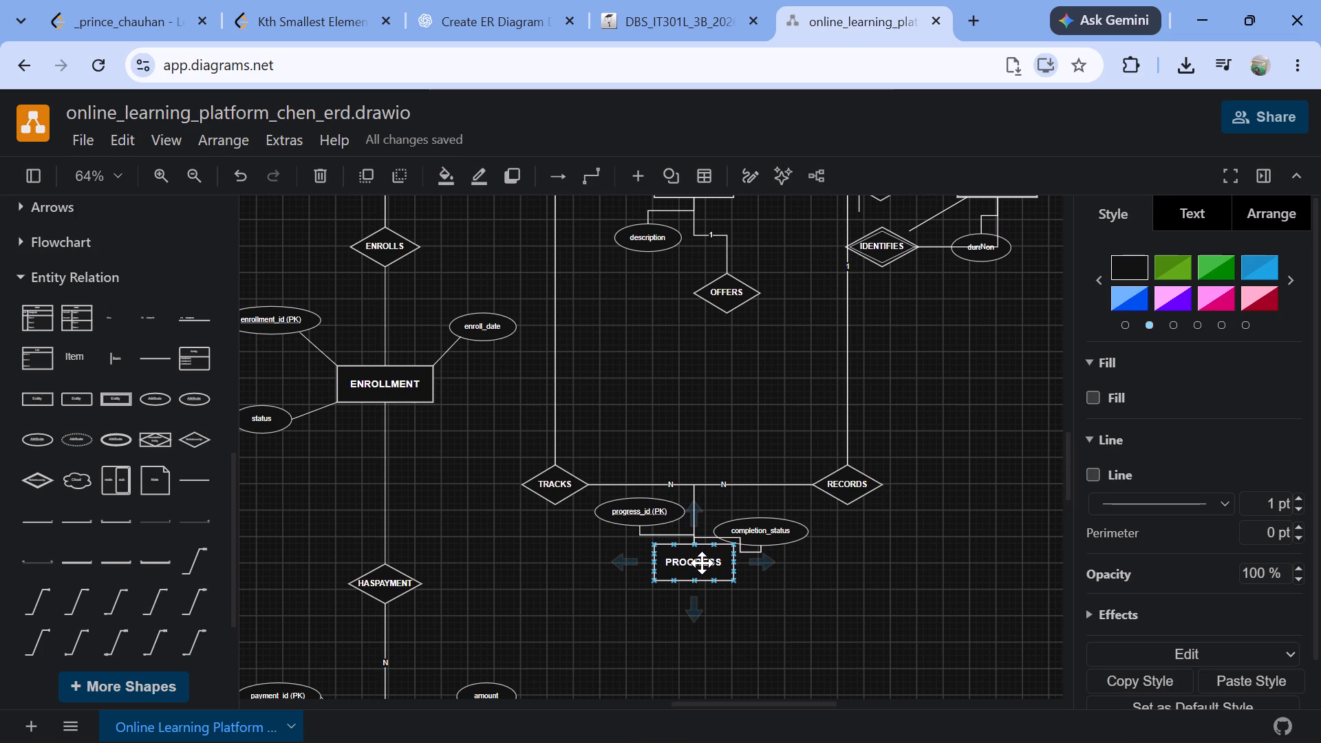
pyautogui.moveTo(702, 563); pyautogui.dragTo(716, 488)
pyautogui.moveTo(630, 527); pyautogui.dragTo(637, 589)
pyautogui.moveTo(773, 535); pyautogui.dragTo(788, 596)
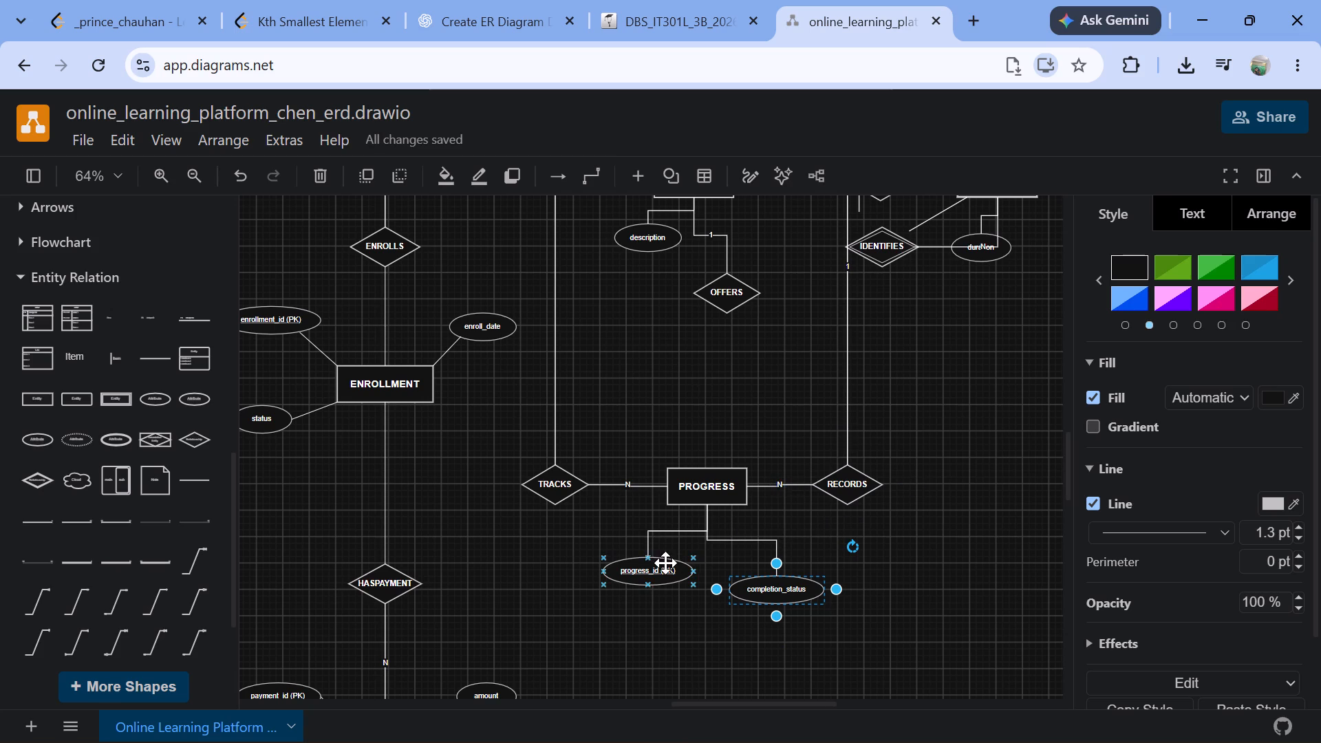
# Delete the elbow connectors from PROGRESS to progress_id (PK) and to completion_status.
pyautogui.scroll(3, 691, 500)
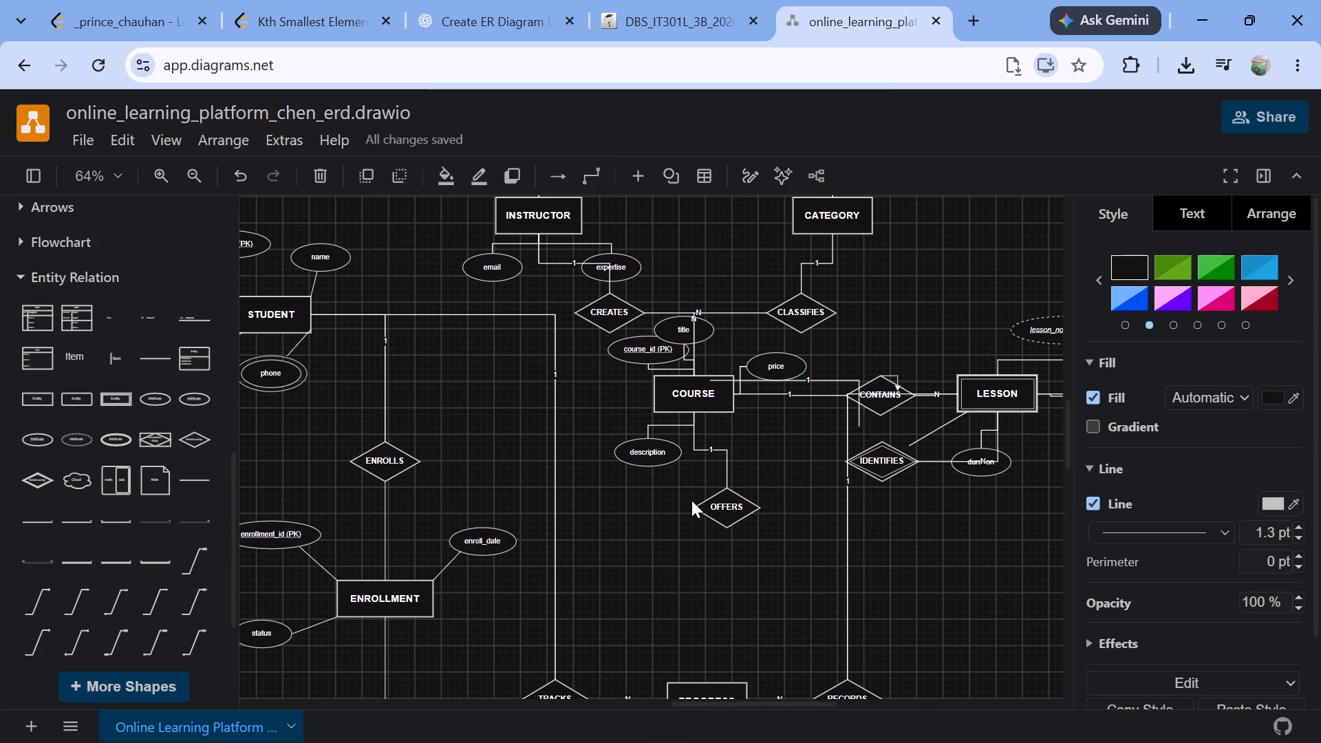
pyautogui.scroll(-1, 691, 500)
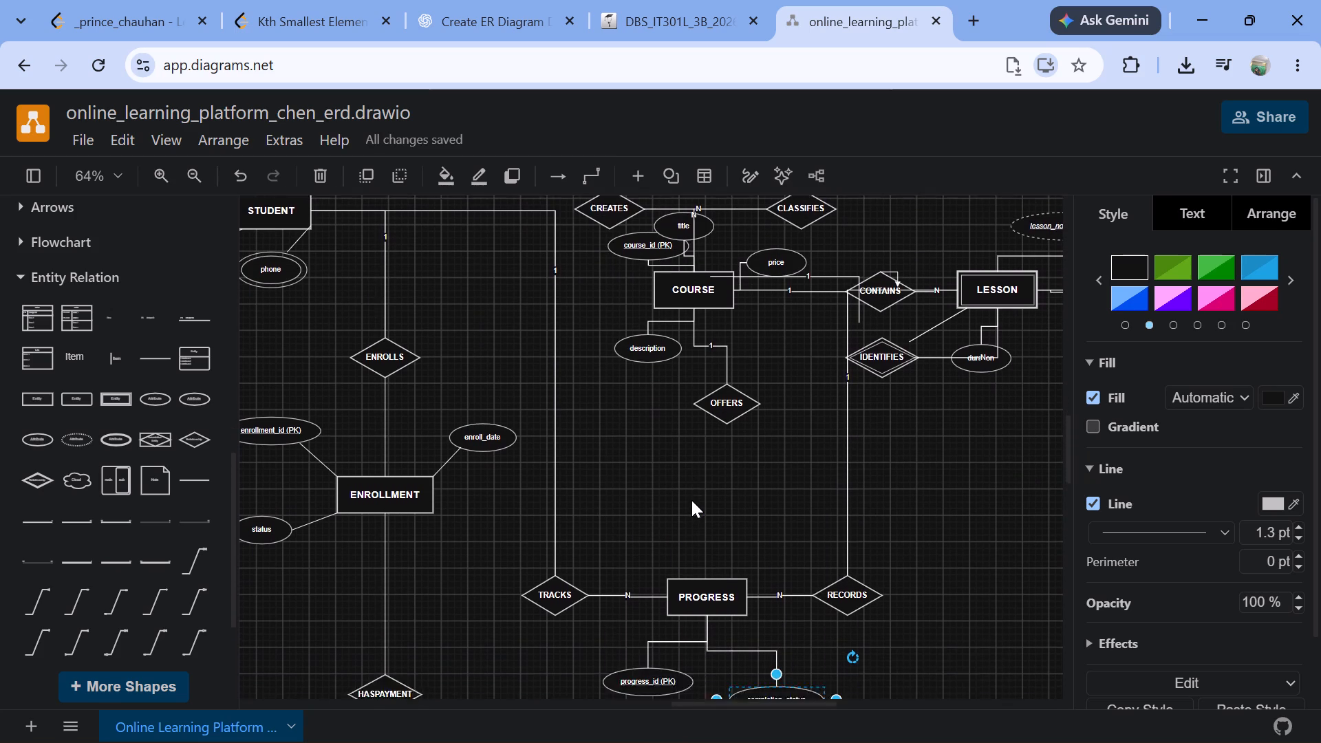
pyautogui.scroll(-1, 691, 500)
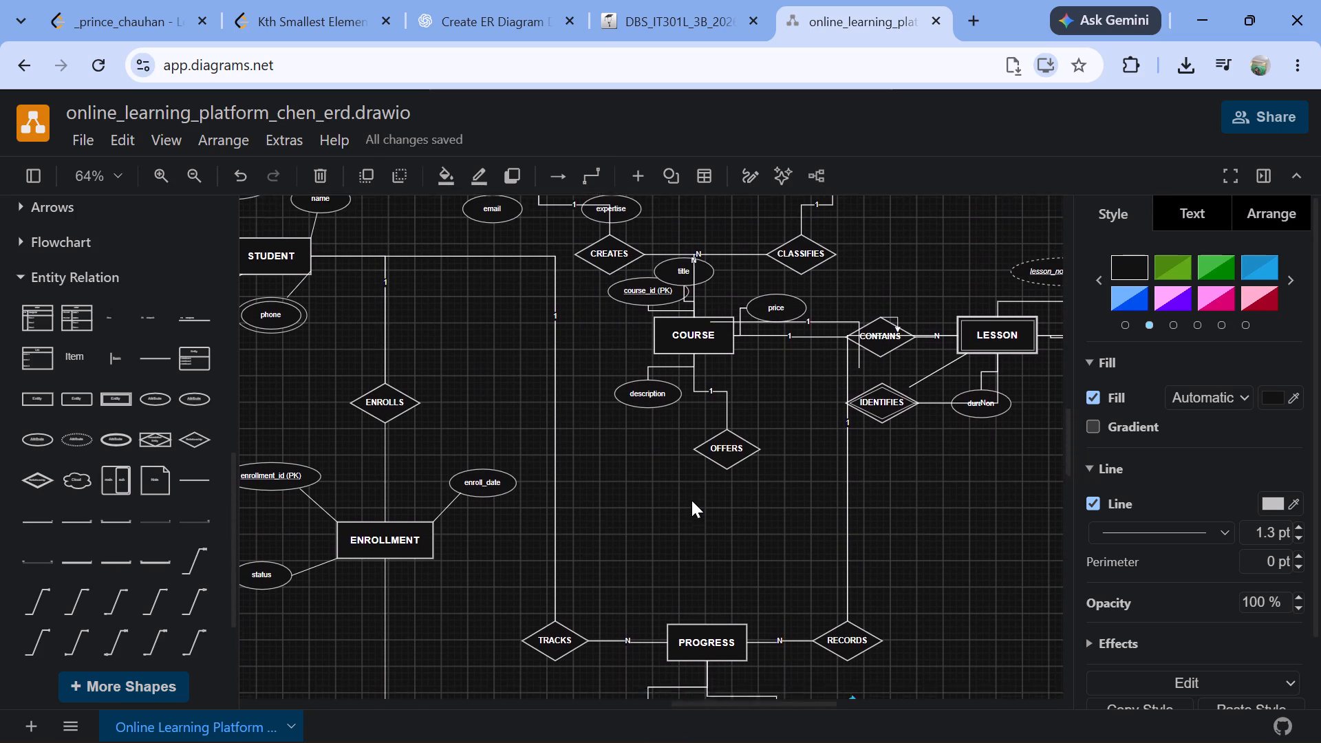
pyautogui.scroll(-1, 691, 500)
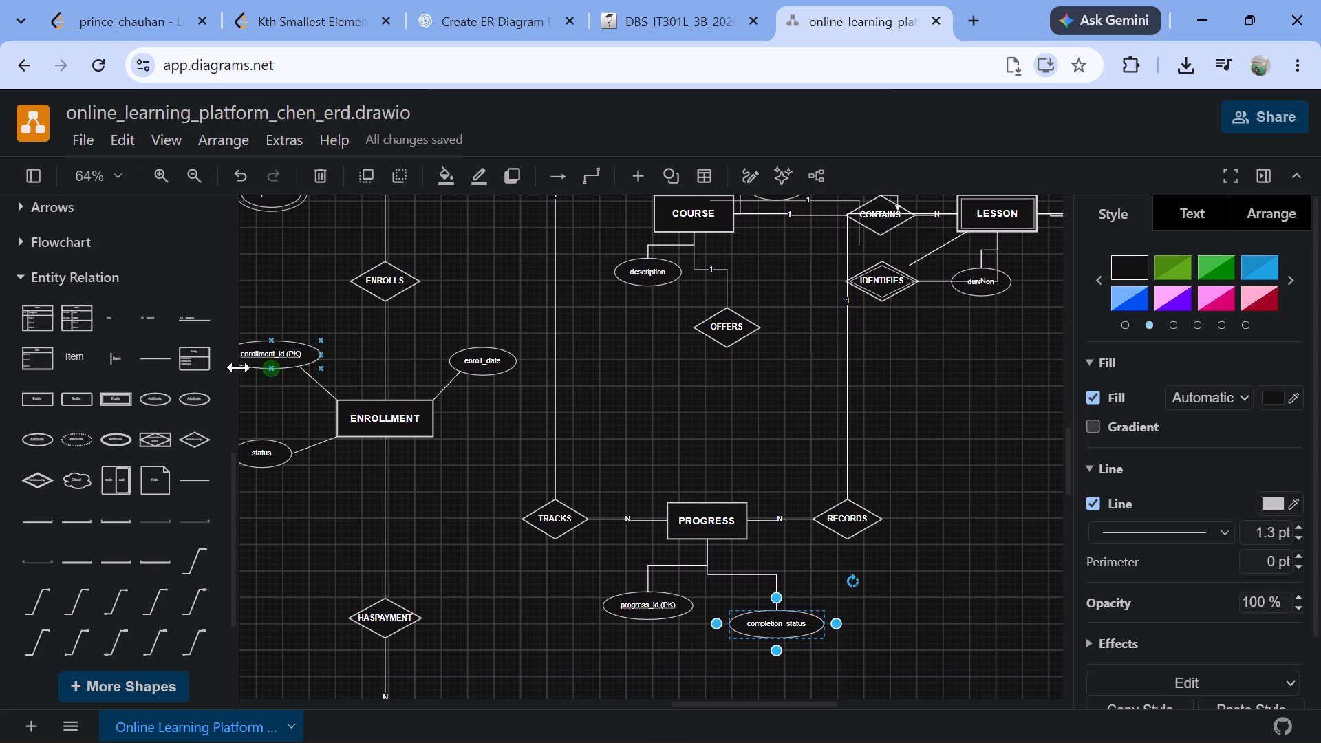
pyautogui.click(677, 568)
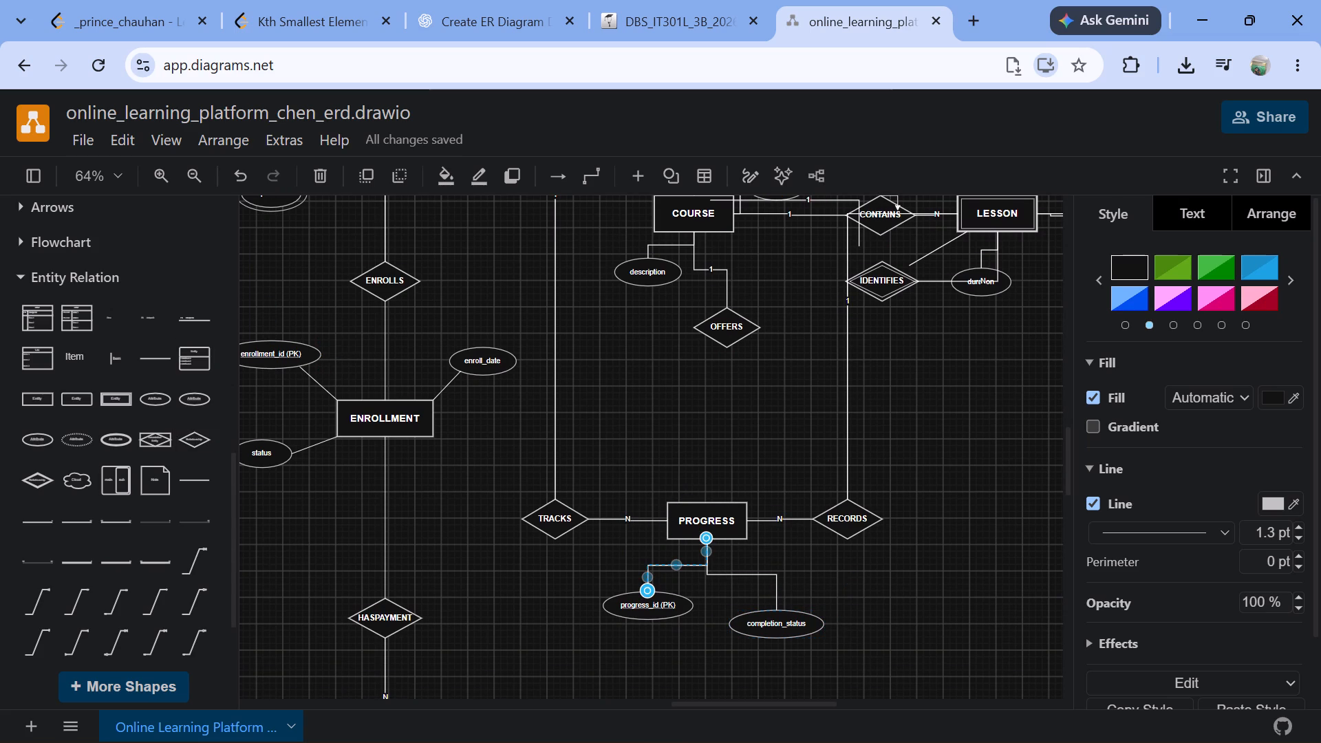
pyautogui.click(324, 167)
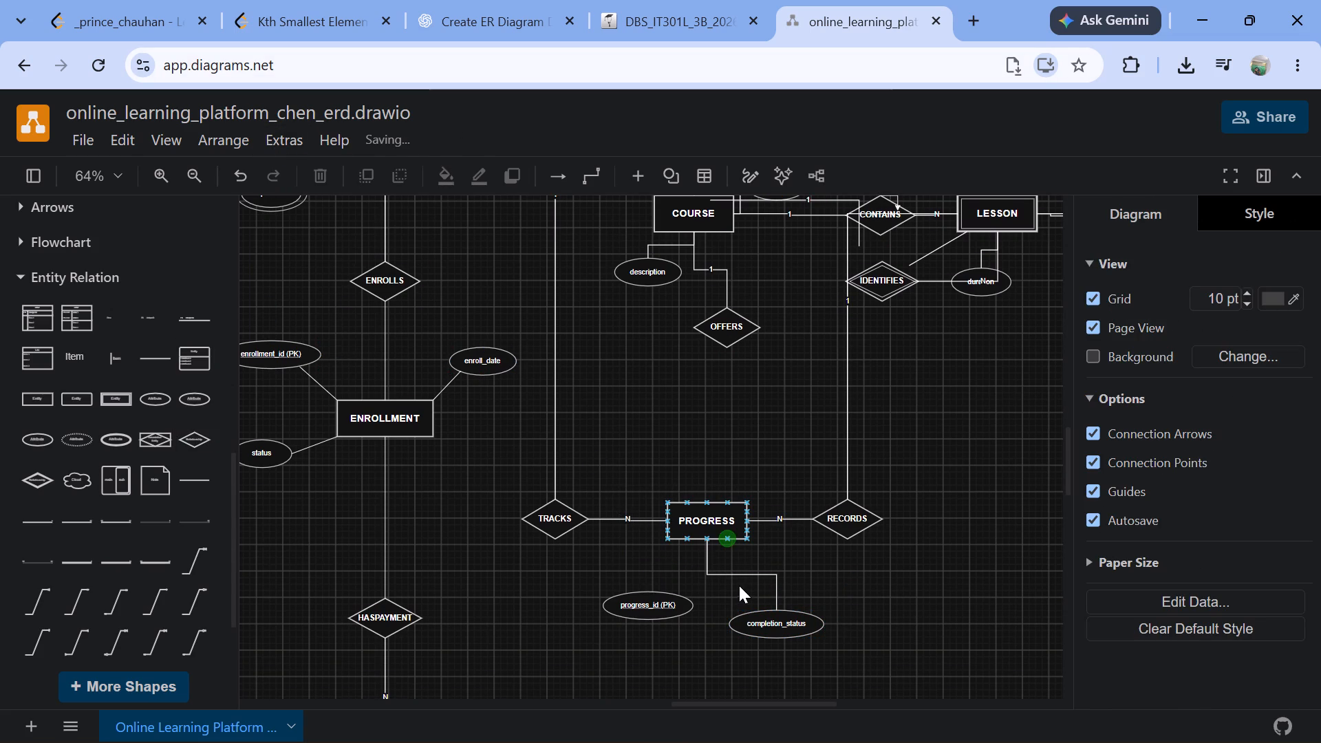
pyautogui.click(733, 573)
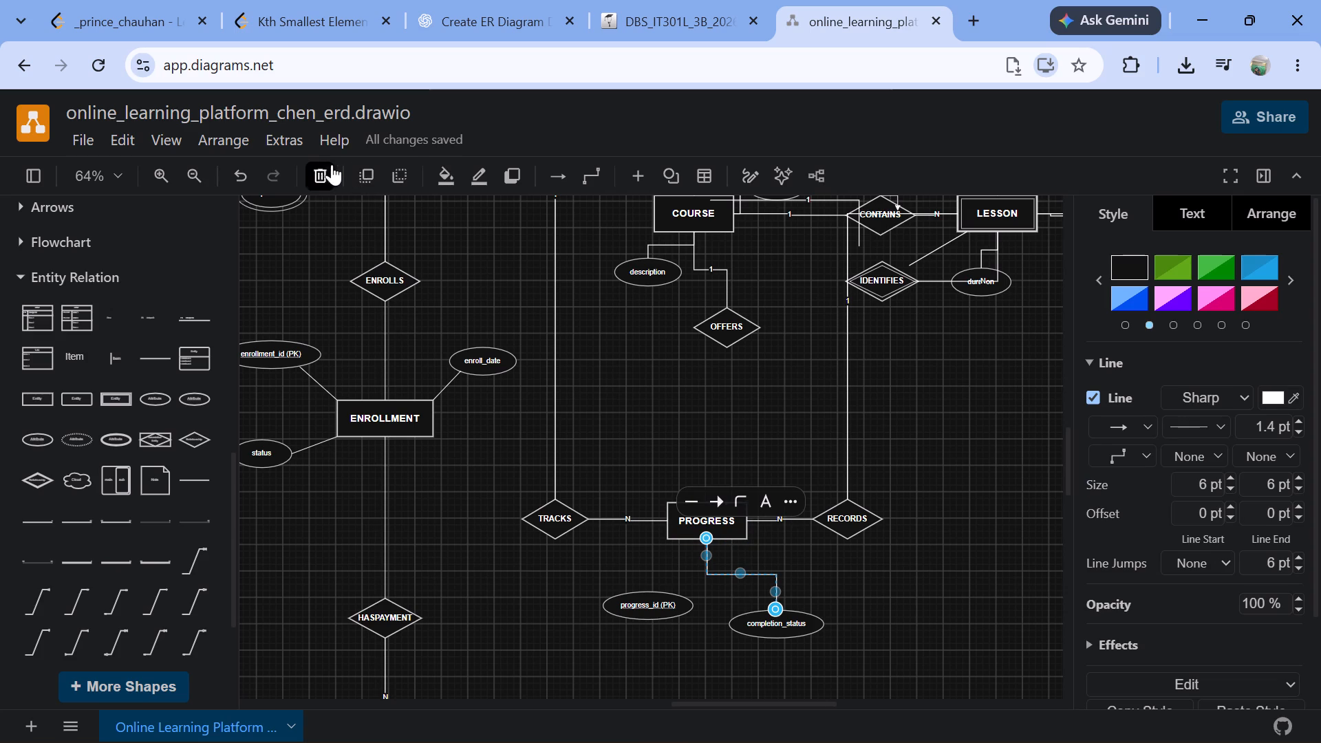
pyautogui.click(325, 166)
# Add a plain line connecting PROGRESS's lower left corner to the upper left edge of the progress_id (PK) attribute.
pyautogui.click(201, 479)
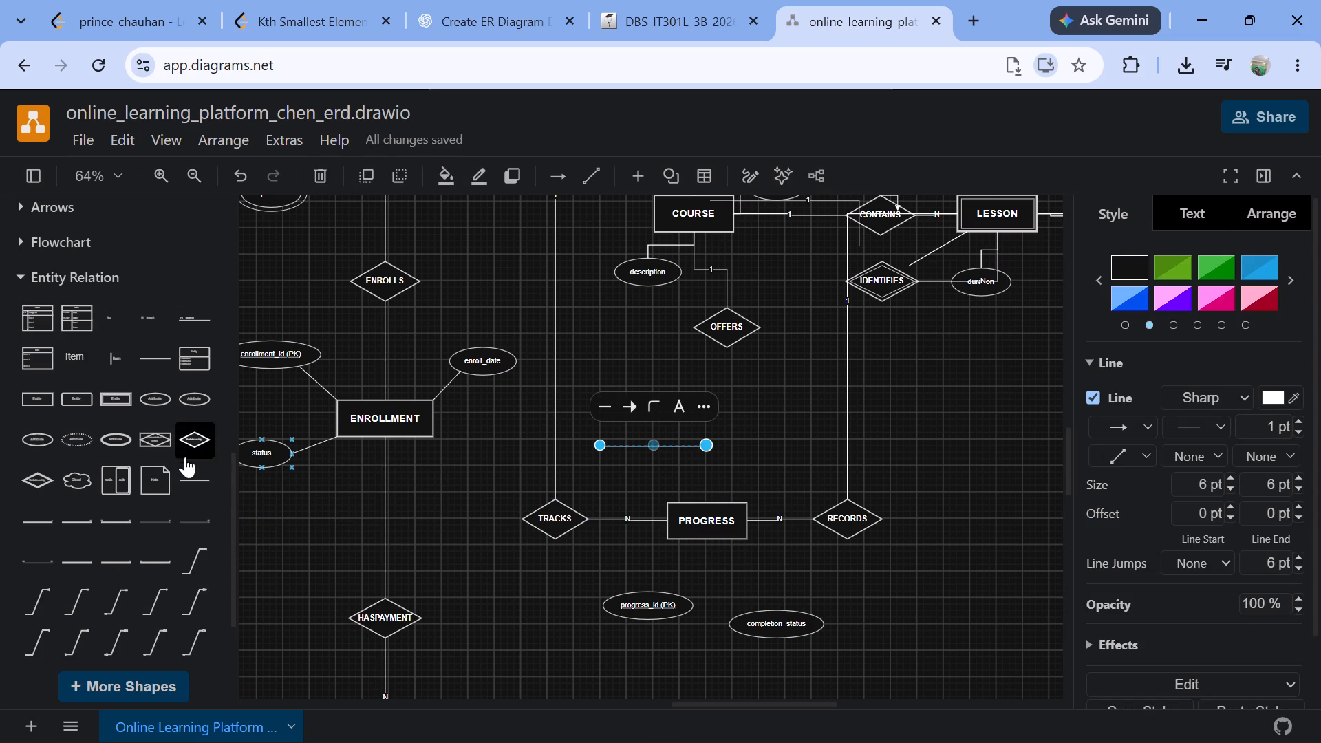
pyautogui.click(193, 490)
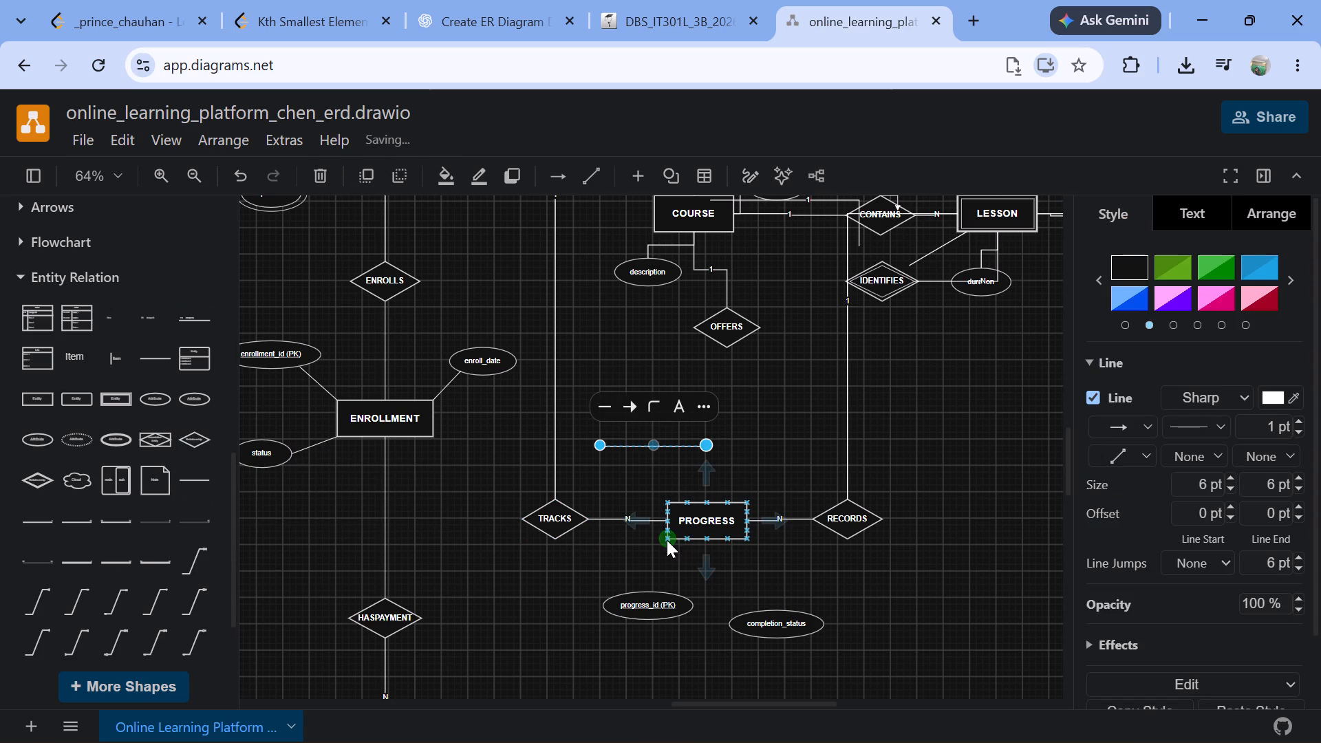
pyautogui.moveTo(597, 440); pyautogui.dragTo(647, 551)
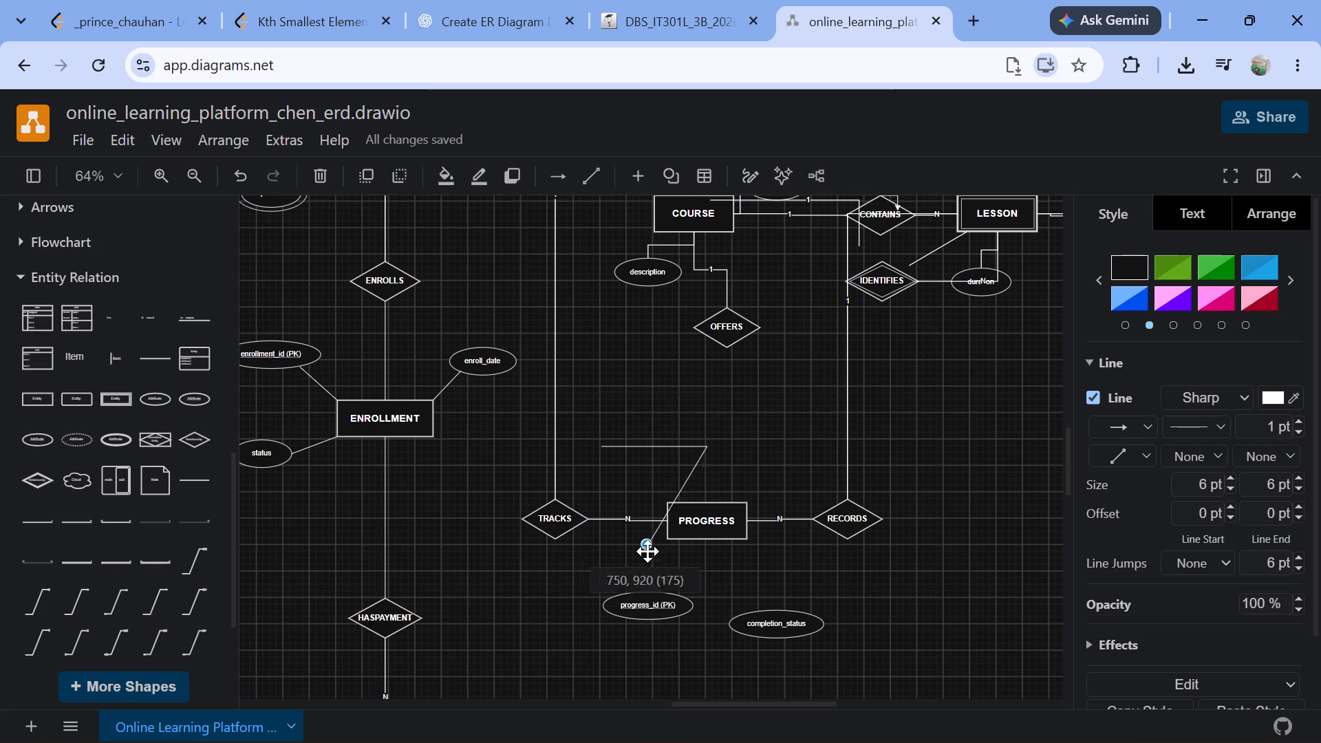
pyautogui.moveTo(647, 551); pyautogui.dragTo(670, 543)
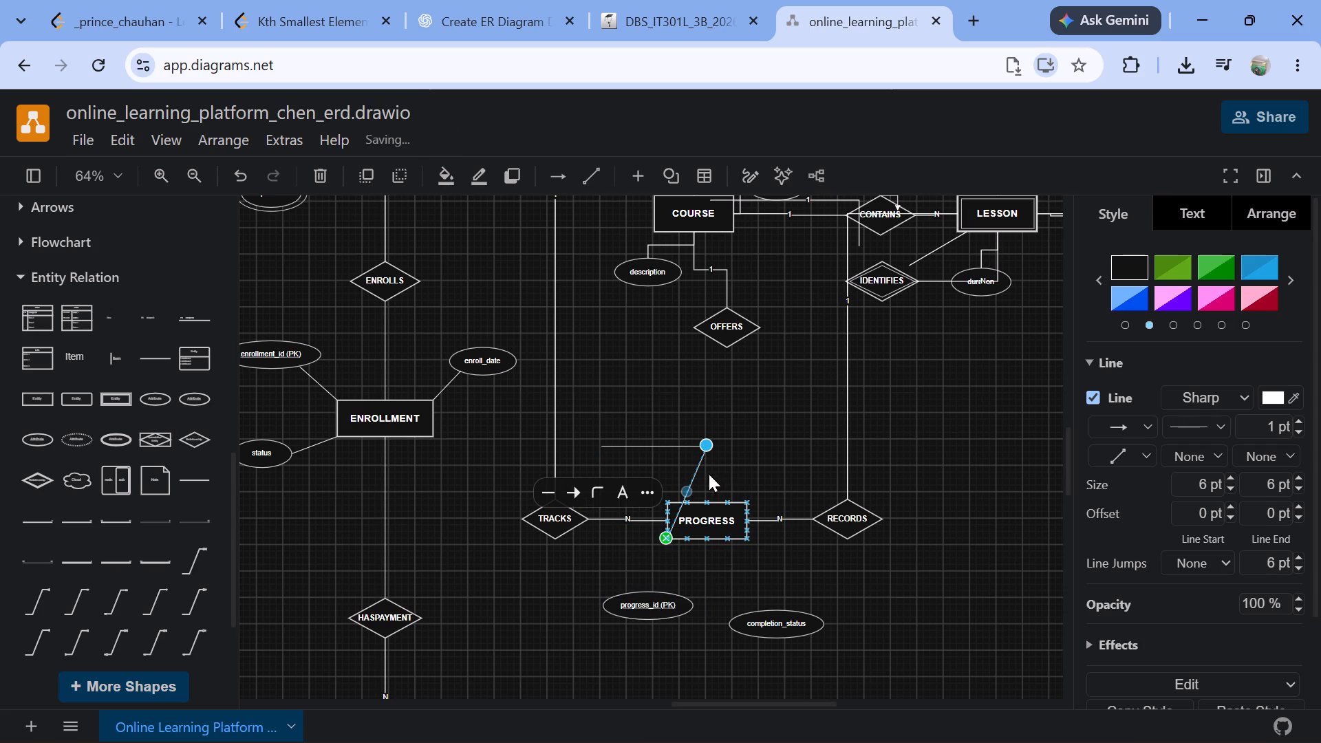
pyautogui.moveTo(709, 439); pyautogui.dragTo(639, 595)
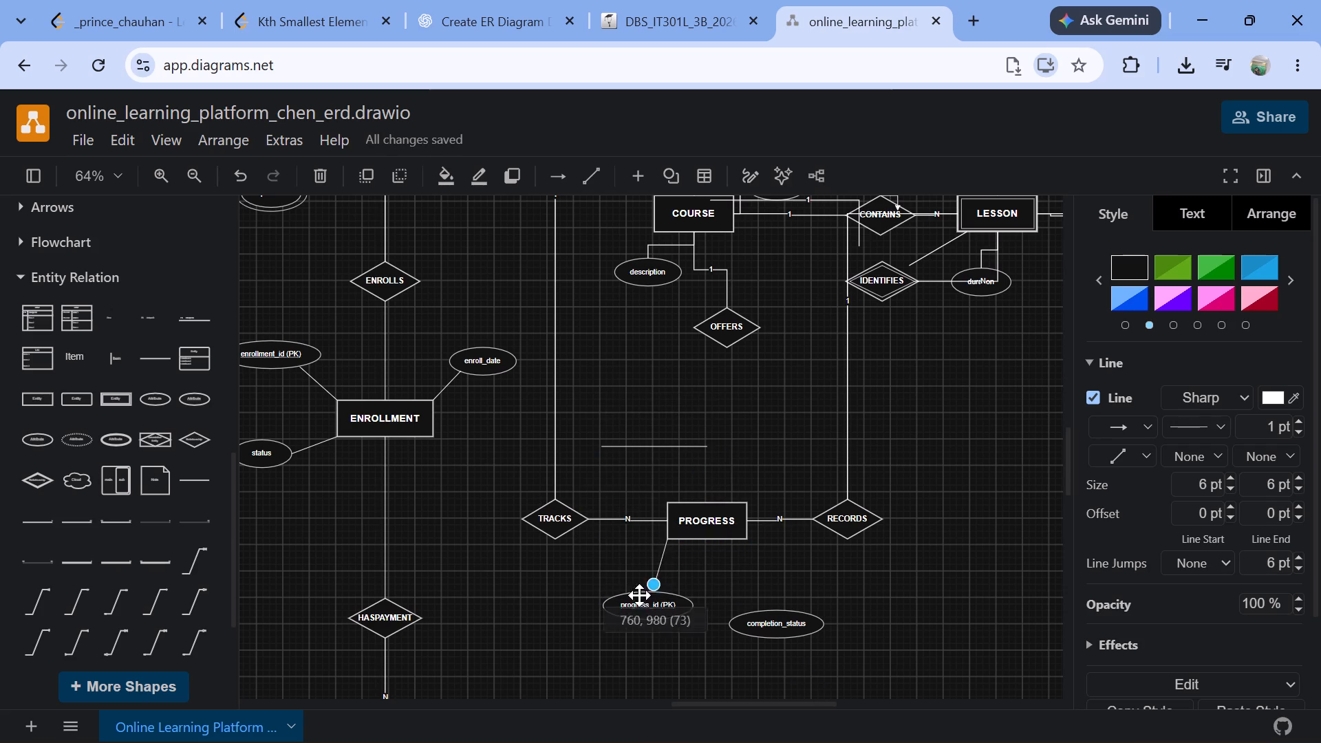
pyautogui.moveTo(639, 595); pyautogui.dragTo(623, 596)
pyautogui.scroll(-1, 515, 627)
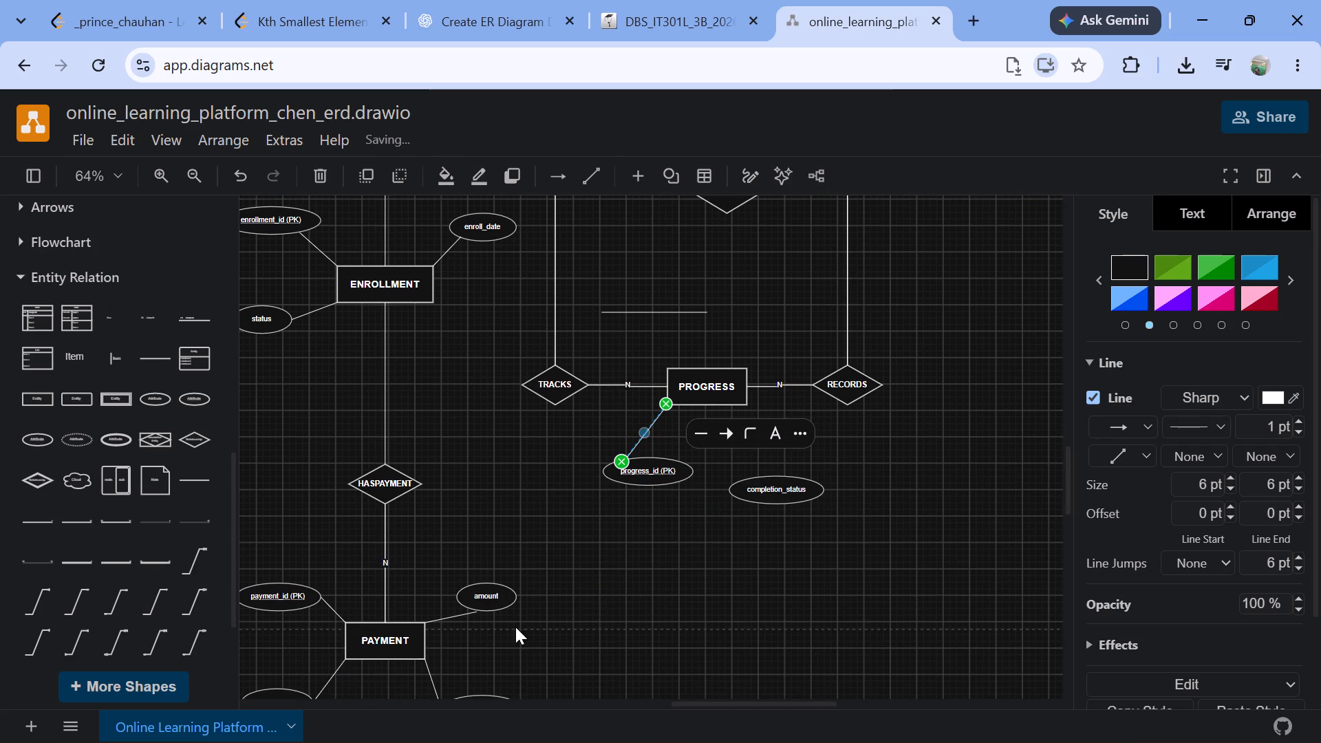
pyautogui.scroll(-2, 515, 627)
pyautogui.click(627, 613)
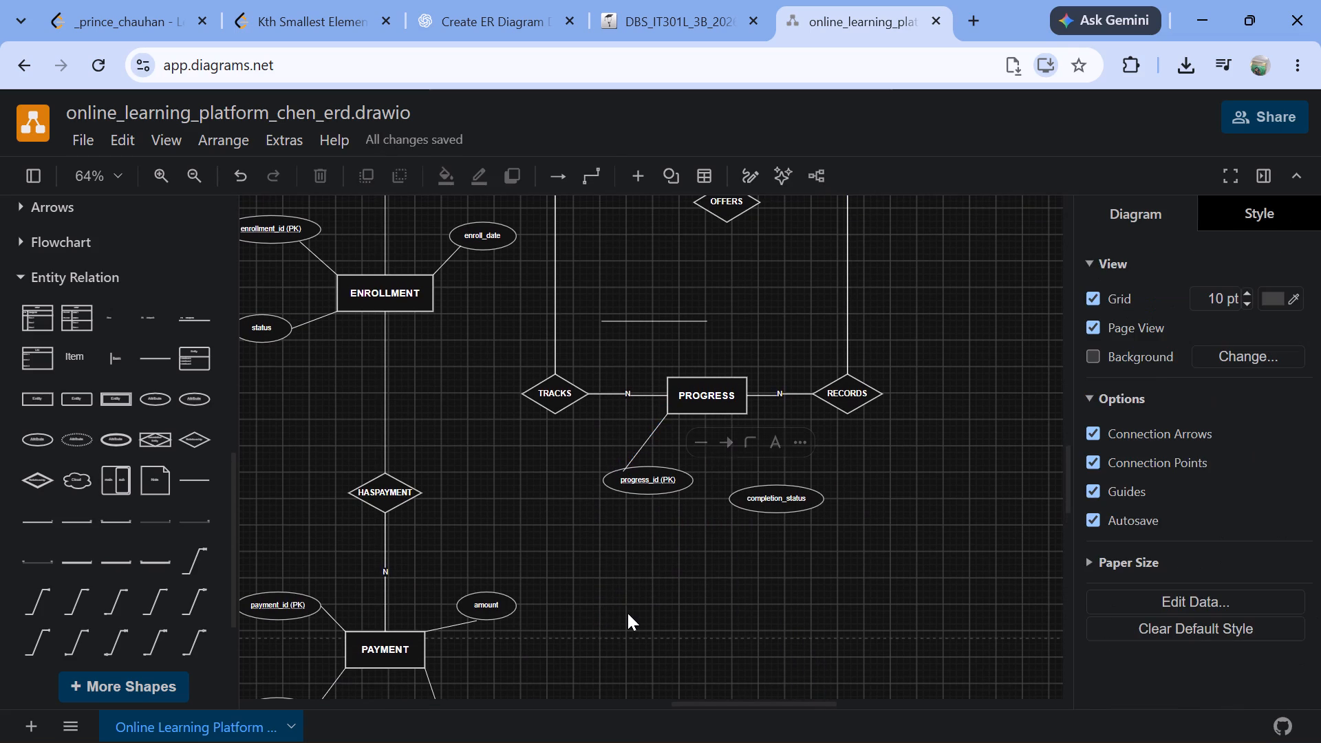
# Add a plain line connecting PROGRESS's lower right corner to the upper left edge of the completion_status attribute.
pyautogui.click(198, 475)
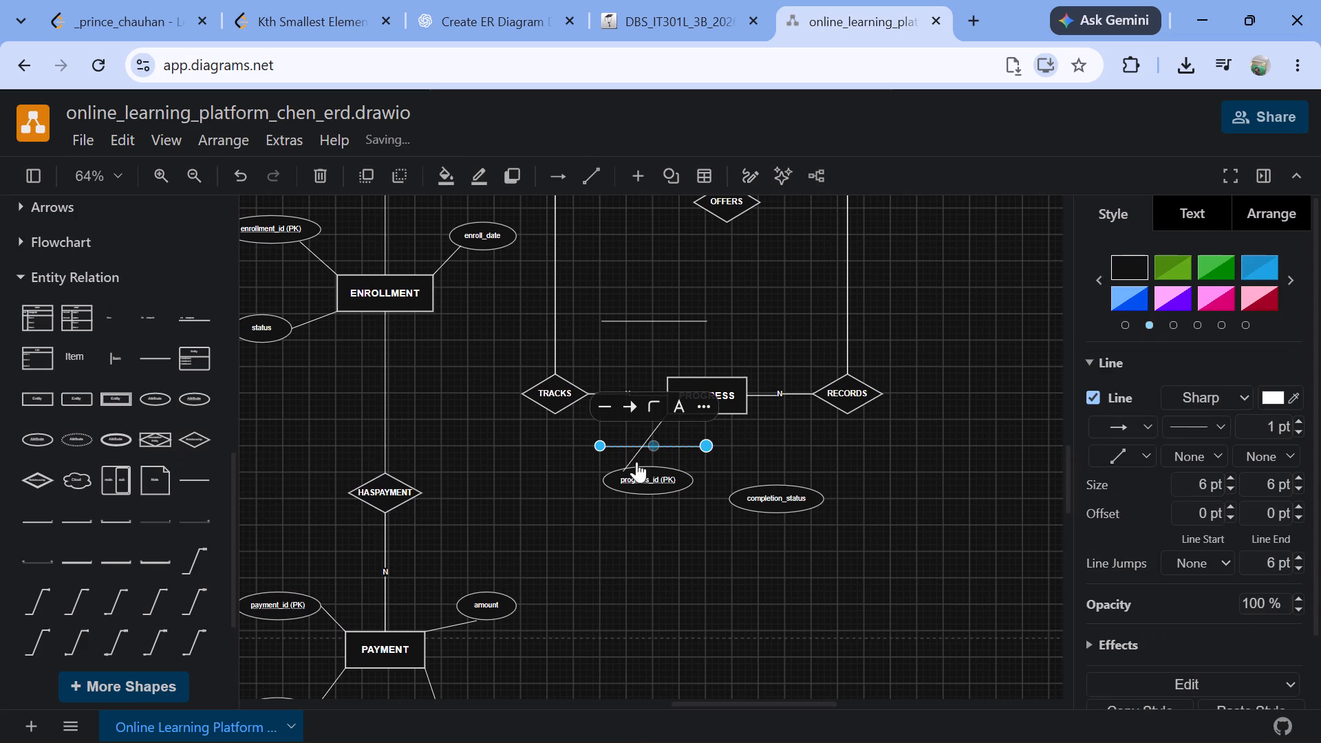
pyautogui.moveTo(600, 451); pyautogui.dragTo(750, 406)
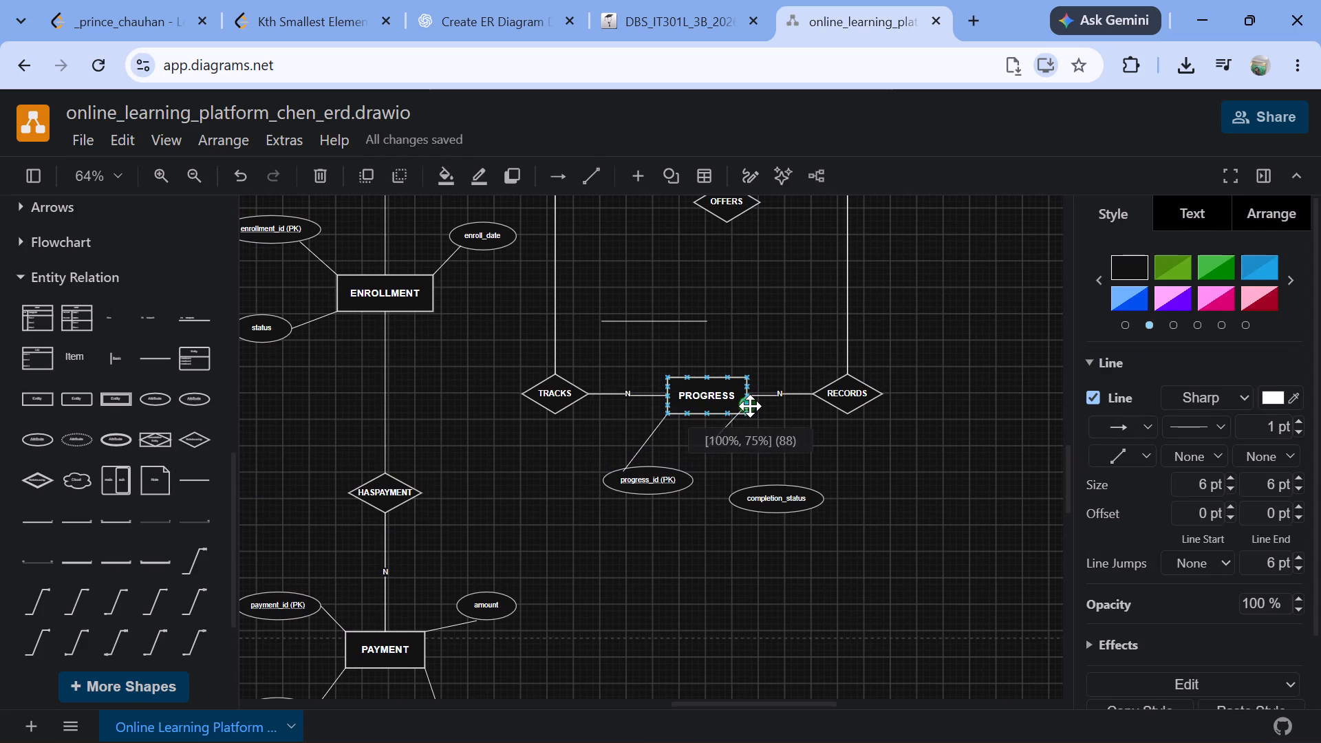
pyautogui.moveTo(750, 406); pyautogui.dragTo(750, 413)
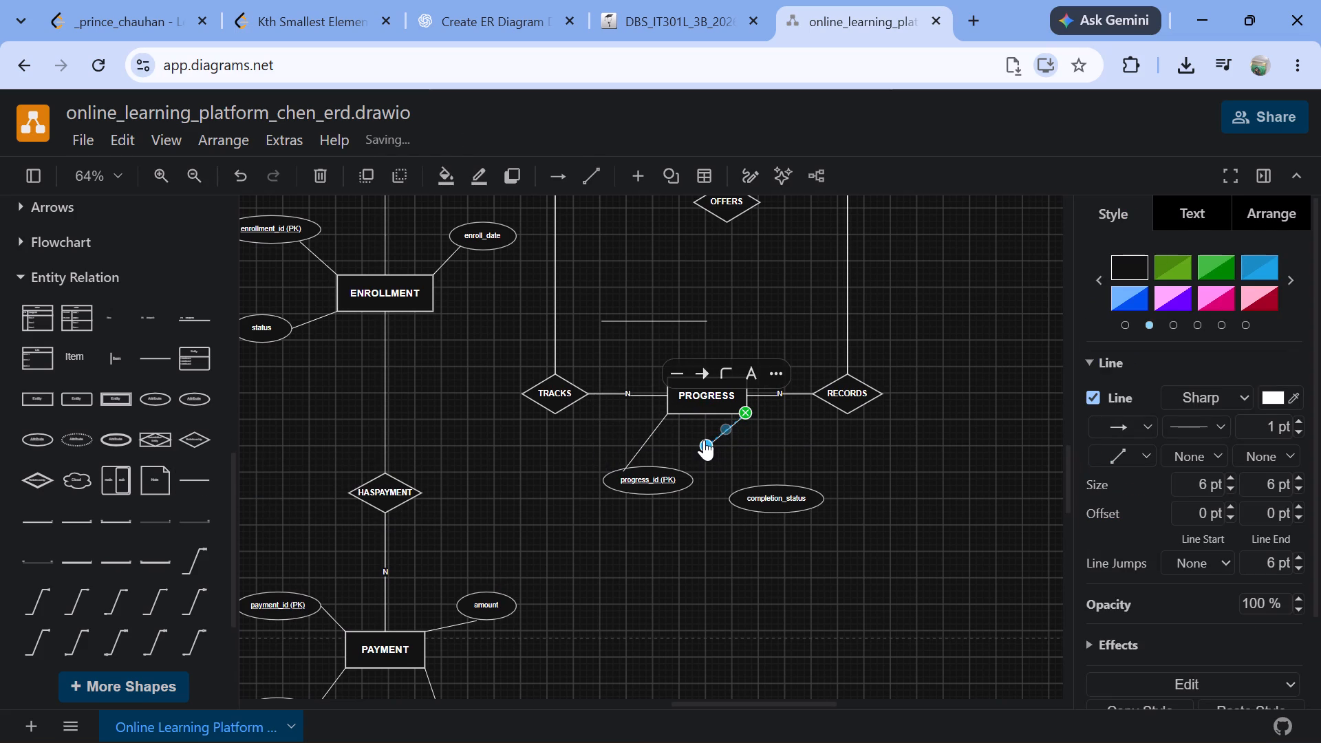
pyautogui.moveTo(704, 444); pyautogui.dragTo(749, 489)
pyautogui.click(893, 479)
# Reroute the LESSON–RECORDS connector so it drops straight from LESSON's bottom edge and enters RECORDS from the right.
pyautogui.scroll(1, 893, 479)
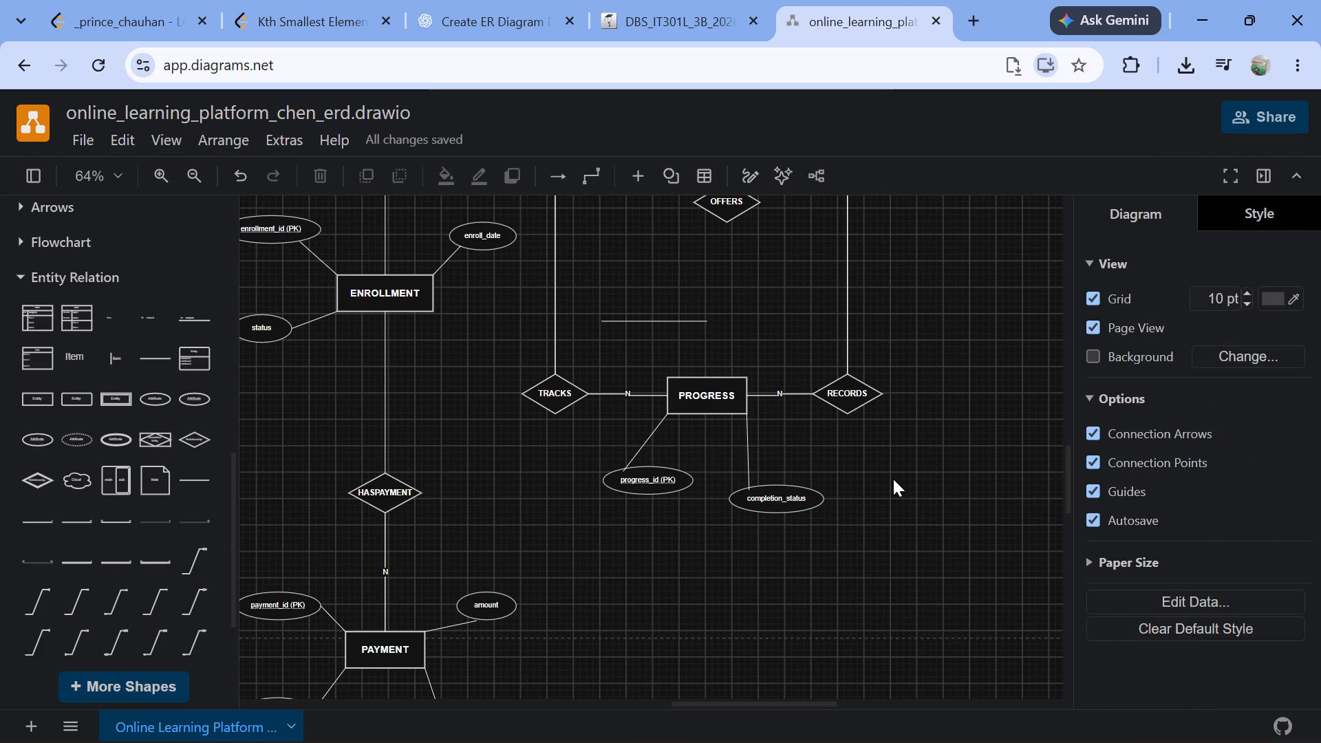
pyautogui.scroll(1, 893, 479)
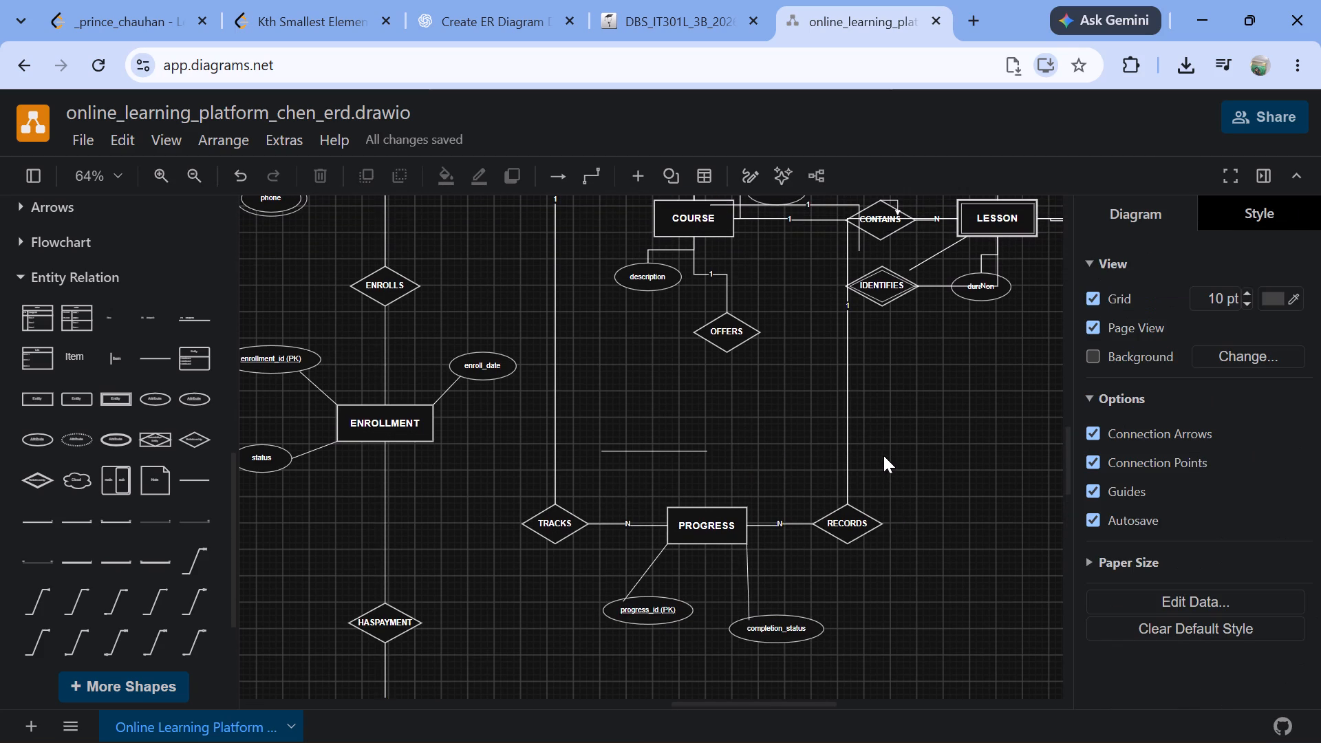
pyautogui.scroll(1, 883, 455)
pyautogui.scroll(-1, 883, 455)
pyautogui.scroll(2, 883, 455)
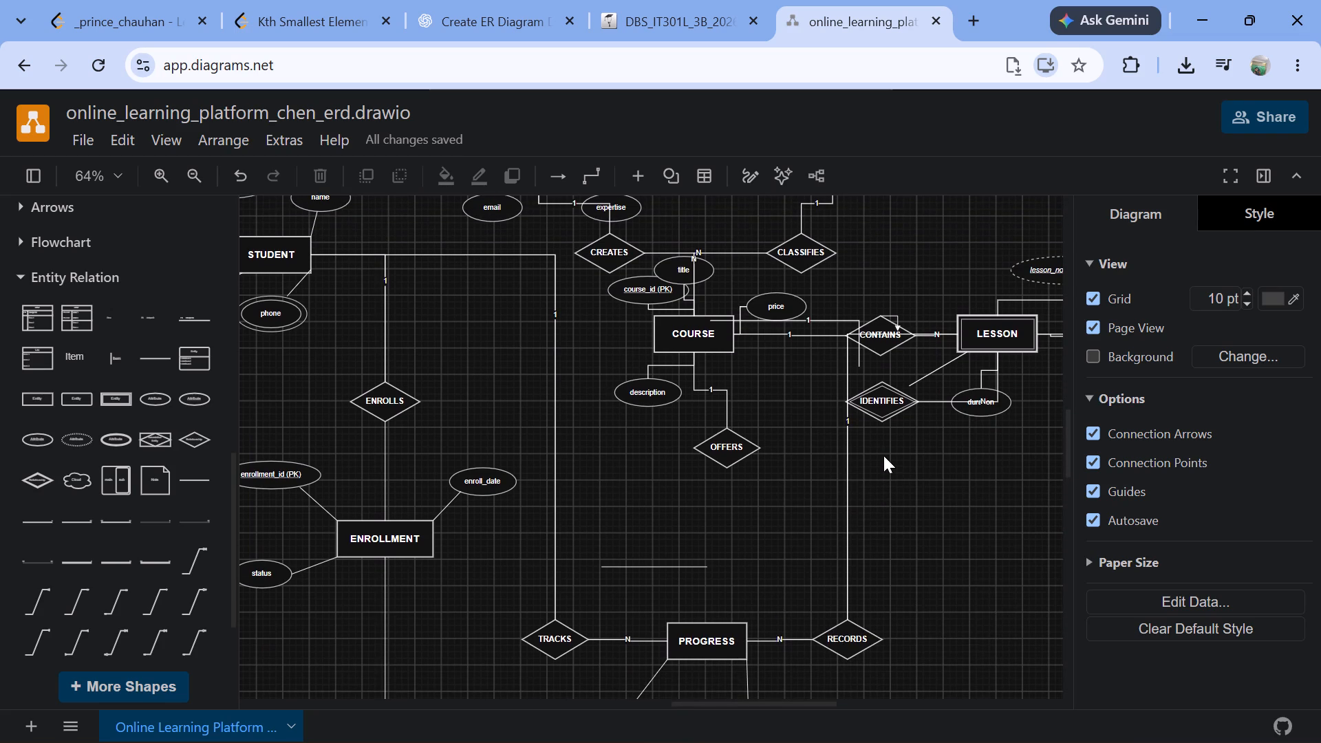
pyautogui.moveTo(850, 465); pyautogui.dragTo(830, 466)
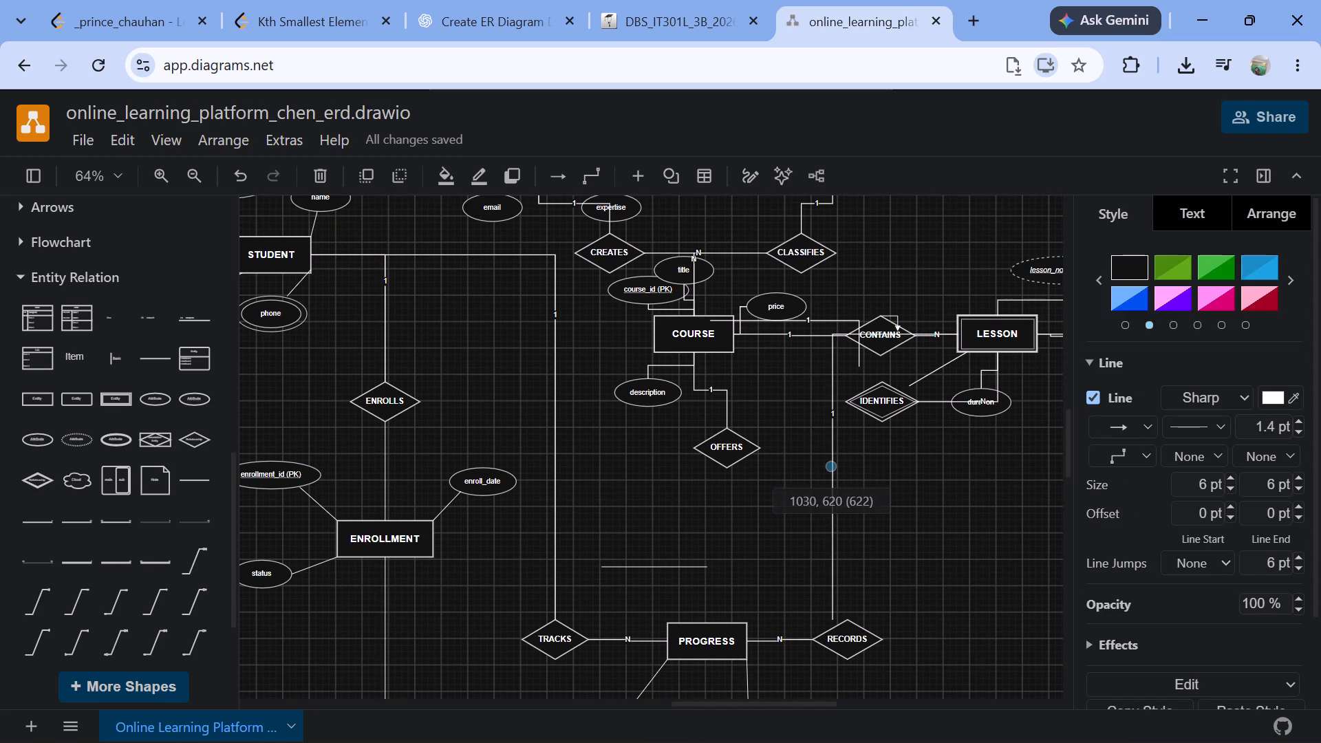
pyautogui.moveTo(830, 466); pyautogui.dragTo(1013, 511)
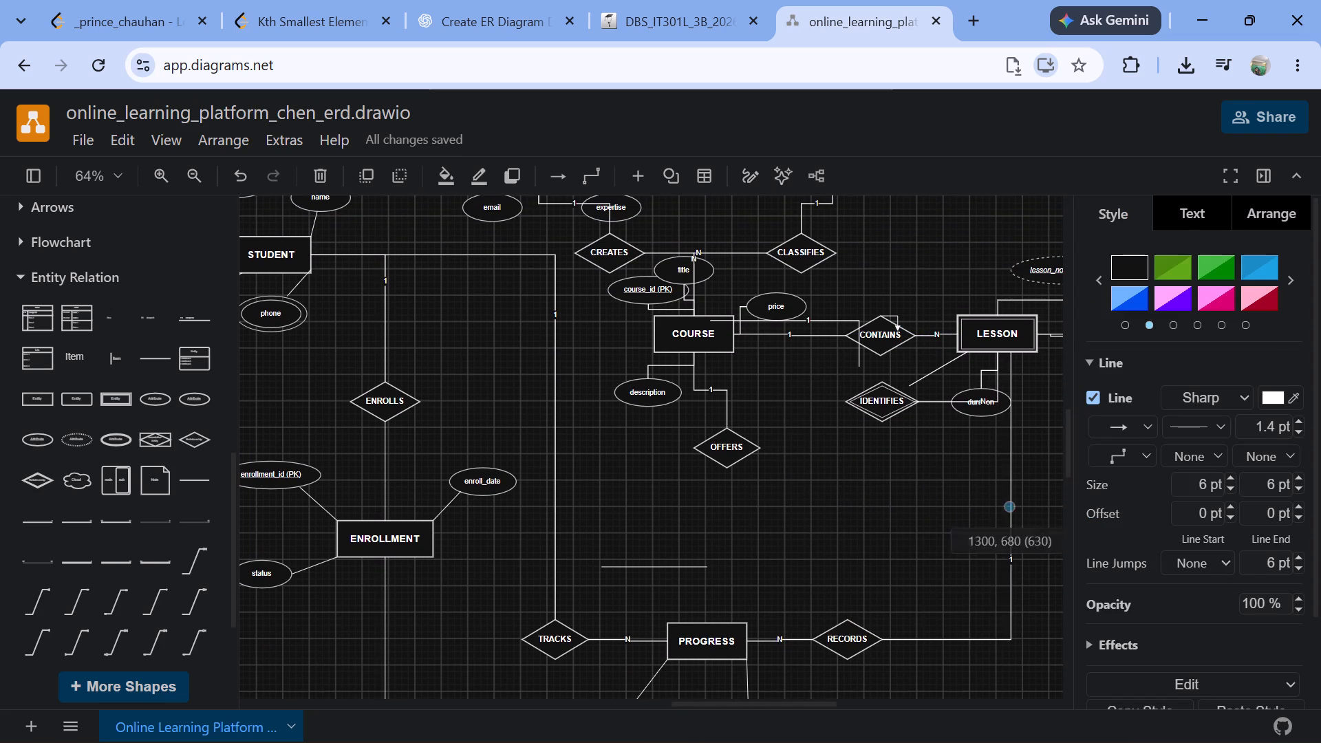
pyautogui.moveTo(1013, 511); pyautogui.dragTo(997, 554)
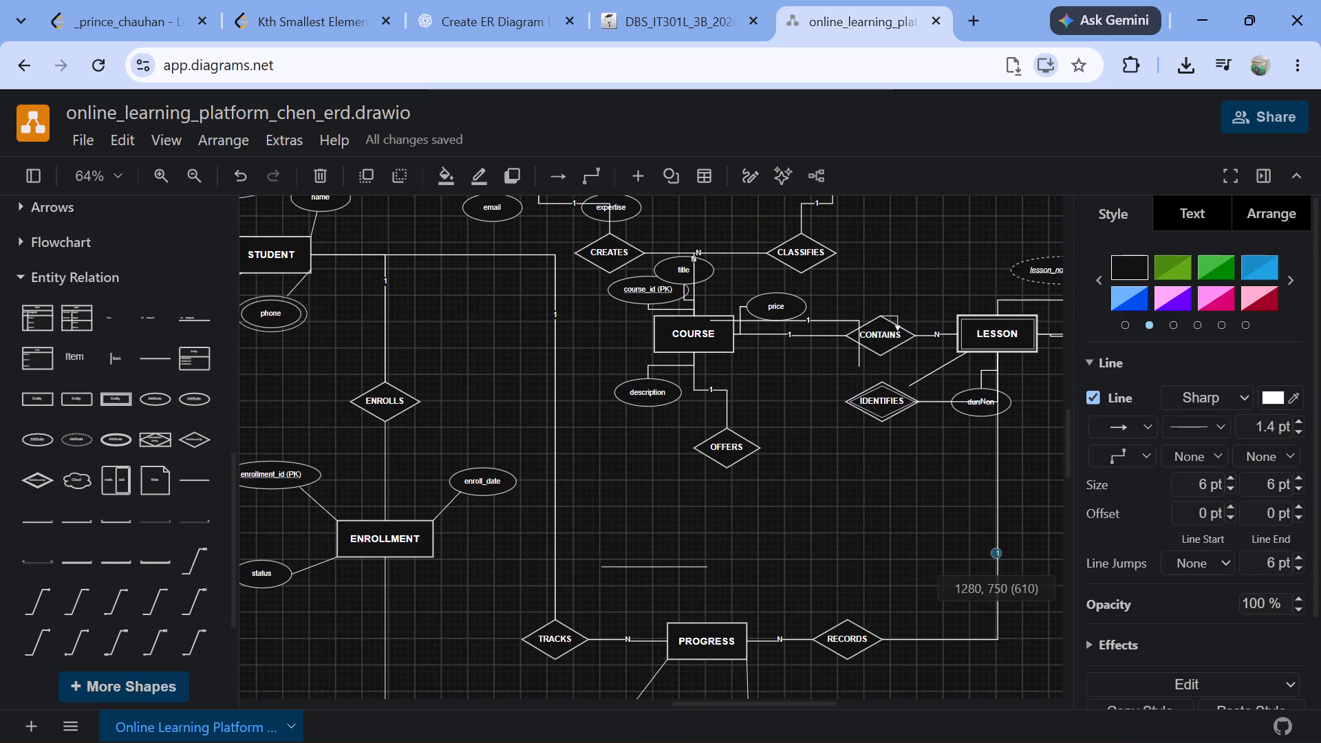
pyautogui.moveTo(997, 554); pyautogui.dragTo(1009, 552)
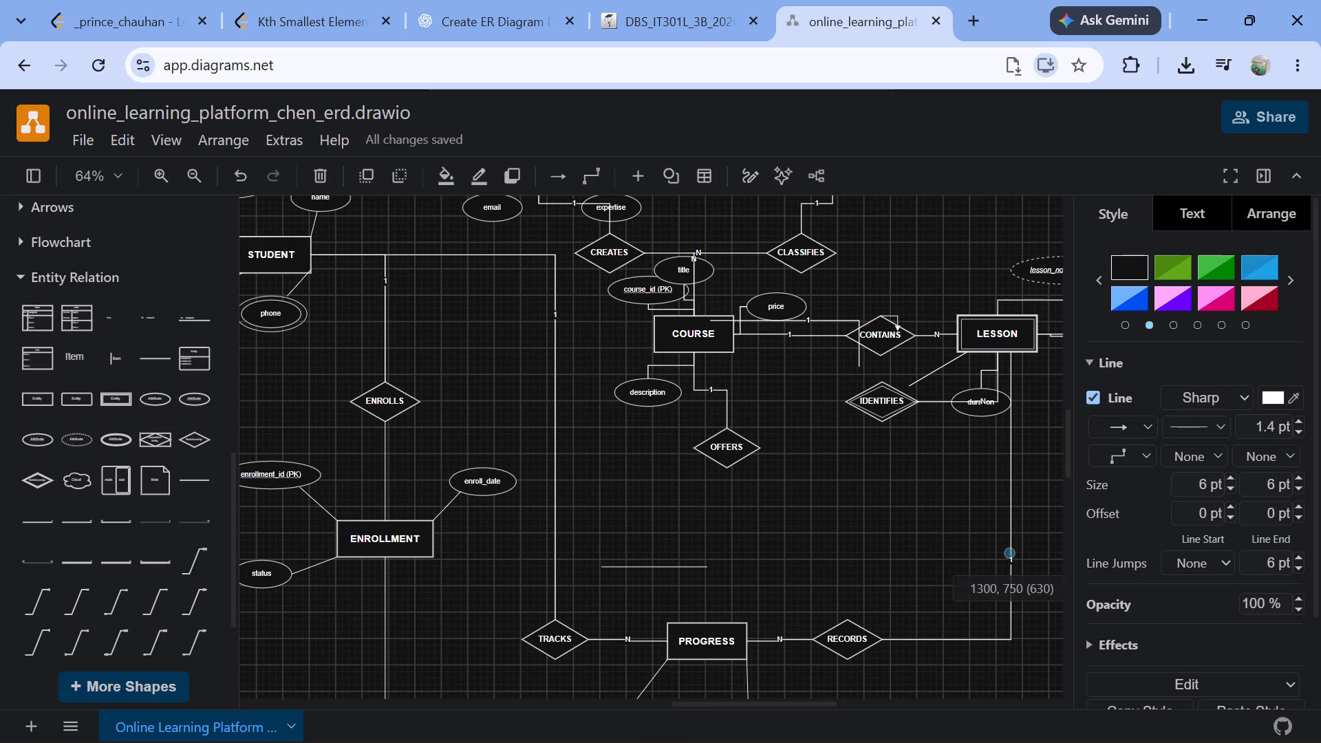
pyautogui.moveTo(1009, 552); pyautogui.dragTo(1020, 550)
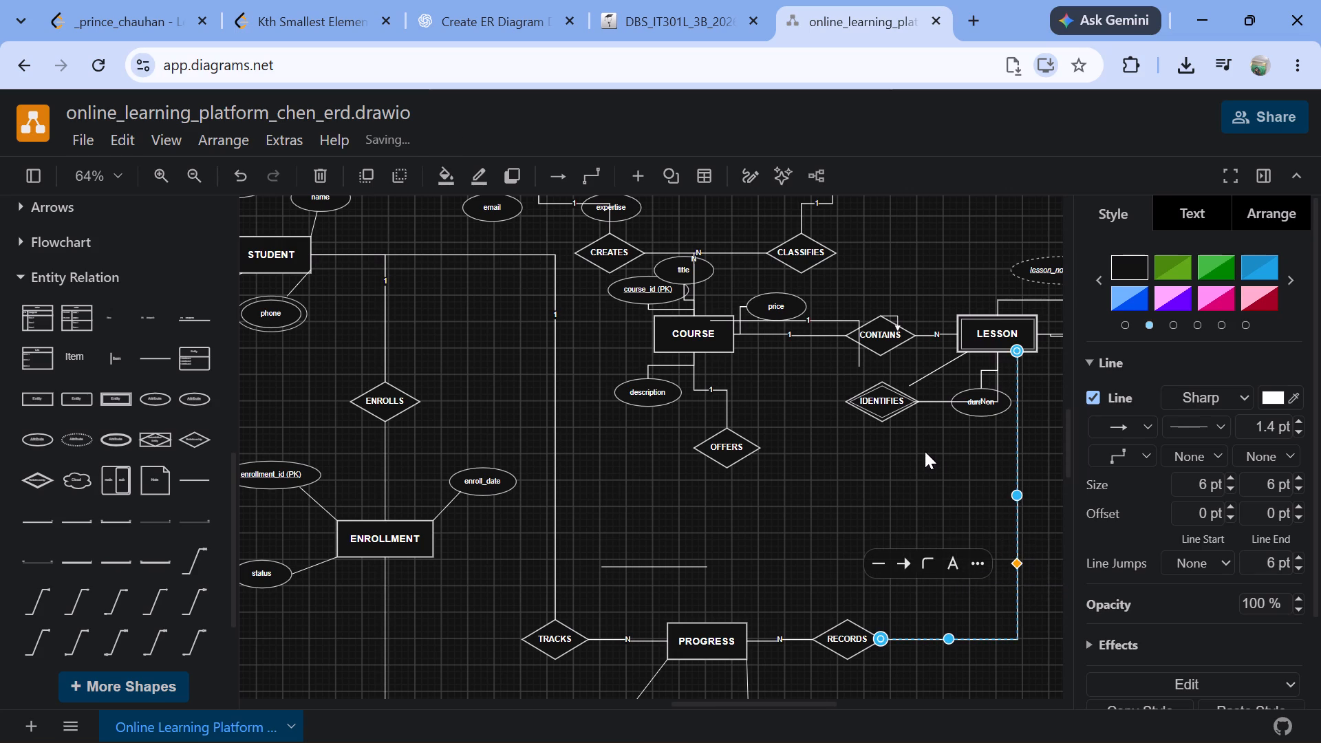
# Move the video_url attribute farther right of LESSON and reroute its connector to run below LESSON and lesson_title.
pyautogui.scroll(1, 925, 451)
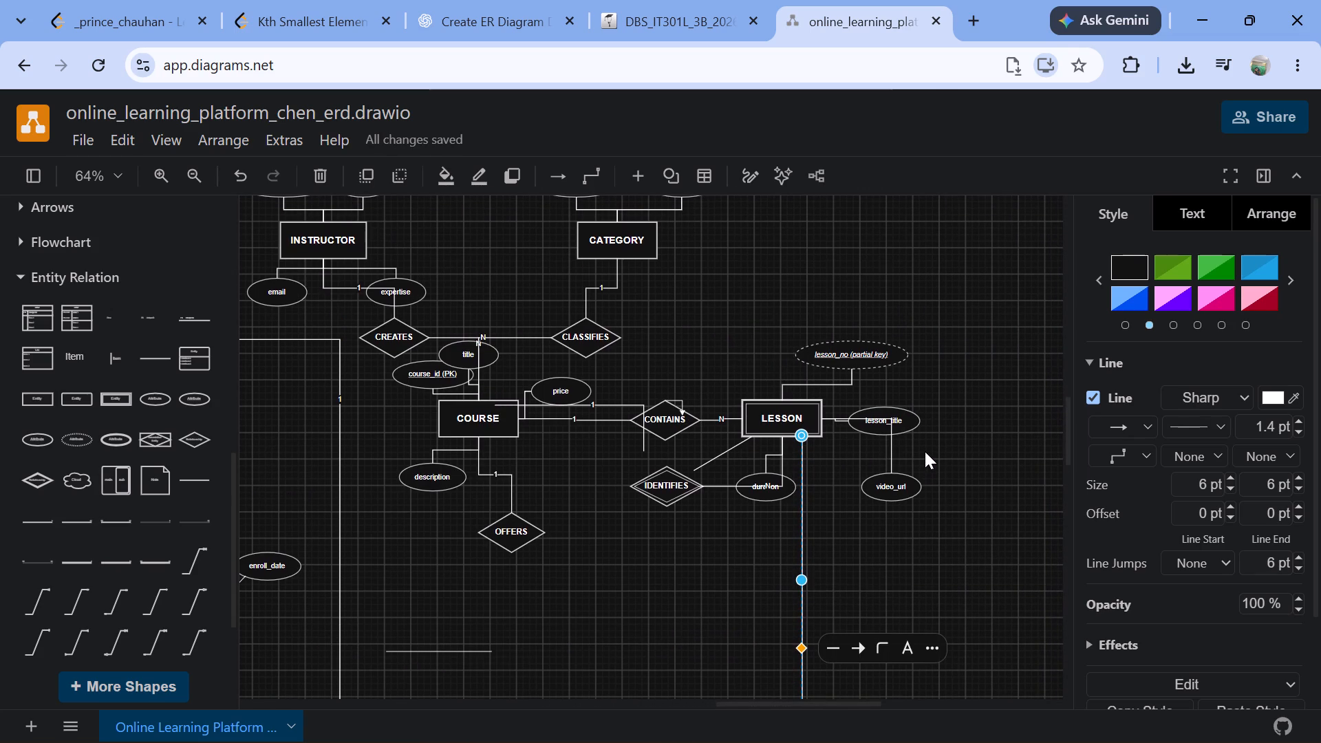
pyautogui.moveTo(903, 486); pyautogui.dragTo(975, 491)
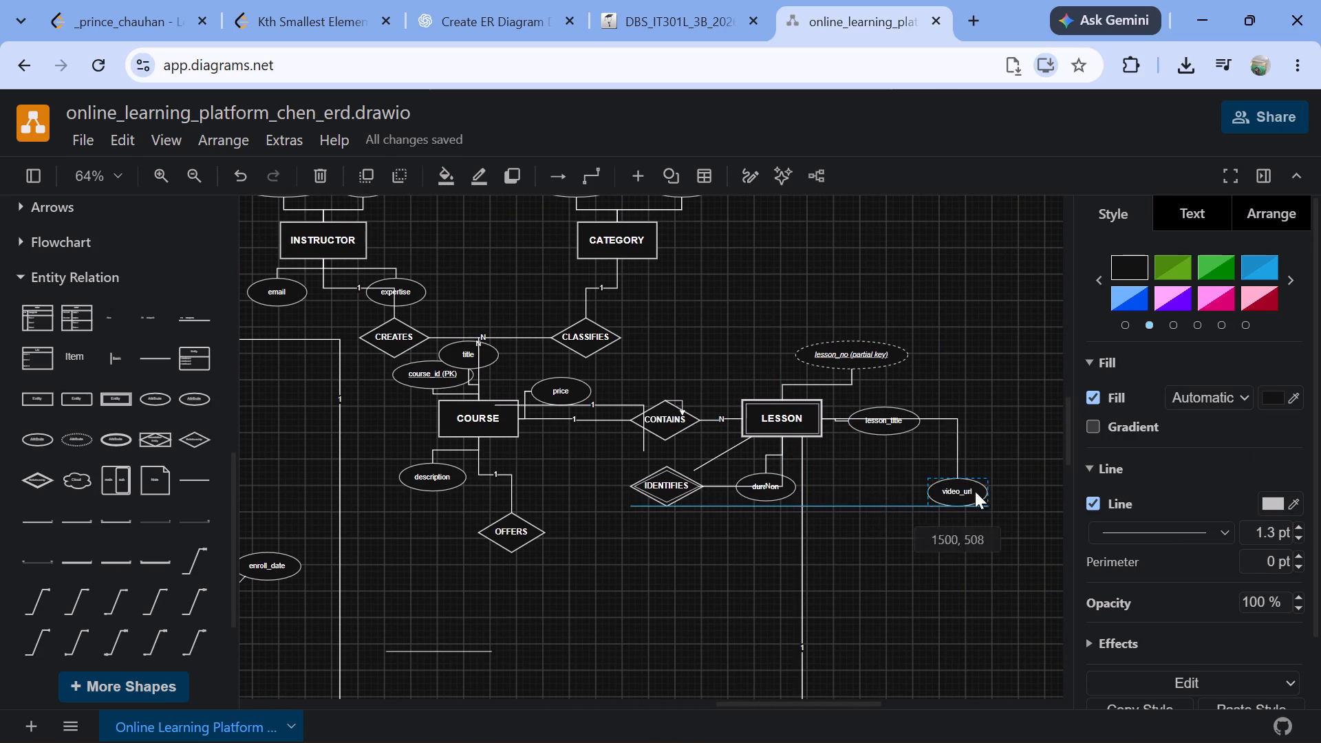
pyautogui.moveTo(975, 491); pyautogui.dragTo(1060, 493)
pyautogui.moveTo(890, 422); pyautogui.dragTo(971, 380)
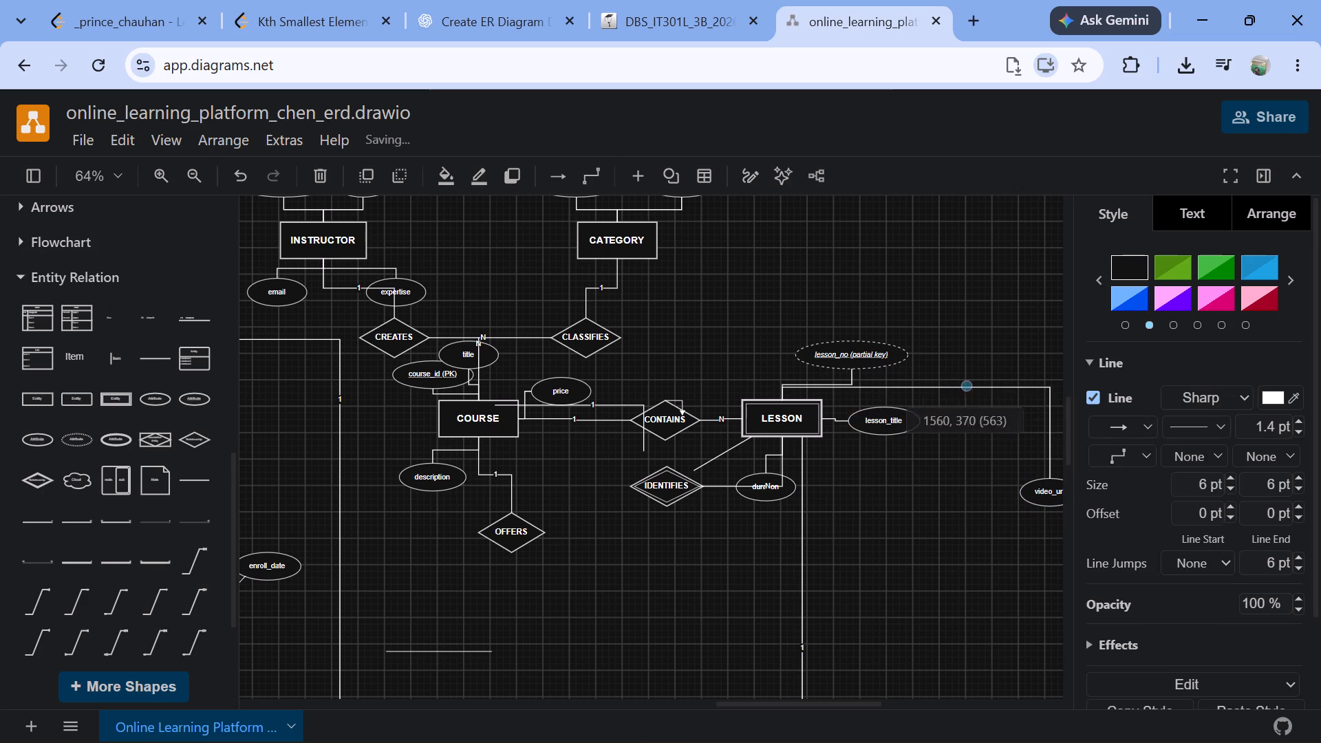
pyautogui.moveTo(971, 380); pyautogui.dragTo(956, 468)
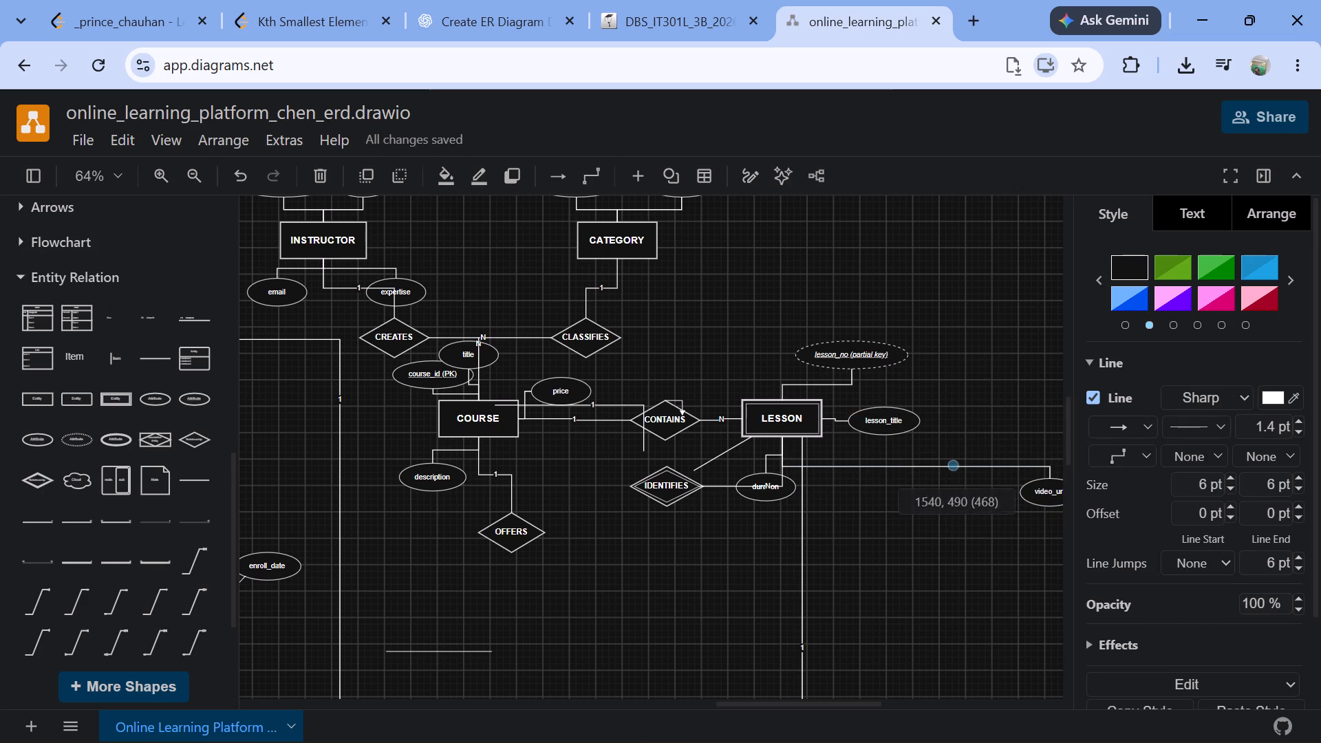
pyautogui.moveTo(956, 468); pyautogui.dragTo(956, 469)
pyautogui.click(965, 362)
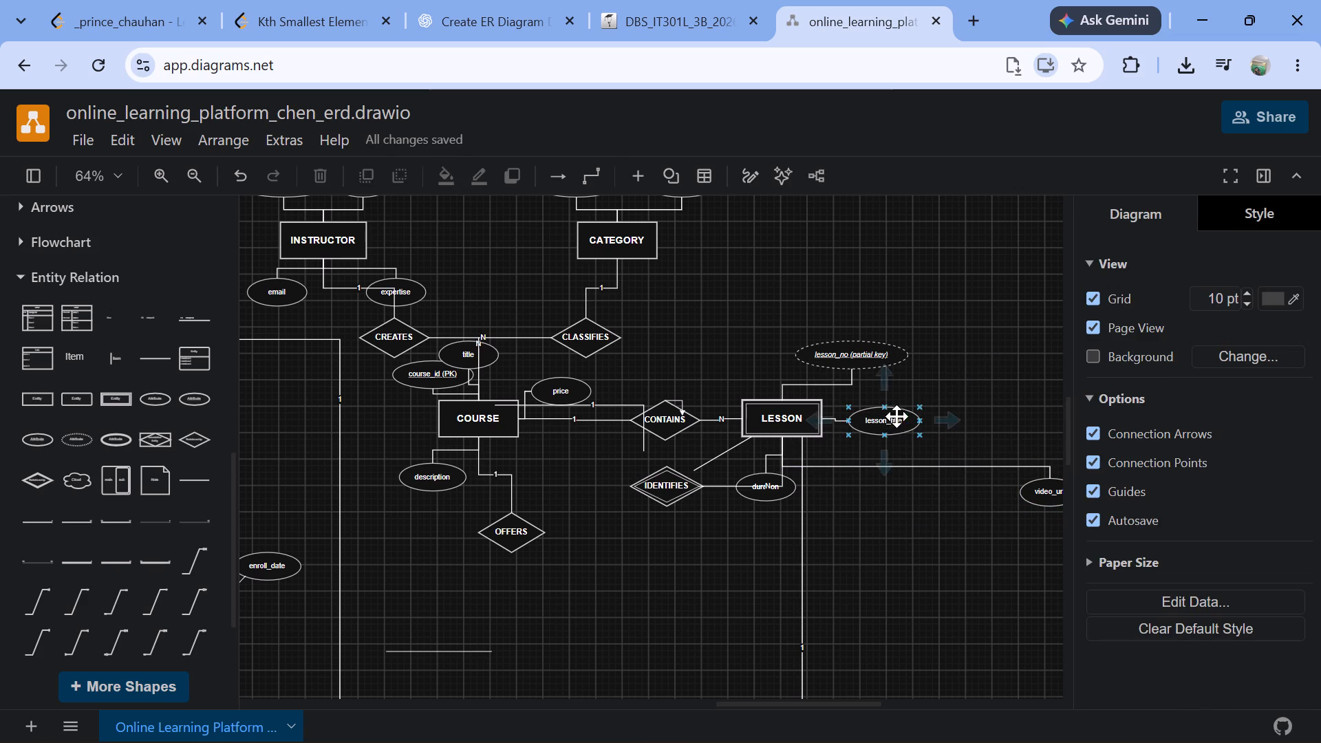
# Move the lesson_title and lesson_no (partial key) attributes up and to the right, roughly side by side above LESSON.
pyautogui.moveTo(888, 422); pyautogui.dragTo(1038, 281)
pyautogui.moveTo(857, 351); pyautogui.dragTo(914, 274)
# Move LESSON's inner rectangle and its outer box right, realigned with each other beneath lesson_no (partial key).
pyautogui.moveTo(795, 409); pyautogui.dragTo(850, 399)
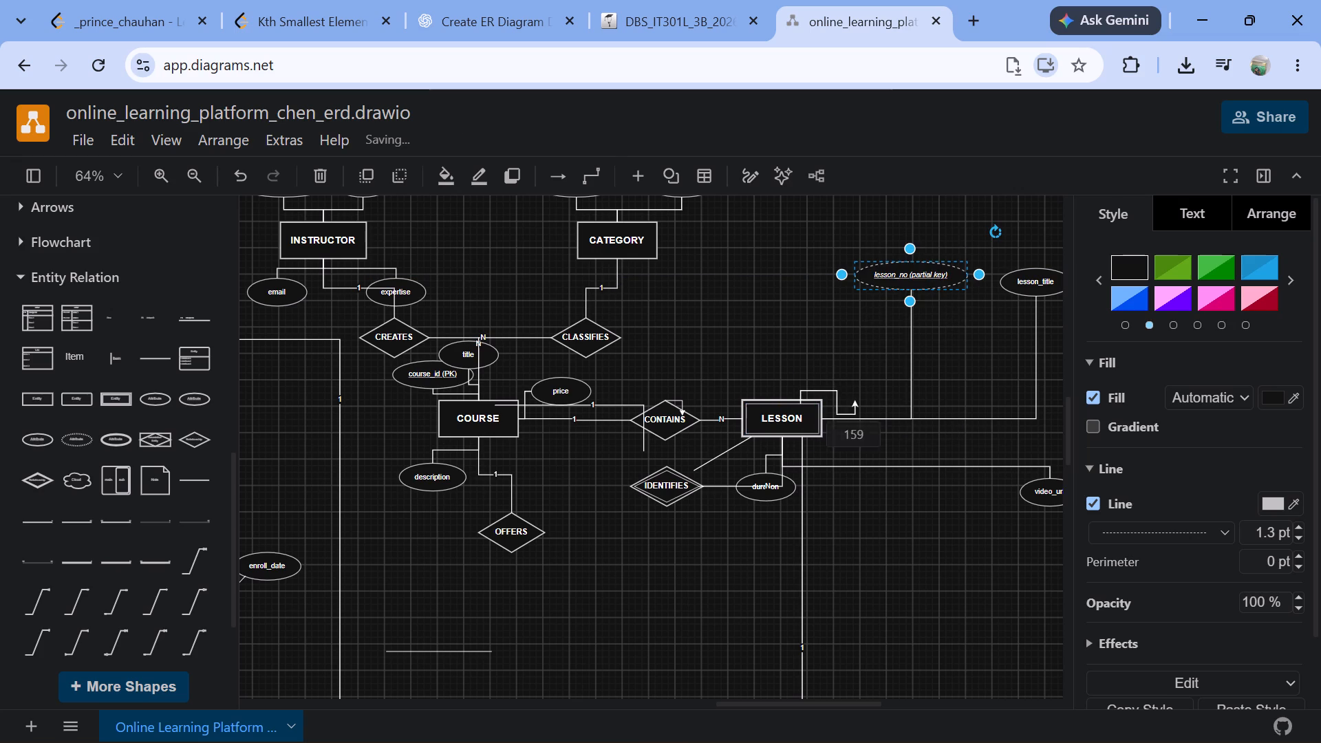
pyautogui.moveTo(850, 399); pyautogui.dragTo(854, 380)
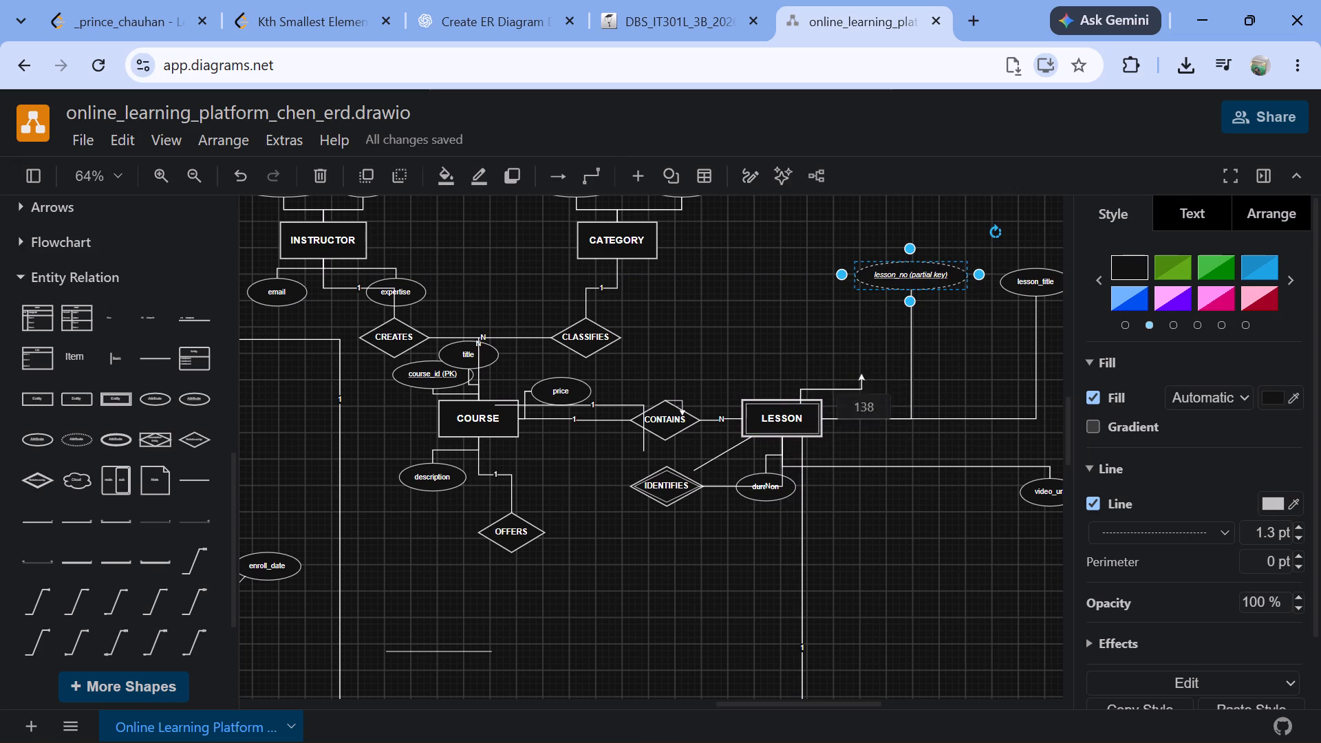
pyautogui.moveTo(854, 380); pyautogui.dragTo(810, 422)
pyautogui.moveTo(773, 418); pyautogui.dragTo(861, 396)
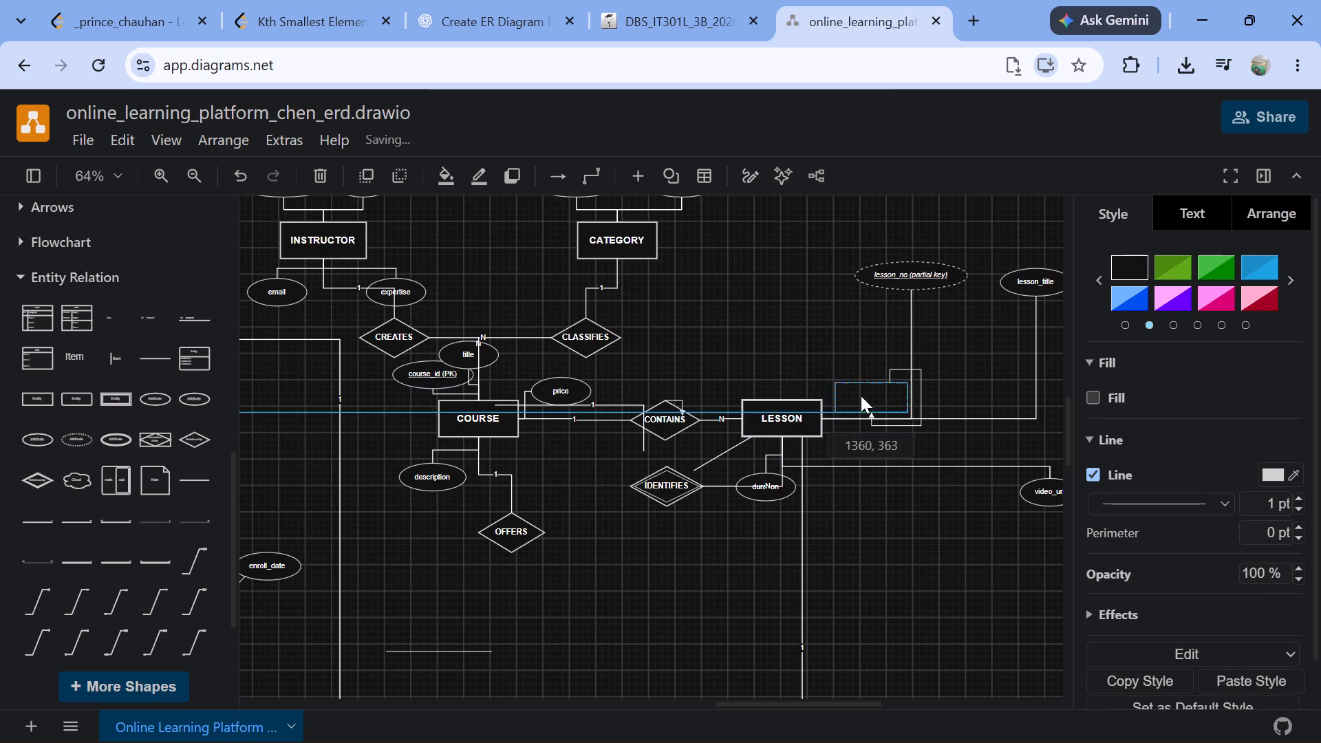
pyautogui.moveTo(861, 396); pyautogui.dragTo(911, 425)
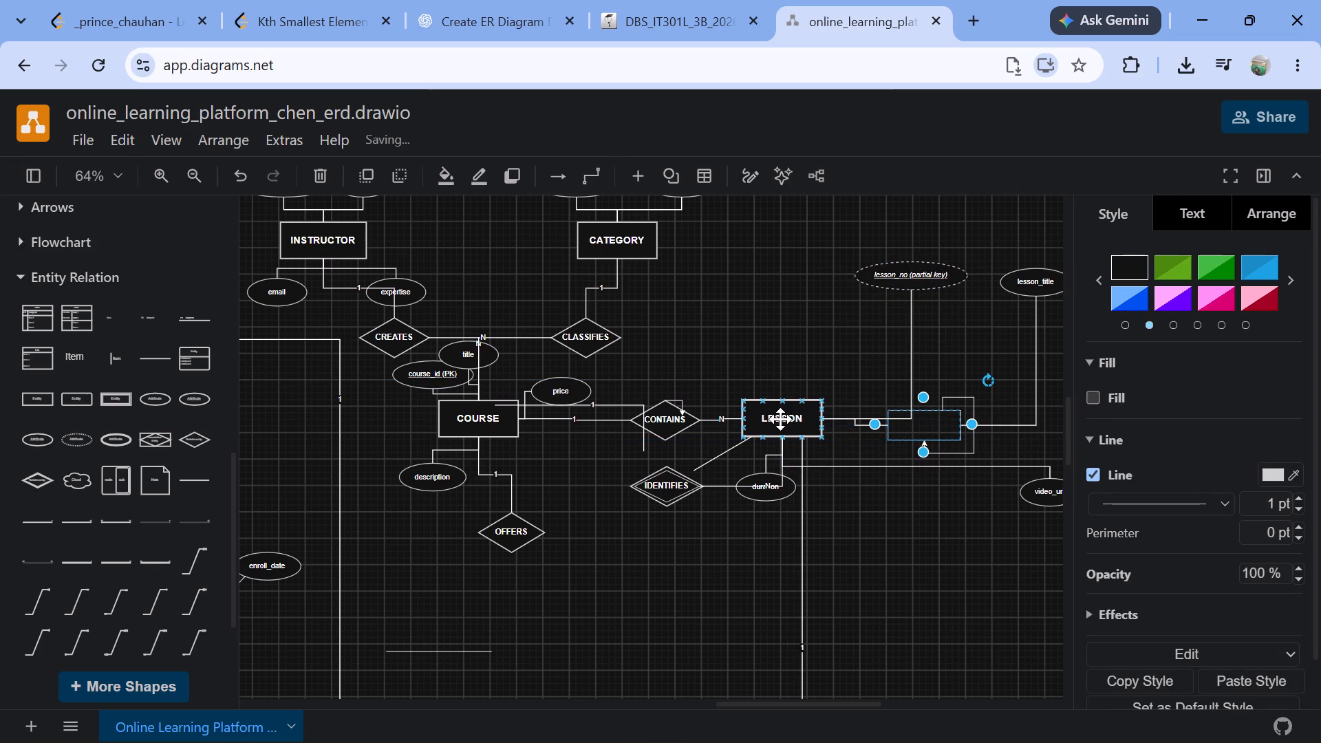
pyautogui.moveTo(773, 418); pyautogui.dragTo(919, 424)
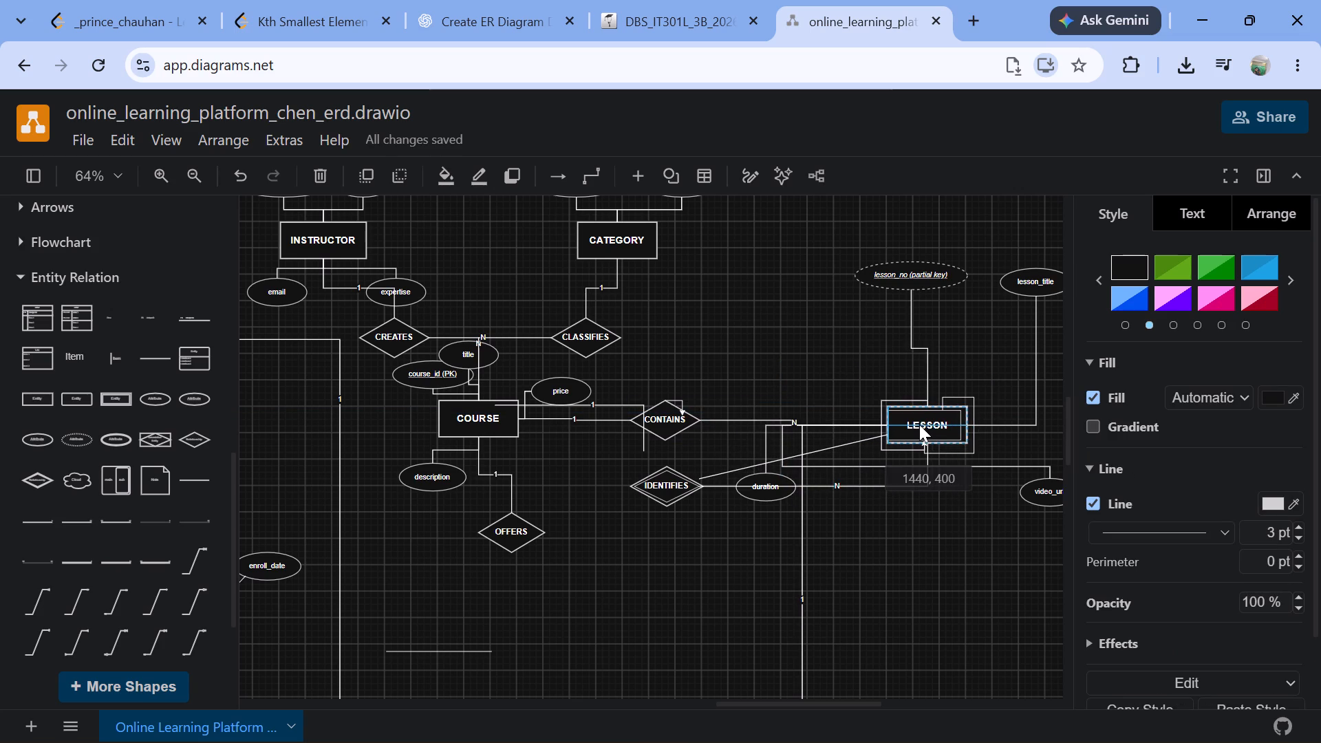
pyautogui.moveTo(919, 424); pyautogui.dragTo(919, 425)
pyautogui.moveTo(919, 425); pyautogui.dragTo(917, 424)
pyautogui.moveTo(917, 424); pyautogui.dragTo(913, 424)
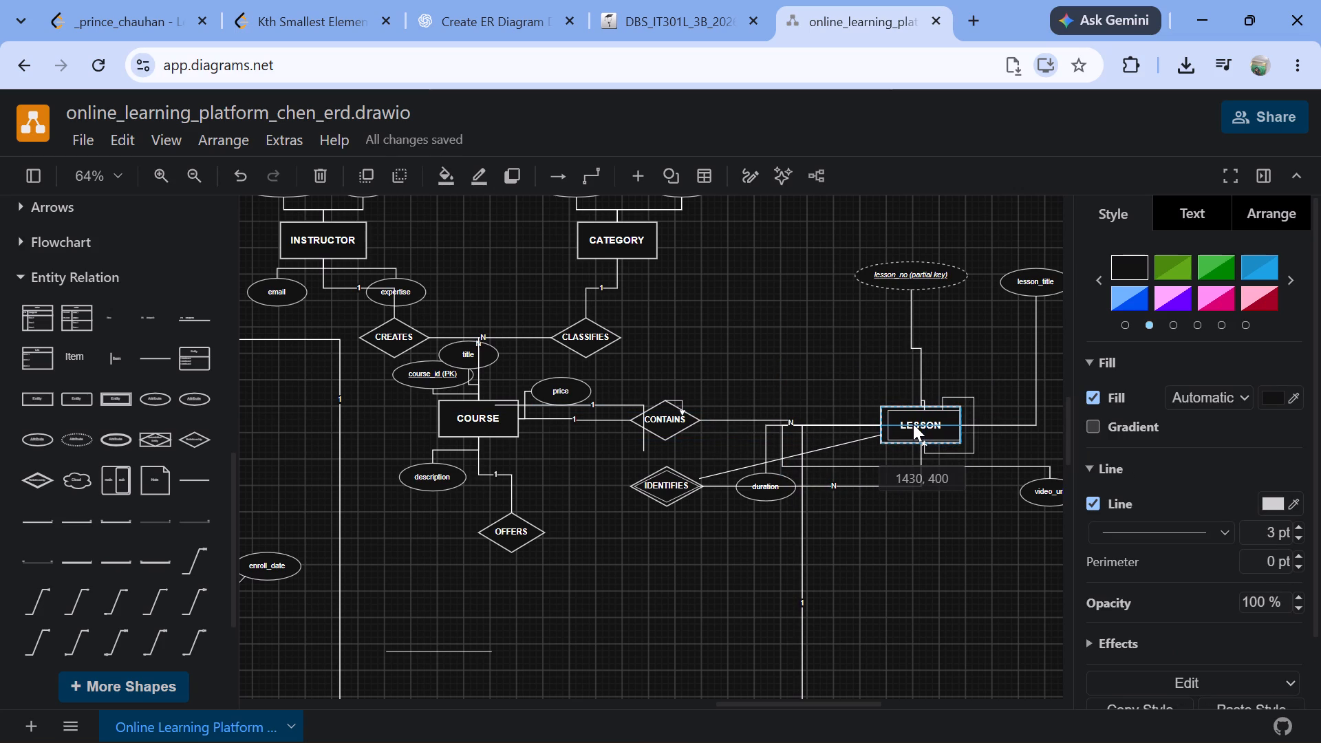
pyautogui.moveTo(913, 424); pyautogui.dragTo(915, 424)
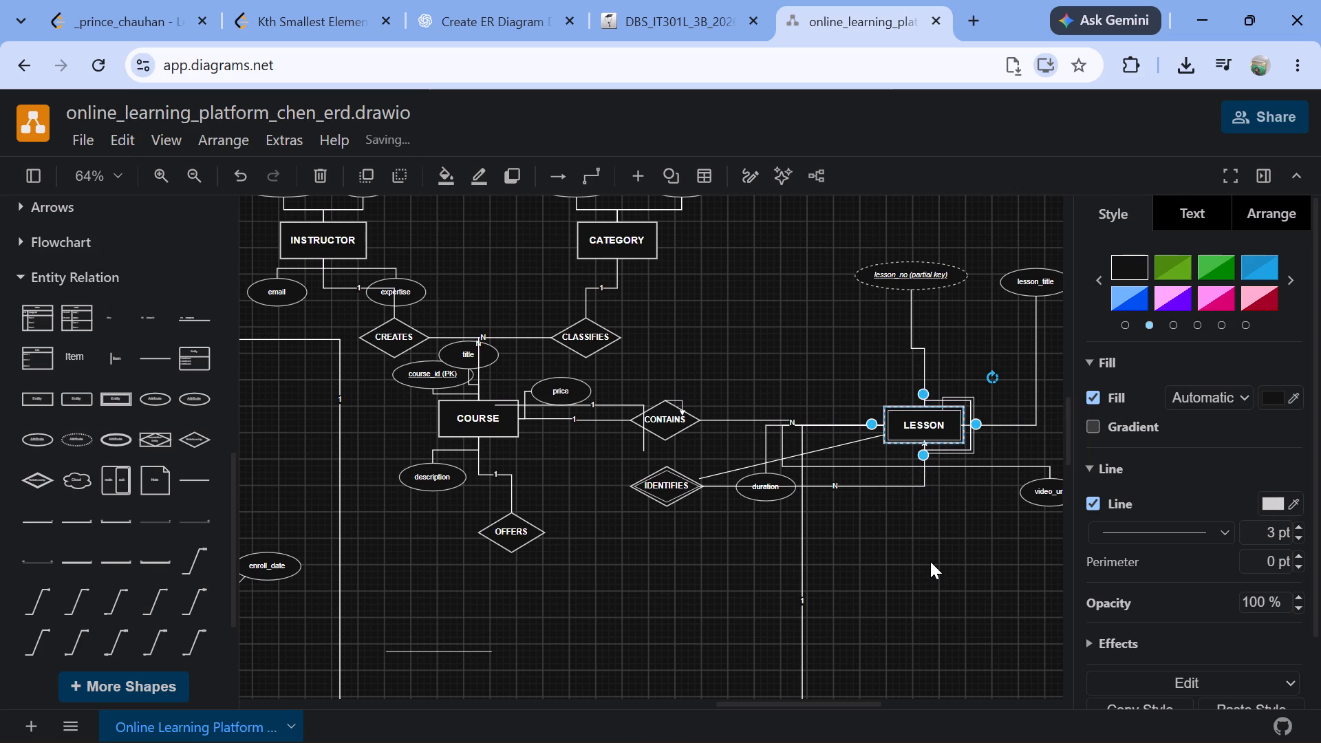
pyautogui.click(930, 561)
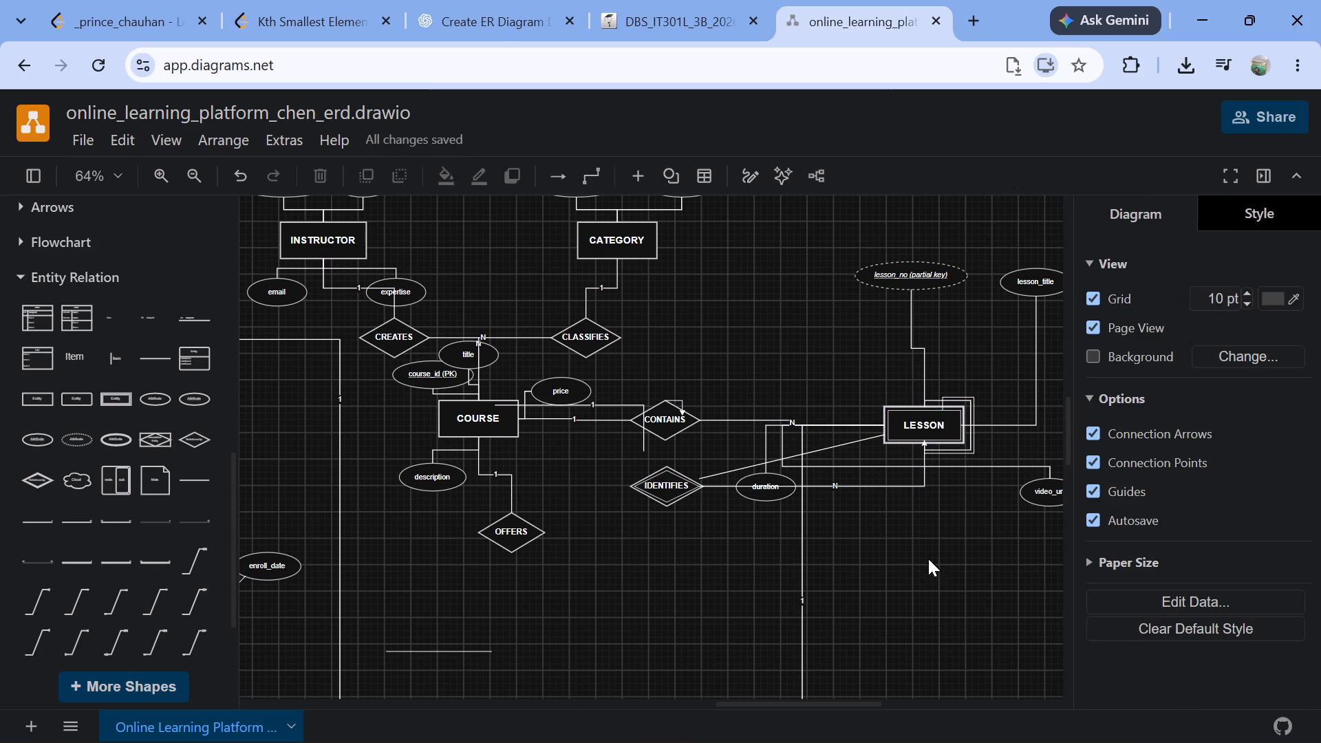
# Move IDENTIFIES's inner diamond and the IDENTIFIES diamond together to the space above and between CONTAINS and LESSON.
pyautogui.scroll(-2, 866, 577)
pyautogui.scroll(3, 866, 577)
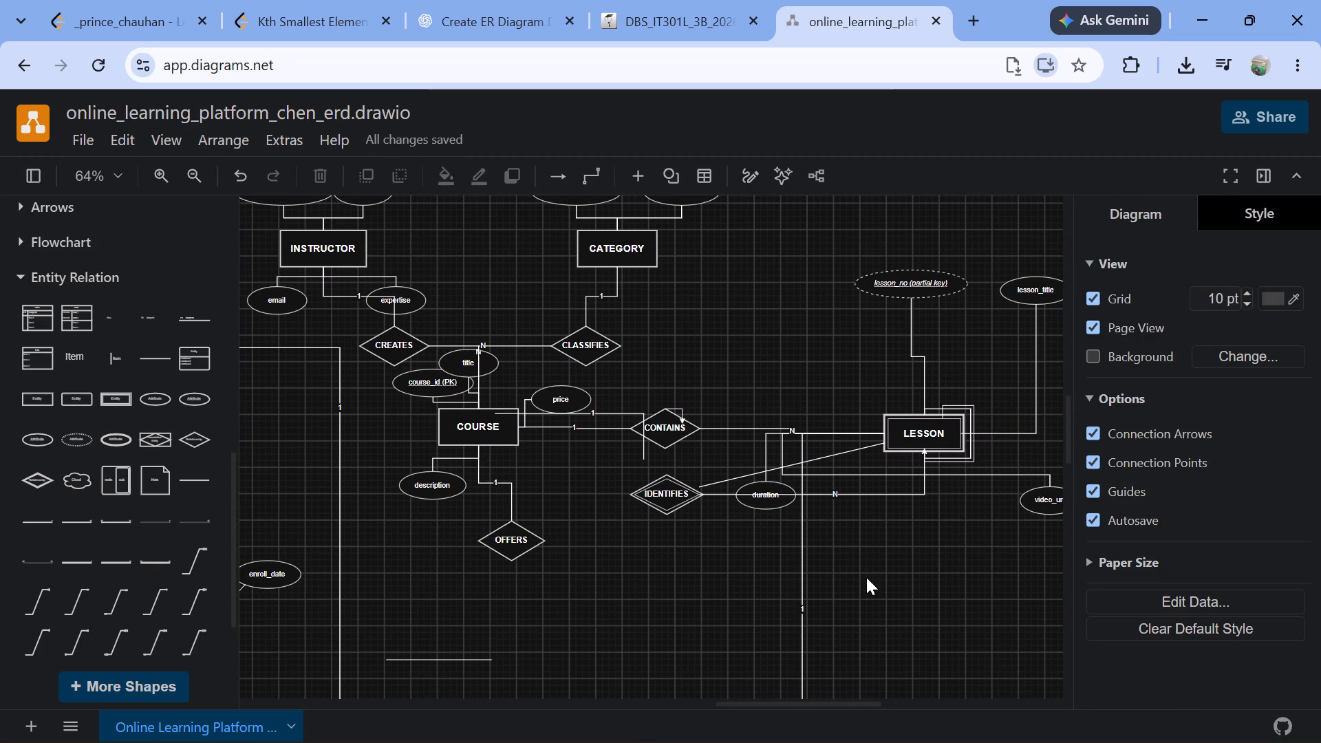
pyautogui.moveTo(679, 496); pyautogui.dragTo(832, 464)
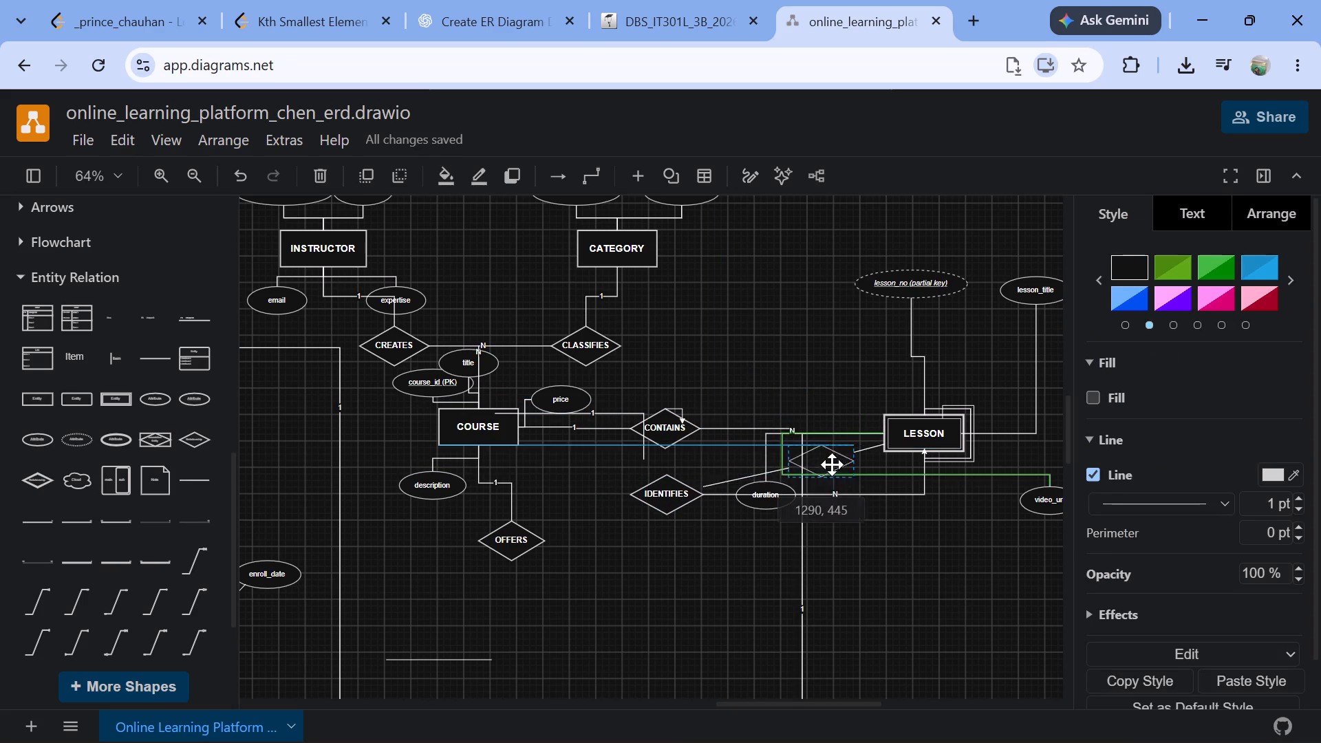
pyautogui.moveTo(832, 464); pyautogui.dragTo(807, 460)
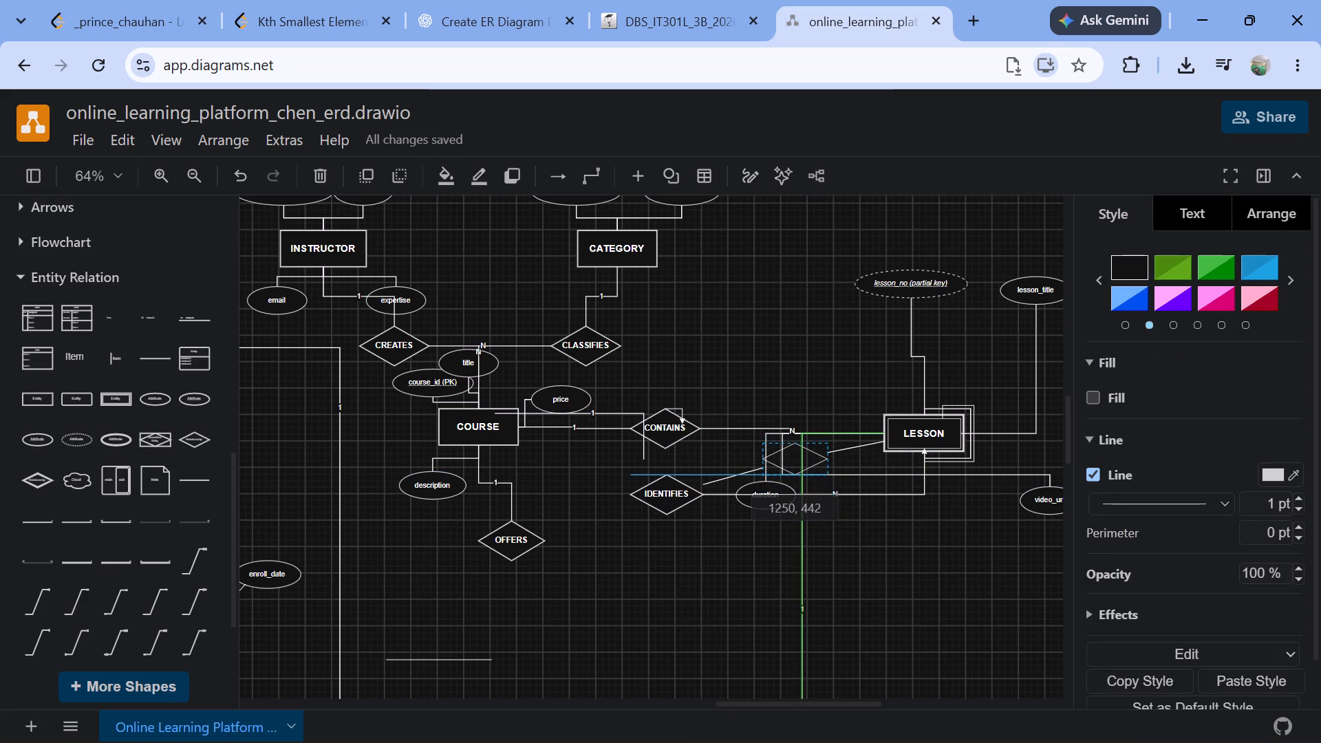
pyautogui.moveTo(807, 460); pyautogui.dragTo(799, 391)
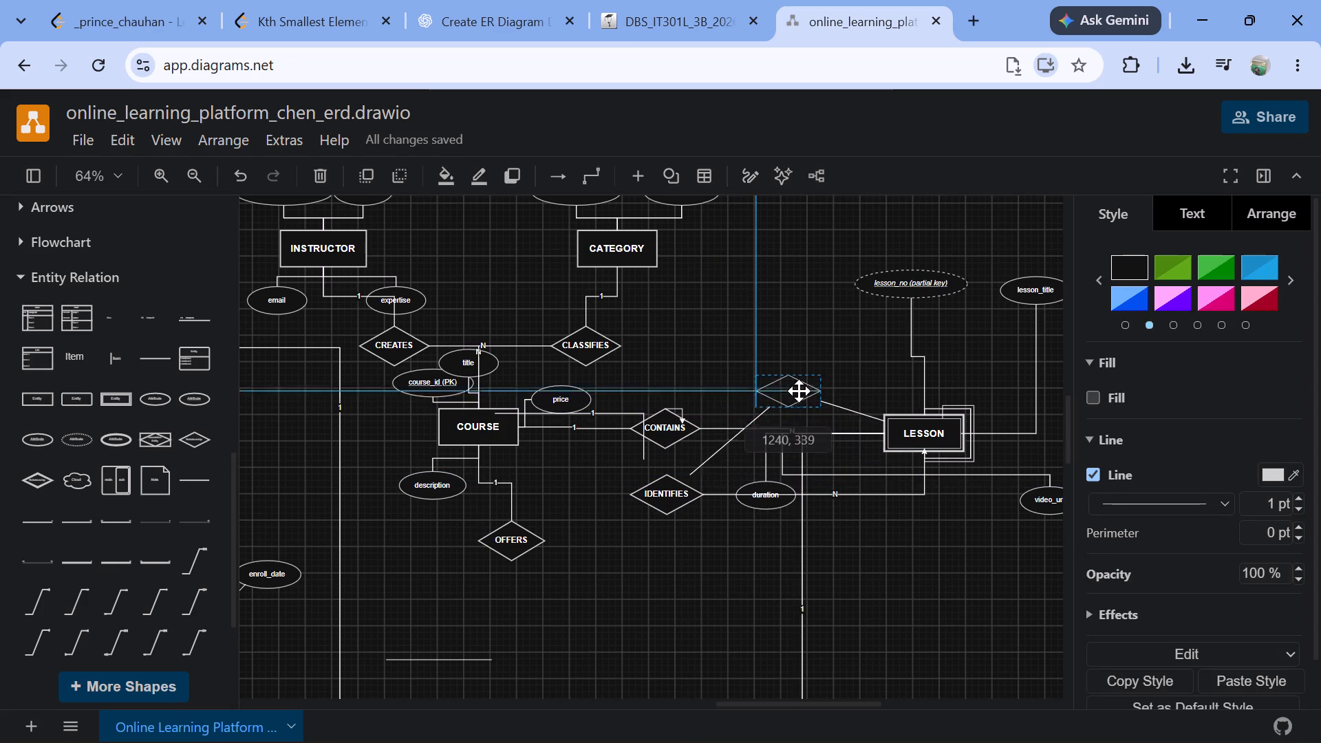
pyautogui.moveTo(799, 391); pyautogui.dragTo(799, 387)
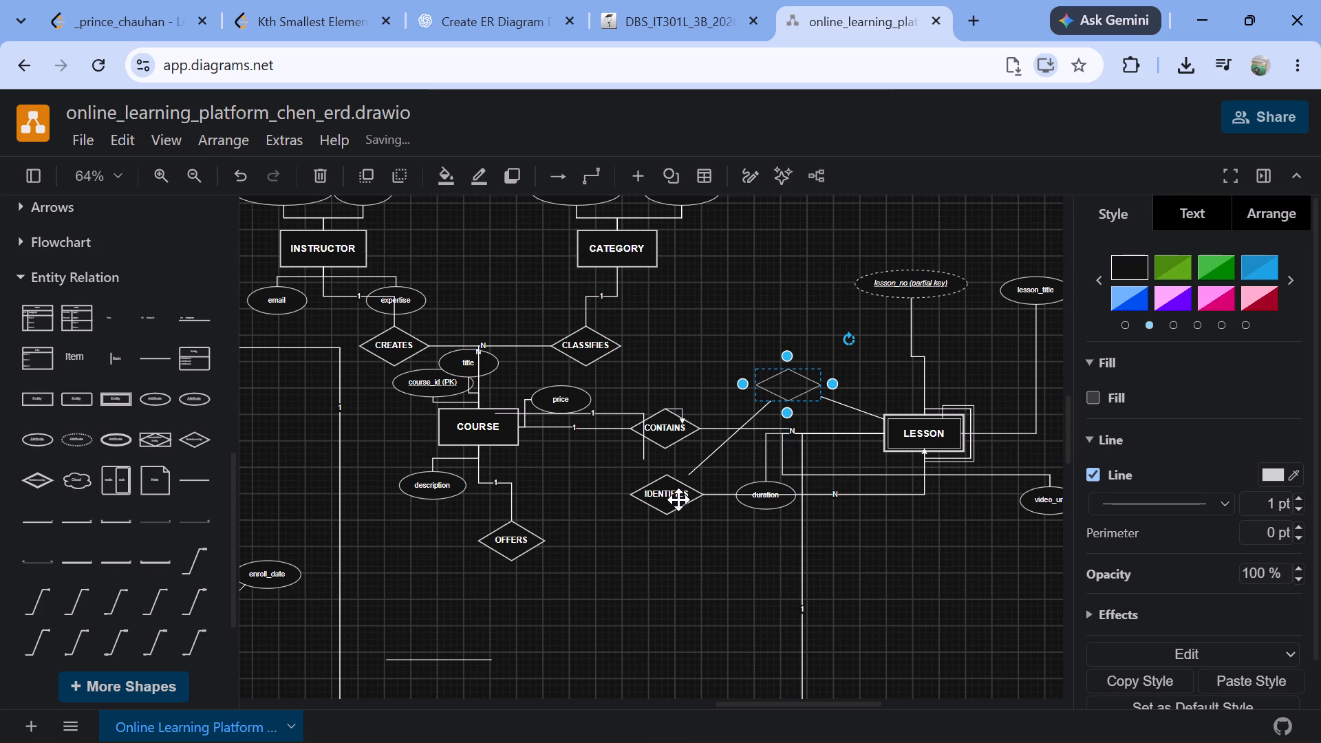
pyautogui.moveTo(666, 502); pyautogui.dragTo(789, 391)
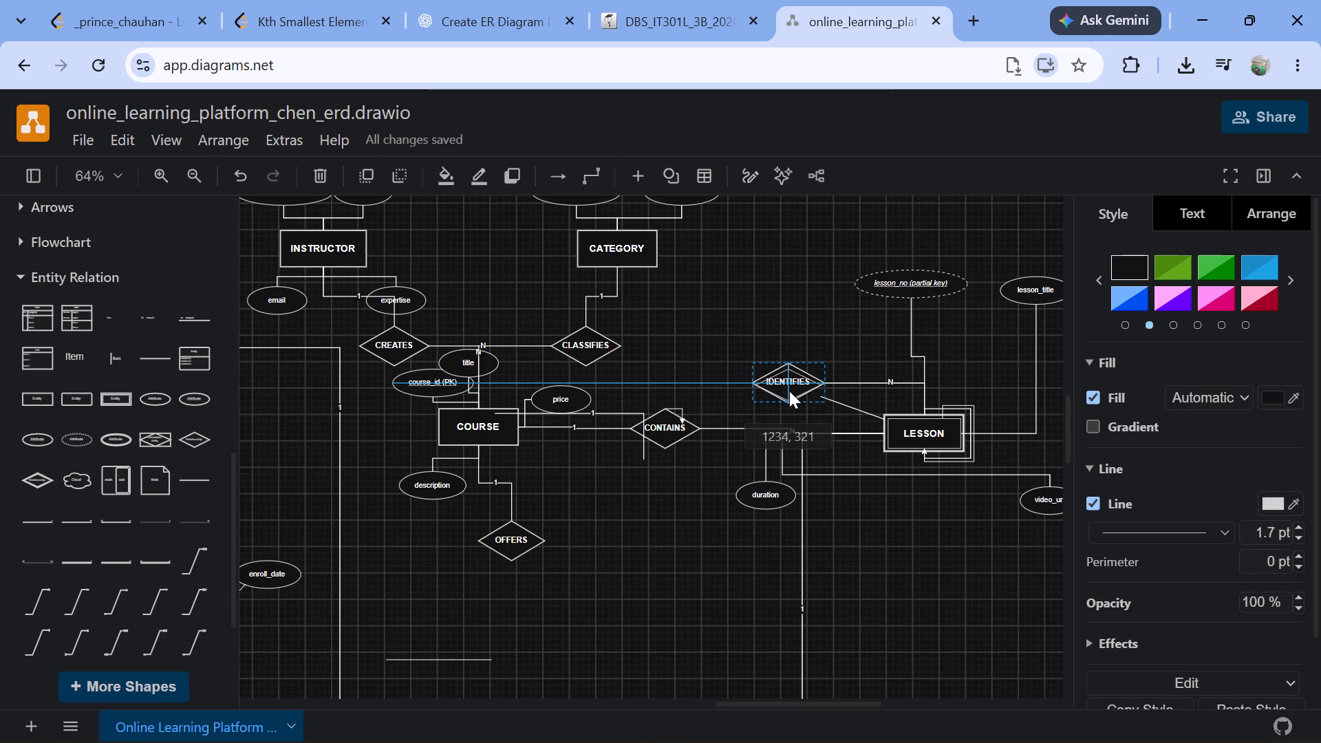
pyautogui.moveTo(789, 391); pyautogui.dragTo(788, 396)
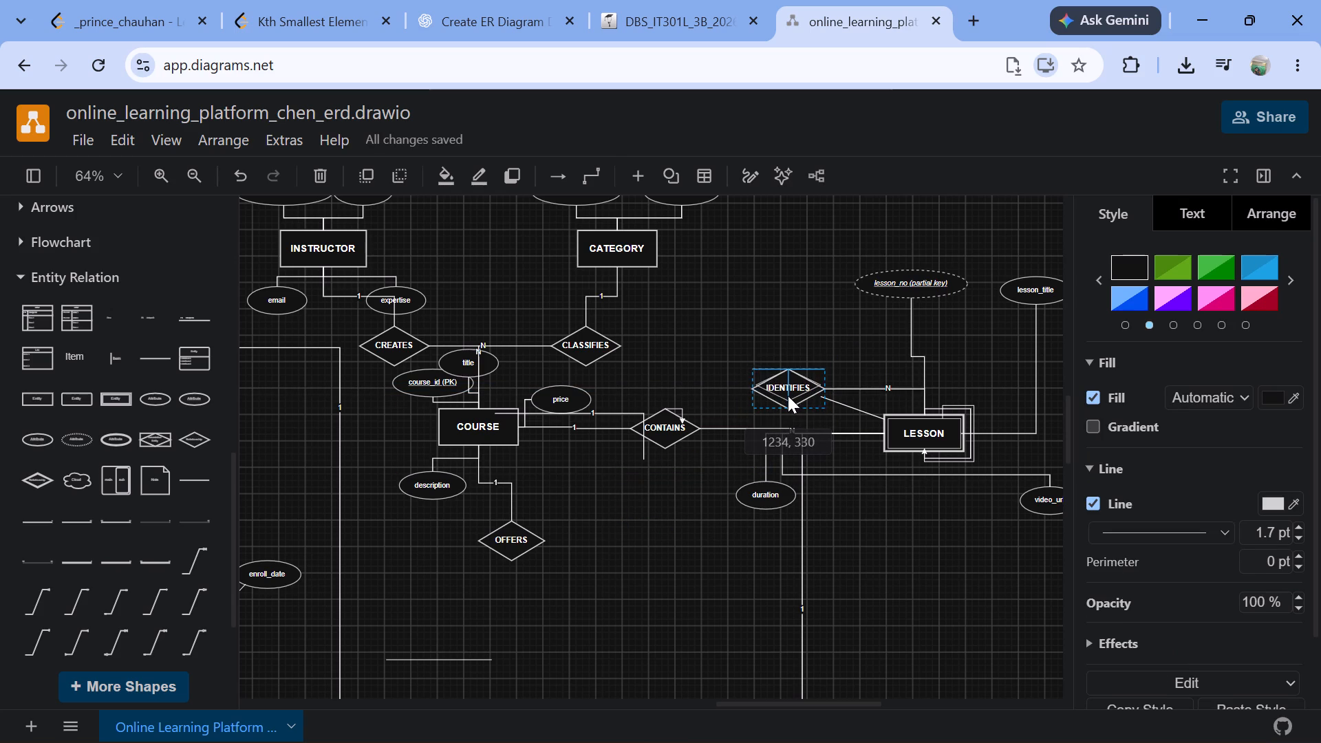
pyautogui.moveTo(788, 396); pyautogui.dragTo(787, 391)
# Reroute the connector from RECORDS to LESSON so its vertical run drops straight down from LESSON's underside.
pyautogui.scroll(-1, 850, 566)
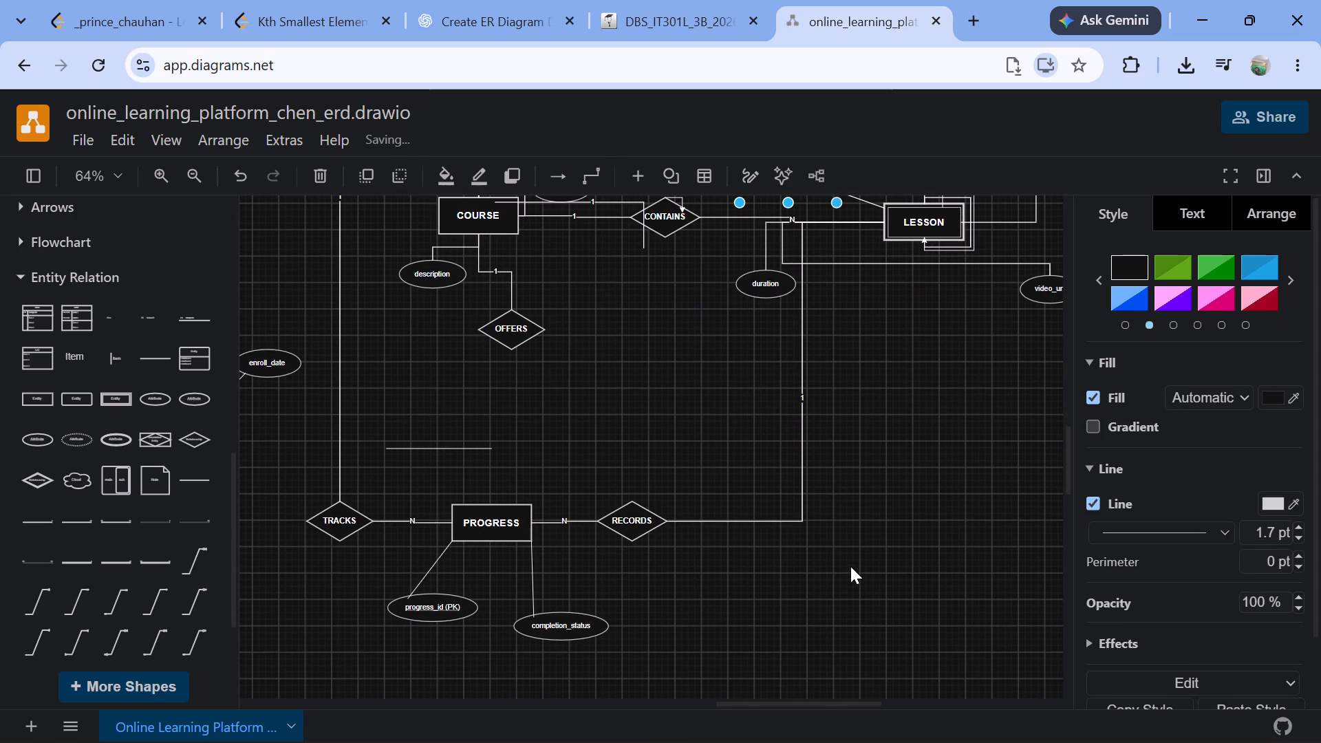
pyautogui.moveTo(801, 482); pyautogui.dragTo(712, 495)
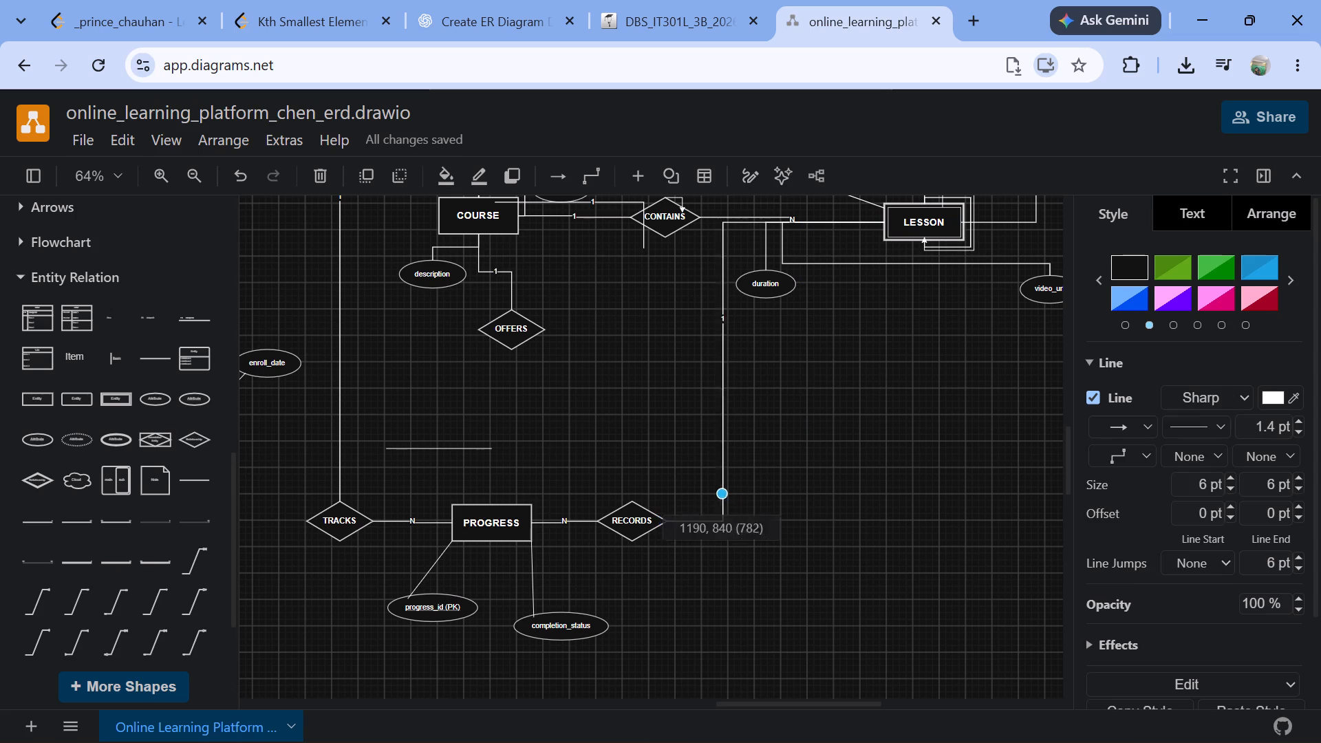
pyautogui.moveTo(712, 495); pyautogui.dragTo(908, 575)
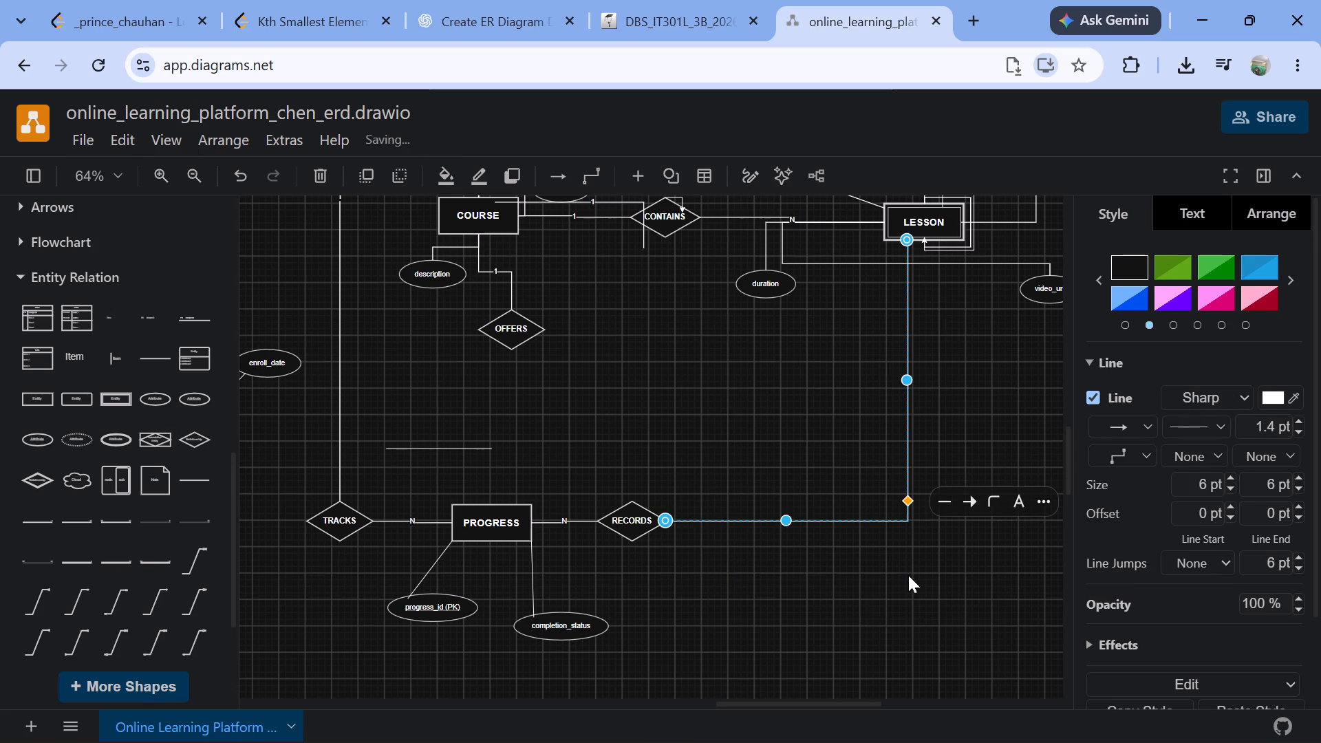
# Move the CONTAINS diamond down and slightly right, into the open space below the duration attribute.
pyautogui.scroll(2, 714, 449)
pyautogui.moveTo(672, 431); pyautogui.dragTo(676, 501)
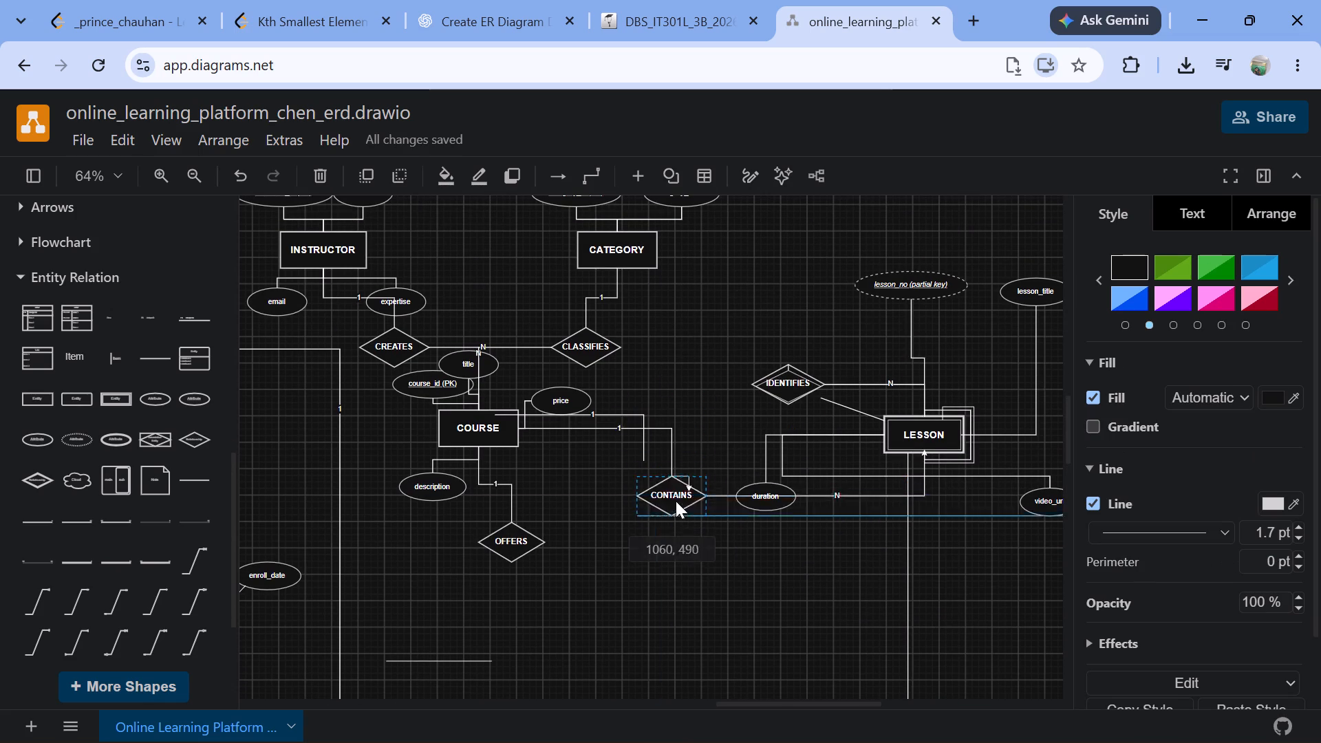
pyautogui.moveTo(676, 501); pyautogui.dragTo(690, 587)
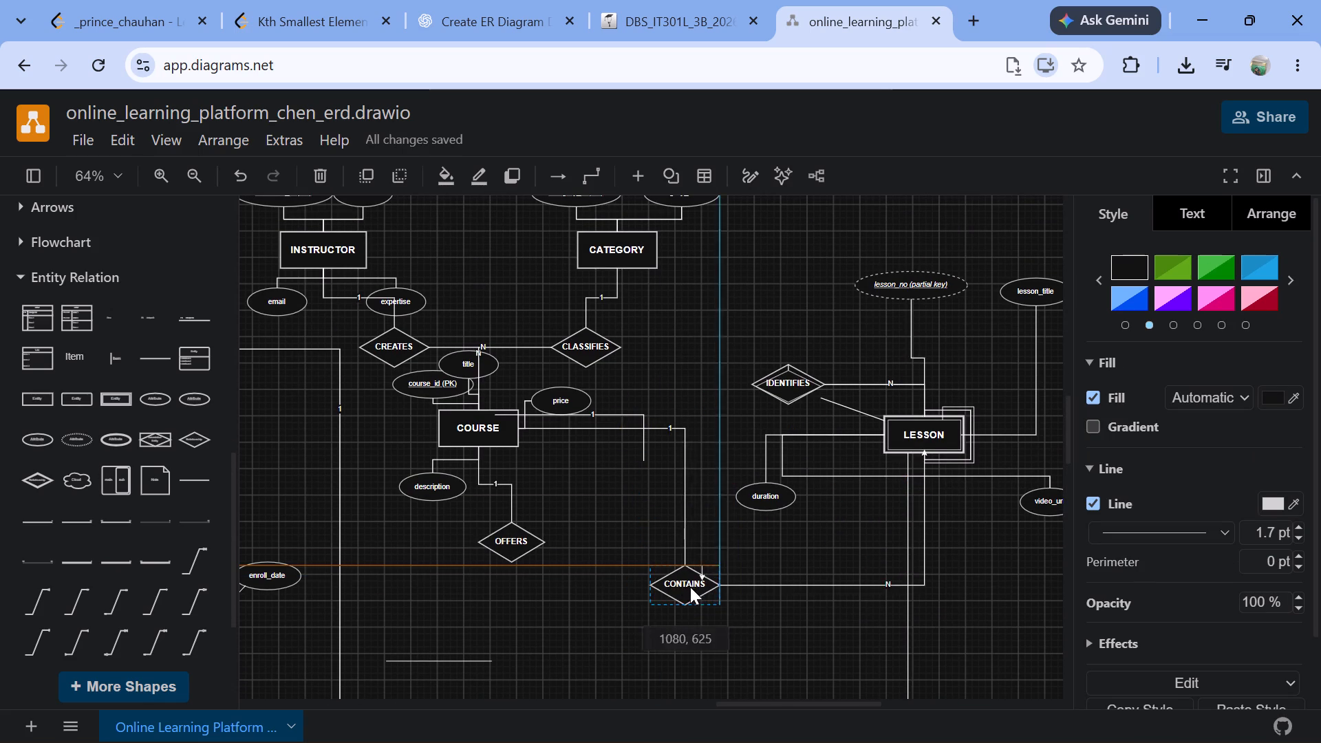
pyautogui.moveTo(690, 587); pyautogui.dragTo(707, 587)
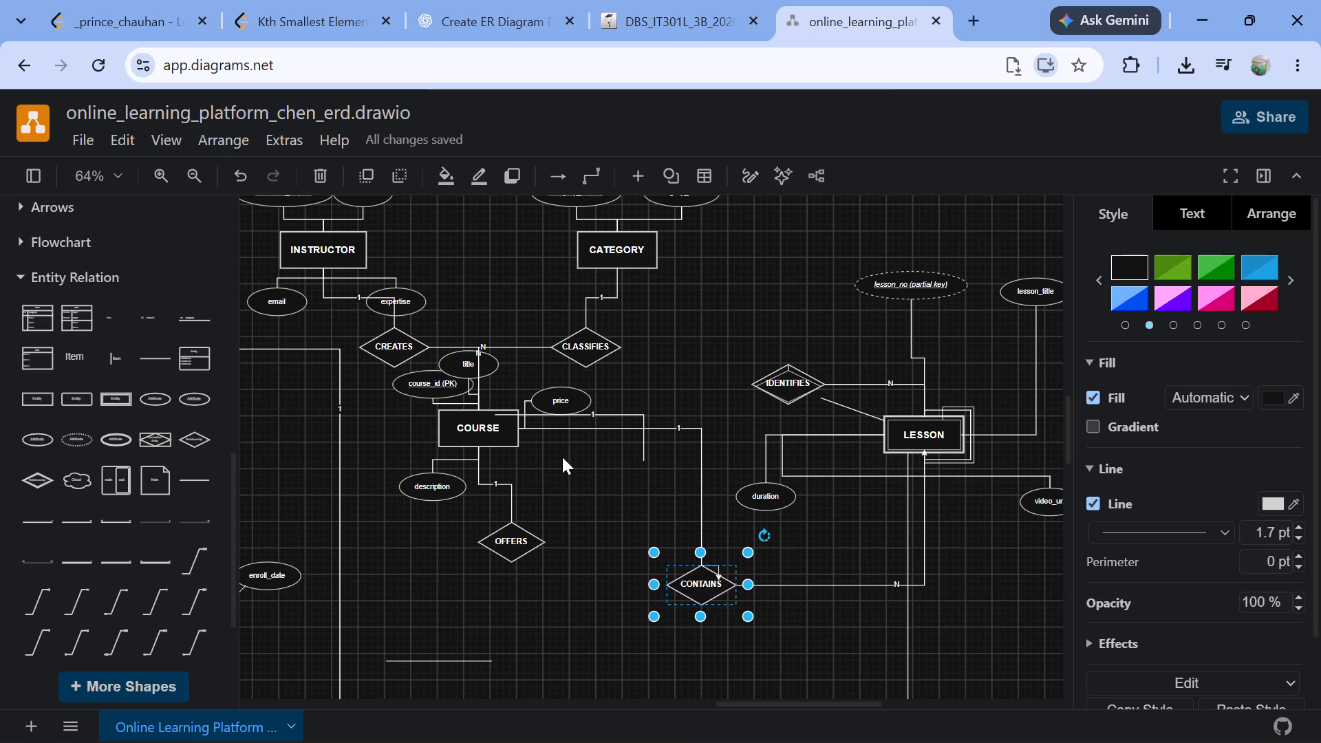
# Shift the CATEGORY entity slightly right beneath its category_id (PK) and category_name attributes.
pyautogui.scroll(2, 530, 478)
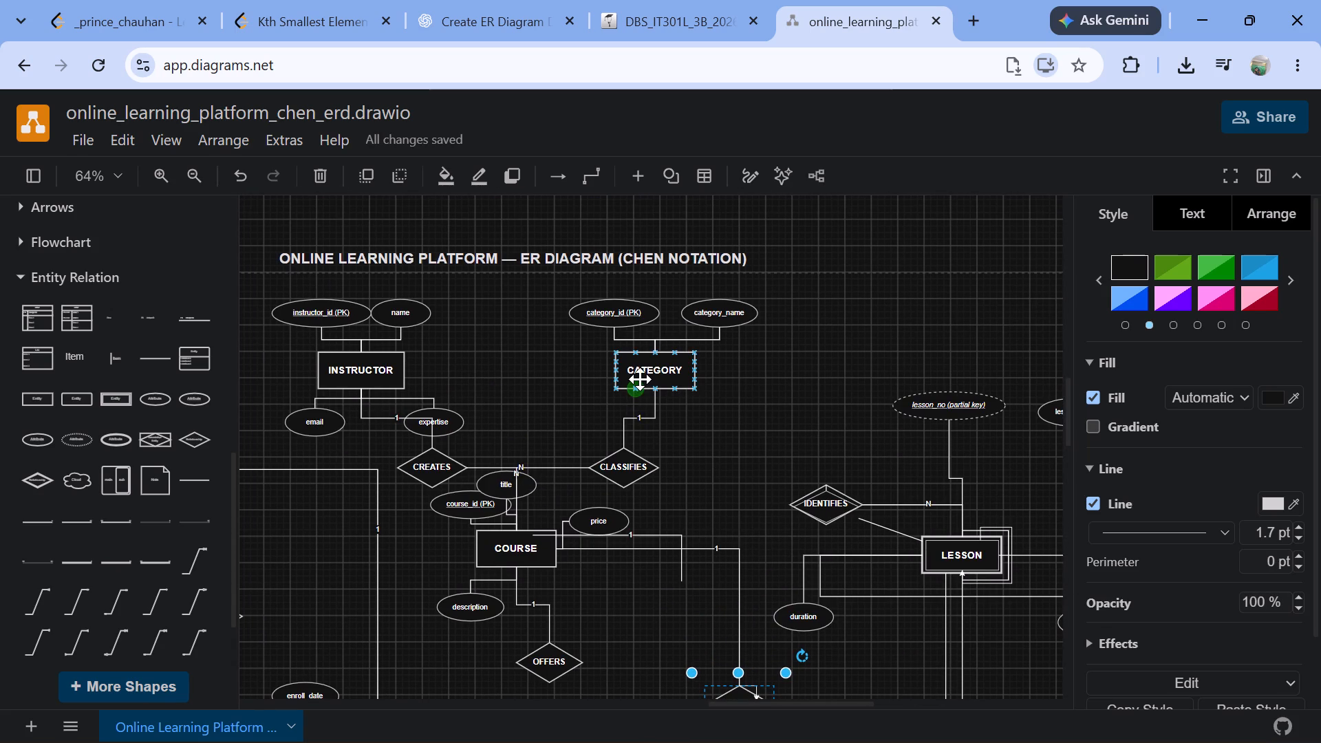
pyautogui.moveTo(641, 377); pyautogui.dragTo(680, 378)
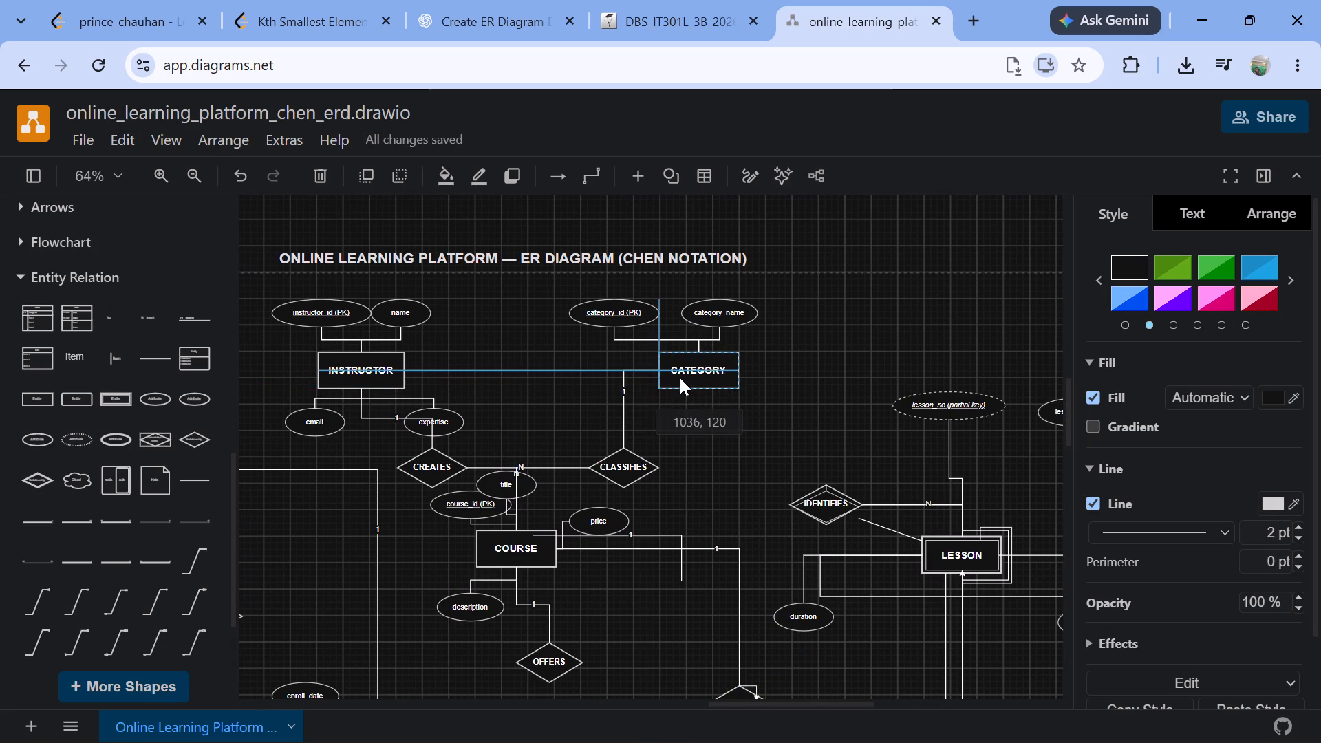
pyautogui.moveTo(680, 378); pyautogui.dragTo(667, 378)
# Move the diagram title up and slightly right, leaving a wide gap above the INSTRUCTOR and CATEGORY groups.
pyautogui.moveTo(596, 263); pyautogui.dragTo(608, 222)
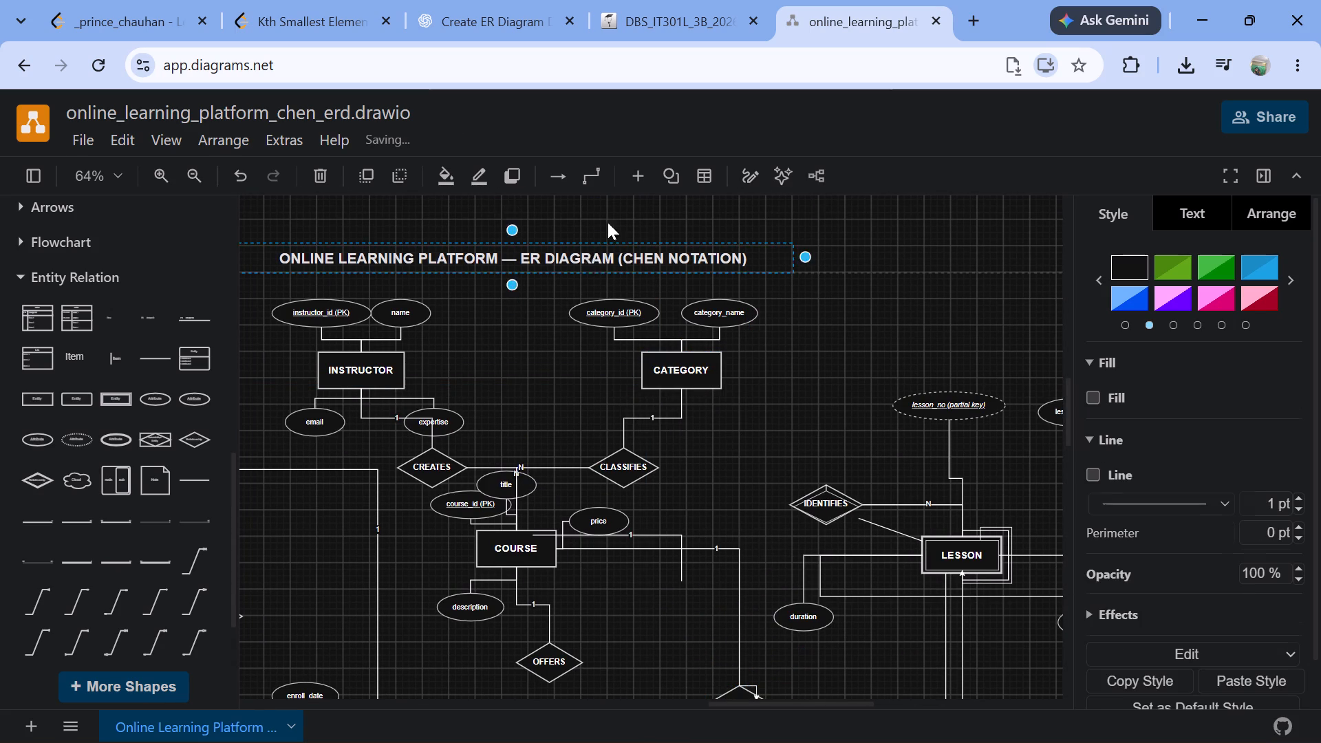
pyautogui.moveTo(608, 222); pyautogui.dragTo(616, 249)
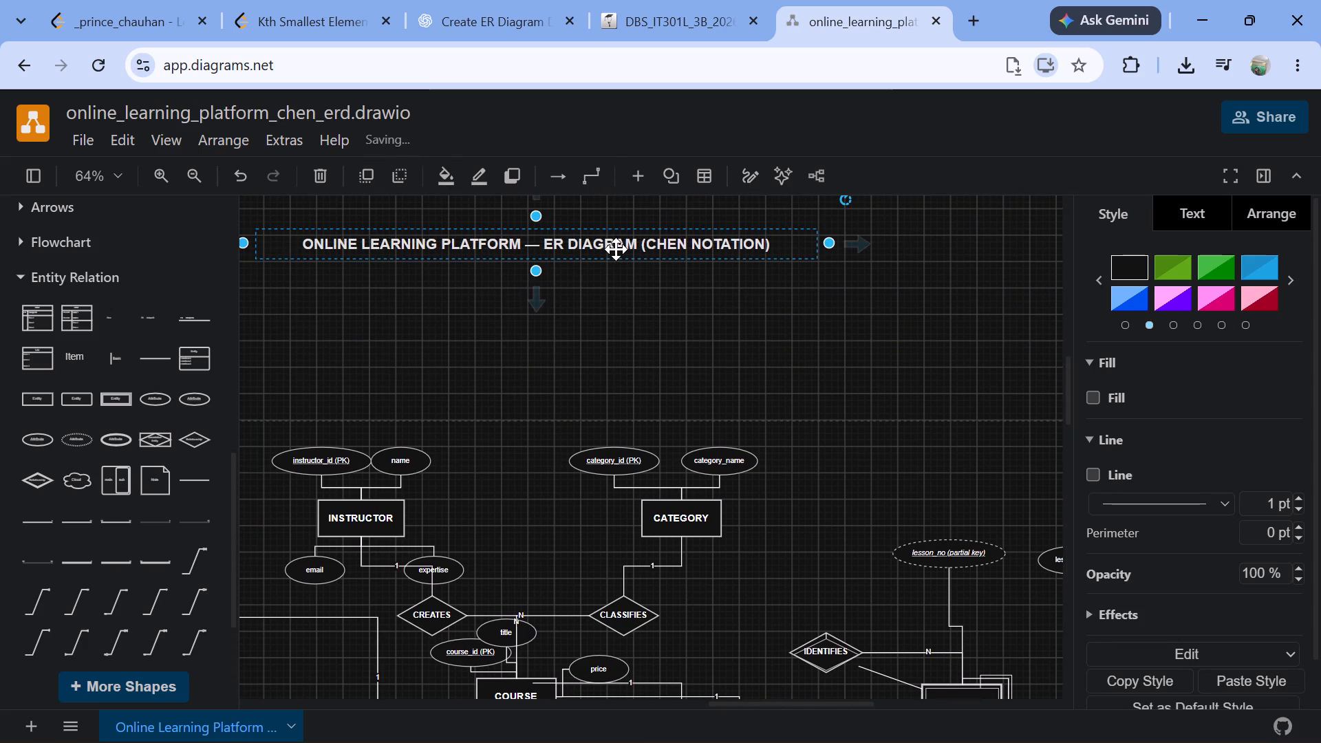
# Move CATEGORY up toward the diagram title, with category_id (PK) above it on its left and category_name above it on its right.
pyautogui.moveTo(690, 526); pyautogui.dragTo(724, 394)
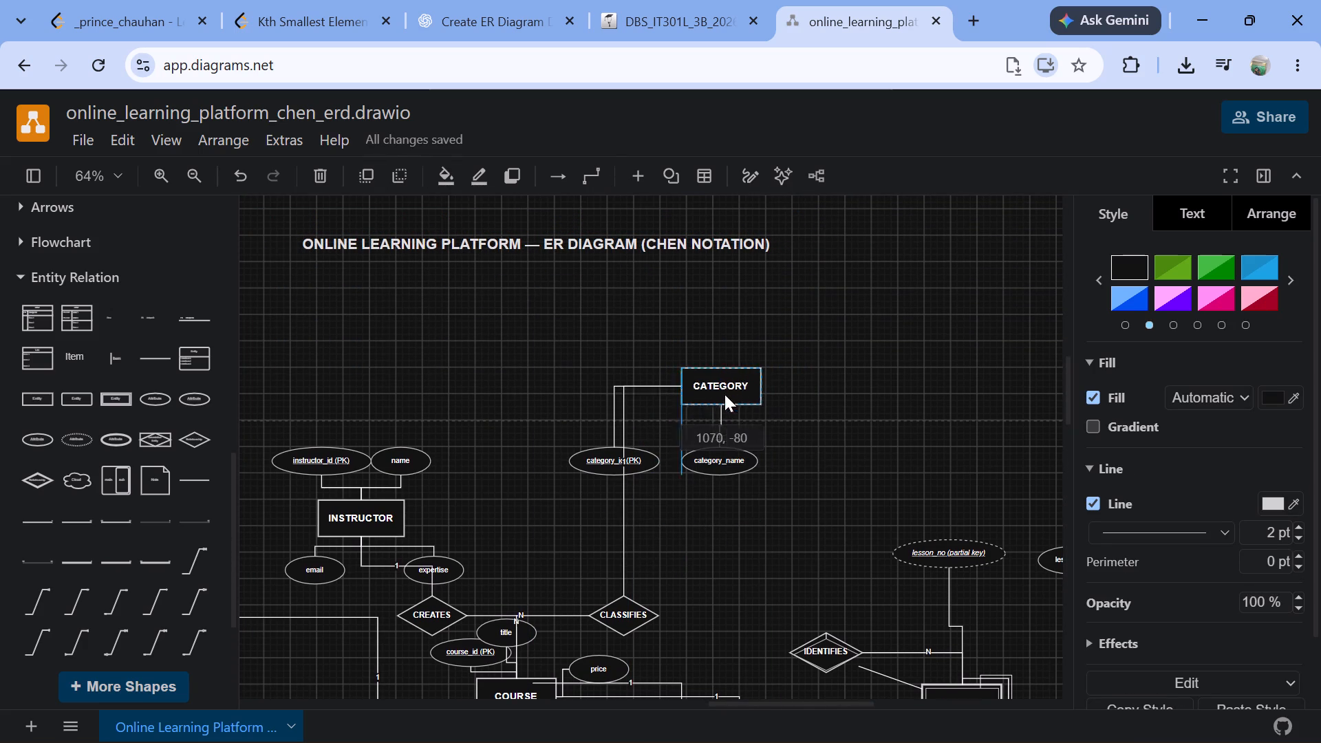
pyautogui.moveTo(724, 394); pyautogui.dragTo(715, 396)
pyautogui.moveTo(717, 455); pyautogui.dragTo(799, 356)
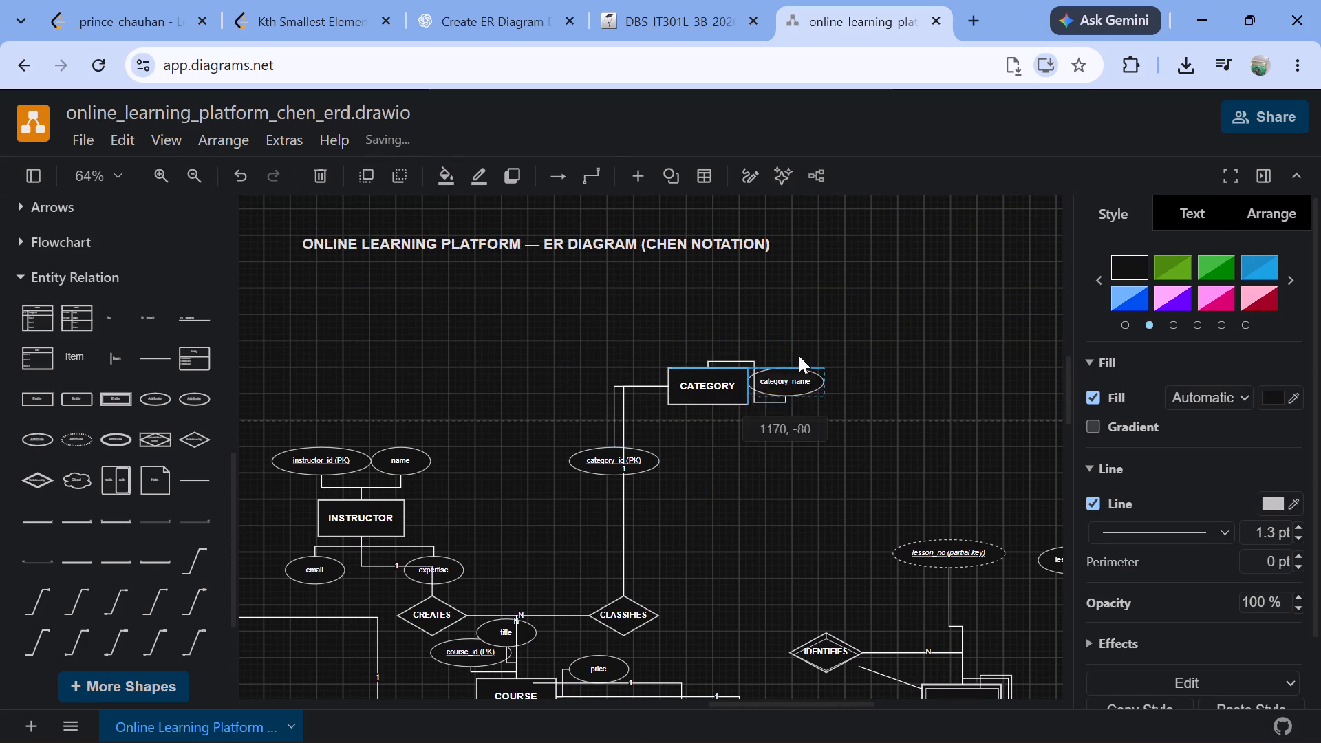
pyautogui.moveTo(799, 356); pyautogui.dragTo(817, 291)
pyautogui.moveTo(619, 466); pyautogui.dragTo(594, 353)
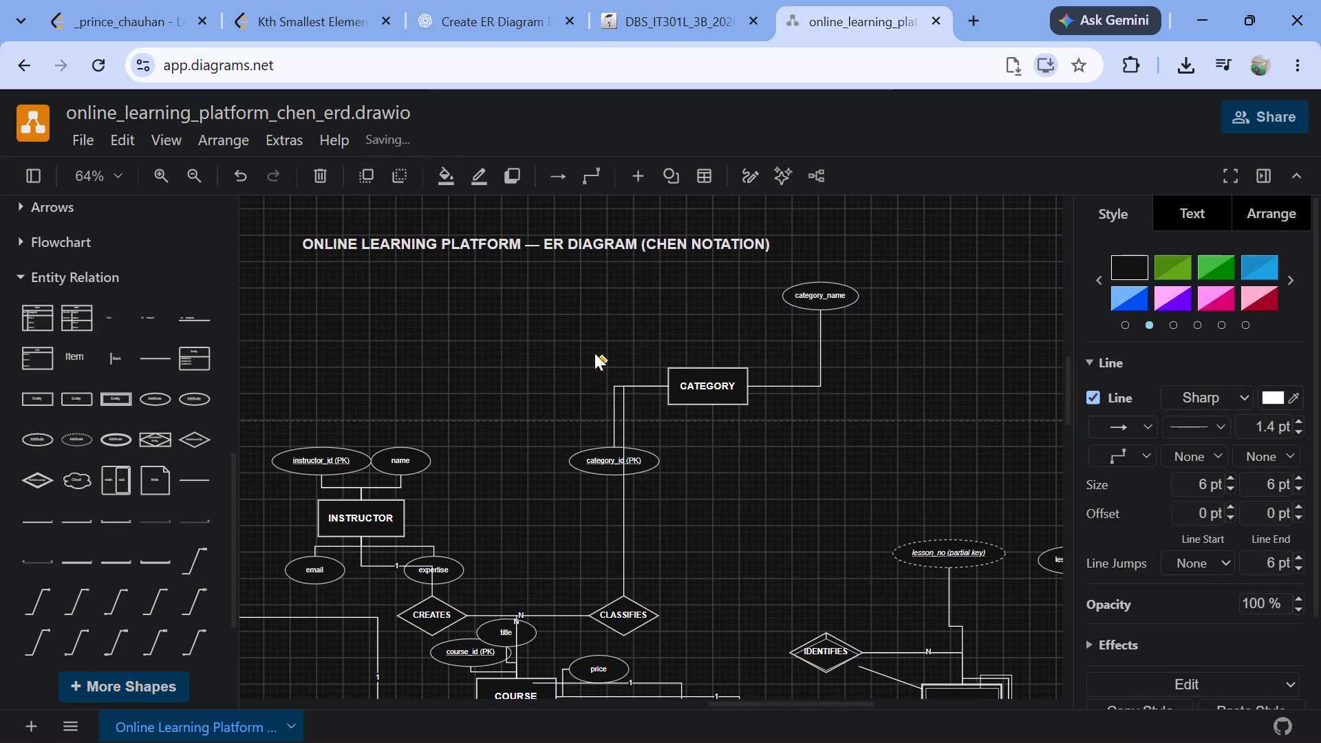
pyautogui.moveTo(594, 353); pyautogui.dragTo(600, 424)
pyautogui.moveTo(601, 465); pyautogui.dragTo(591, 308)
# Move instructor_id (PK) up and left, name up and right, and INSTRUCTOR up and right to sit directly beneath name.
pyautogui.scroll(-1, 652, 440)
pyautogui.hscroll(1, 389, 402)
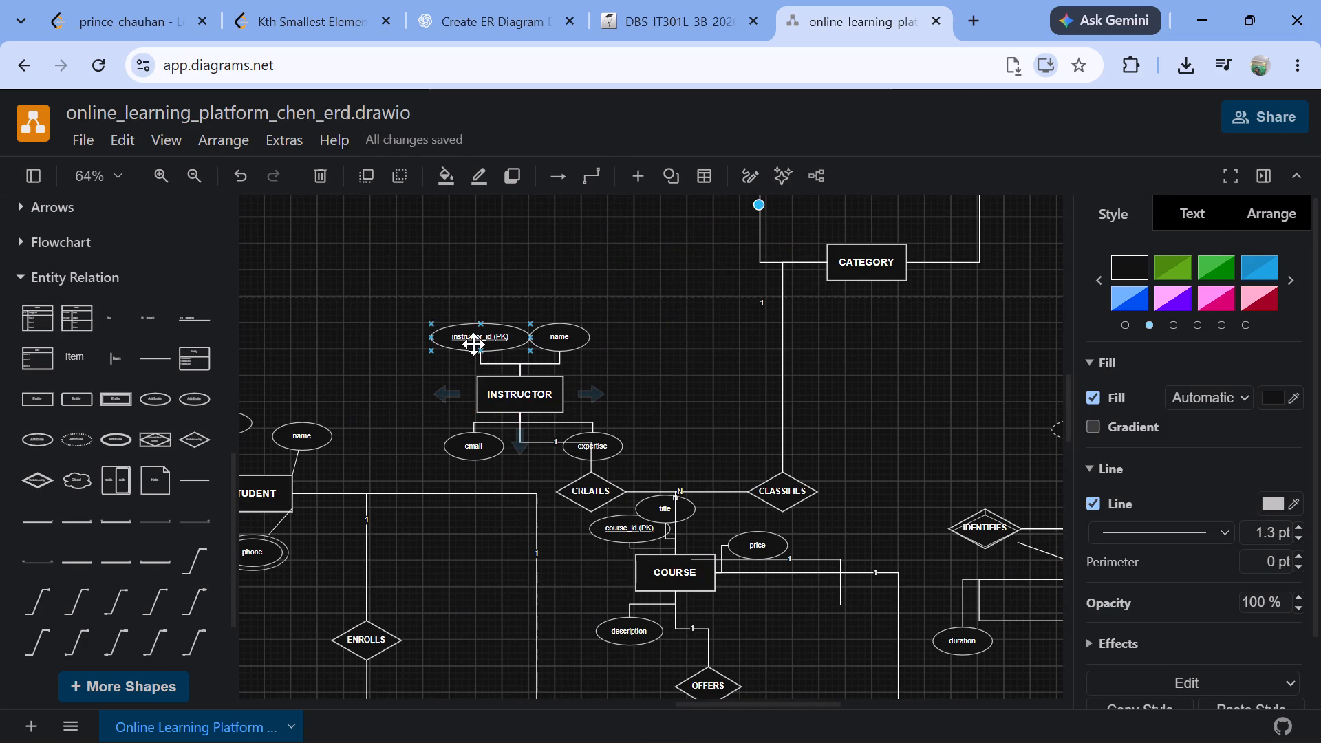
pyautogui.moveTo(473, 344); pyautogui.dragTo(377, 248)
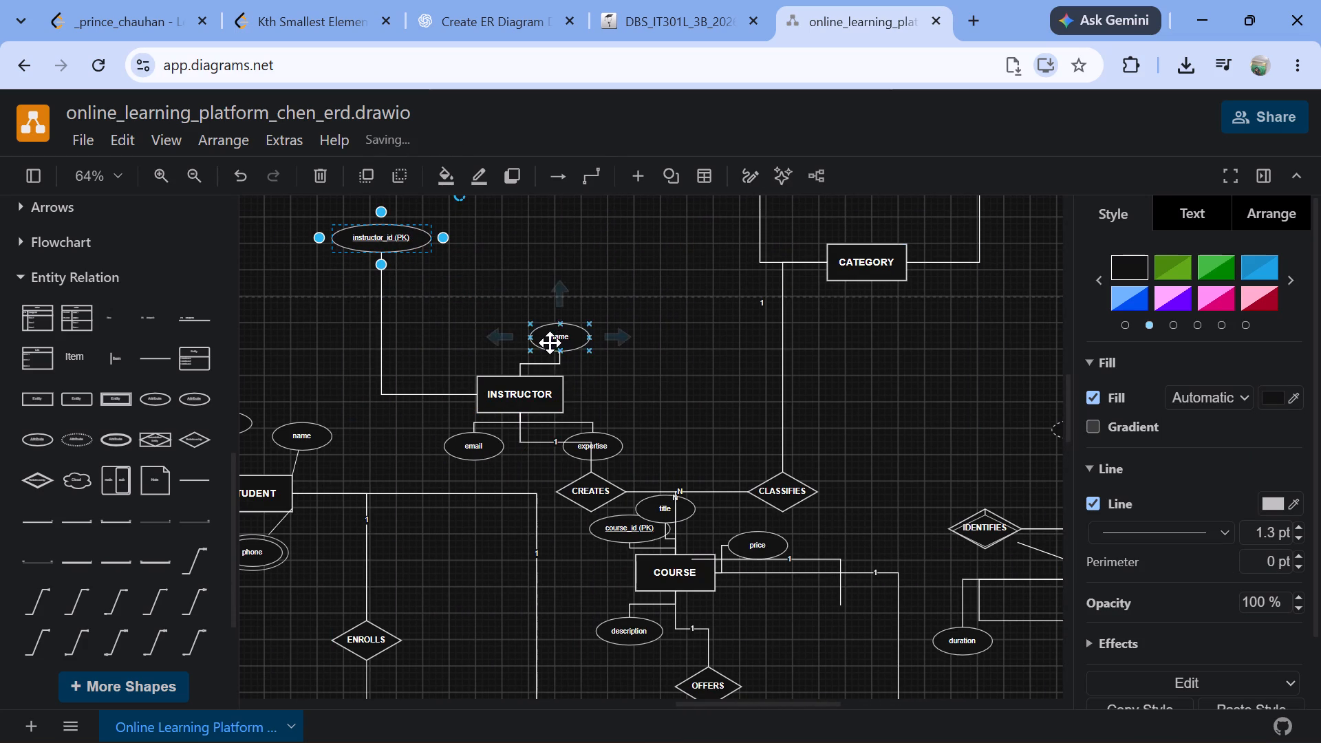
pyautogui.moveTo(550, 343); pyautogui.dragTo(611, 225)
pyautogui.moveTo(511, 391); pyautogui.dragTo(512, 340)
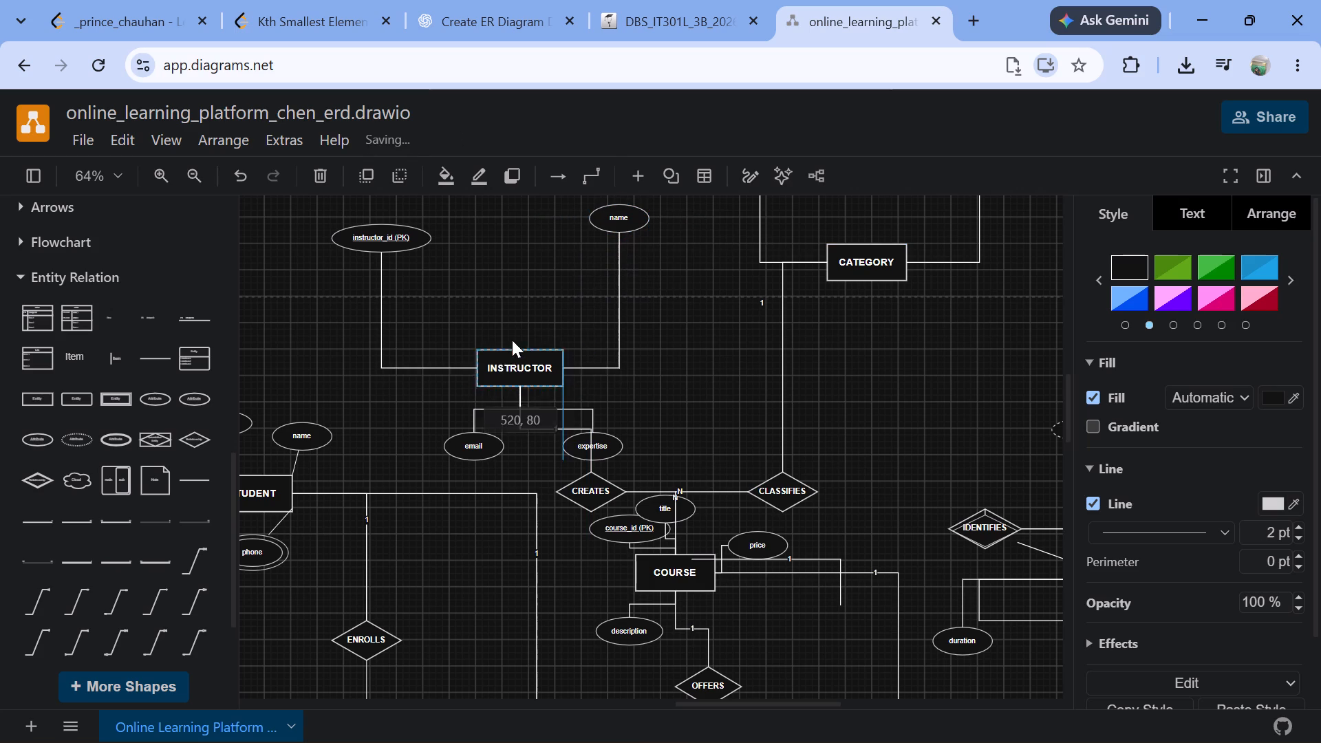
pyautogui.moveTo(512, 340); pyautogui.dragTo(575, 300)
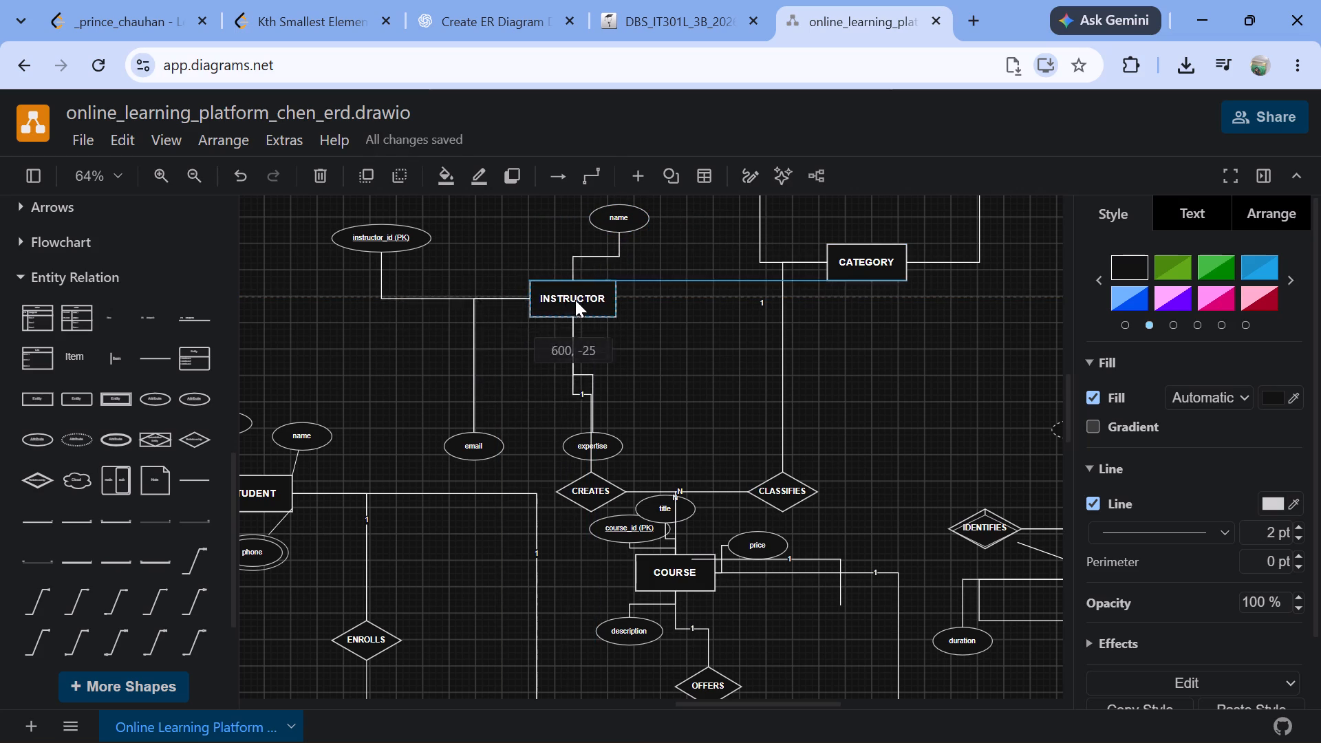
pyautogui.moveTo(575, 300); pyautogui.dragTo(610, 325)
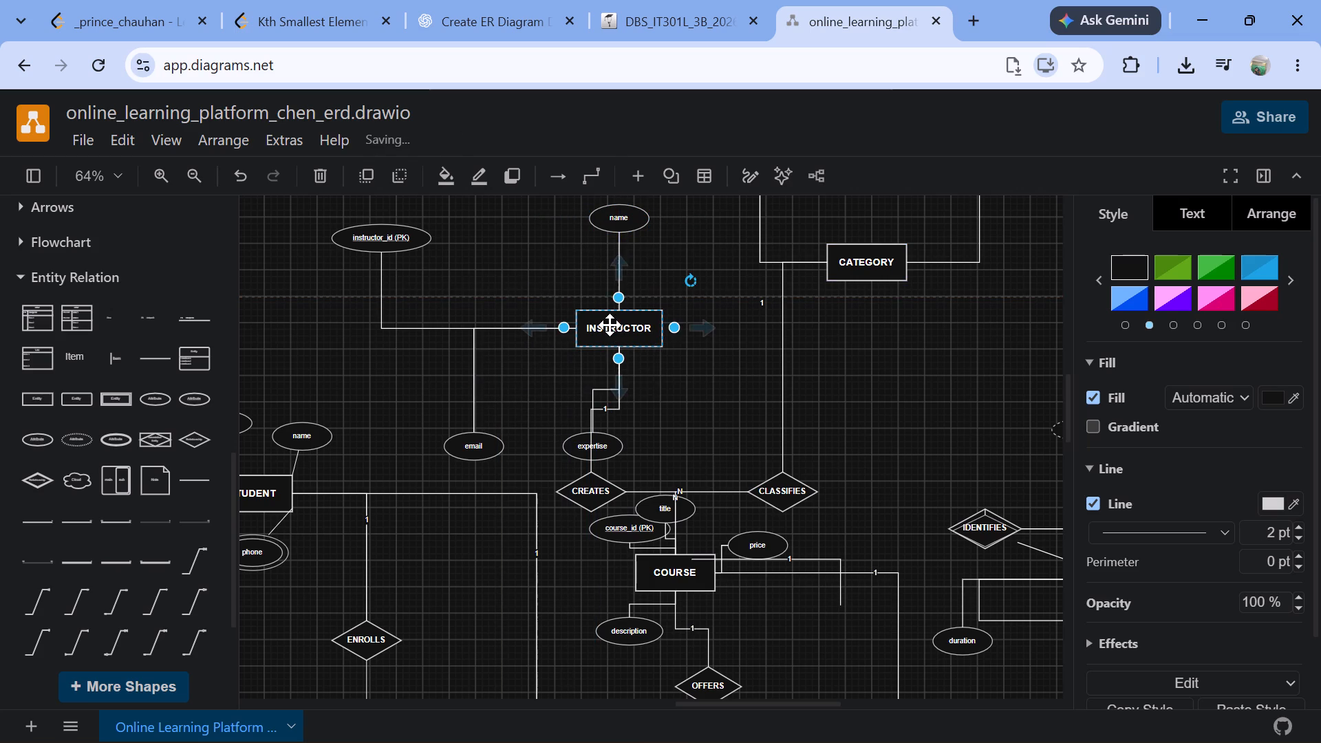
# Review the diagram's layout from the title down to PAYMENT, checking the spacing of shapes and connectors.
pyautogui.scroll(-1, 610, 325)
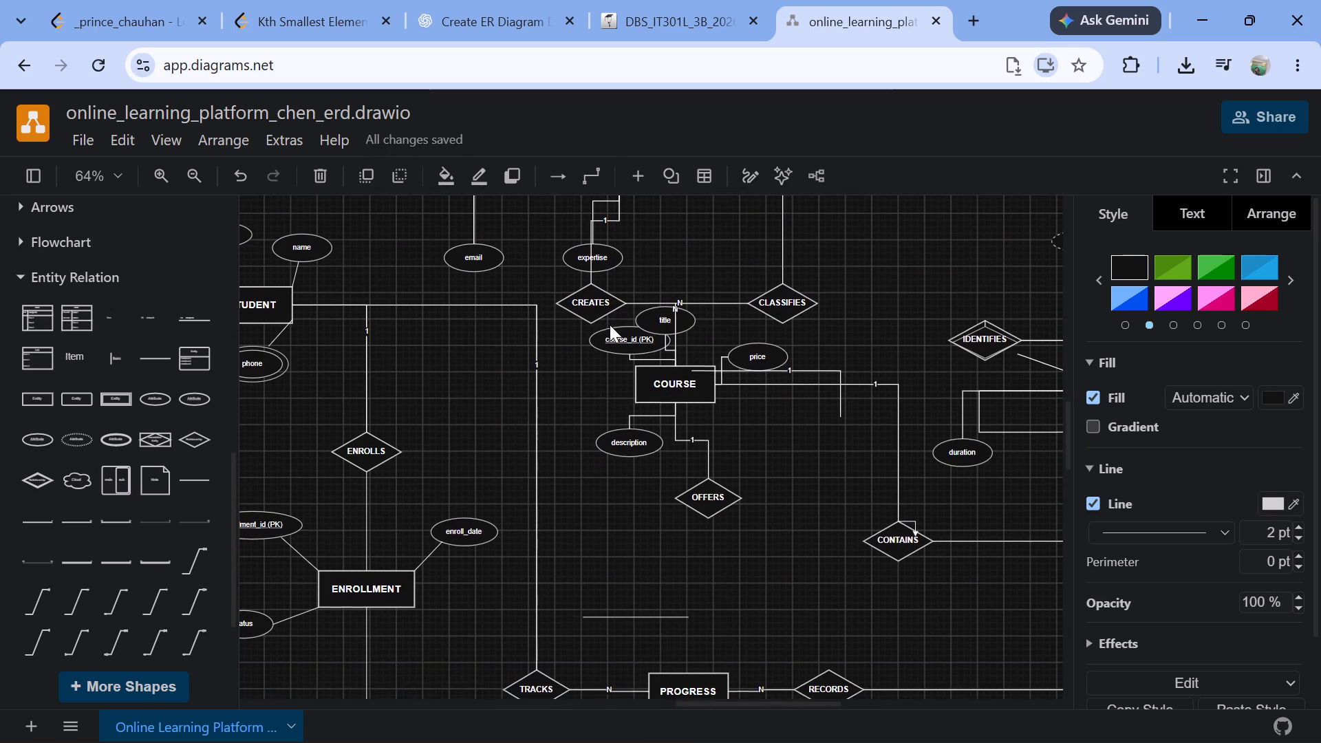
pyautogui.scroll(-1, 610, 325)
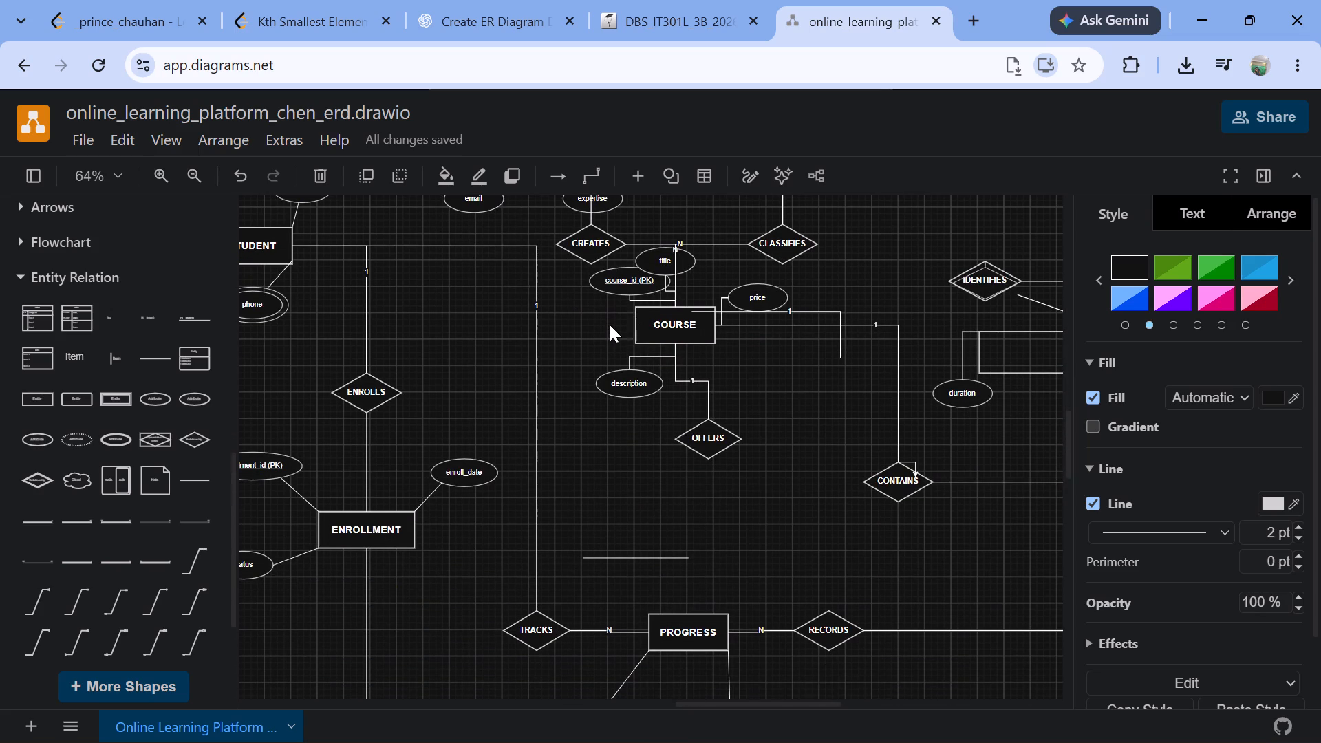
pyautogui.scroll(4, 610, 325)
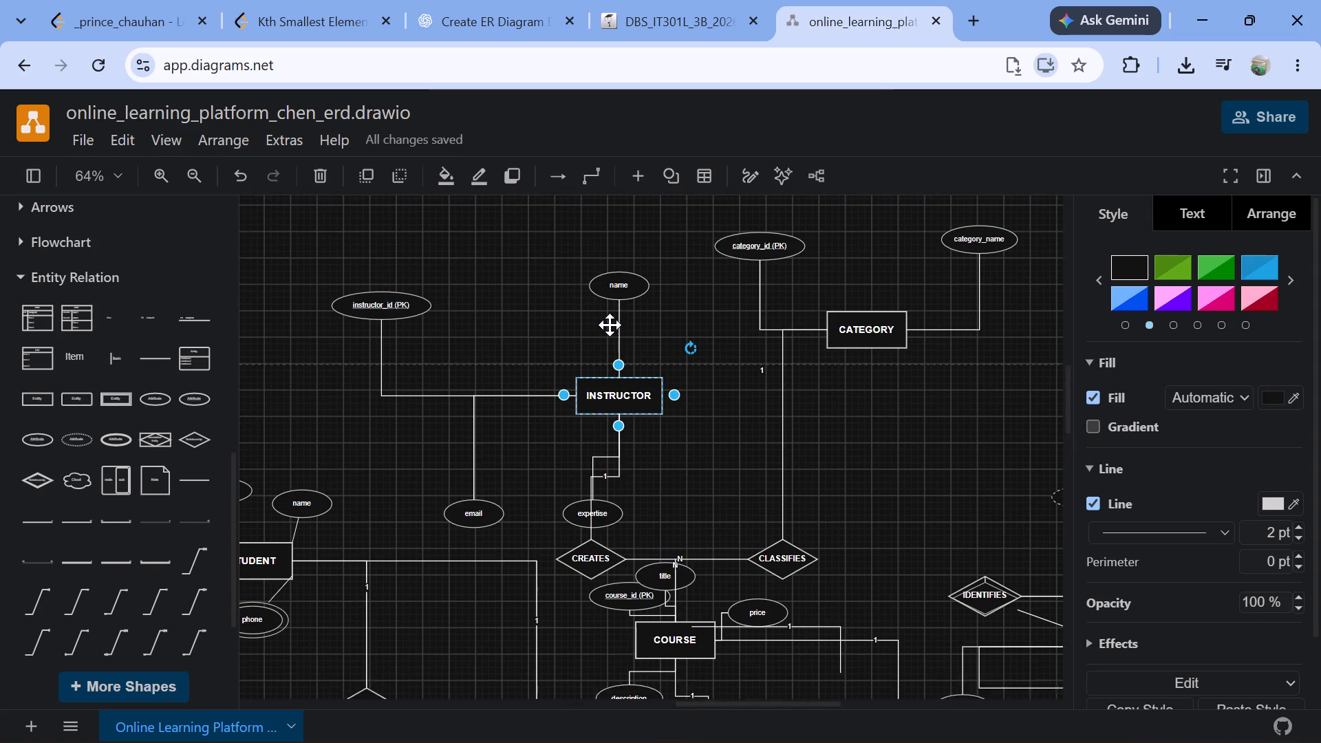
pyautogui.scroll(1, 610, 325)
pyautogui.scroll(-1, 589, 367)
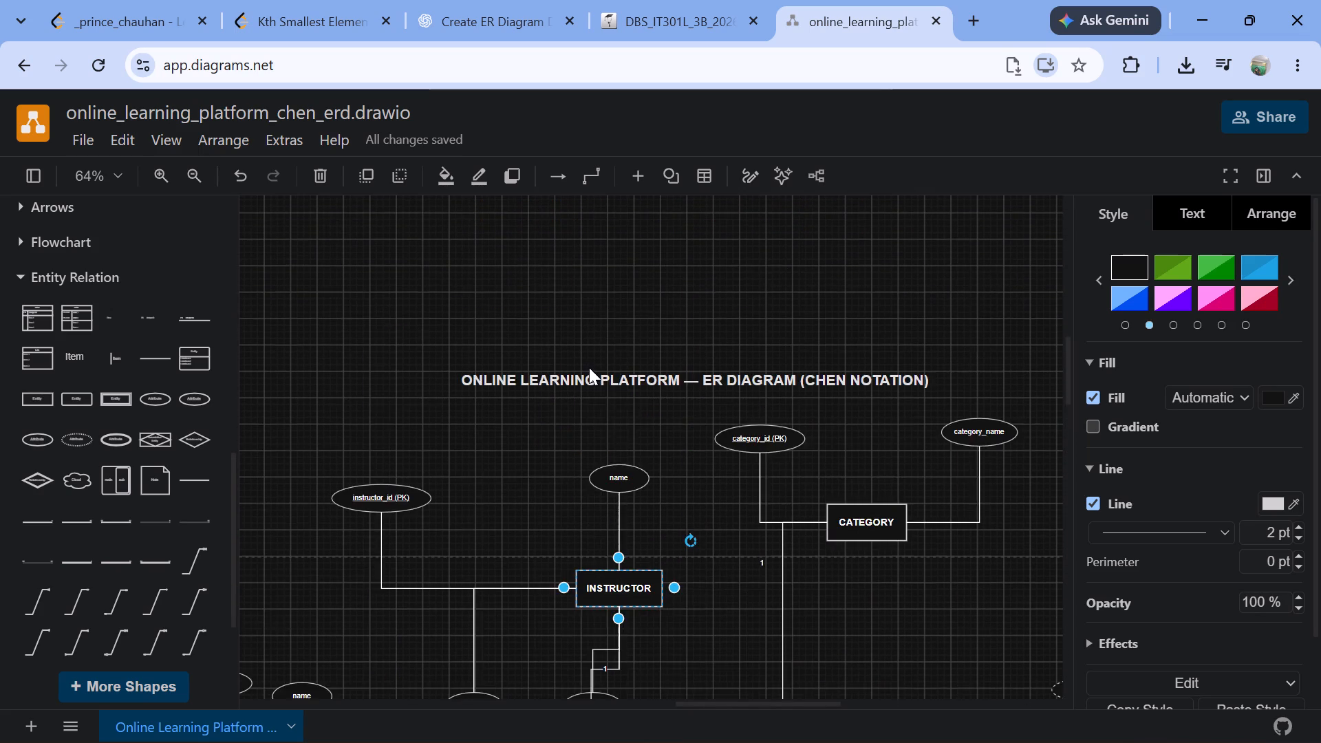
pyautogui.scroll(-2, 589, 367)
pyautogui.scroll(1, 589, 367)
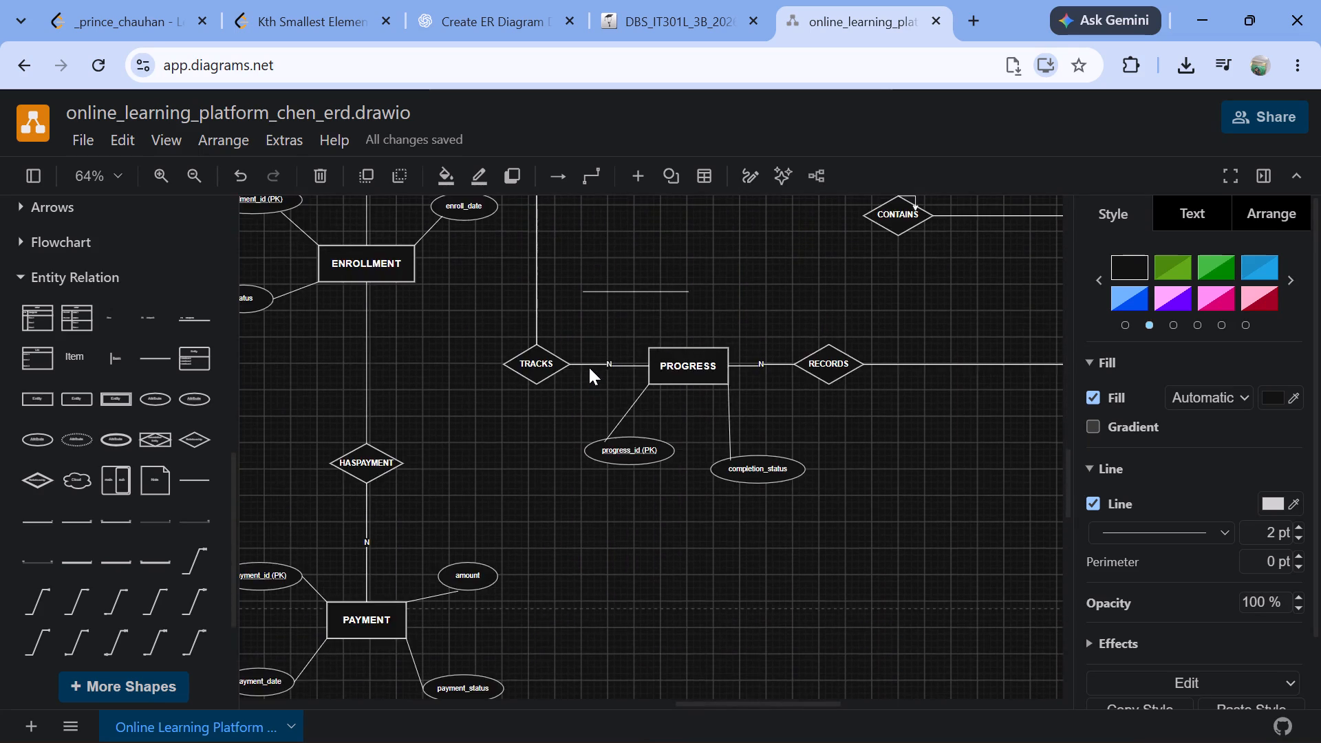
pyautogui.scroll(1, 589, 367)
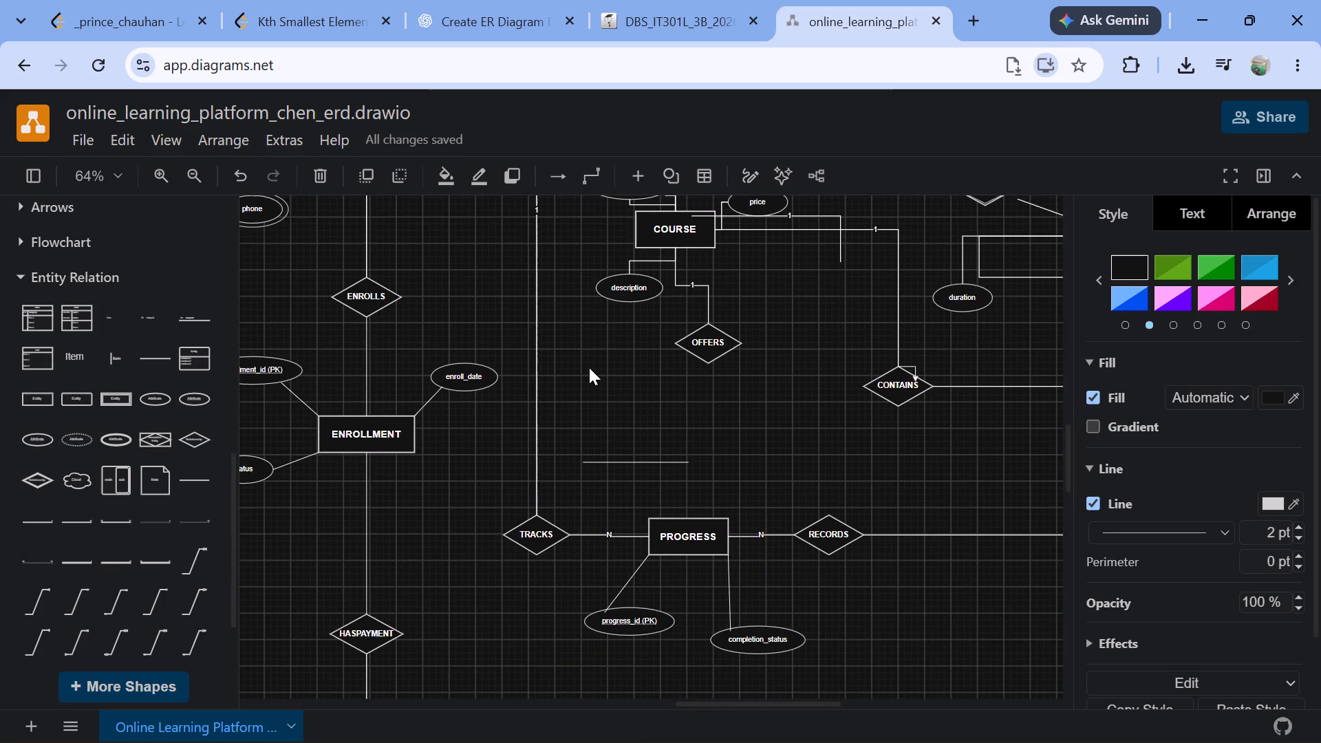
# Move the RECORDS diamond right along its row, widening the gap between it and PROGRESS.
pyautogui.scroll(1, 589, 367)
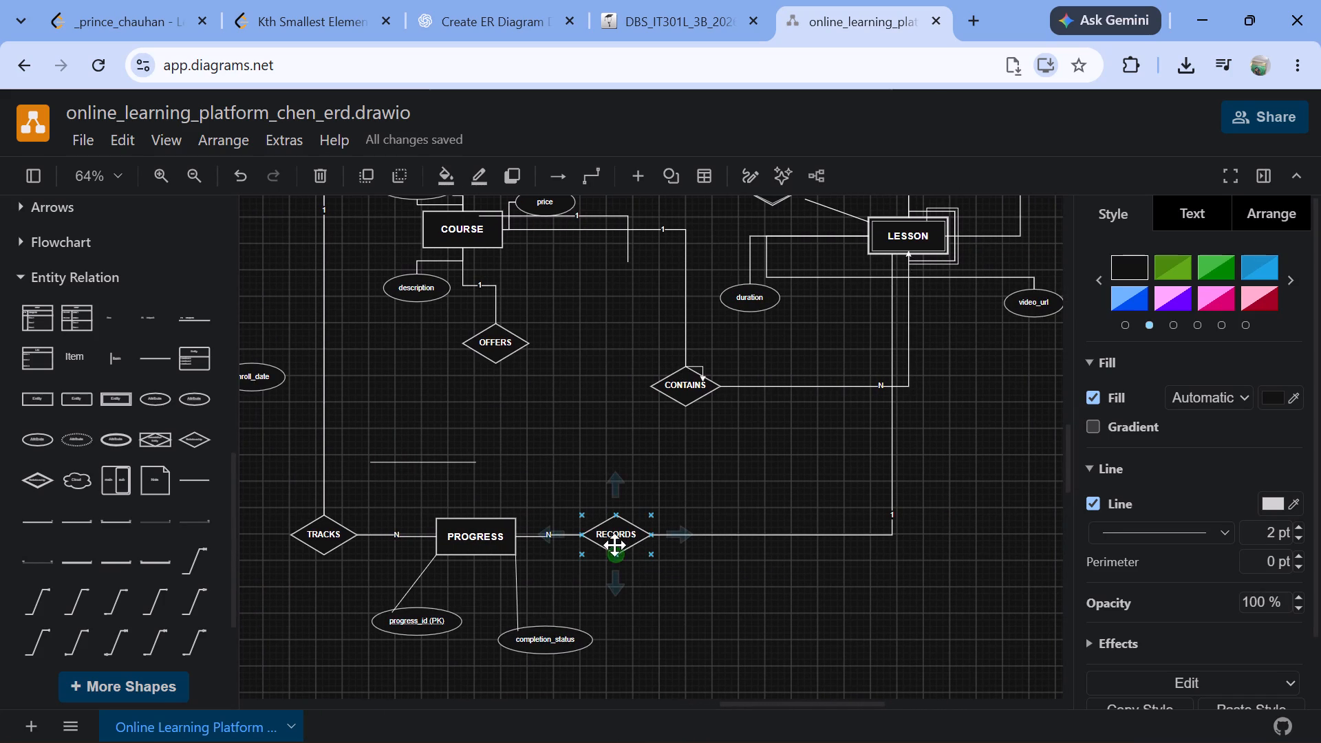
pyautogui.moveTo(619, 536); pyautogui.dragTo(731, 533)
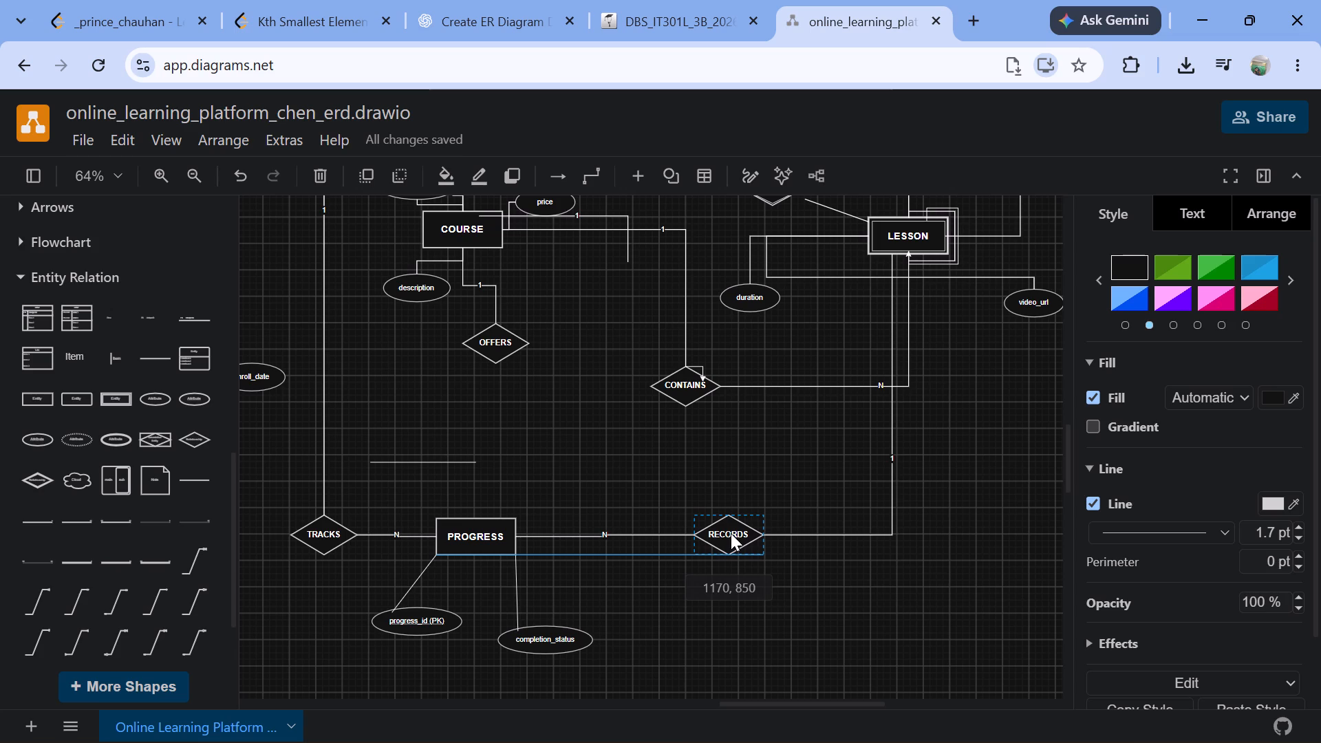
pyautogui.moveTo(731, 533); pyautogui.dragTo(719, 534)
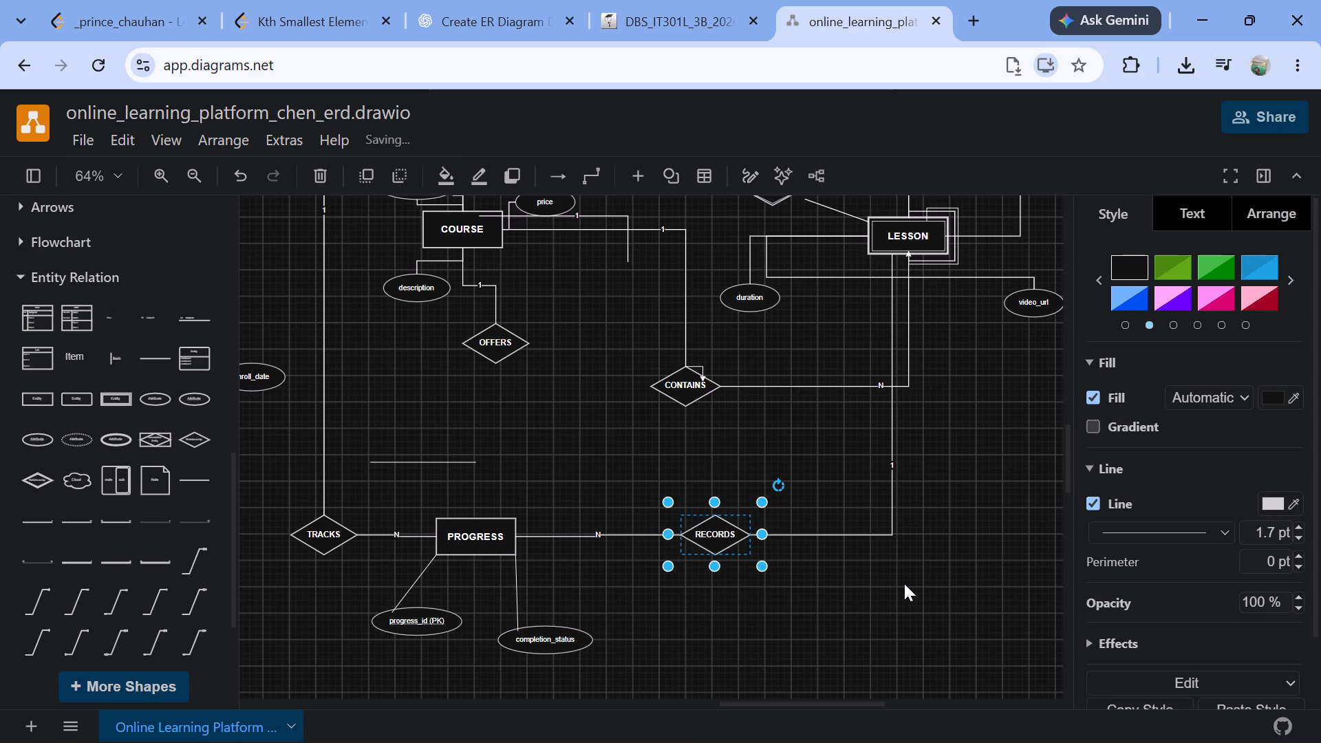
pyautogui.click(904, 583)
# Check the arrangement of the INSTRUCTOR, CATEGORY, COURSE and LESSON groups and the connectors between them.
pyautogui.scroll(1, 904, 583)
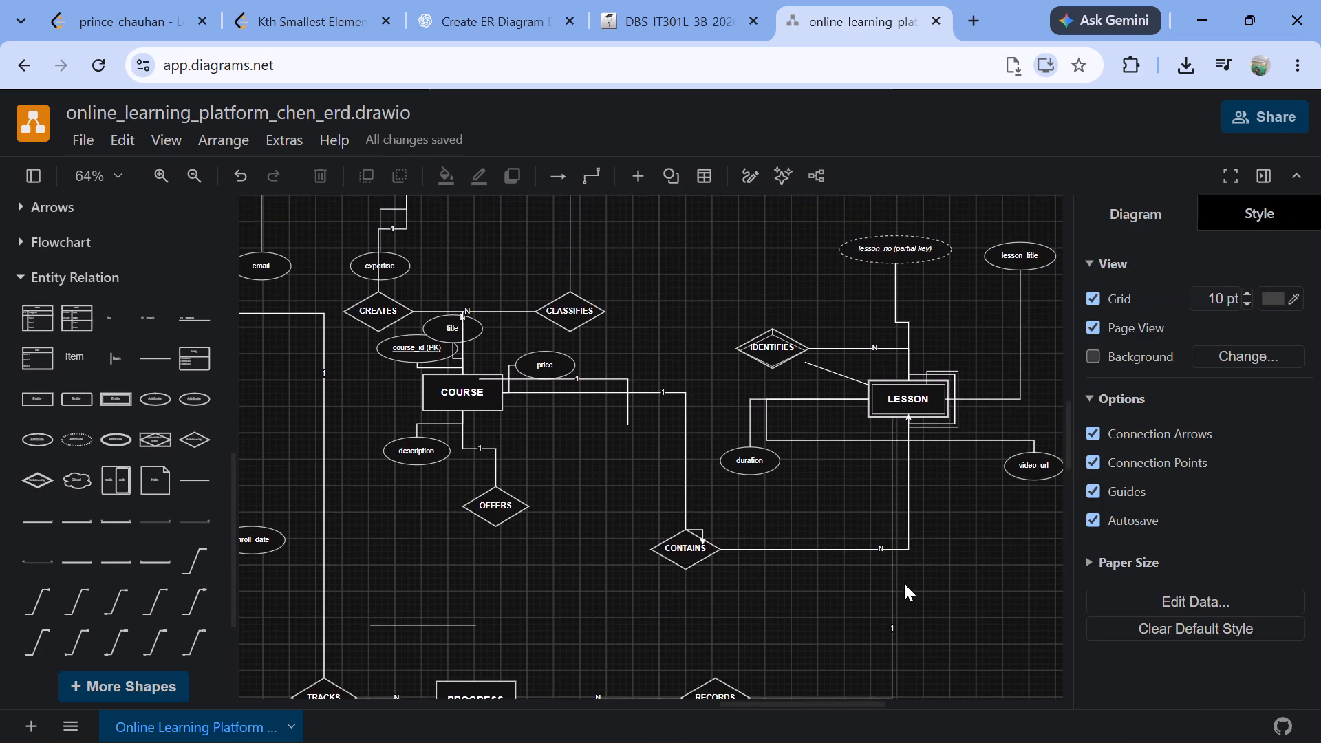
pyautogui.scroll(2, 904, 583)
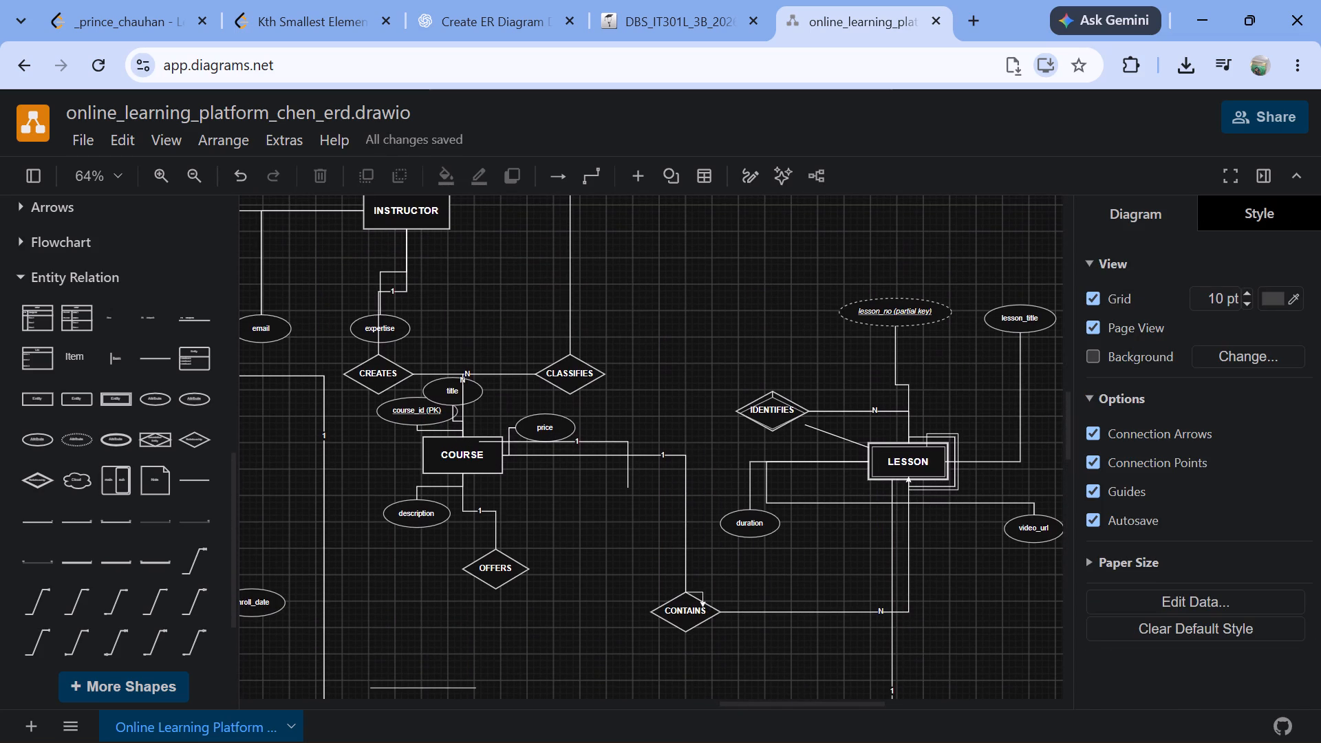
pyautogui.scroll(2, 662, 485)
pyautogui.hscroll(1, 662, 485)
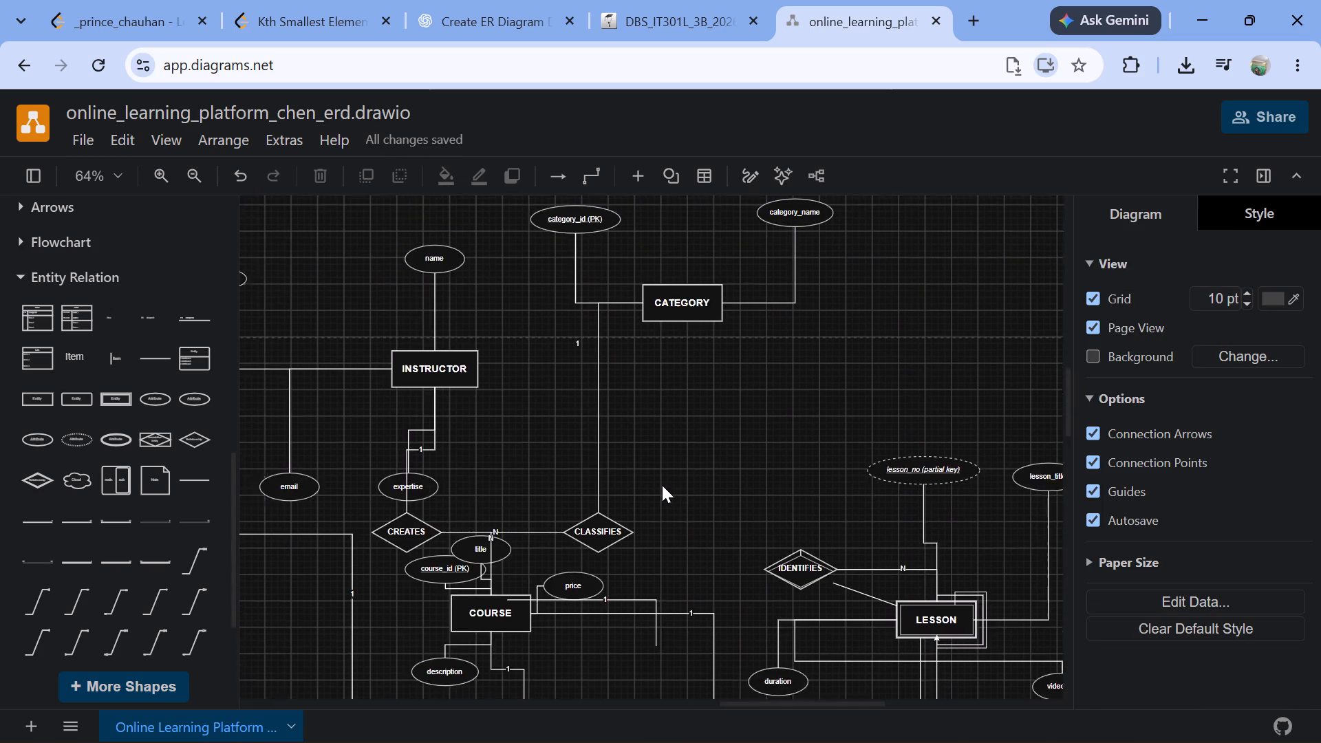
pyautogui.hscroll(1, 662, 485)
pyautogui.scroll(1, 662, 485)
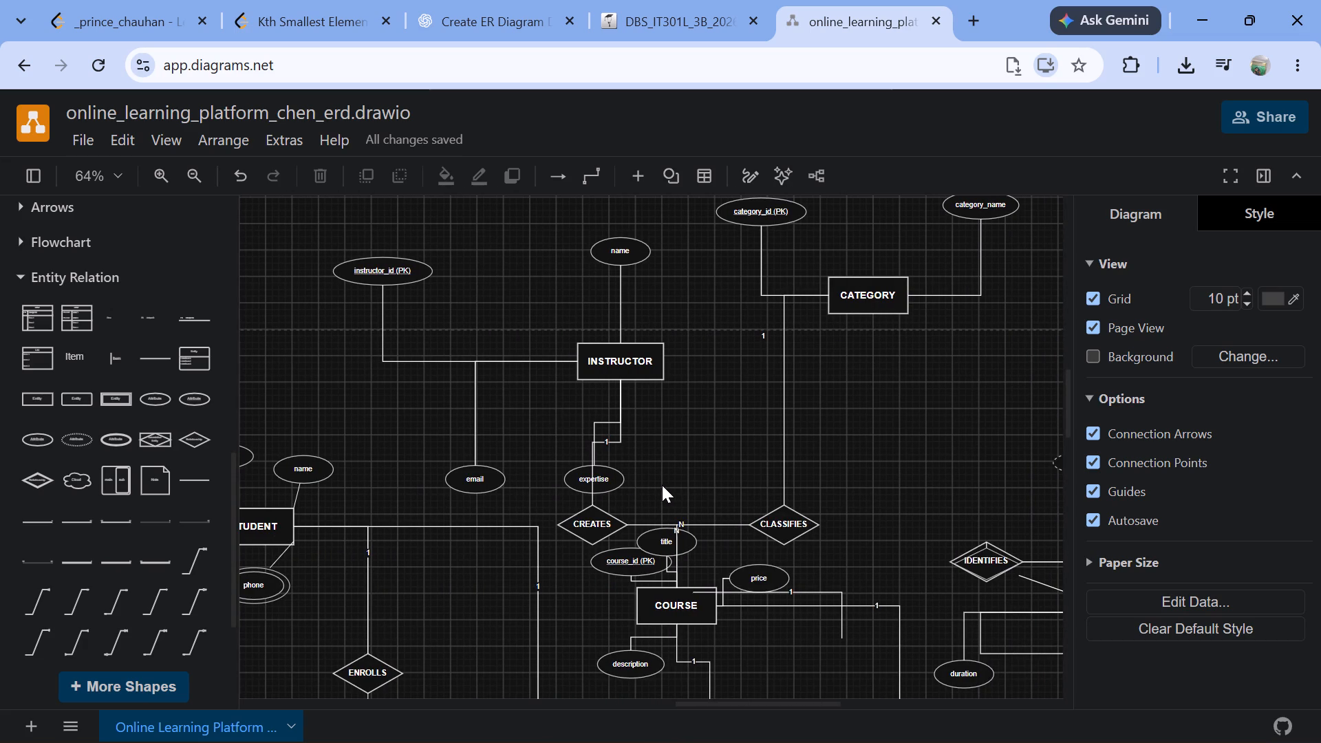
pyautogui.scroll(-1, 708, 496)
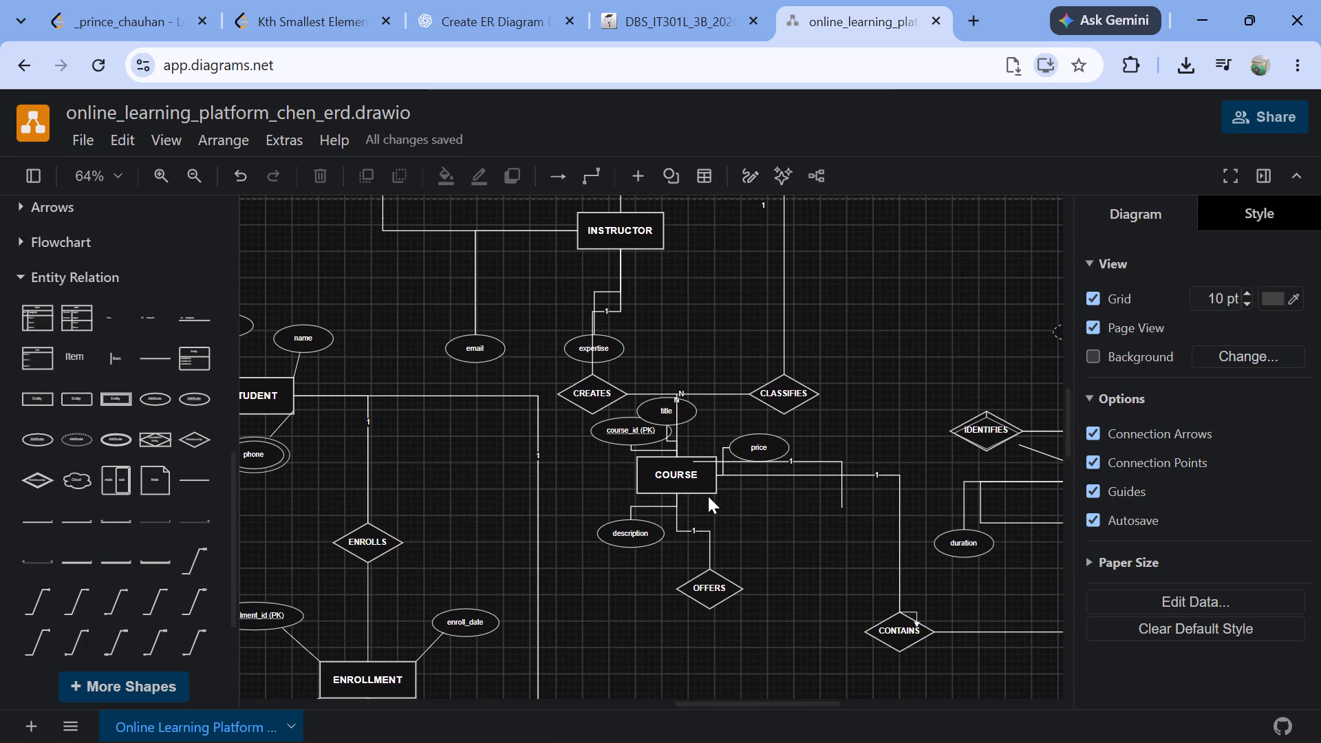
pyautogui.hscroll(-1, 867, 587)
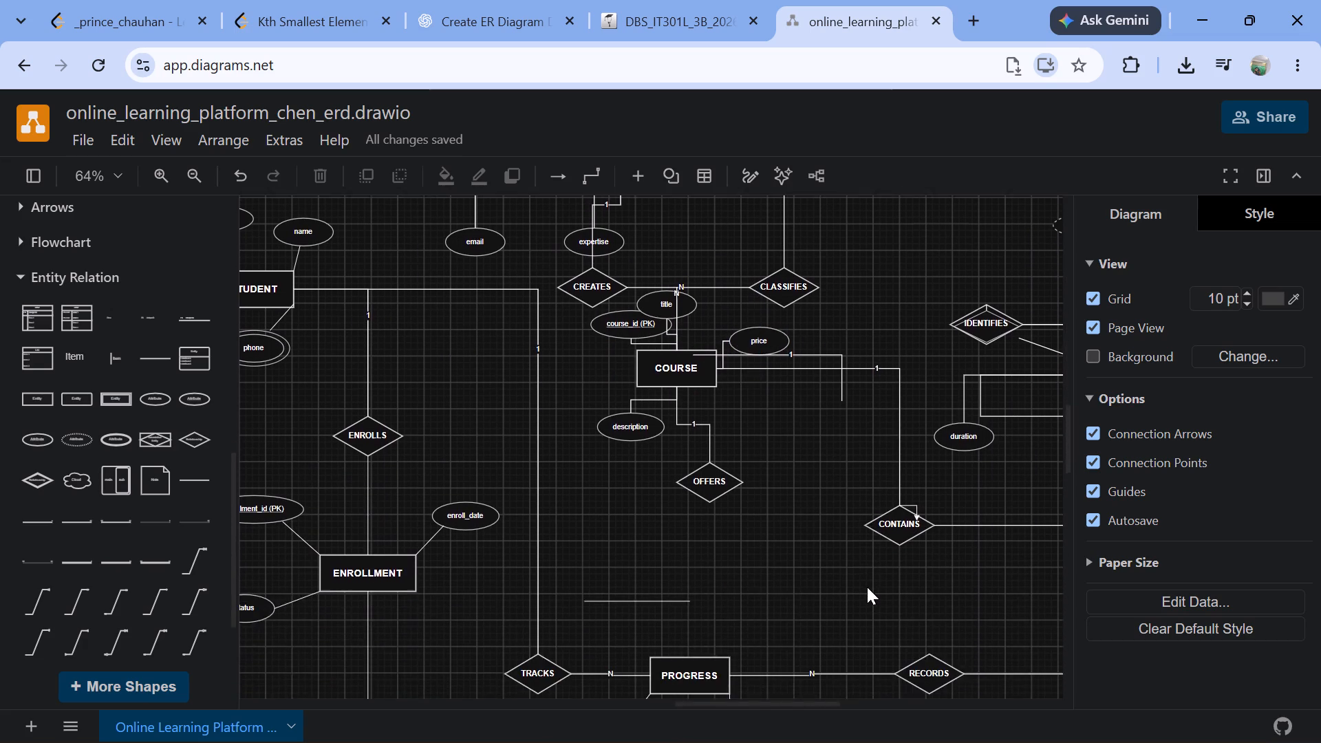
# Move CLASSIFIES and CREATES up and right to roughly the same row beneath INSTRUCTOR, and expertise up and left of CREATES.
pyautogui.hscroll(-1, 867, 587)
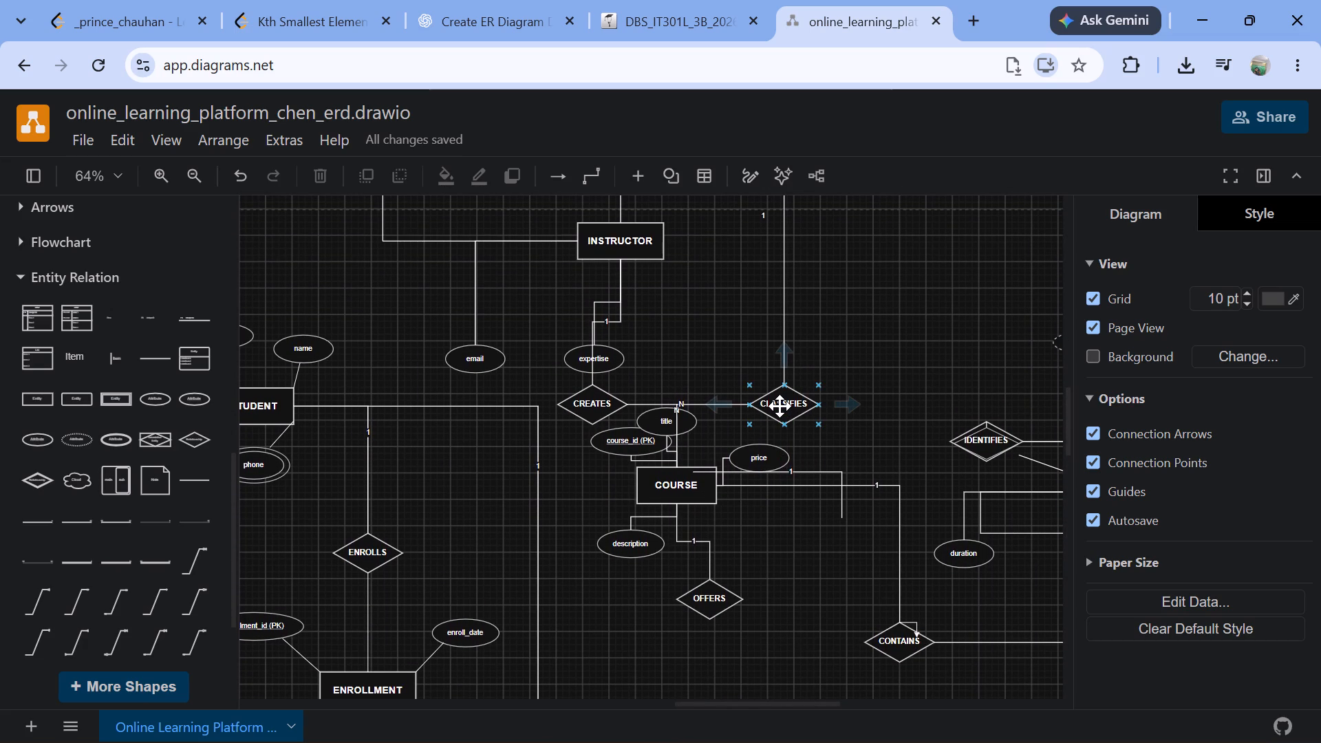
pyautogui.moveTo(780, 406); pyautogui.dragTo(866, 321)
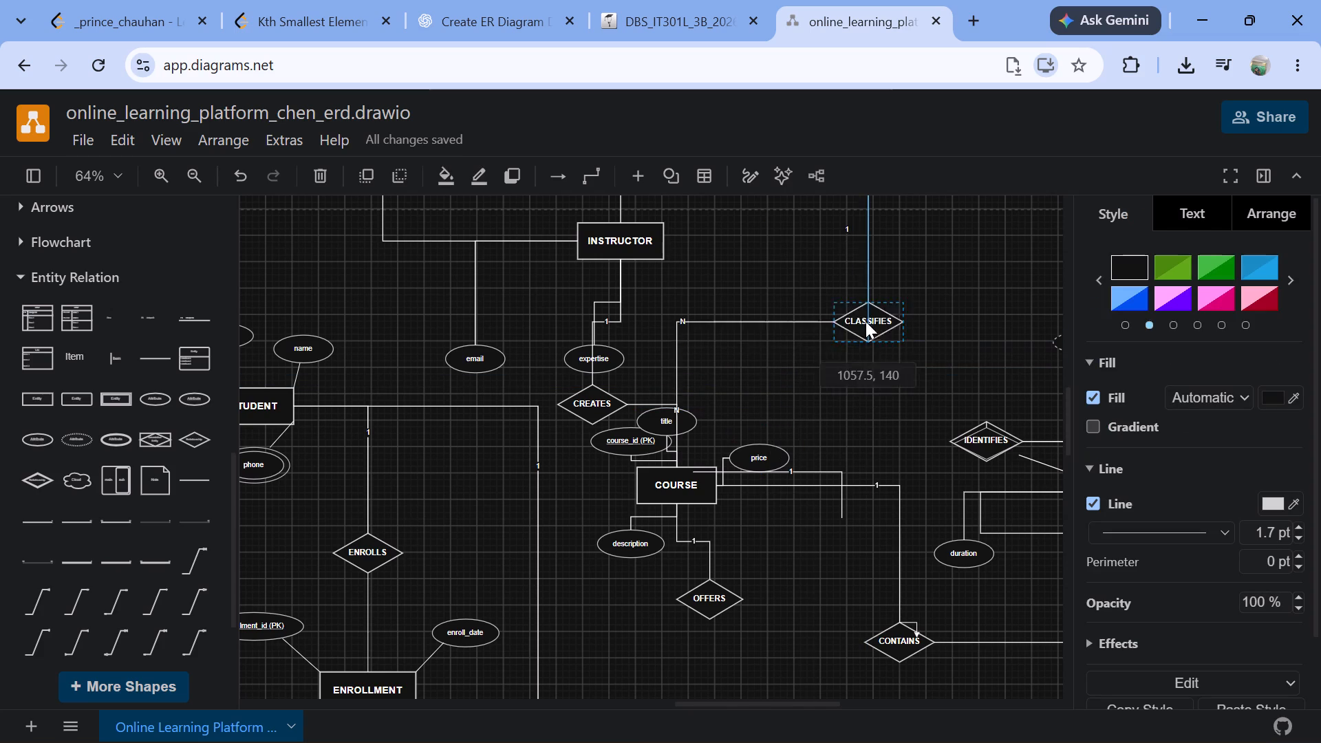
pyautogui.moveTo(866, 321); pyautogui.dragTo(943, 327)
pyautogui.moveTo(588, 400); pyautogui.dragTo(647, 327)
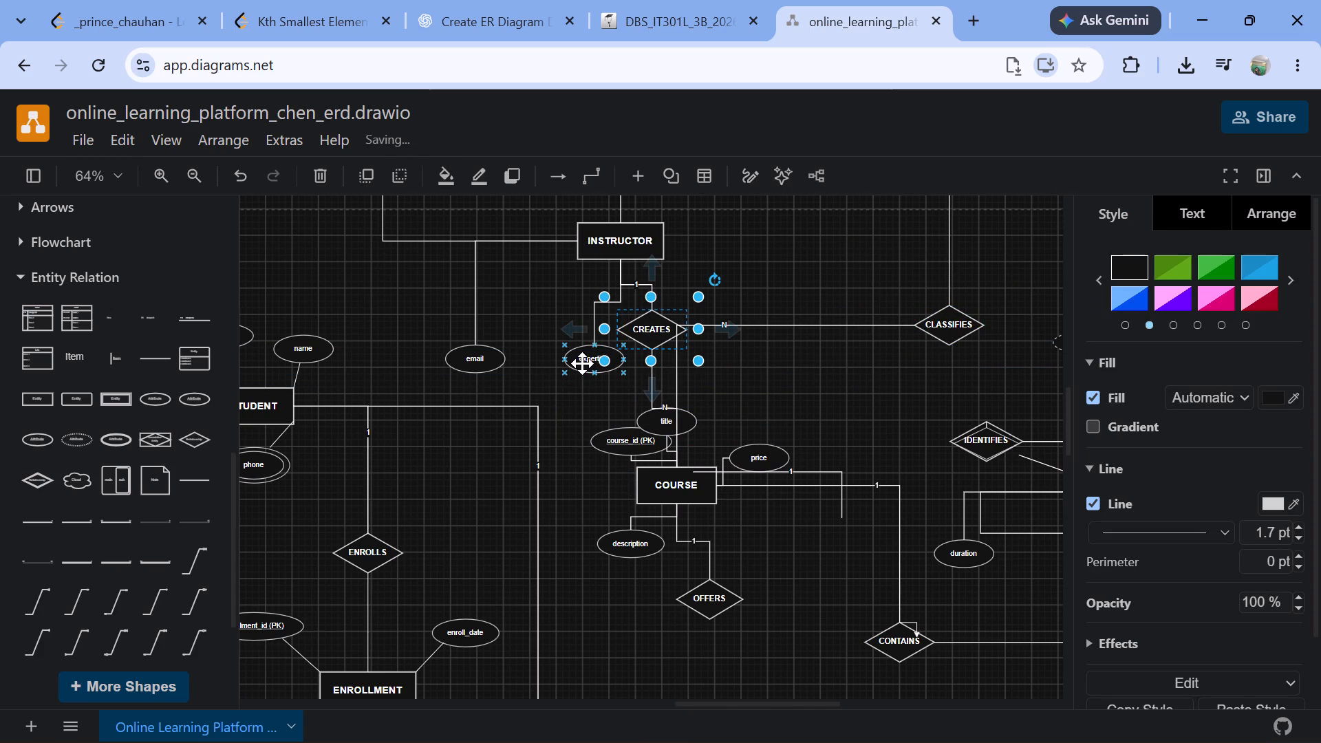
pyautogui.moveTo(582, 363); pyautogui.dragTo(535, 308)
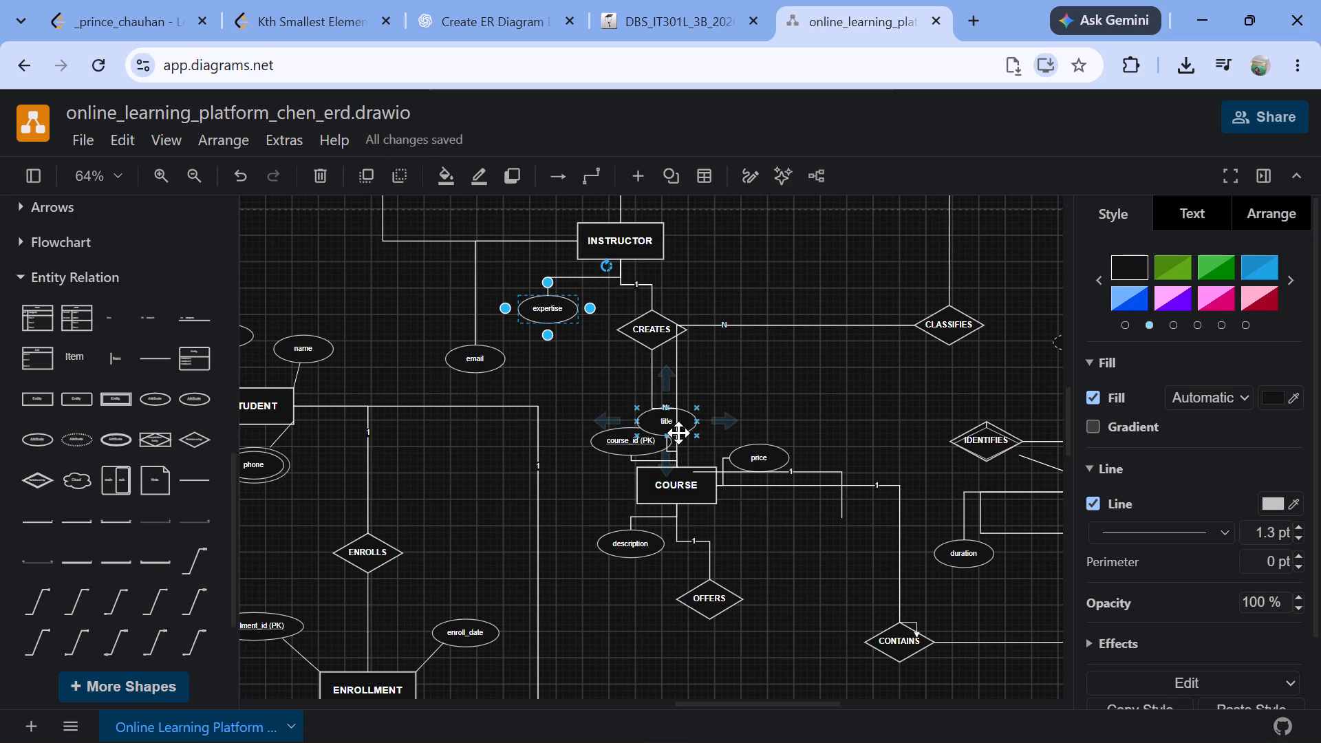
# Move the title attribute up and right, well clear of COURSE and the course_id (PK) attribute.
pyautogui.moveTo(665, 424); pyautogui.dragTo(781, 387)
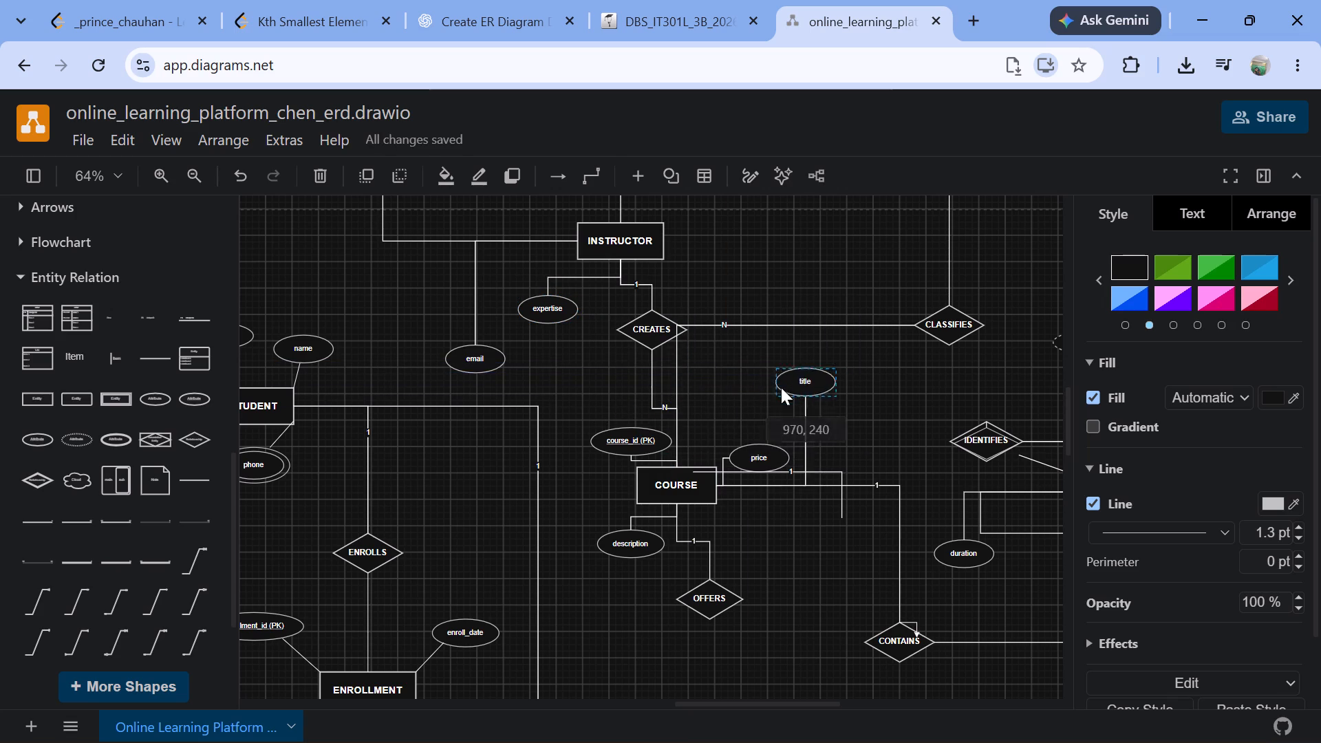
pyautogui.moveTo(781, 387); pyautogui.dragTo(797, 376)
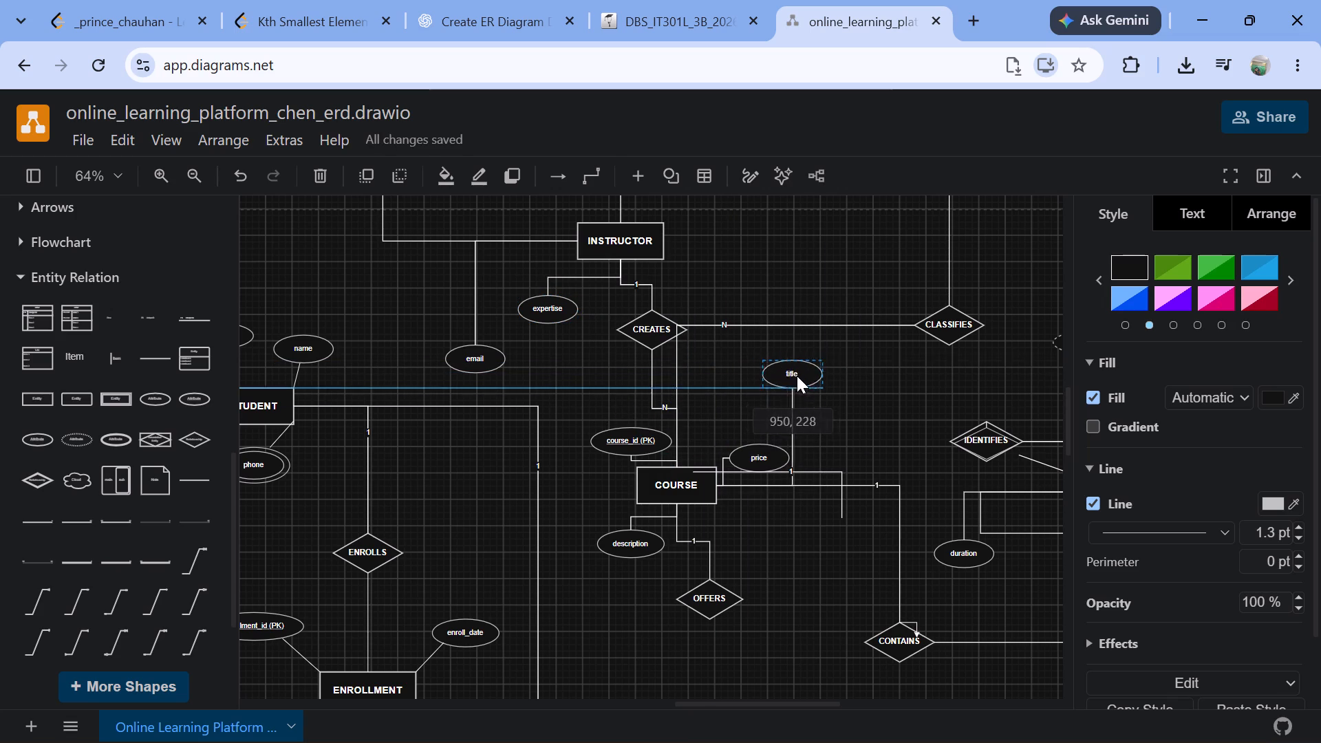
pyautogui.moveTo(797, 376); pyautogui.dragTo(866, 398)
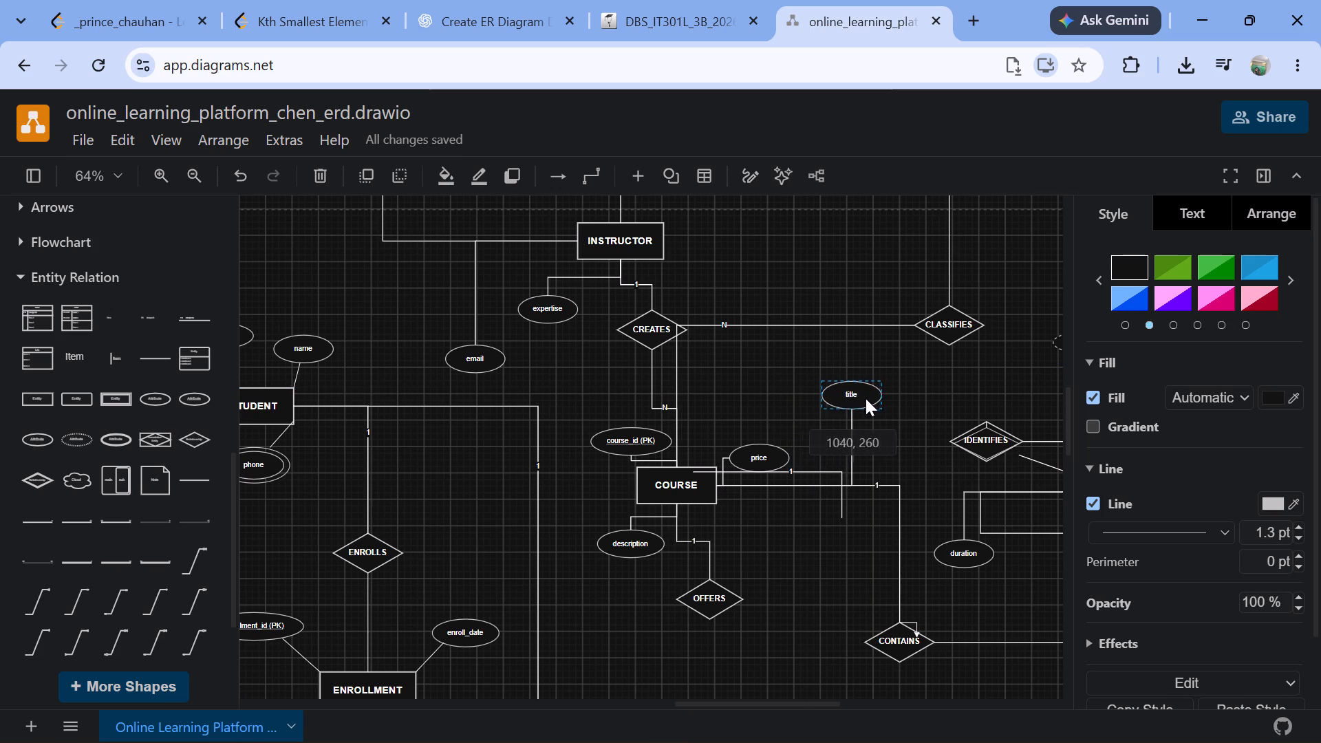
pyautogui.moveTo(866, 398); pyautogui.dragTo(871, 397)
pyautogui.click(871, 397)
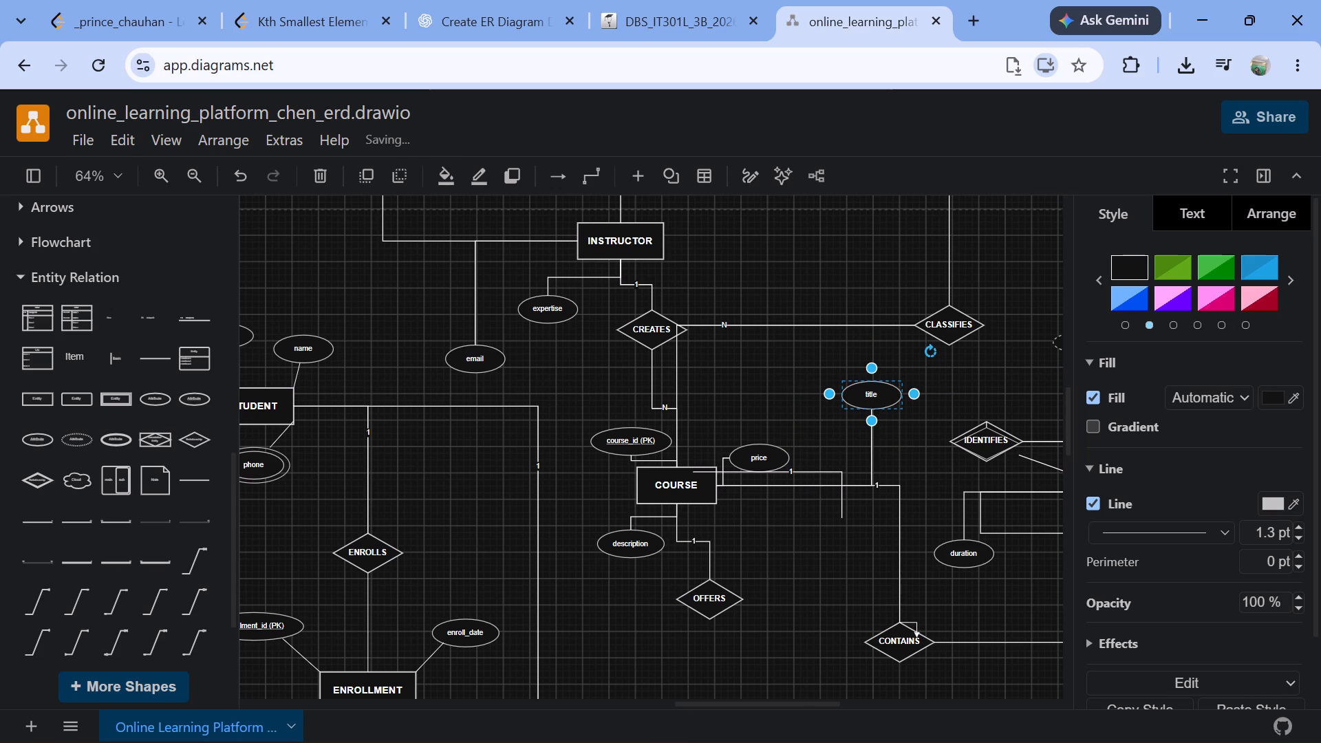
# Shift the vertical segment of the STUDENT–TRACKS connector slightly left, away from the COURSE attributes.
pyautogui.click(540, 422)
pyautogui.moveTo(540, 422); pyautogui.dragTo(518, 421)
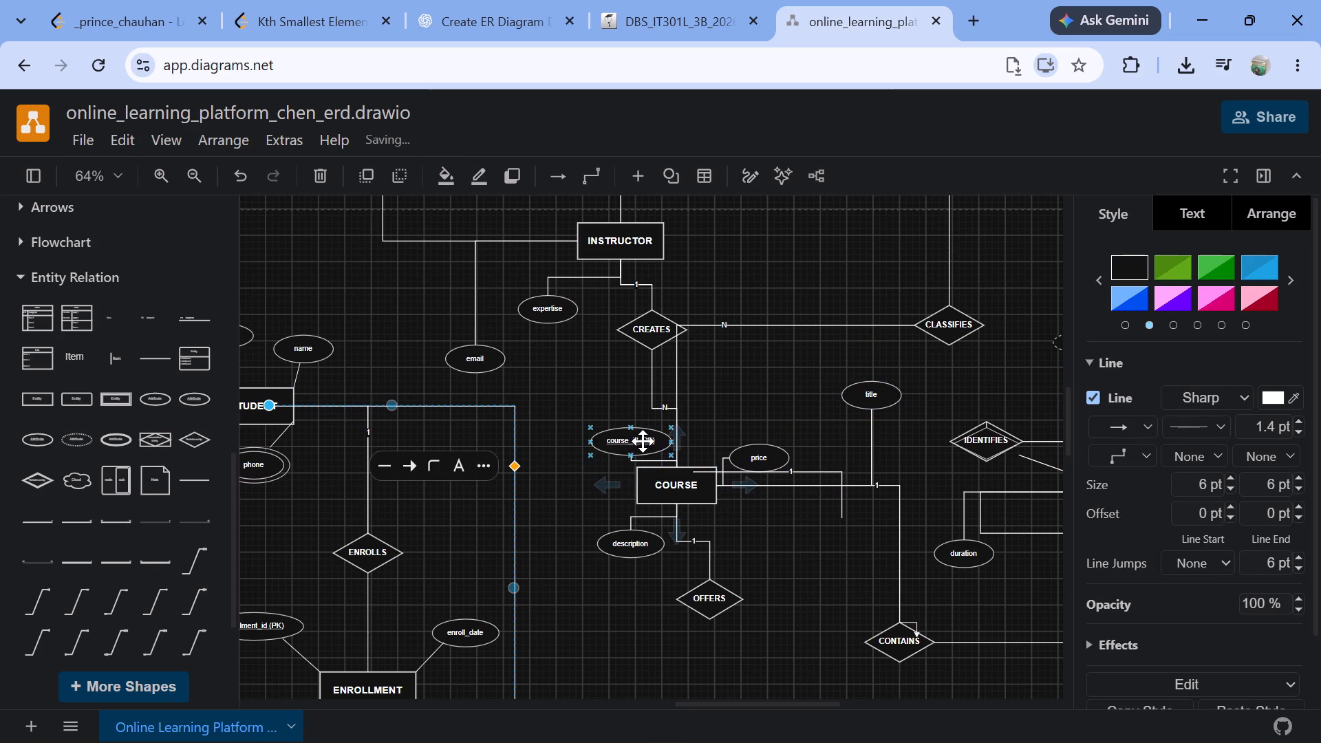
# Spread out the COURSE group: move course_id (PK) left, price up and right, and COURSE right and slightly down.
pyautogui.moveTo(638, 440); pyautogui.dragTo(588, 428)
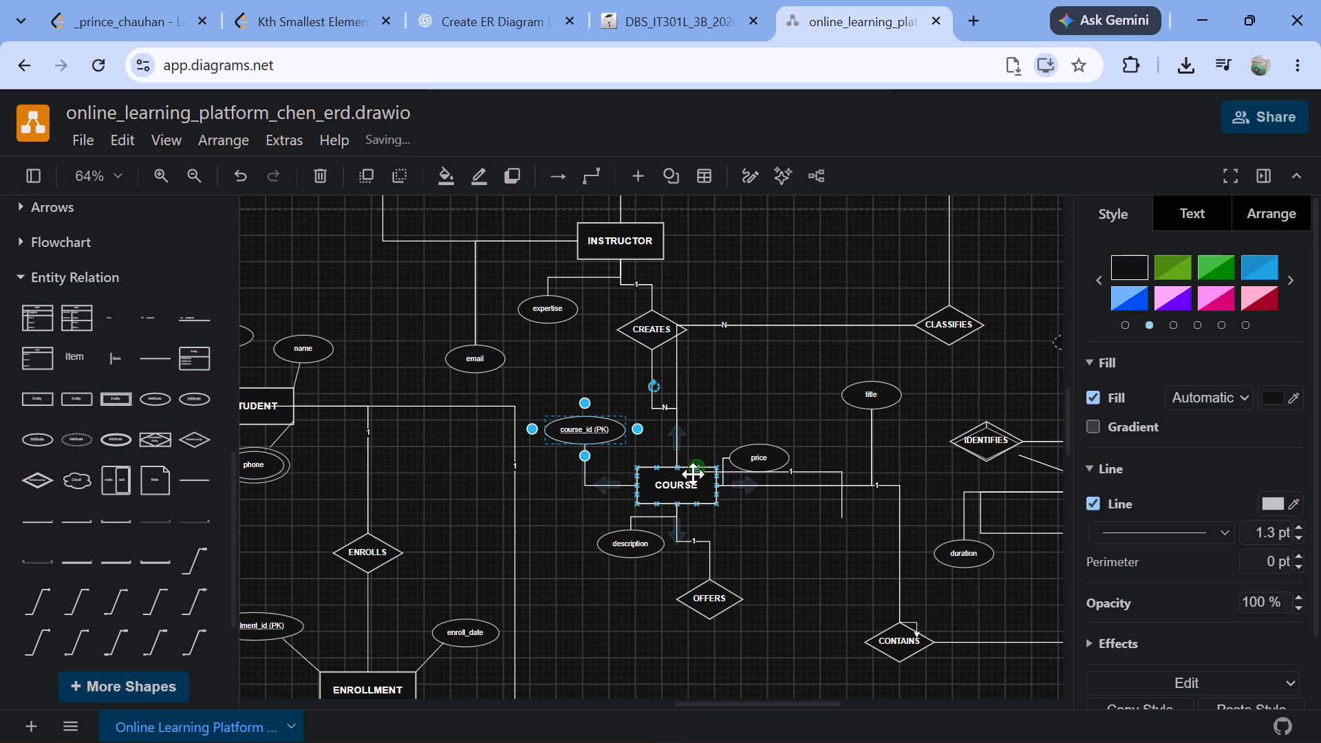
pyautogui.moveTo(762, 460); pyautogui.dragTo(789, 410)
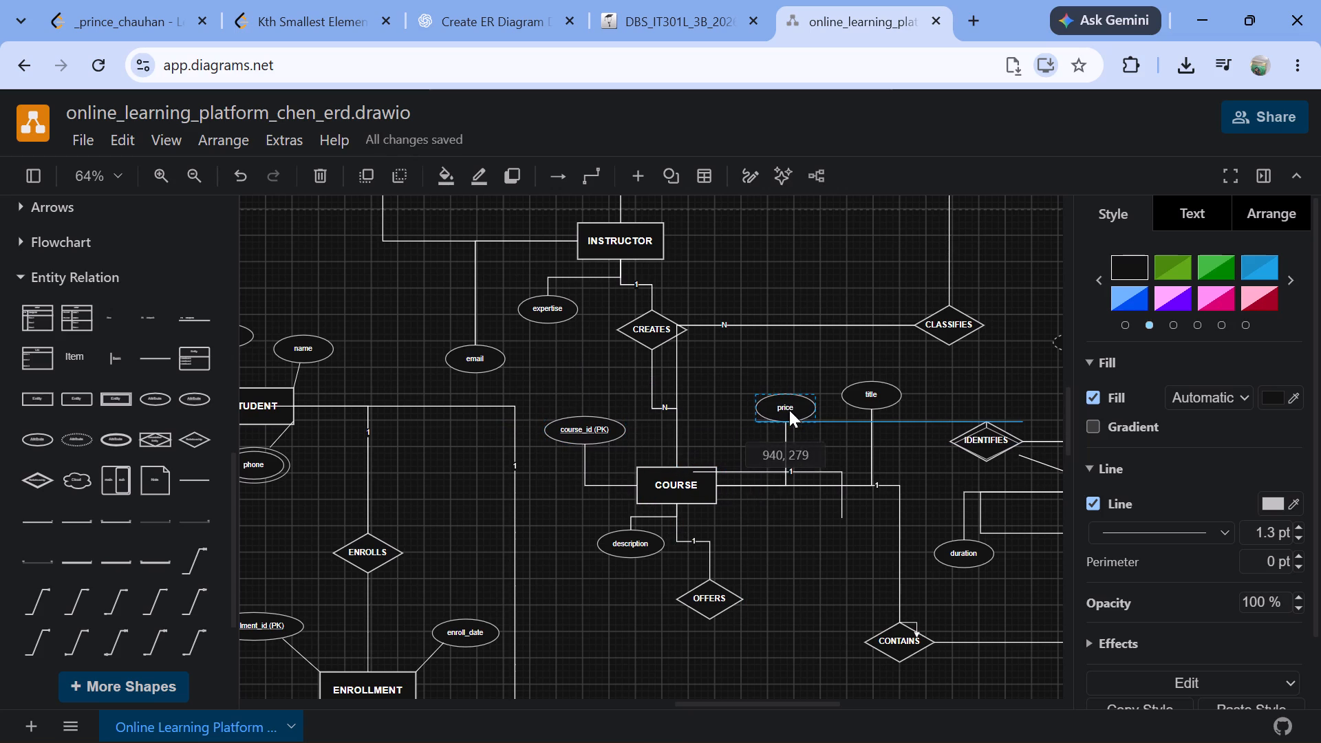
pyautogui.moveTo(789, 410); pyautogui.dragTo(790, 413)
pyautogui.moveTo(676, 493); pyautogui.dragTo(733, 513)
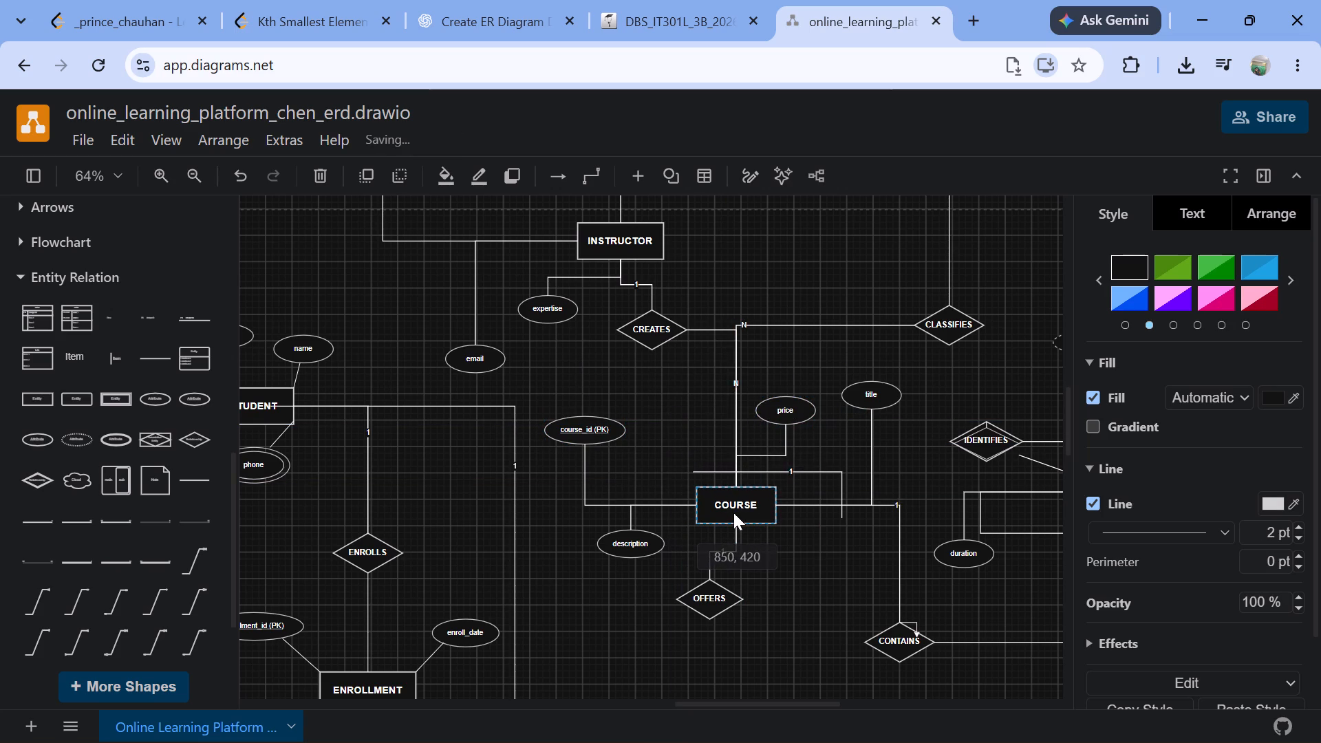
pyautogui.moveTo(733, 513); pyautogui.dragTo(732, 513)
# Move description down and left, and move OFFERS down to align directly beneath COURSE.
pyautogui.moveTo(637, 541); pyautogui.dragTo(622, 577)
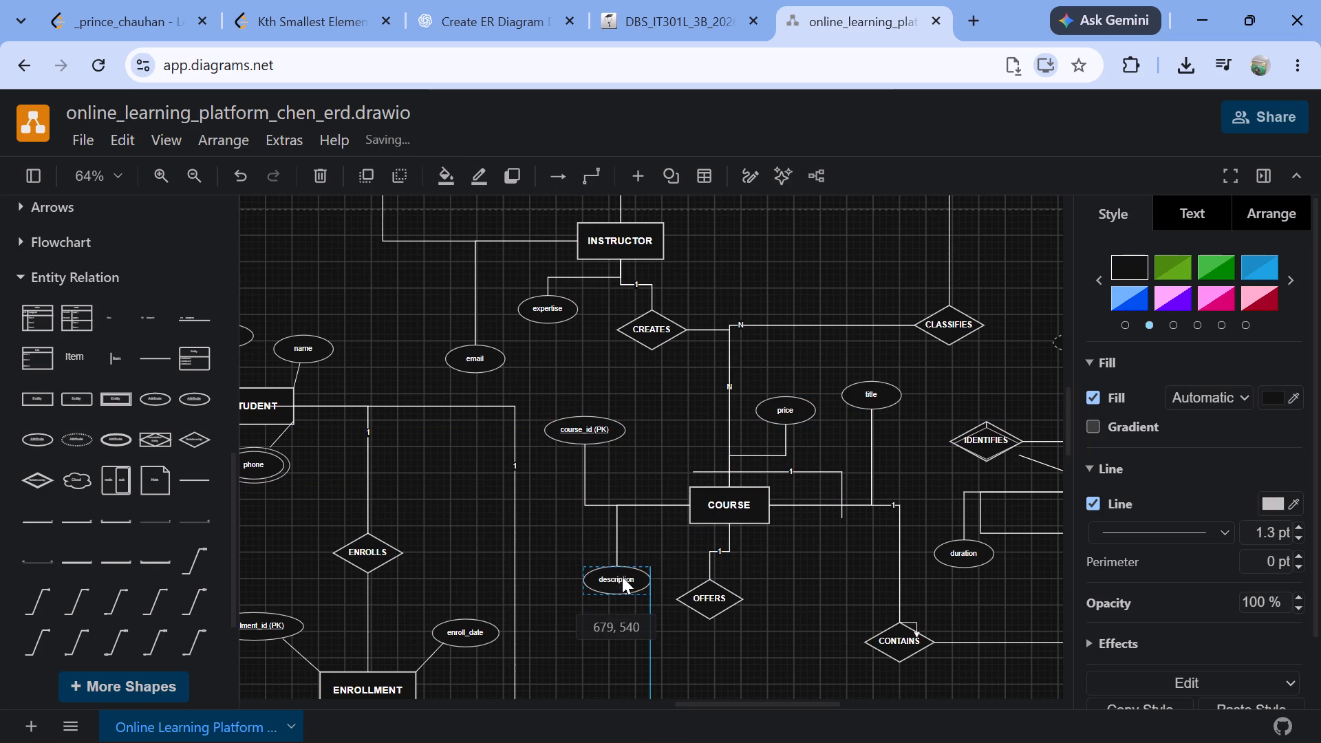
pyautogui.moveTo(622, 577); pyautogui.dragTo(618, 603)
pyautogui.moveTo(709, 594); pyautogui.dragTo(733, 612)
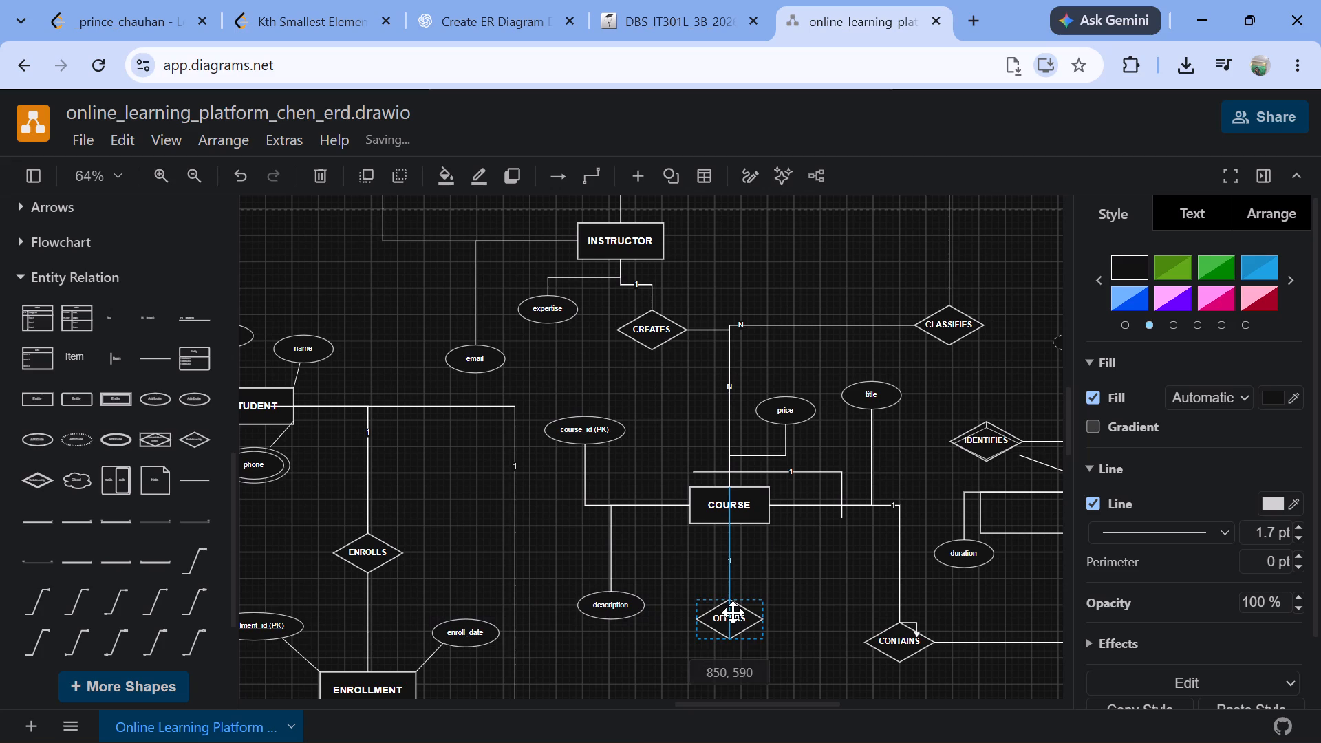
pyautogui.moveTo(733, 612); pyautogui.dragTo(731, 634)
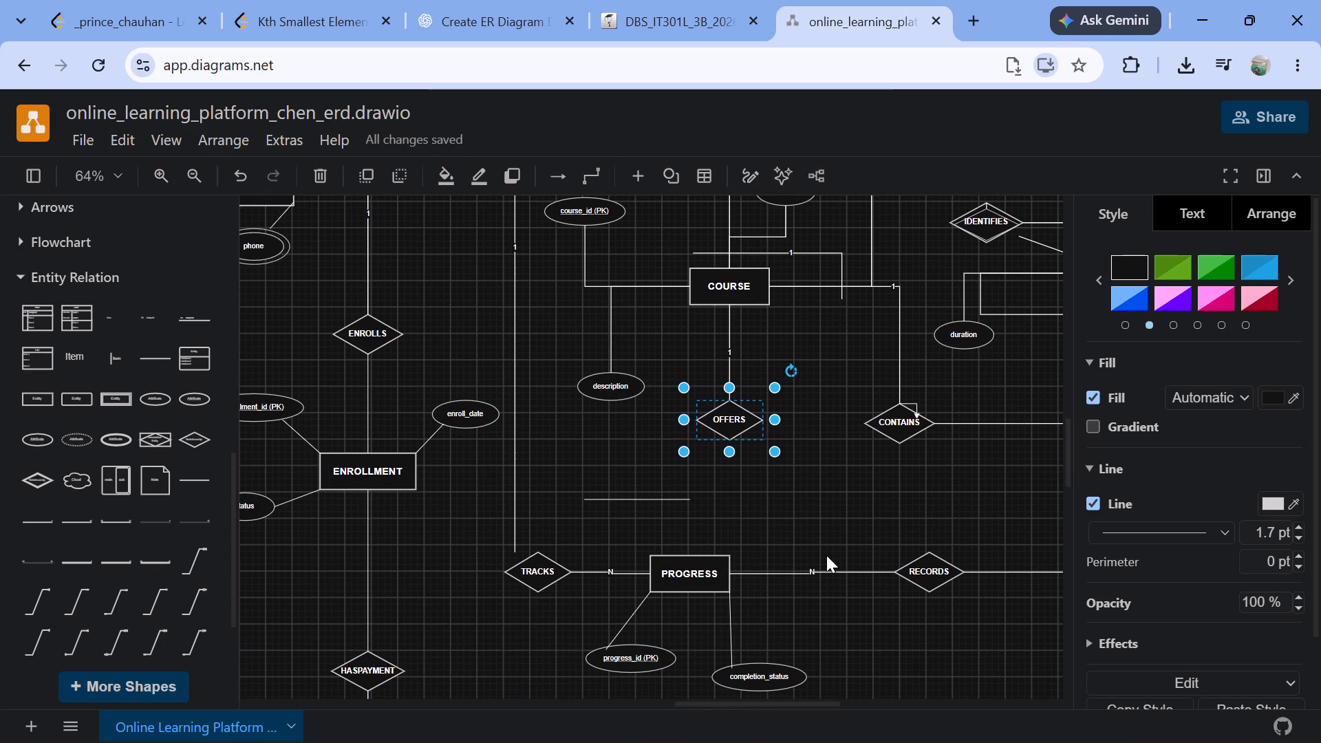
# Review the layout and connectors around COURSE, OFFERS, PROGRESS, PAYMENT and LESSON.
pyautogui.scroll(2, 826, 555)
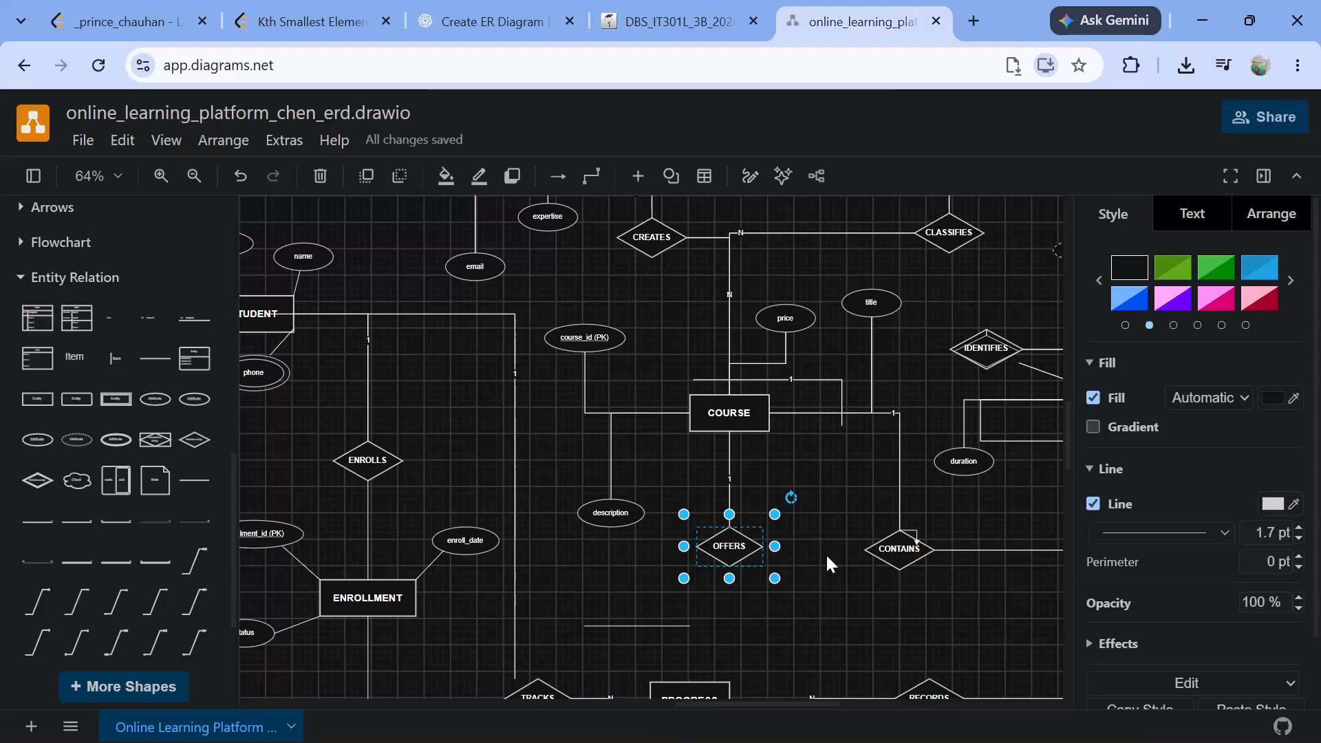
pyautogui.scroll(-2, 826, 555)
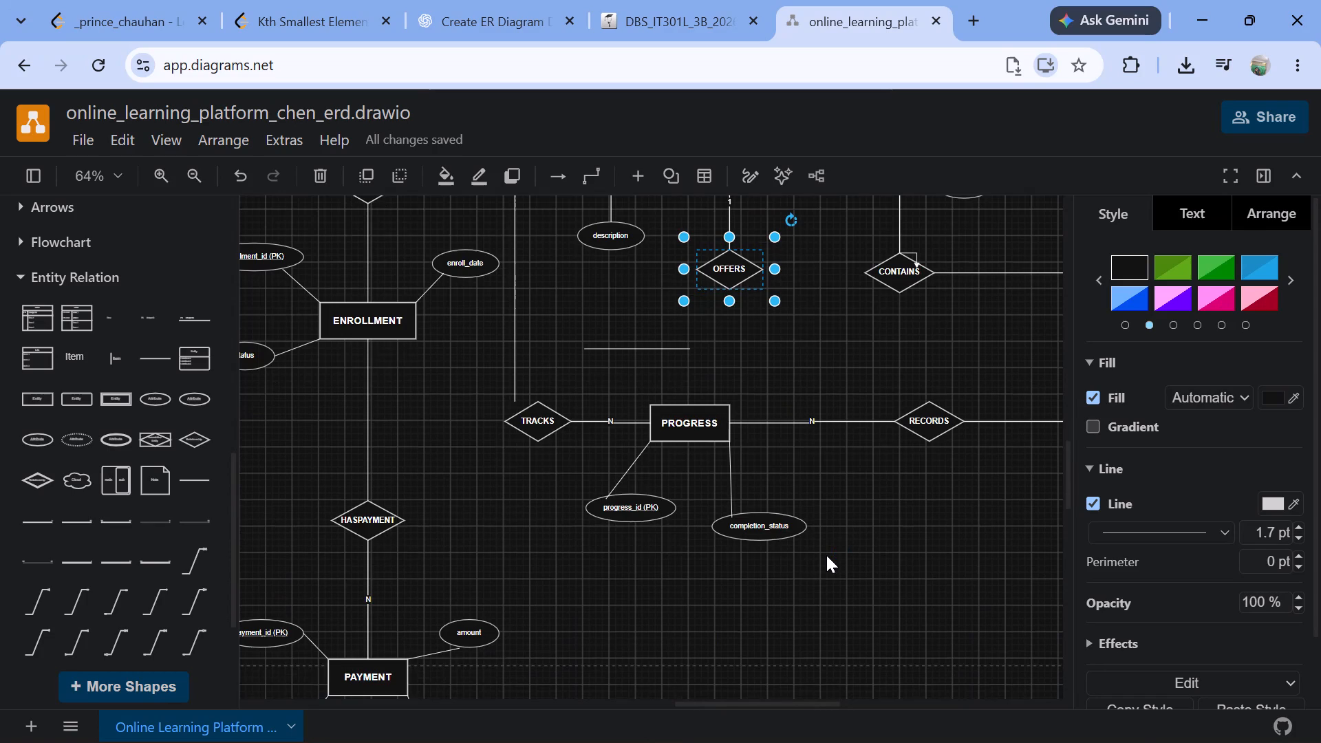
pyautogui.scroll(-1, 826, 555)
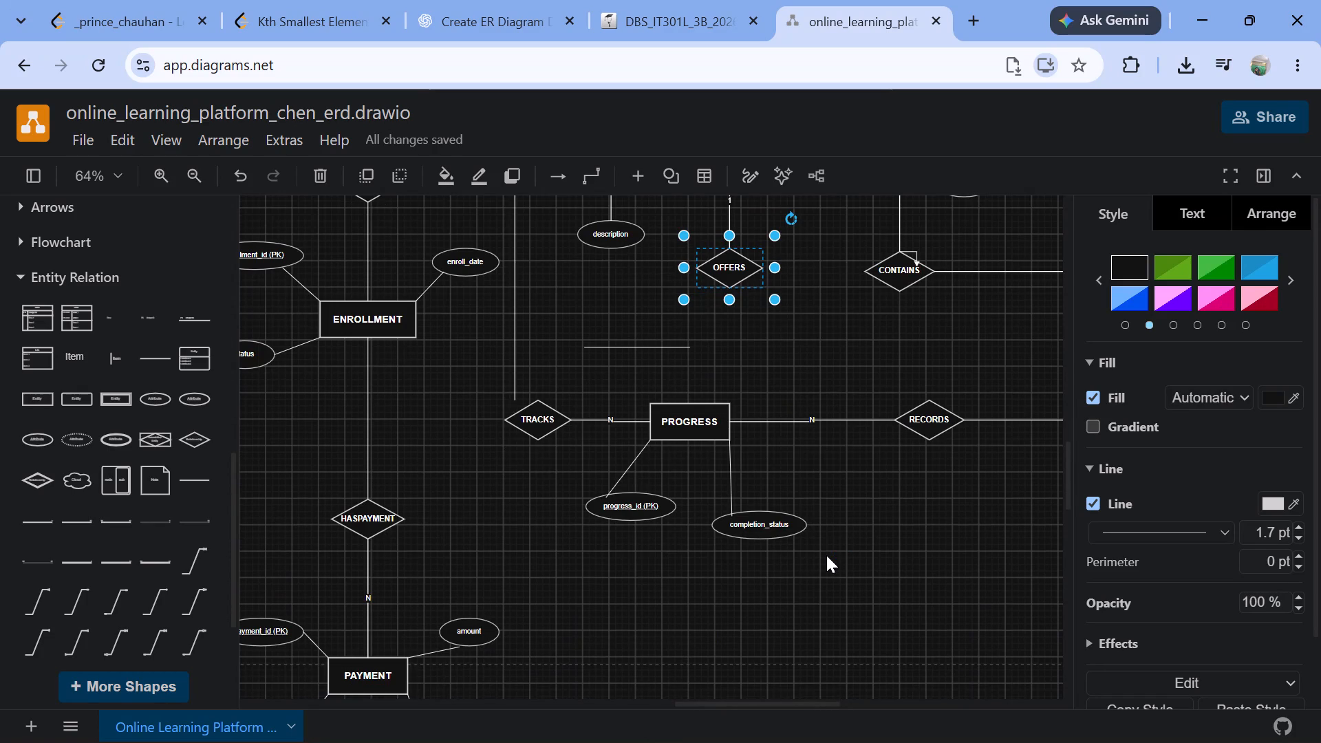
pyautogui.scroll(6, 826, 555)
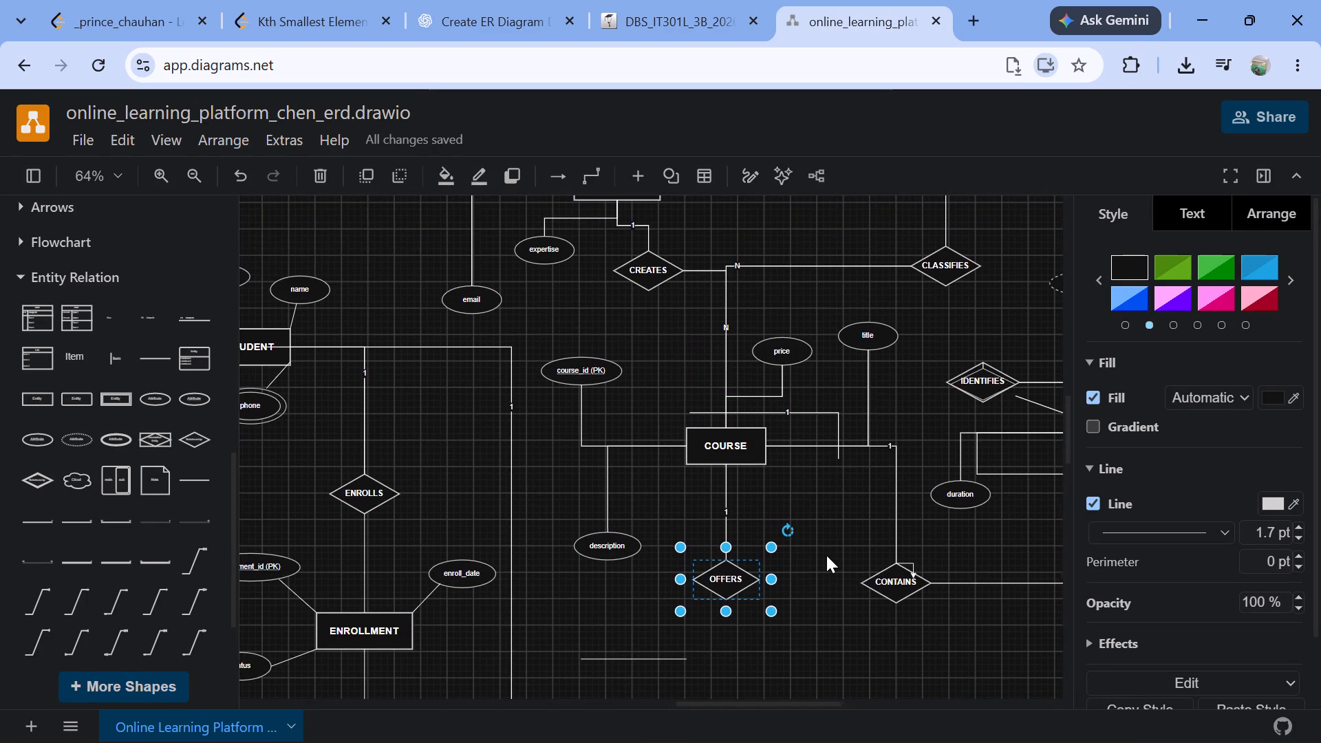
pyautogui.hscroll(-2, 826, 555)
pyautogui.scroll(-1, 826, 555)
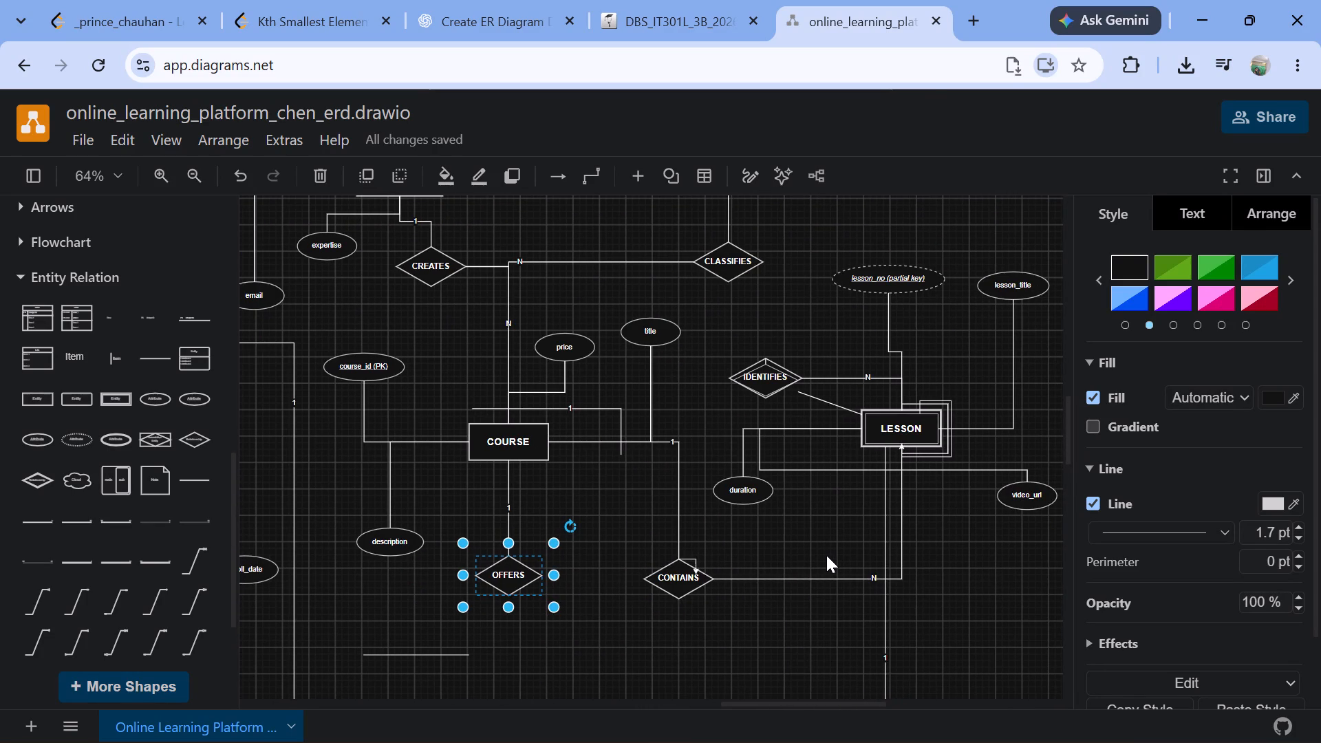
pyautogui.scroll(-1, 826, 555)
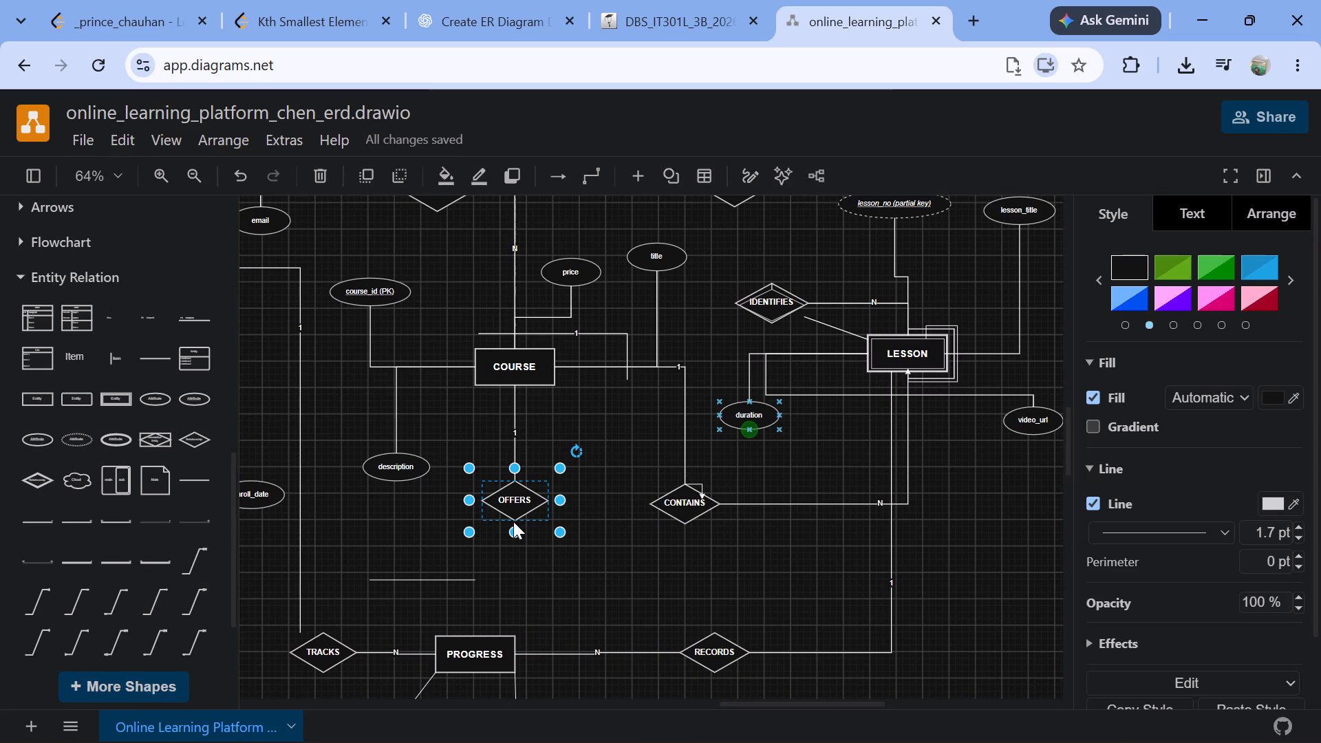
# Delete the stray unattached horizontal line between OFFERS and PROGRESS.
pyautogui.click(433, 584)
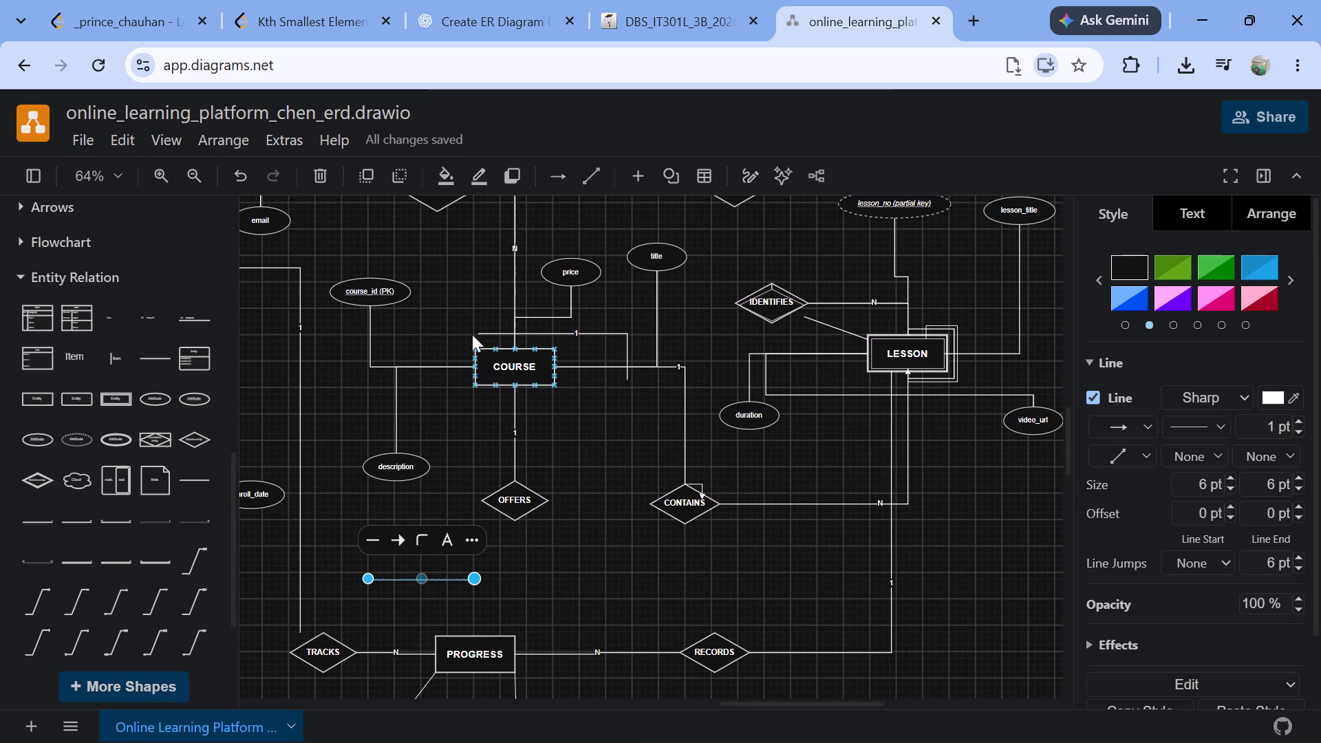
pyautogui.click(326, 166)
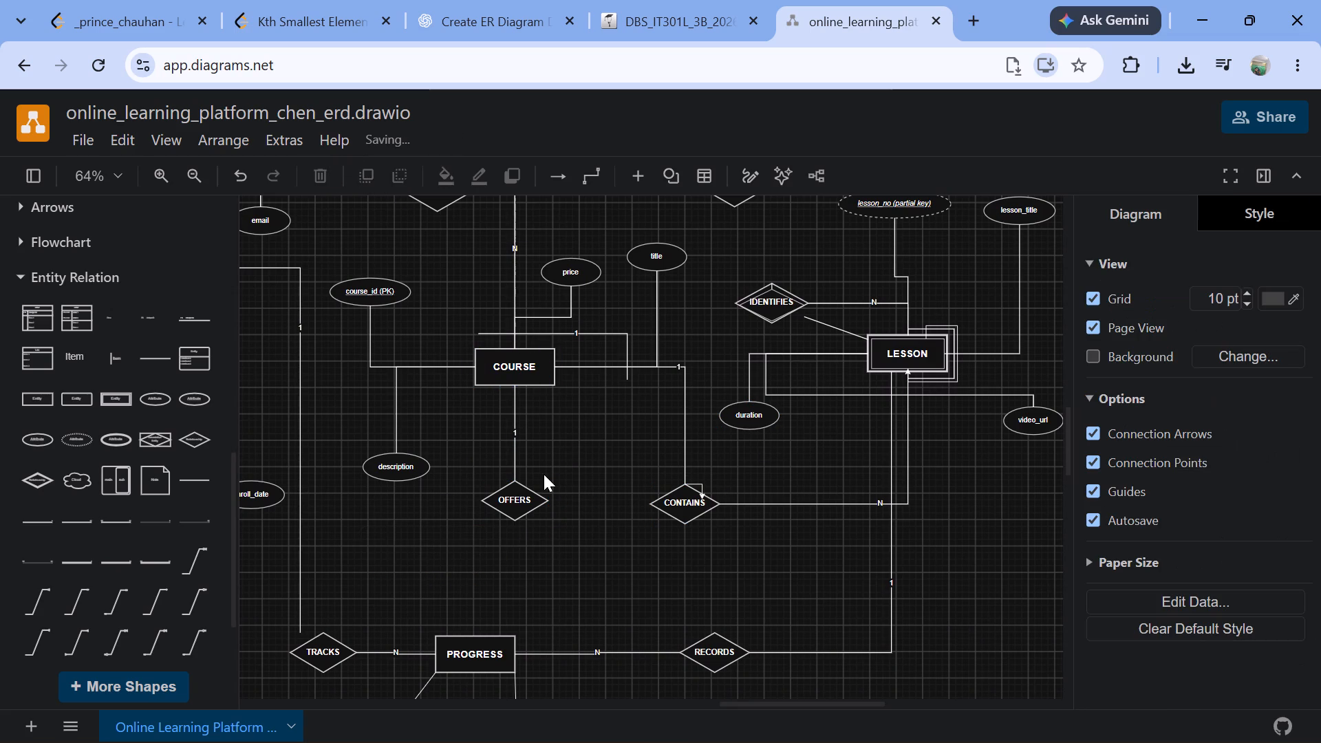
# Move LESSON's inner frame slightly down and right so it is offset from the entity's outer rectangle.
pyautogui.scroll(1, 644, 550)
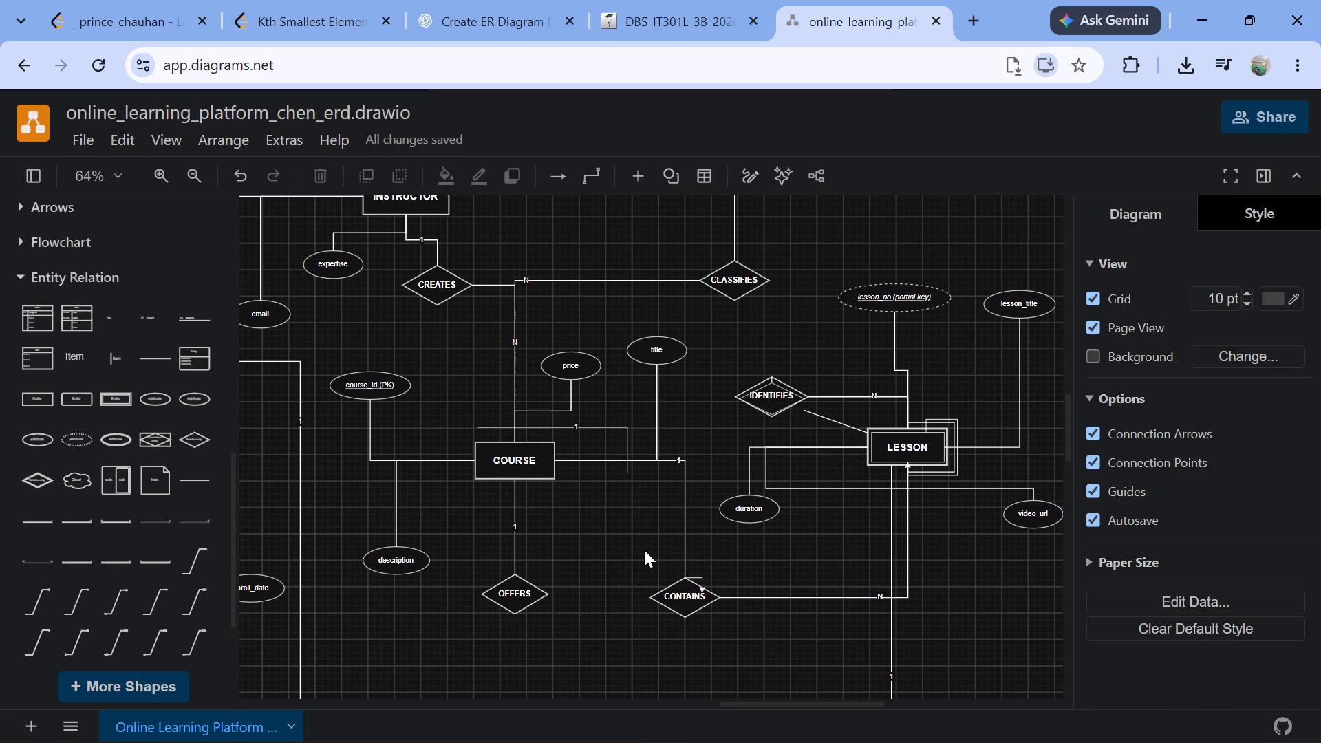
pyautogui.scroll(1, 644, 550)
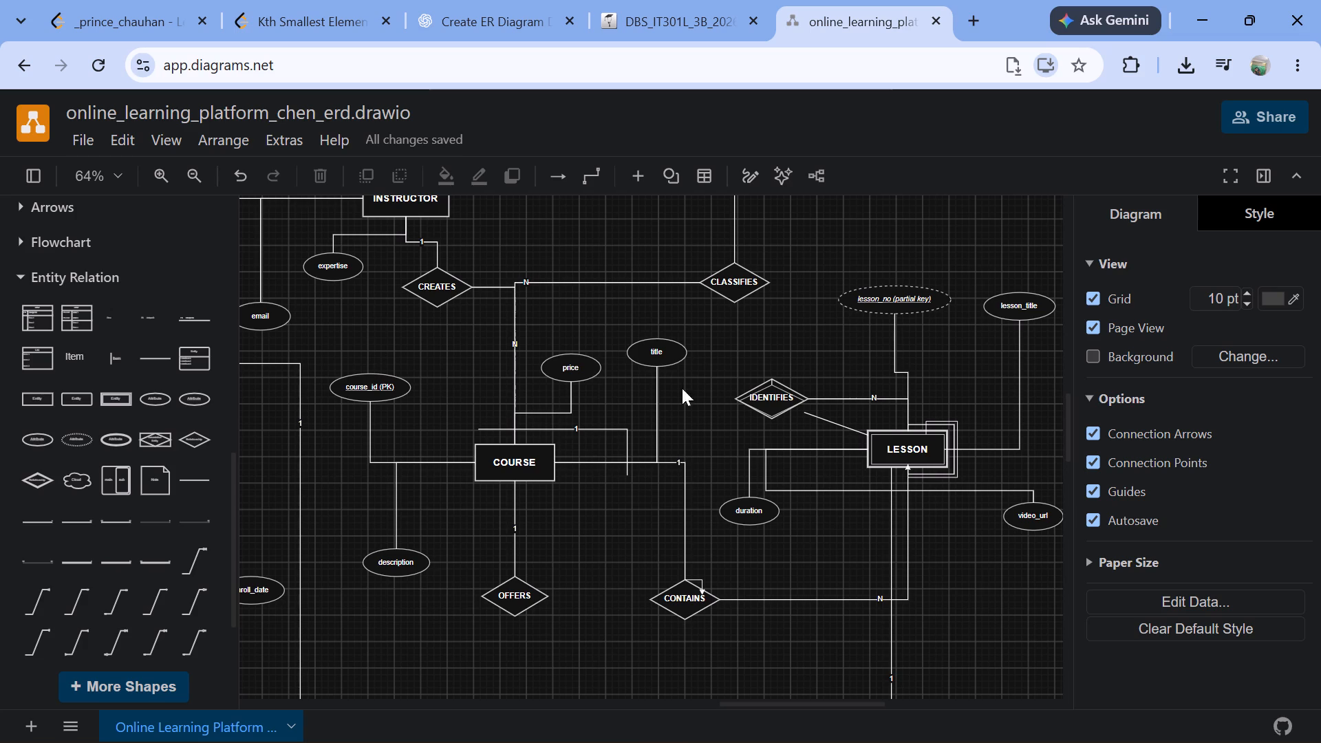
pyautogui.moveTo(919, 456); pyautogui.dragTo(938, 489)
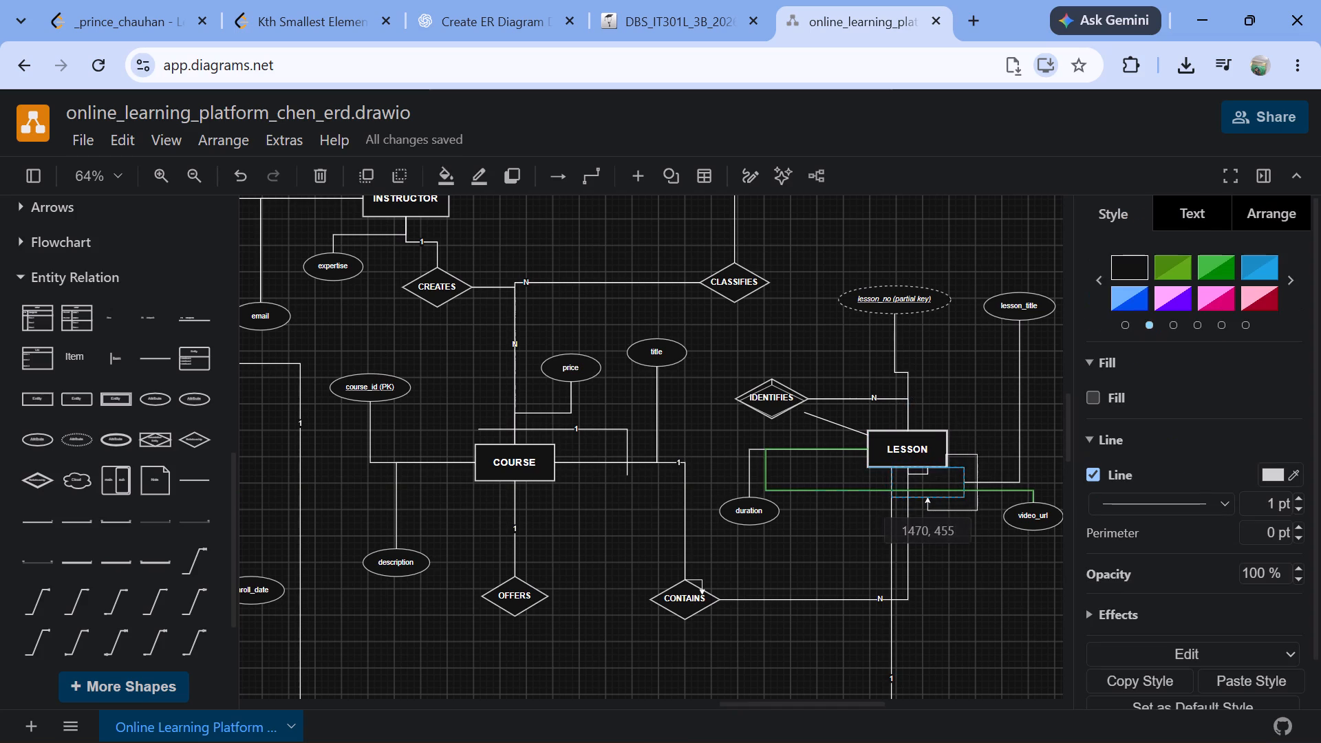
pyautogui.moveTo(938, 489); pyautogui.dragTo(925, 475)
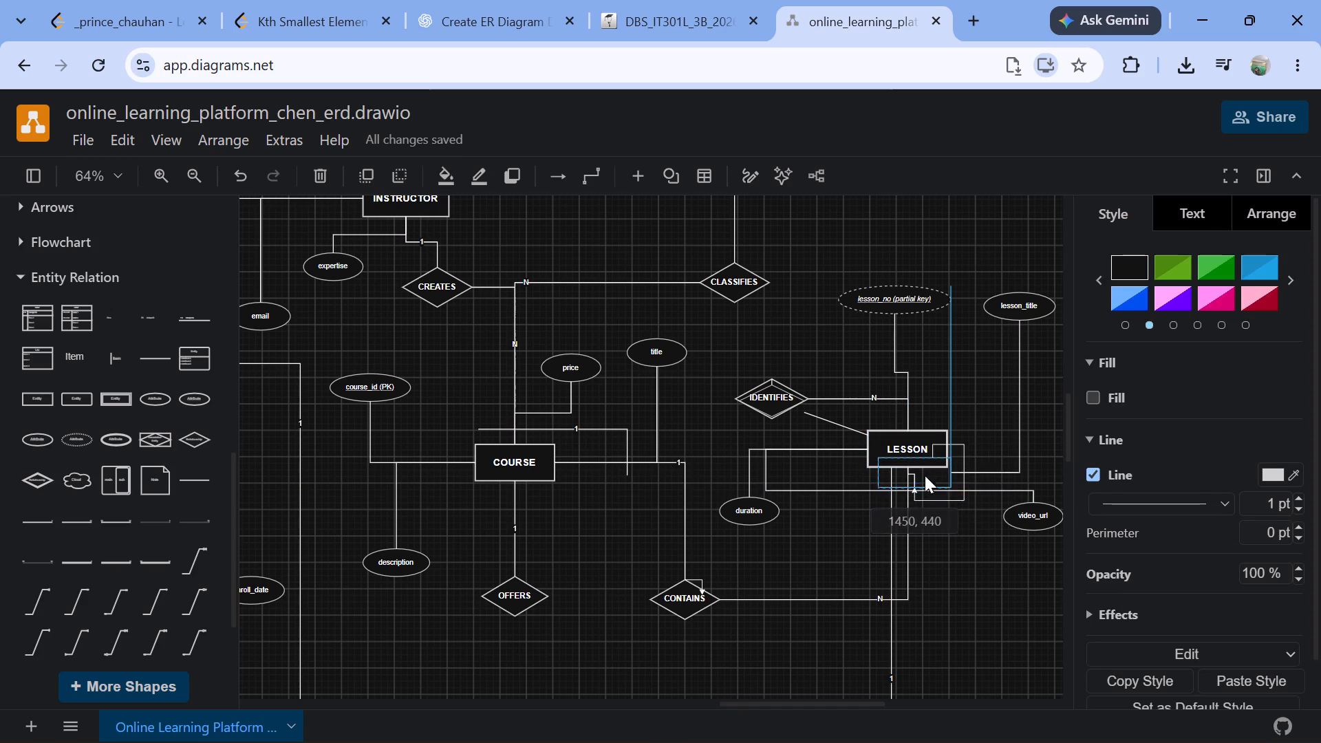
pyautogui.moveTo(925, 475); pyautogui.dragTo(923, 471)
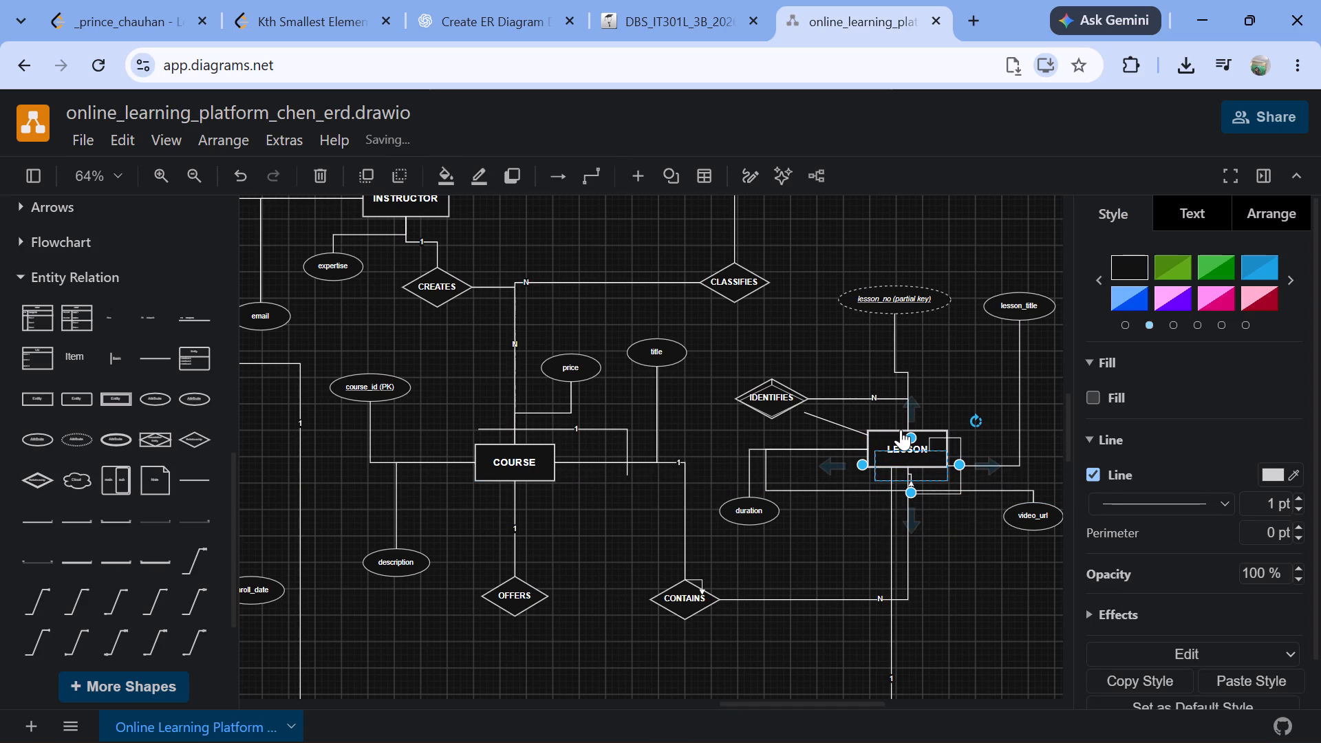
# Draw a connector from LESSON's upper-left corner to its offset inner frame.
pyautogui.moveTo(890, 427); pyautogui.dragTo(903, 439)
pyautogui.click(887, 434)
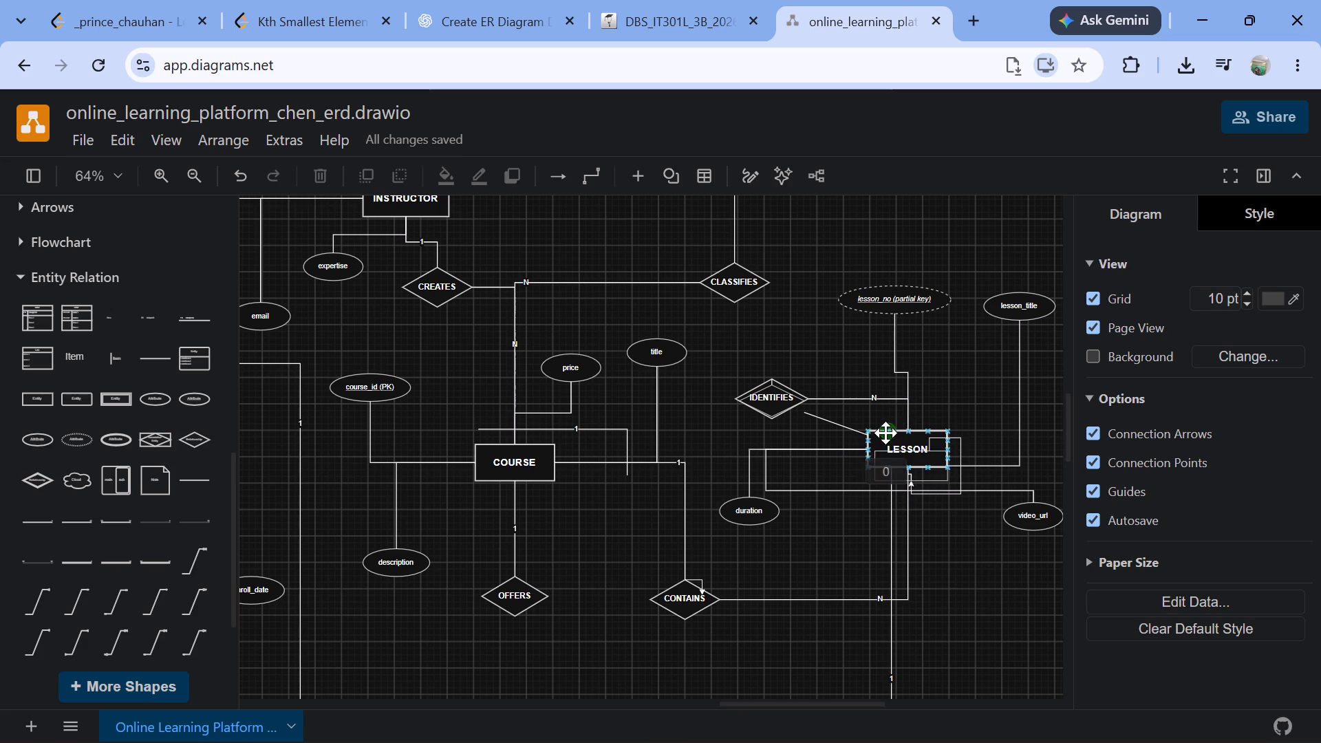
pyautogui.moveTo(872, 431); pyautogui.dragTo(893, 461)
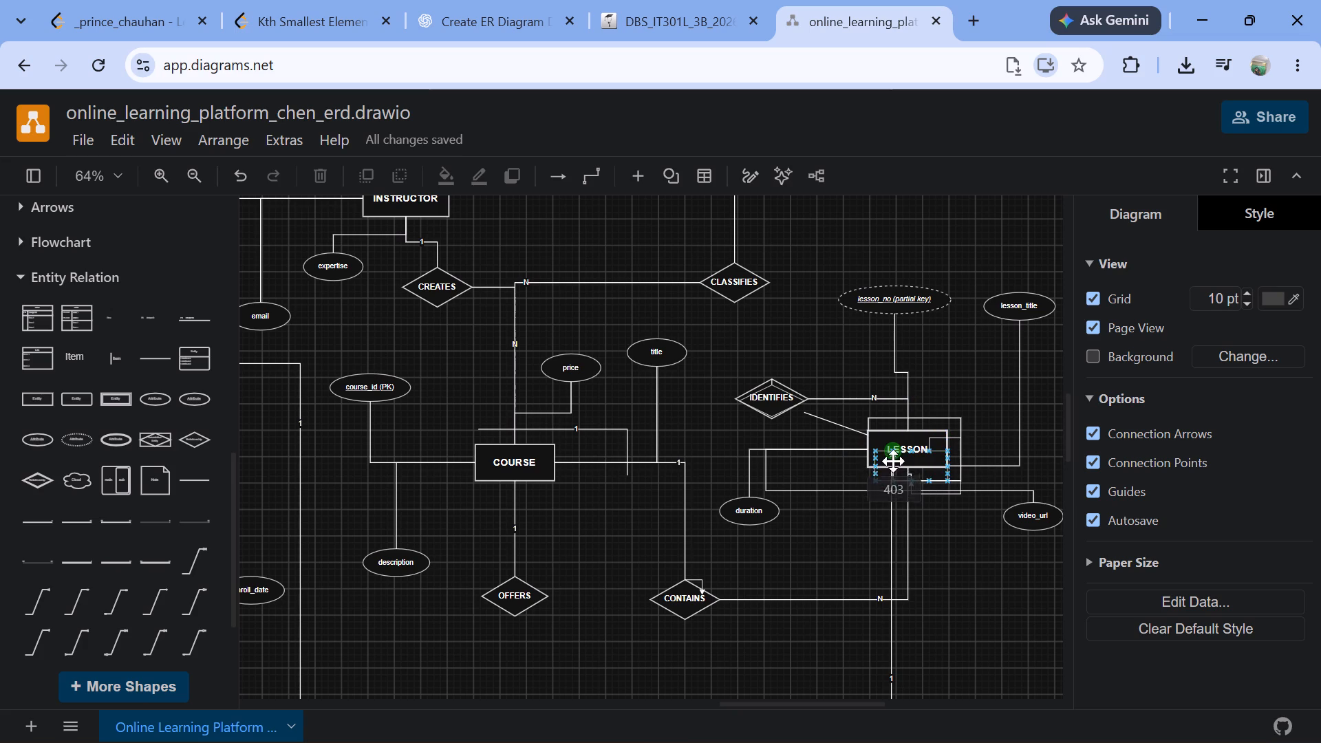
pyautogui.moveTo(893, 461); pyautogui.dragTo(880, 462)
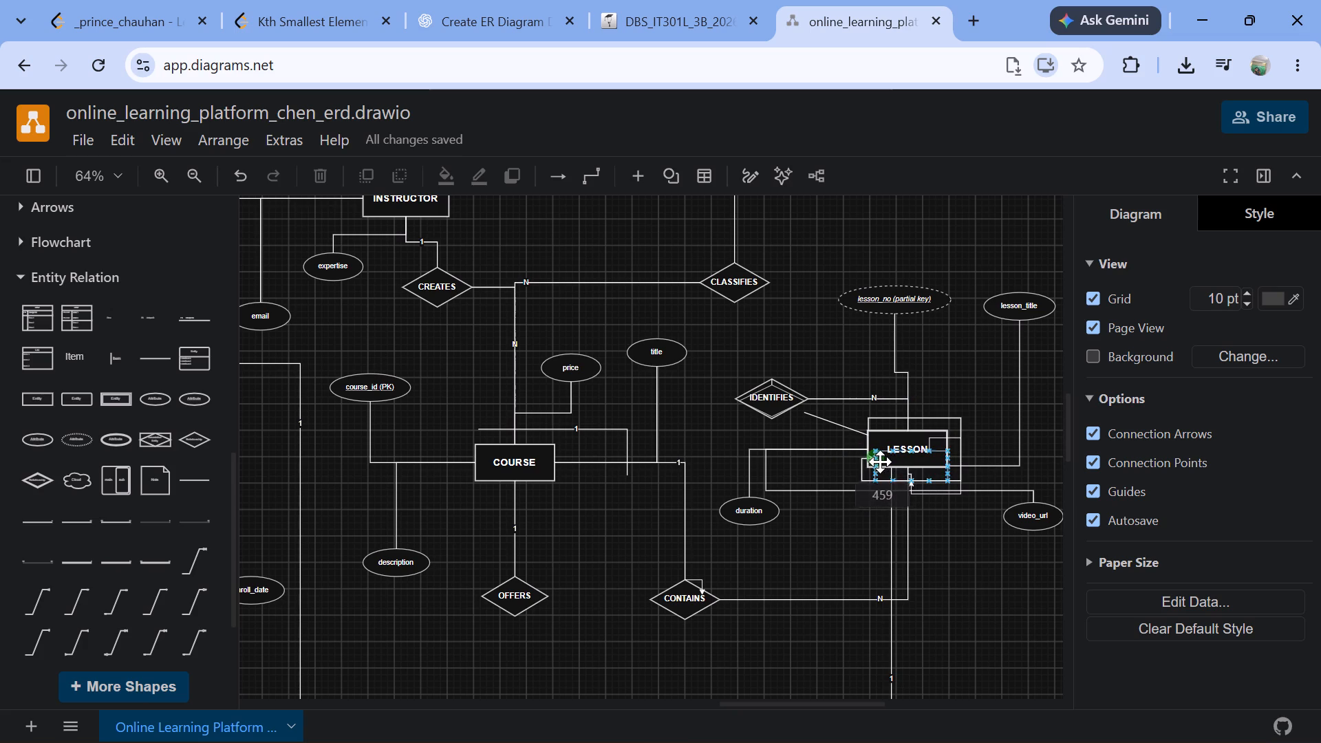
pyautogui.moveTo(880, 462); pyautogui.dragTo(874, 457)
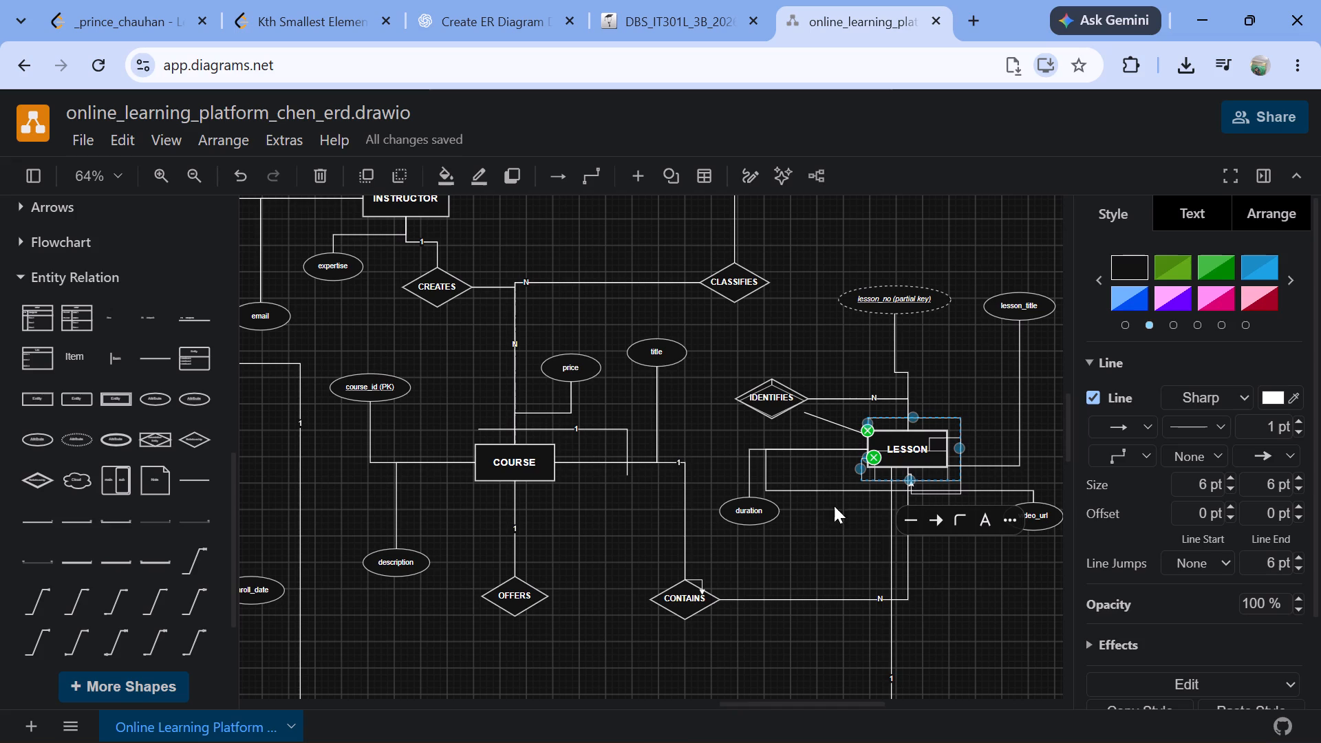
pyautogui.click(951, 578)
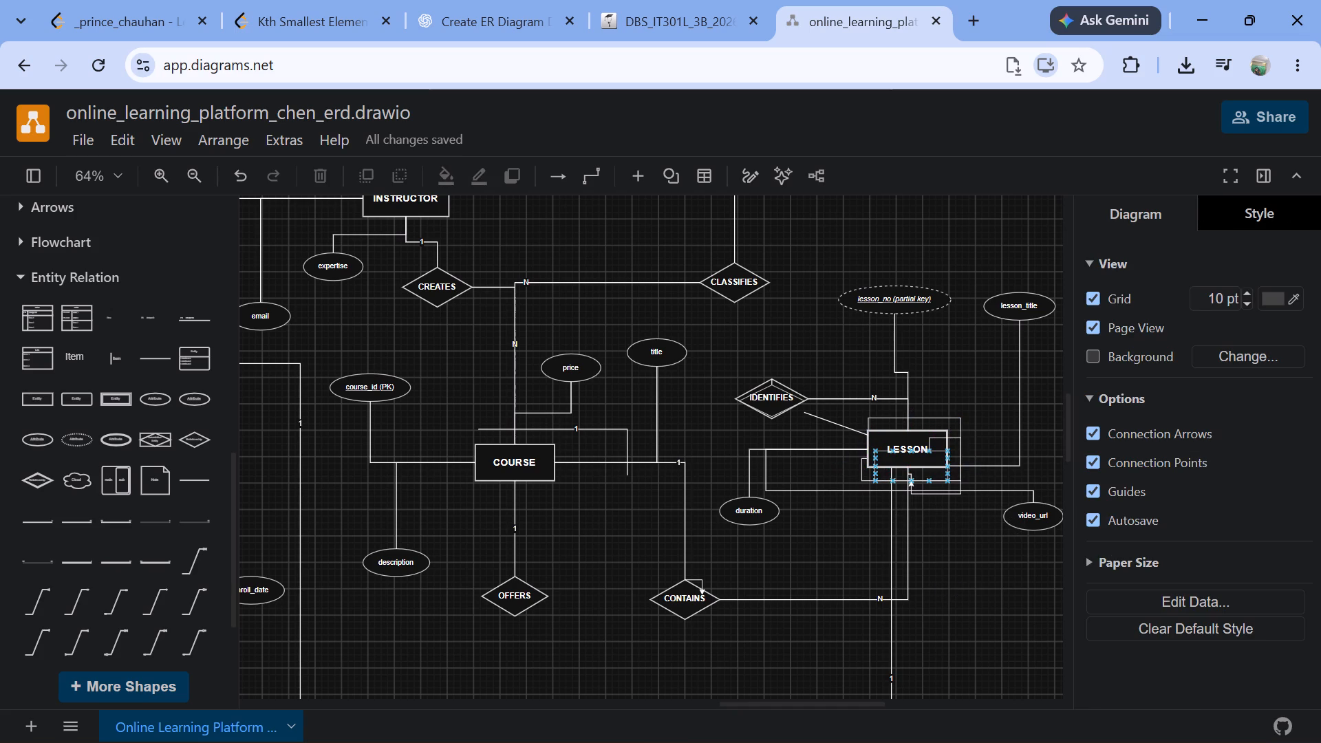
# Delete the connector between LESSON and video_url.
pyautogui.click(831, 493)
pyautogui.click(325, 171)
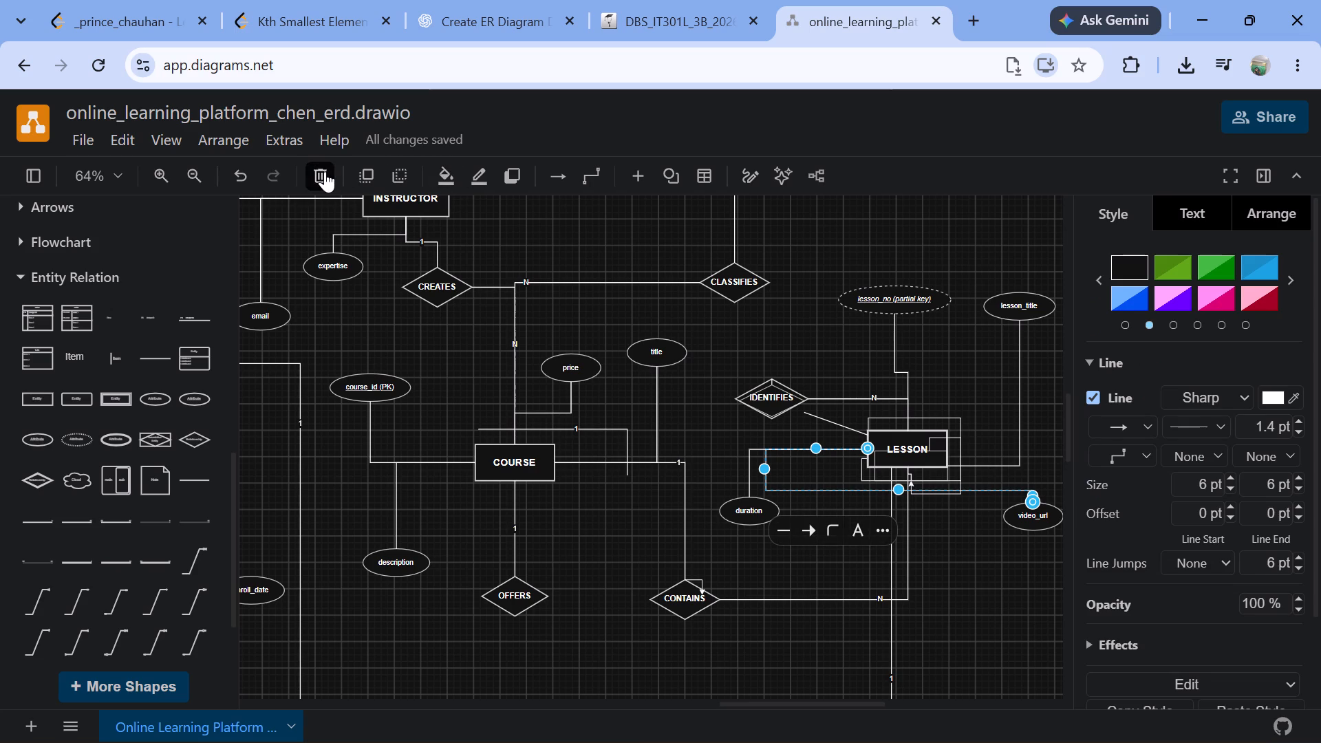
# Delete the connectors linking LESSON to duration, IDENTIFIES (the N-labelled line) and lesson_title.
pyautogui.click(773, 457)
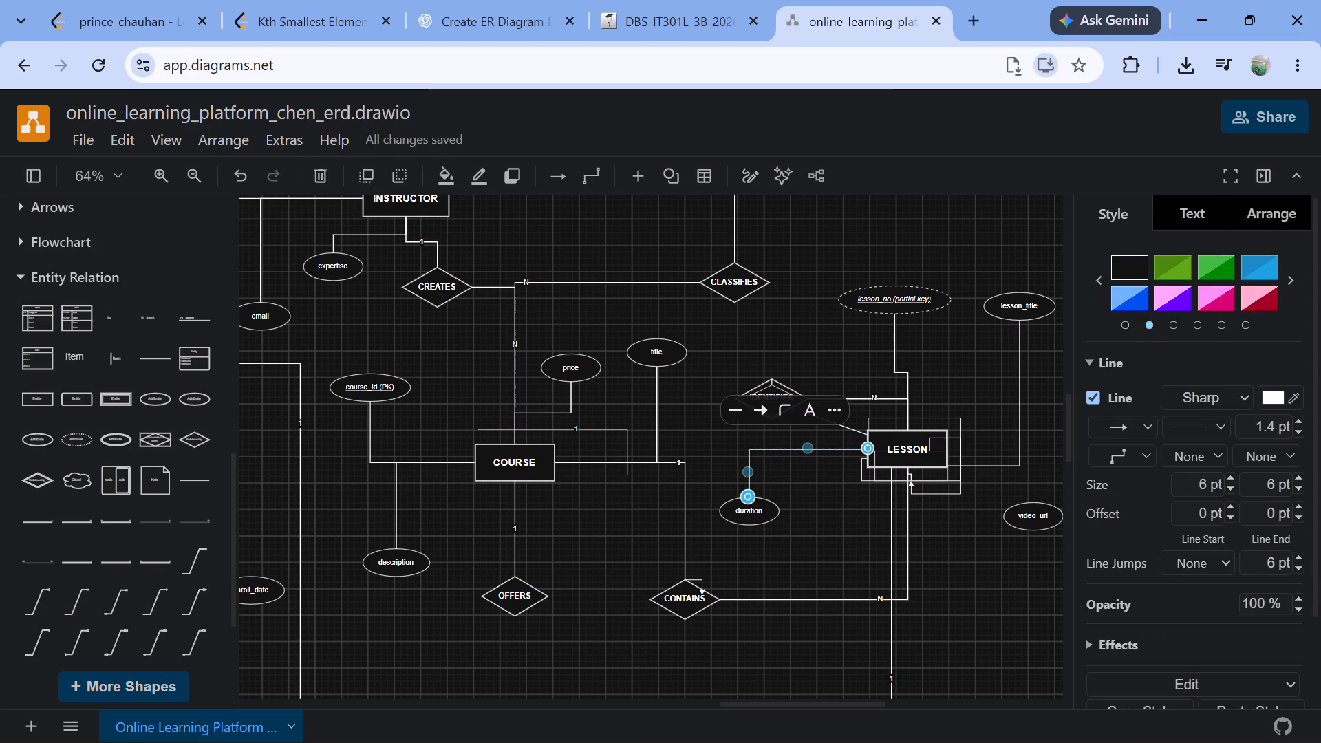
pyautogui.click(311, 177)
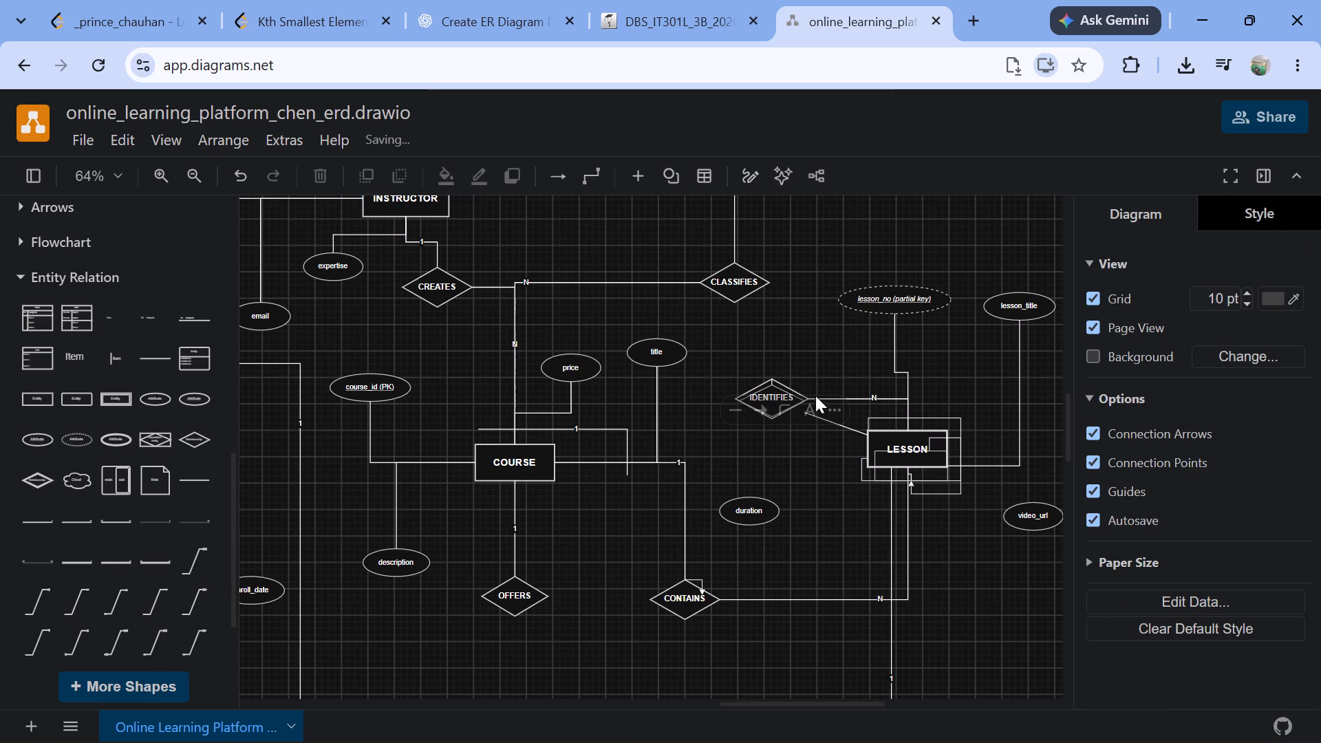
pyautogui.click(839, 405)
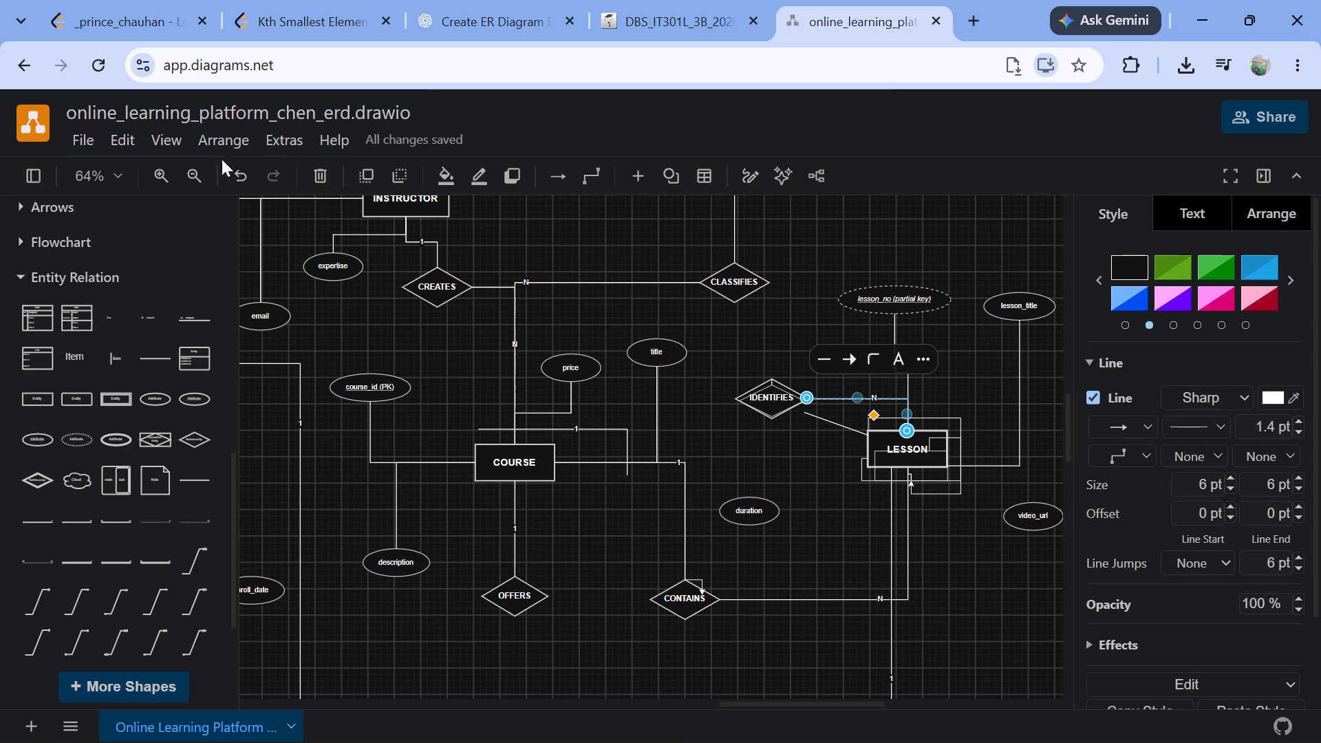
pyautogui.click(320, 171)
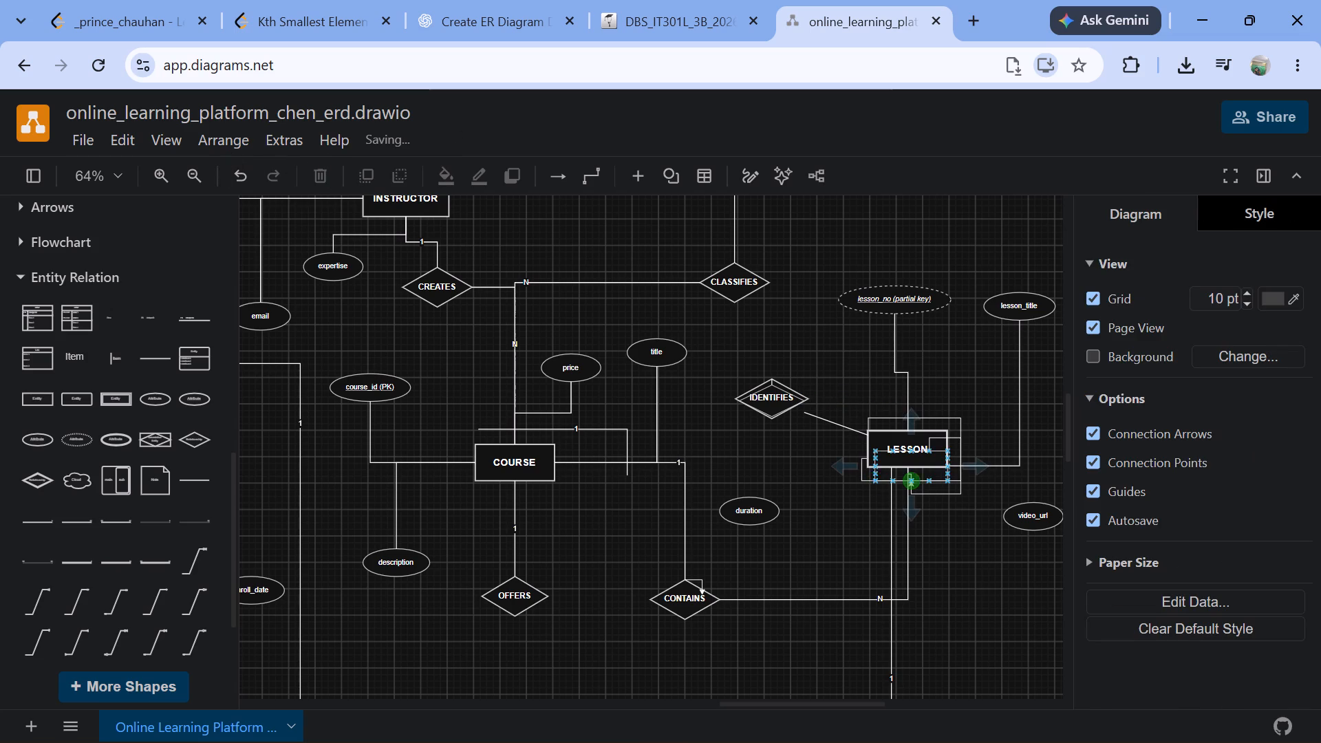
pyautogui.click(1022, 444)
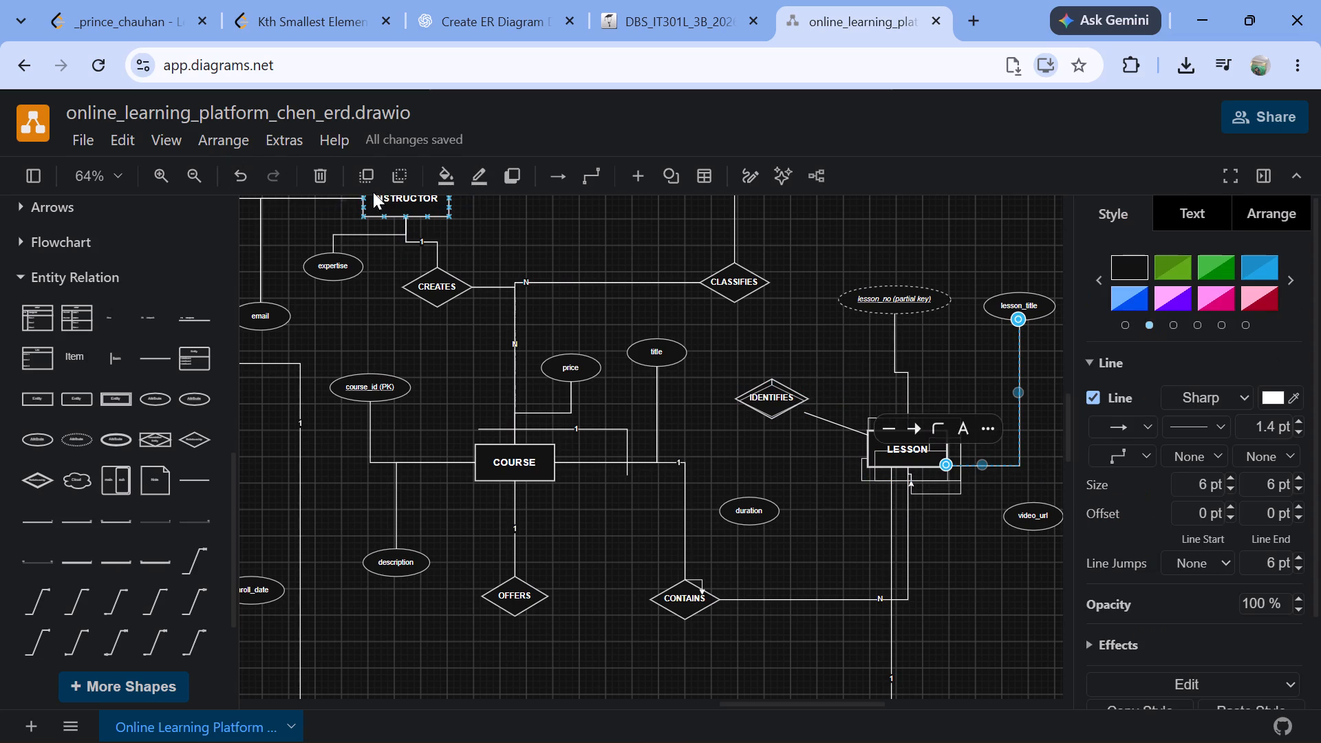
pyautogui.click(319, 176)
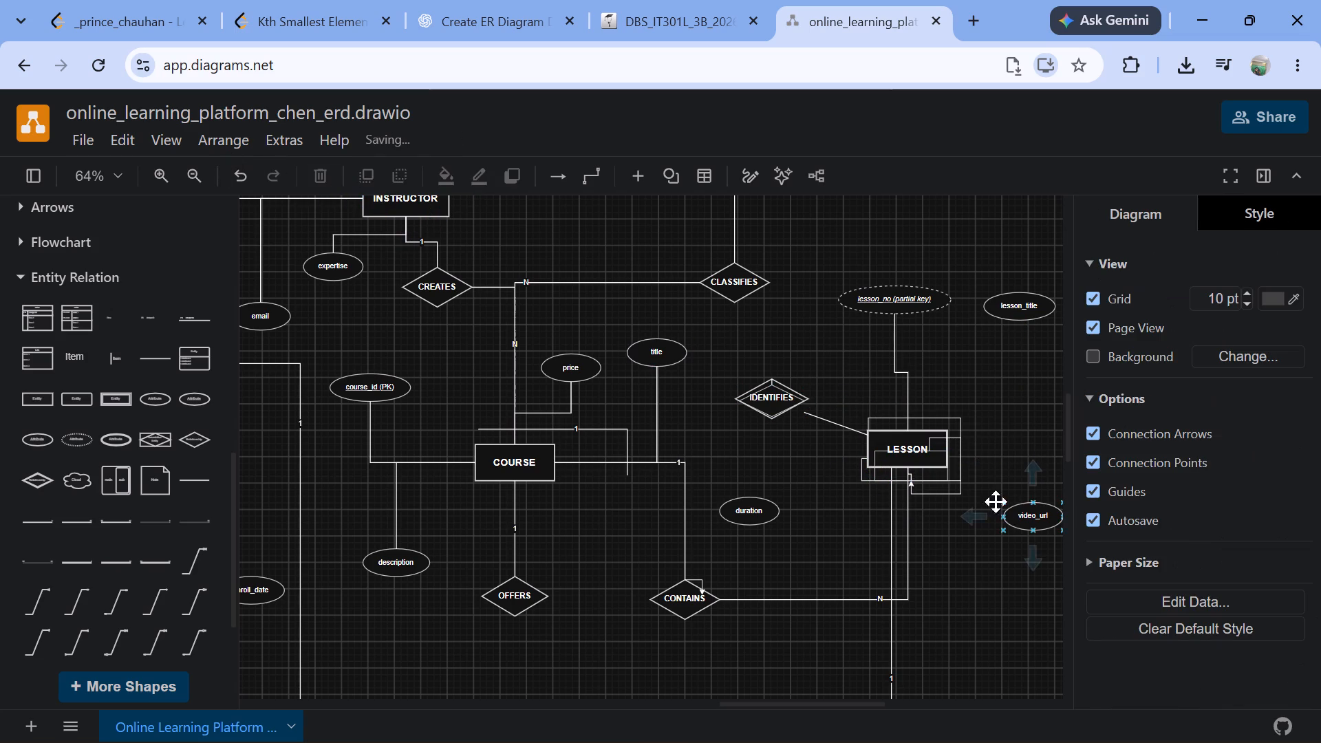
# Delete LESSON's offset inner frame and the looping arrow connector around the entity's upper-left corner.
pyautogui.click(940, 480)
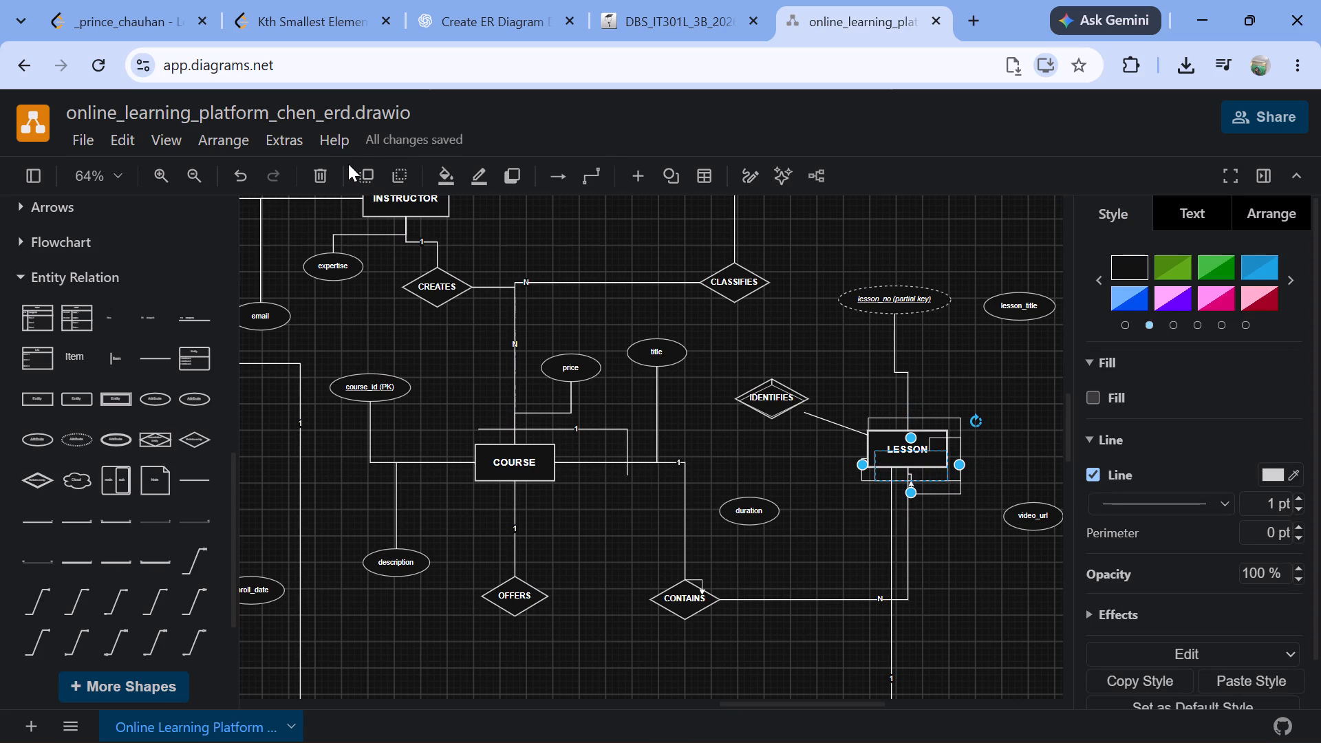
pyautogui.click(314, 182)
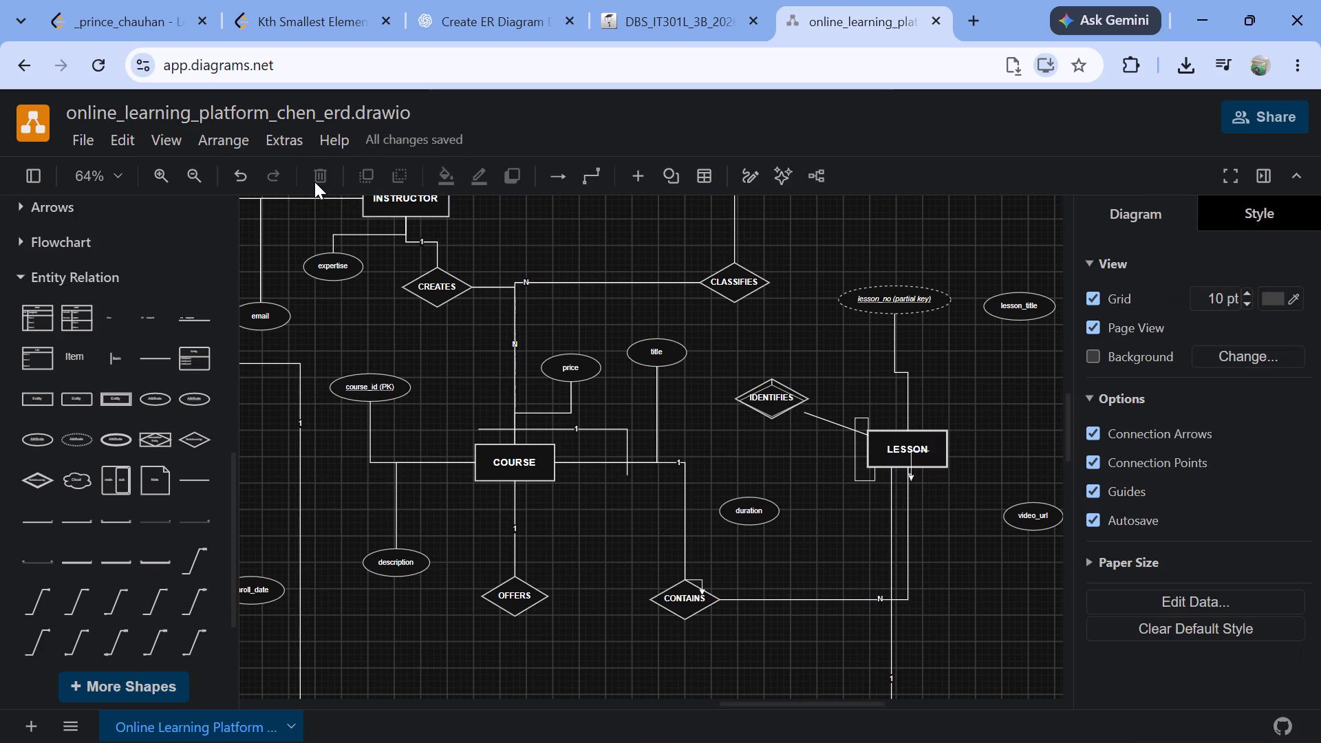
pyautogui.click(852, 422)
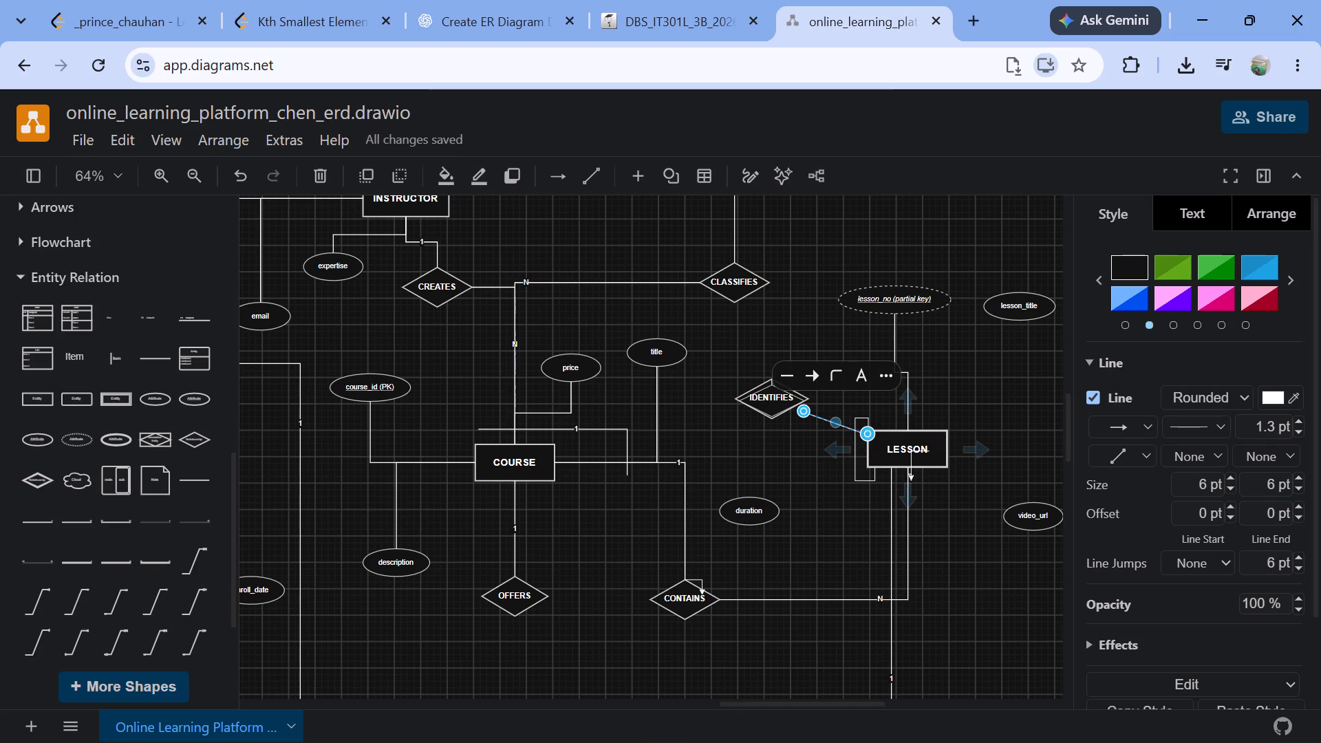
pyautogui.click(861, 418)
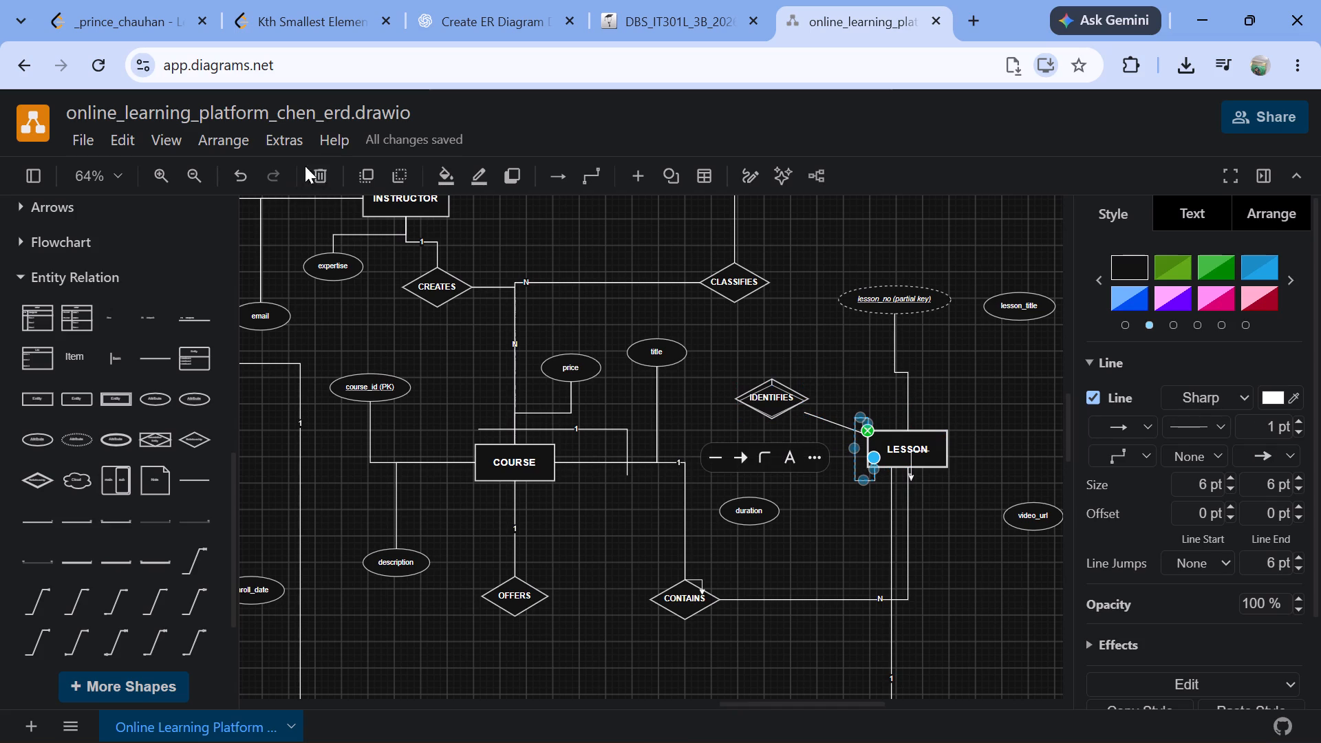
pyautogui.click(324, 173)
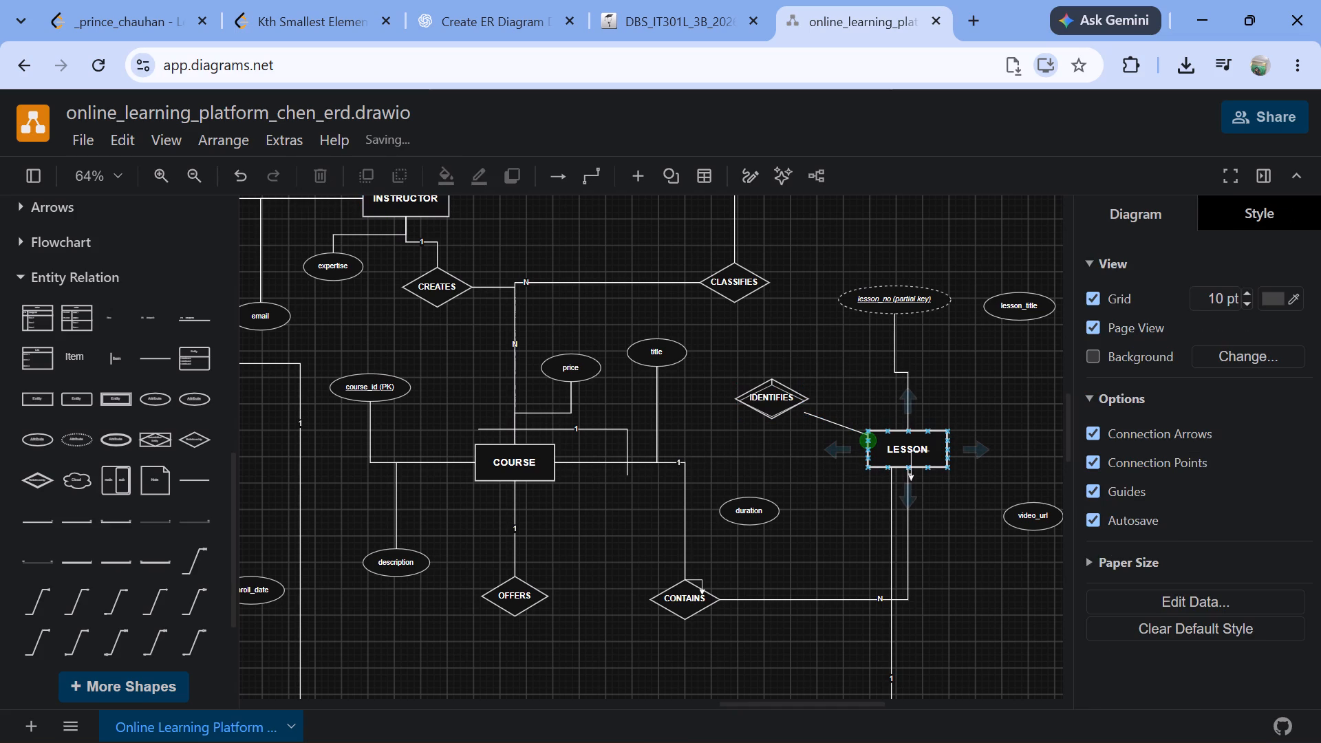
# Delete the diagonal line between IDENTIFIES and LESSON.
pyautogui.click(837, 429)
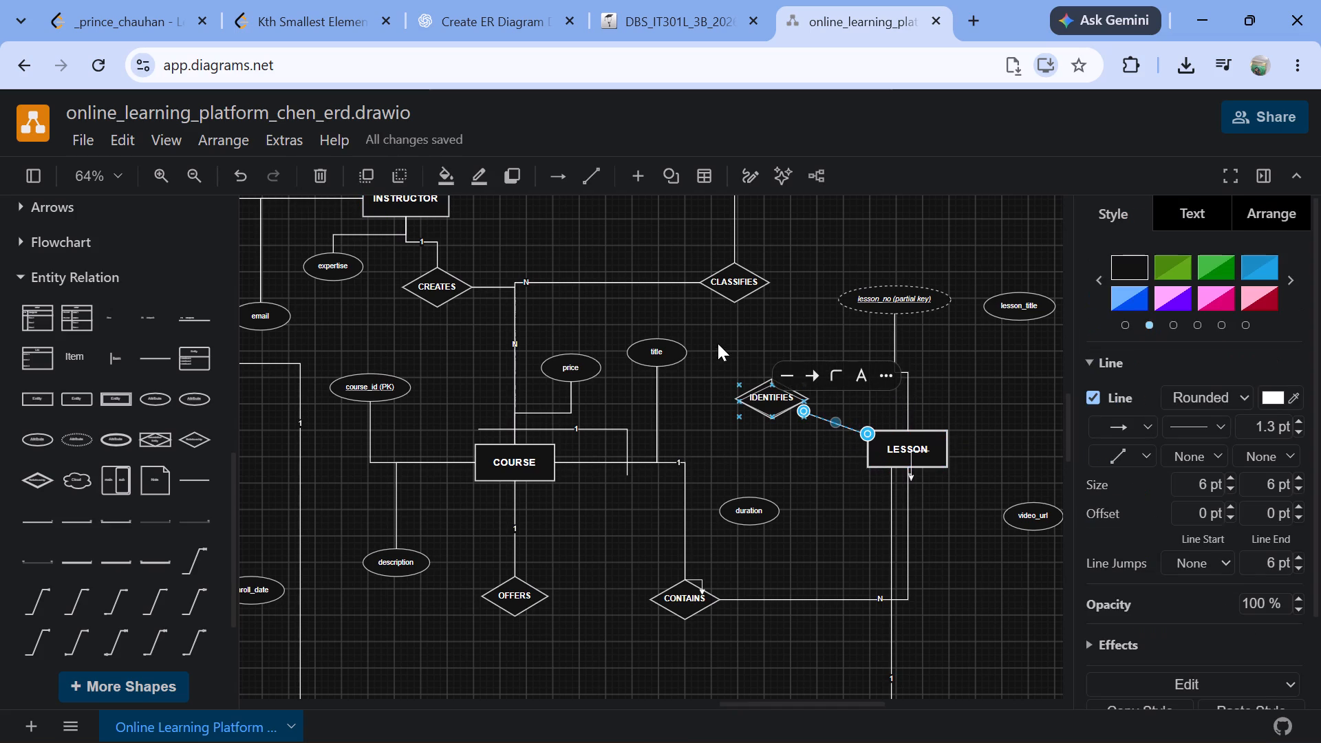
pyautogui.click(323, 162)
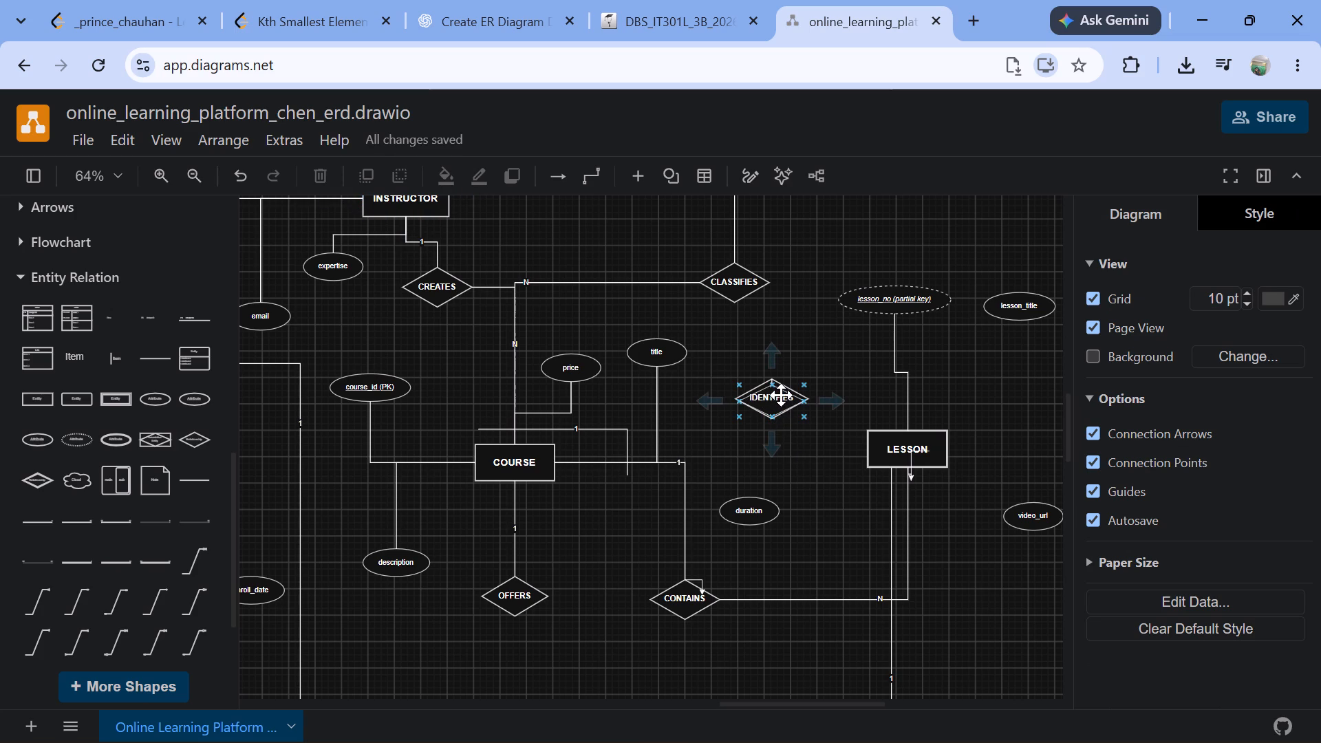
# Delete the inner diamond inside IDENTIFIES and the leftover short line at its top, leaving a single diamond.
pyautogui.scroll(1, 781, 395)
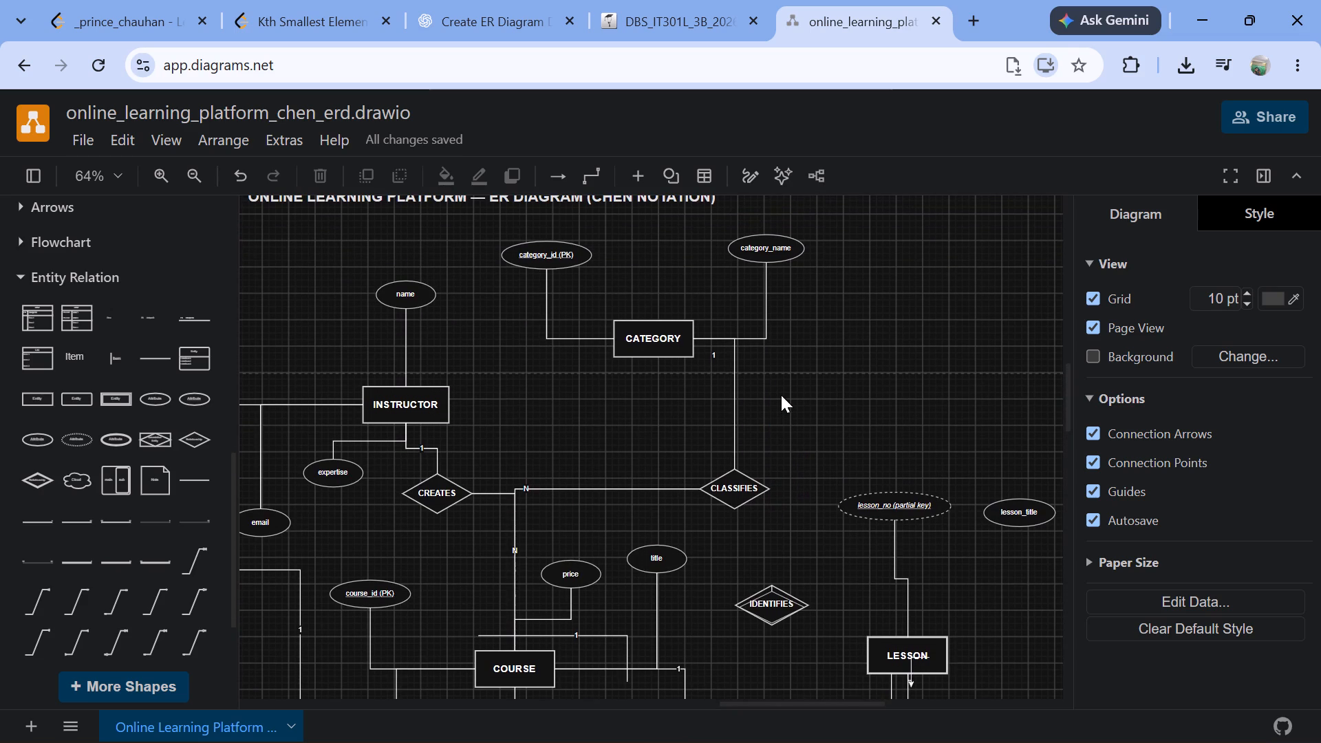
pyautogui.scroll(2, 781, 395)
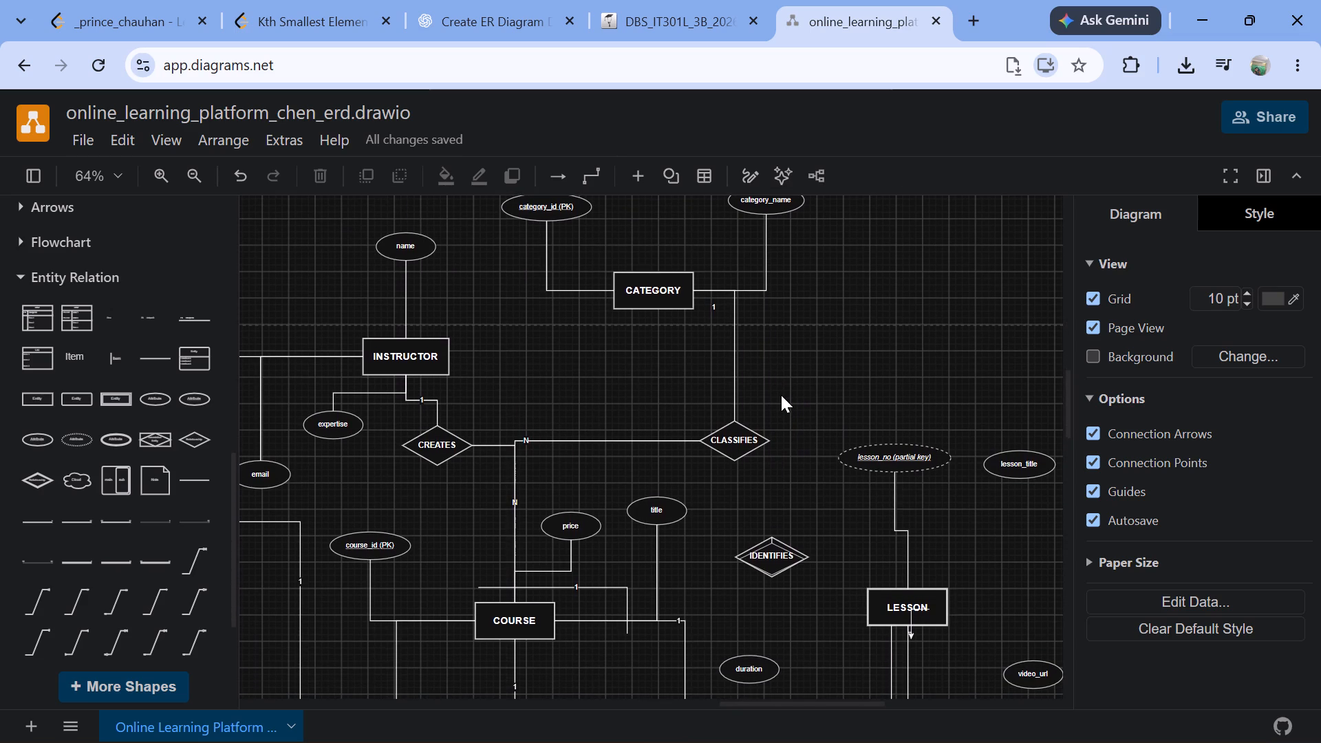
pyautogui.scroll(2, 781, 395)
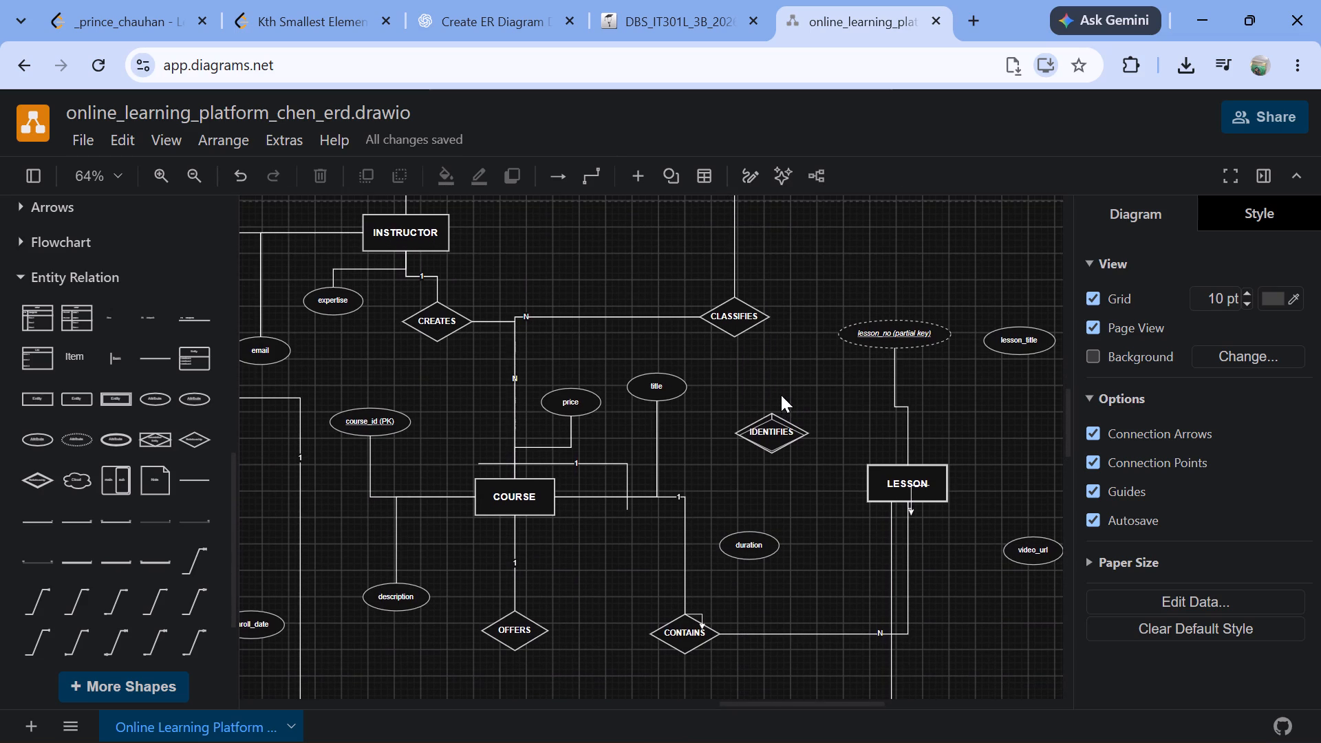
pyautogui.scroll(1, 781, 395)
pyautogui.click(775, 433)
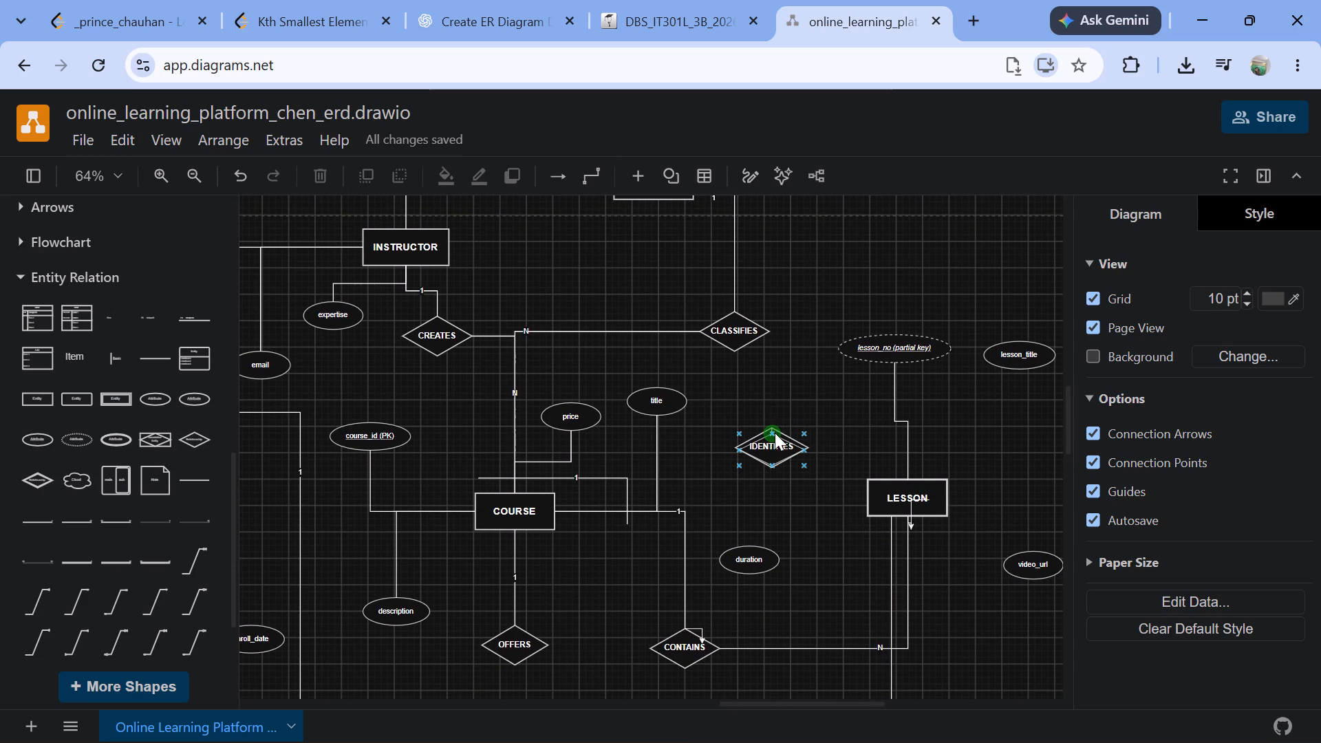
pyautogui.click(322, 179)
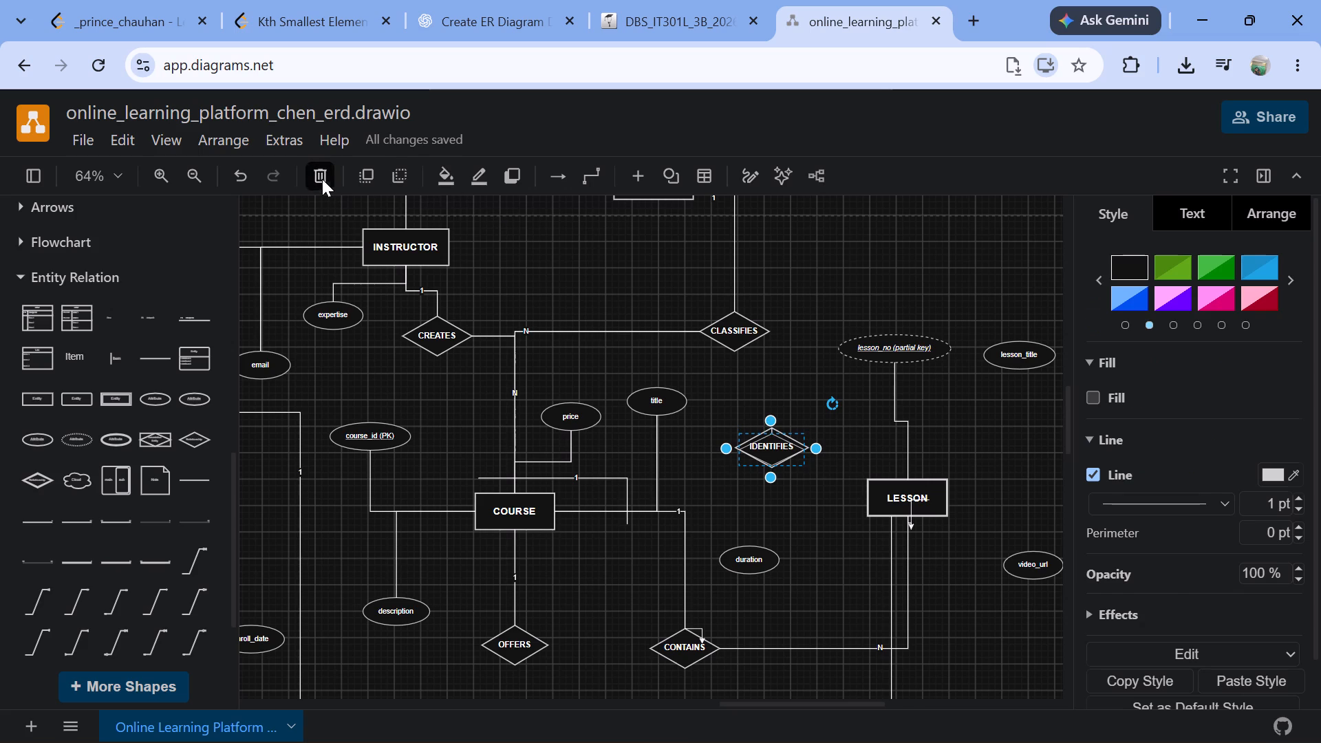
pyautogui.click(782, 433)
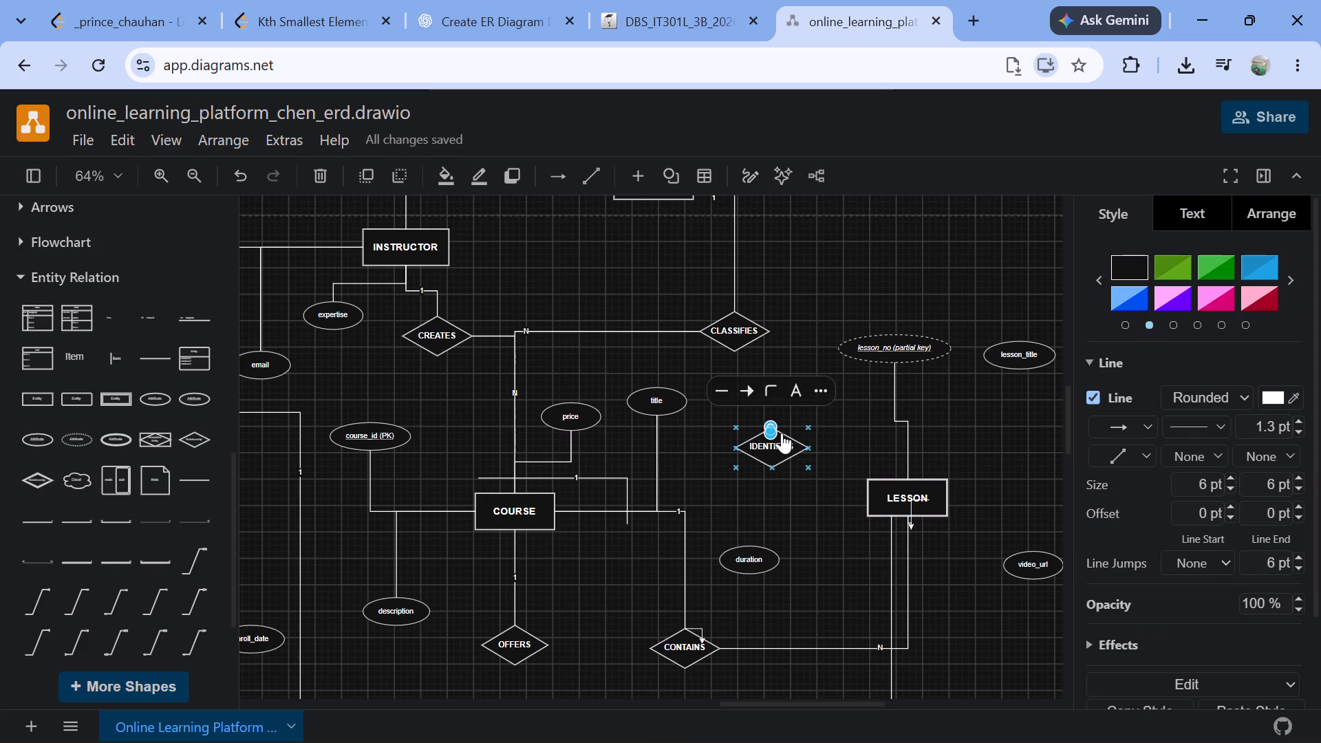
pyautogui.click(316, 174)
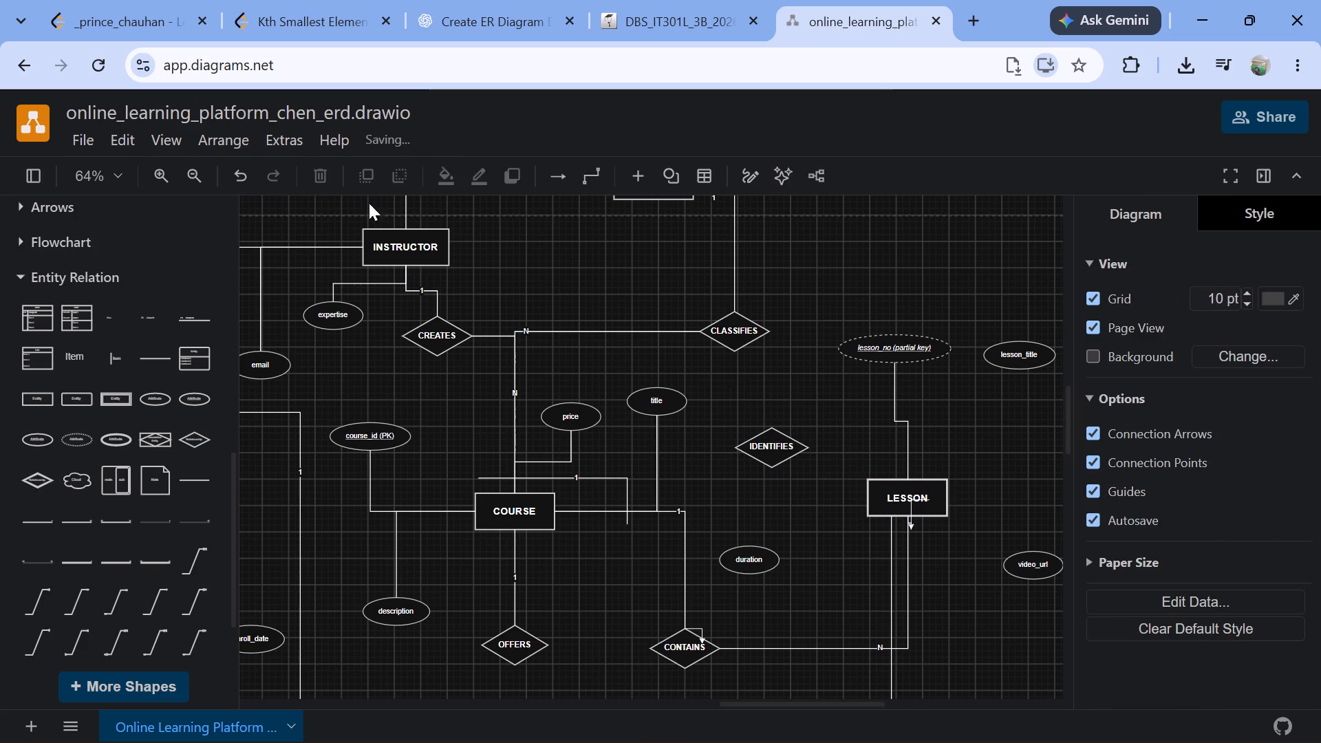
# Pull the stray arrow connector inside LESSON aside and delete it.
pyautogui.scroll(-1, 859, 524)
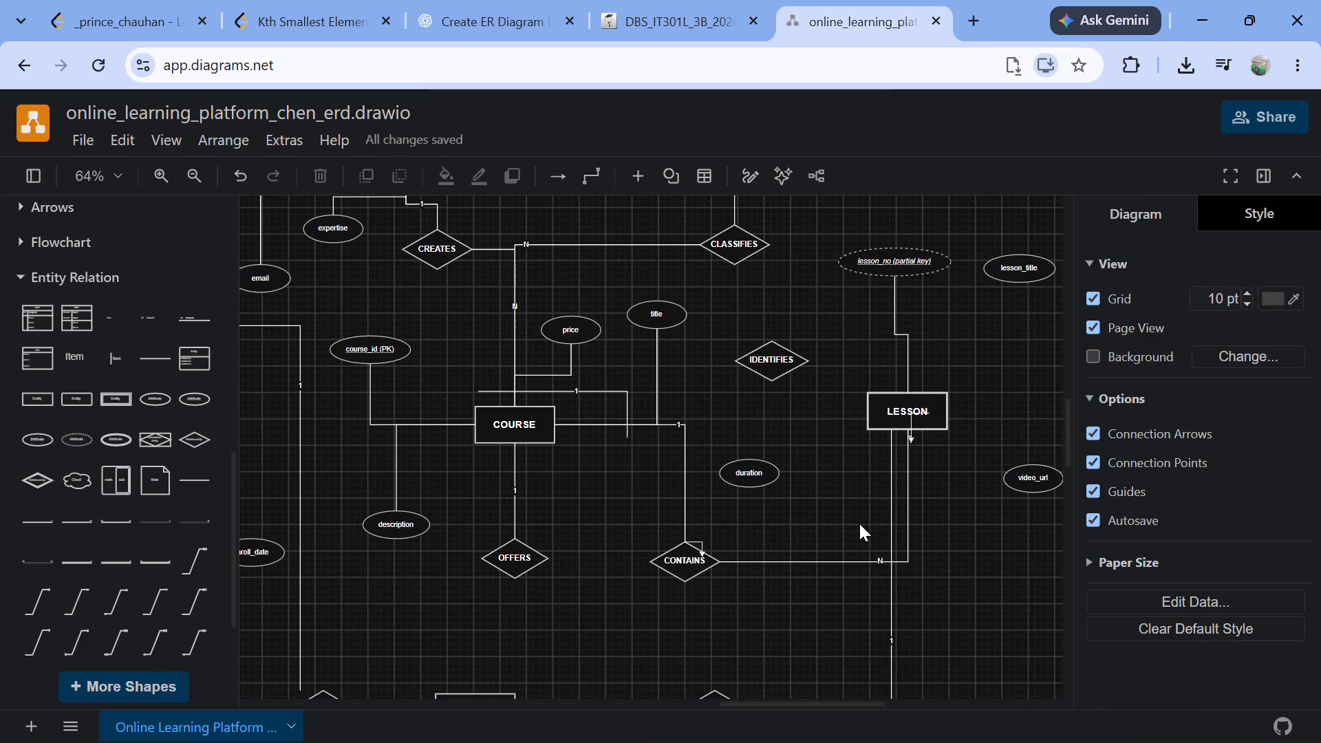
pyautogui.scroll(-2, 859, 524)
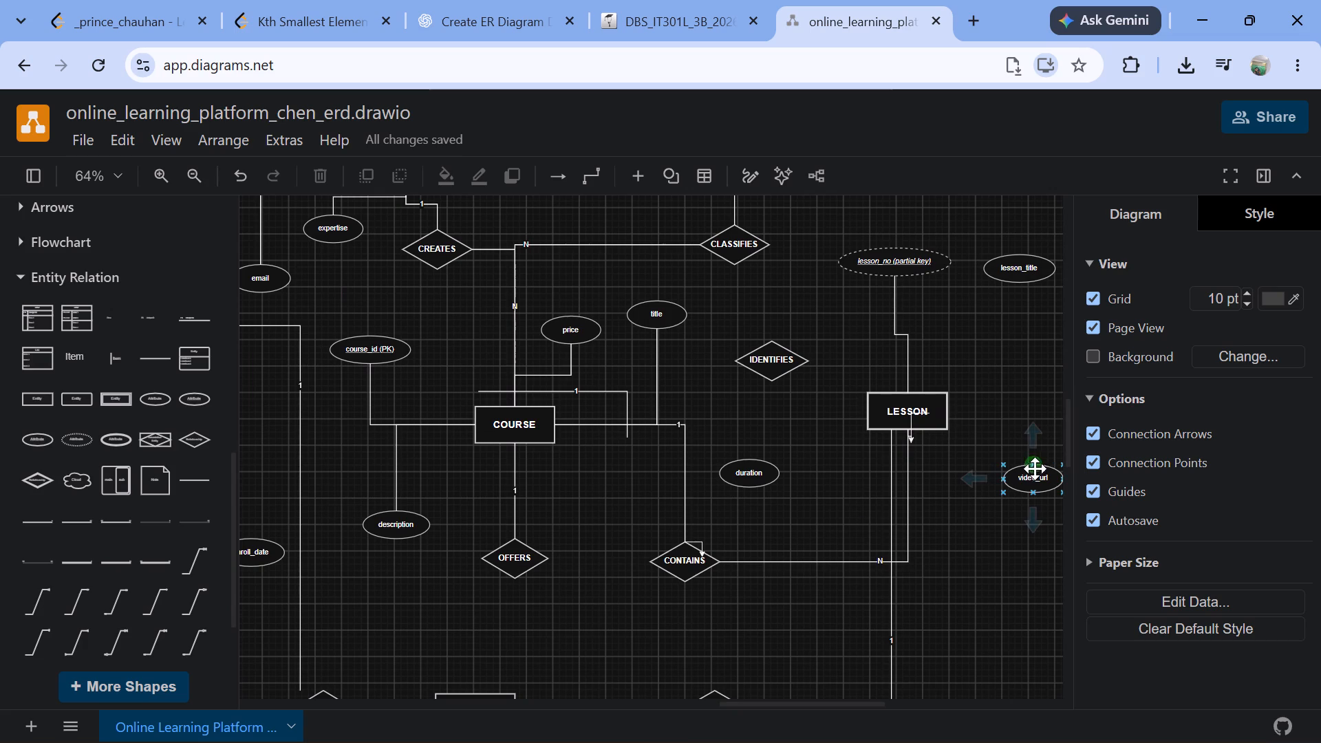
pyautogui.moveTo(905, 416); pyautogui.dragTo(942, 431)
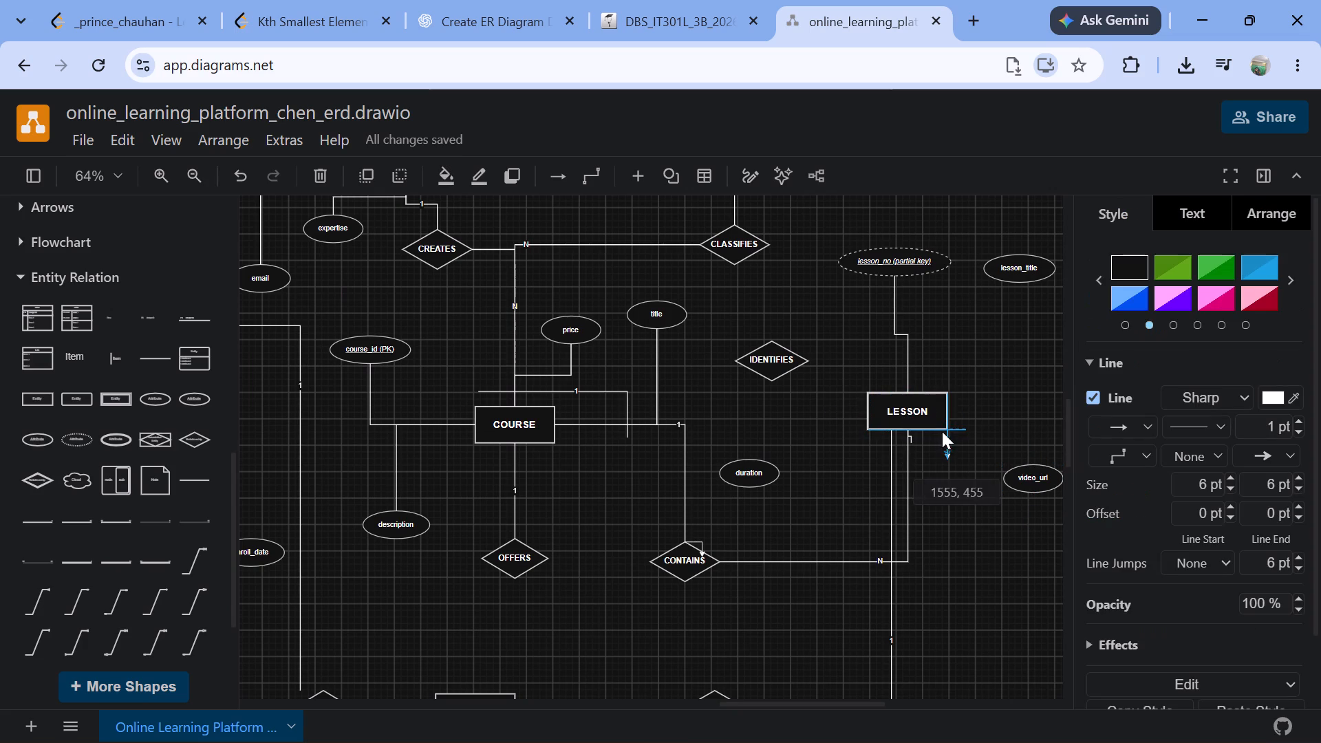
pyautogui.moveTo(942, 431); pyautogui.dragTo(896, 420)
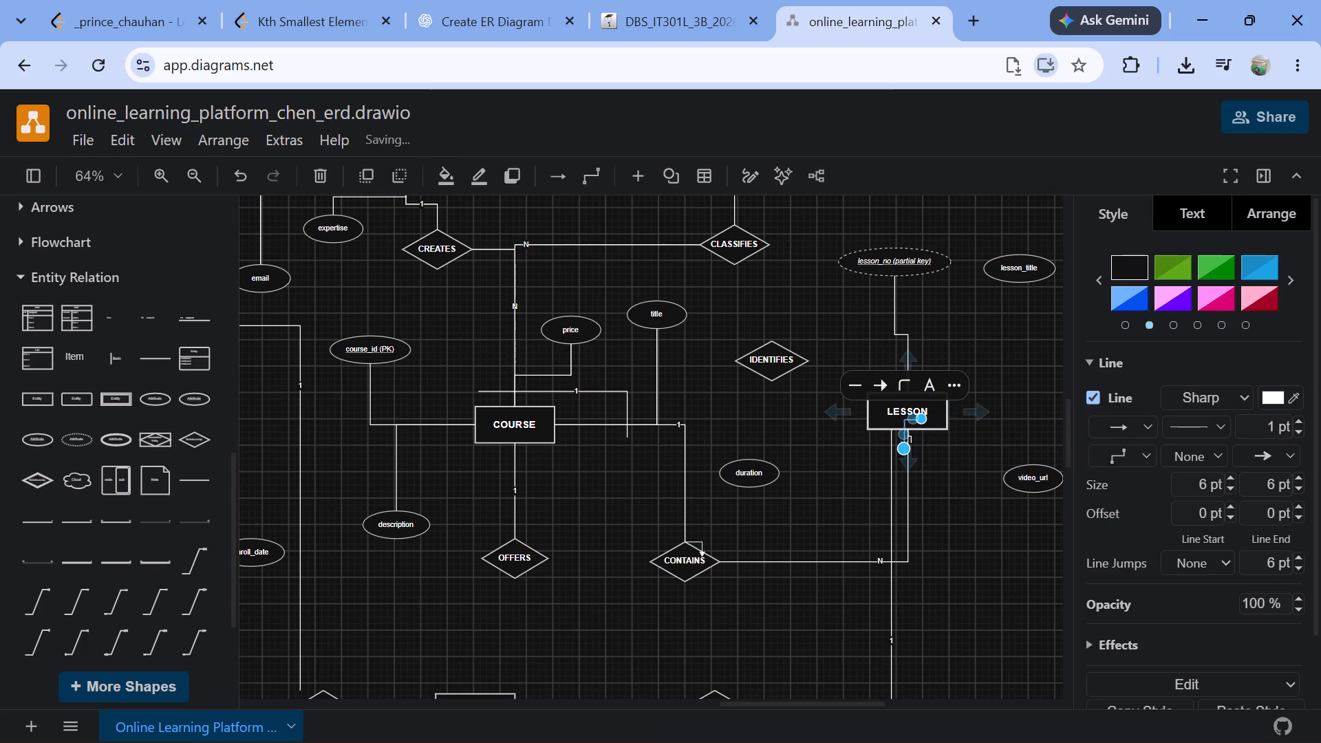
pyautogui.click(310, 180)
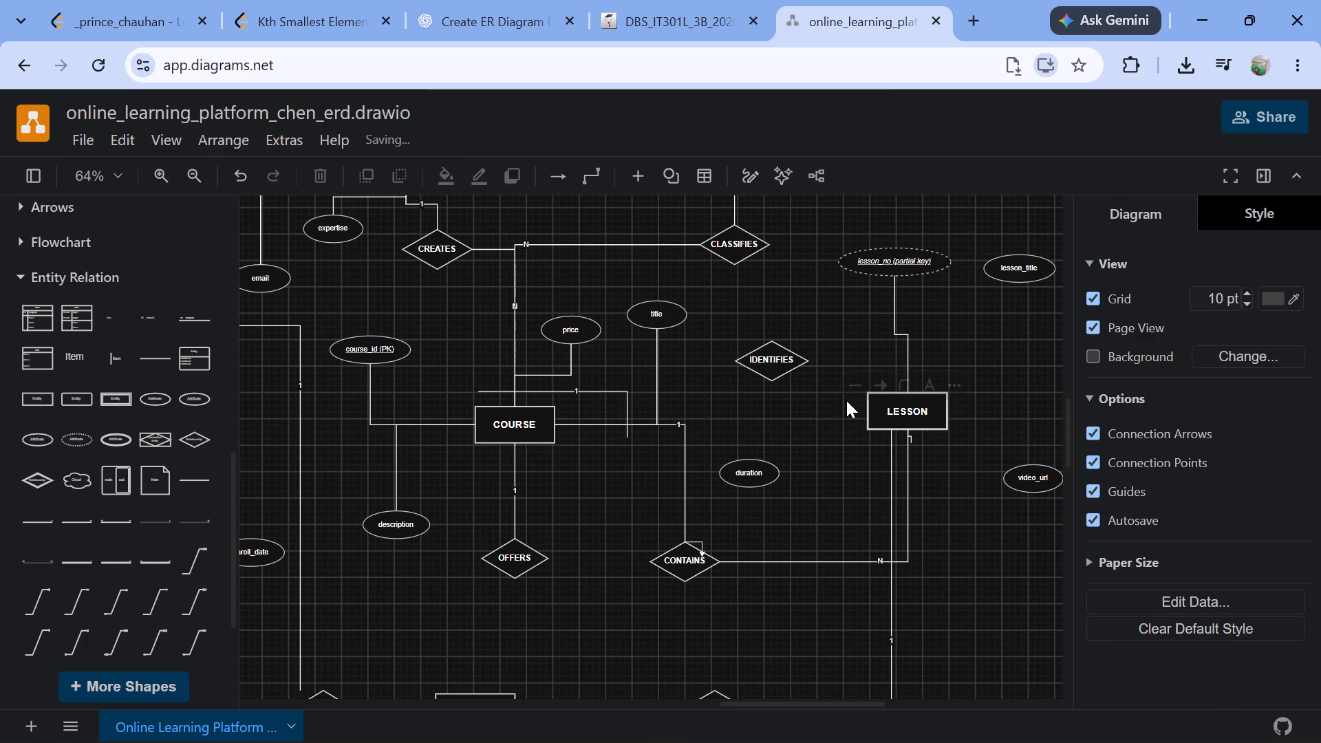
# Move the LESSON entity slightly right and down, to about 1480, 430.
pyautogui.moveTo(931, 405); pyautogui.dragTo(952, 425)
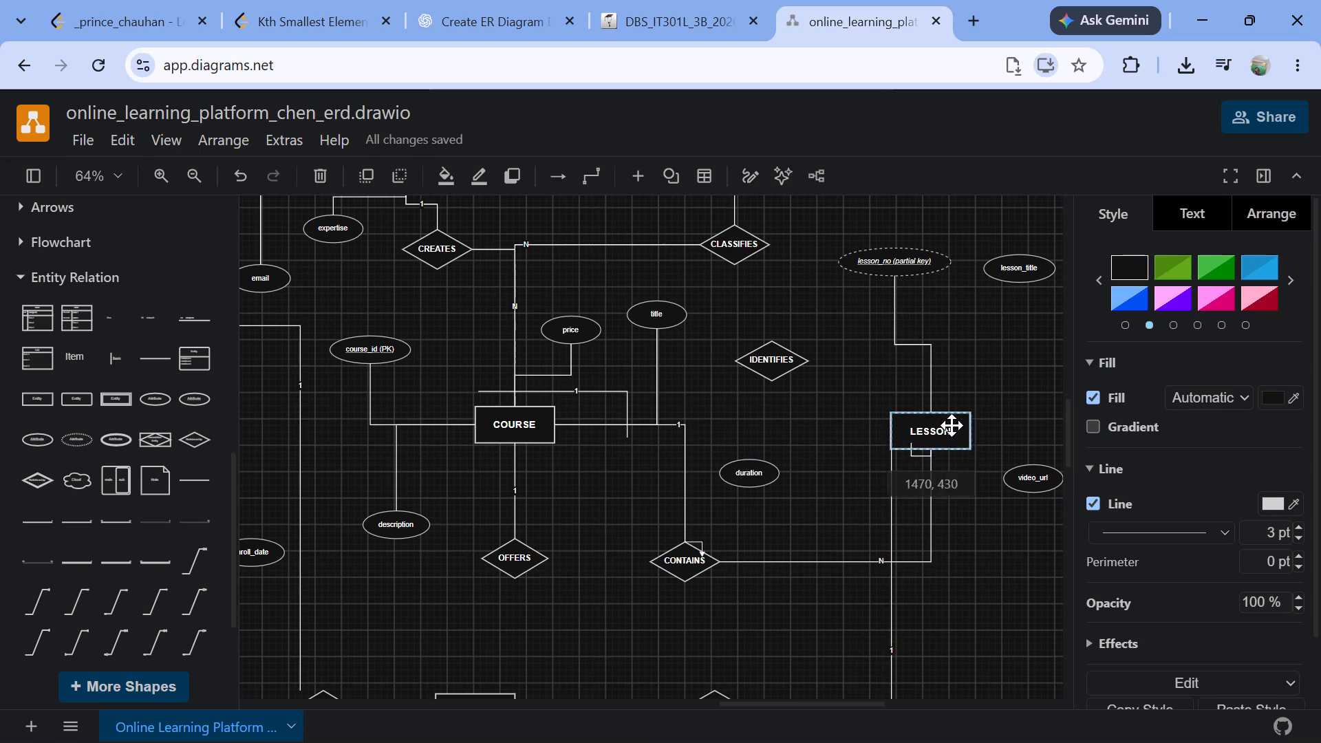
pyautogui.moveTo(952, 425); pyautogui.dragTo(954, 424)
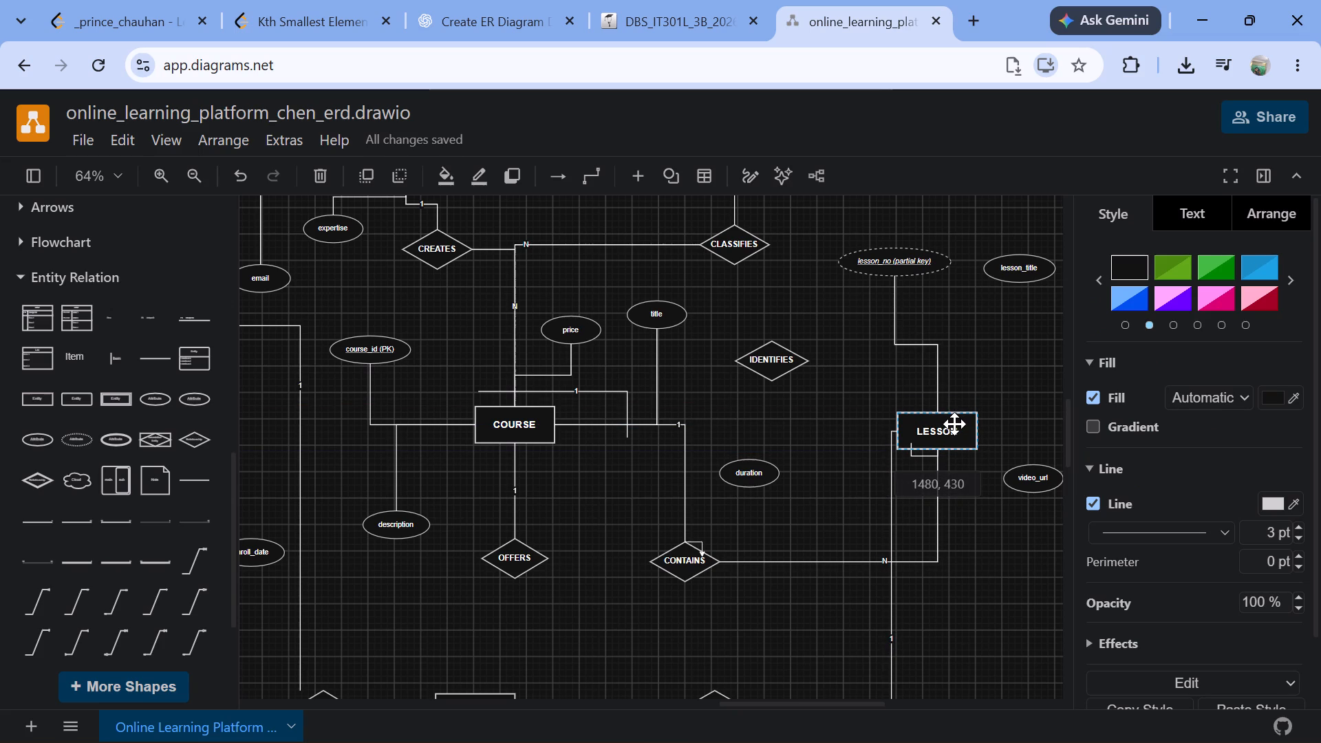
pyautogui.moveTo(954, 424); pyautogui.dragTo(954, 423)
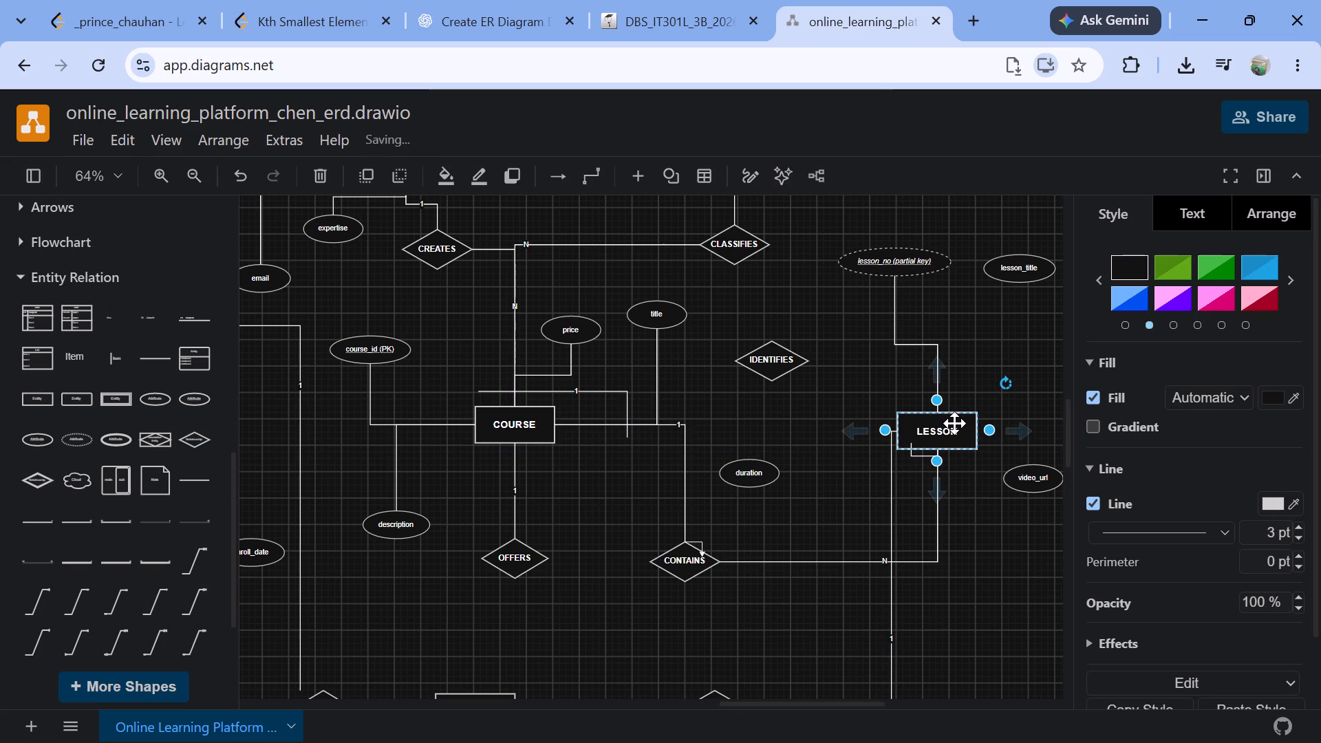
# Move the CONTAINS diamond up between COURSE and LESSON, in line with COURSE.
pyautogui.moveTo(687, 561); pyautogui.dragTo(713, 495)
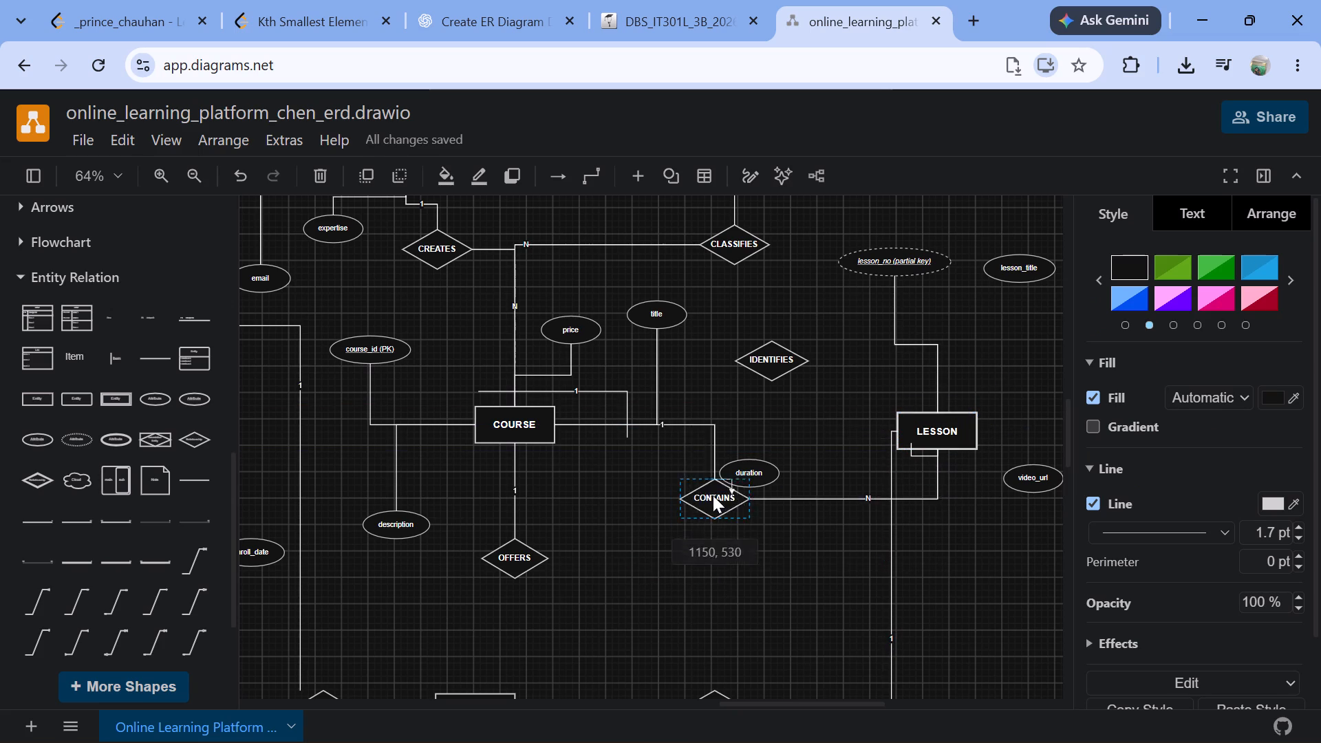
pyautogui.moveTo(713, 495); pyautogui.dragTo(729, 424)
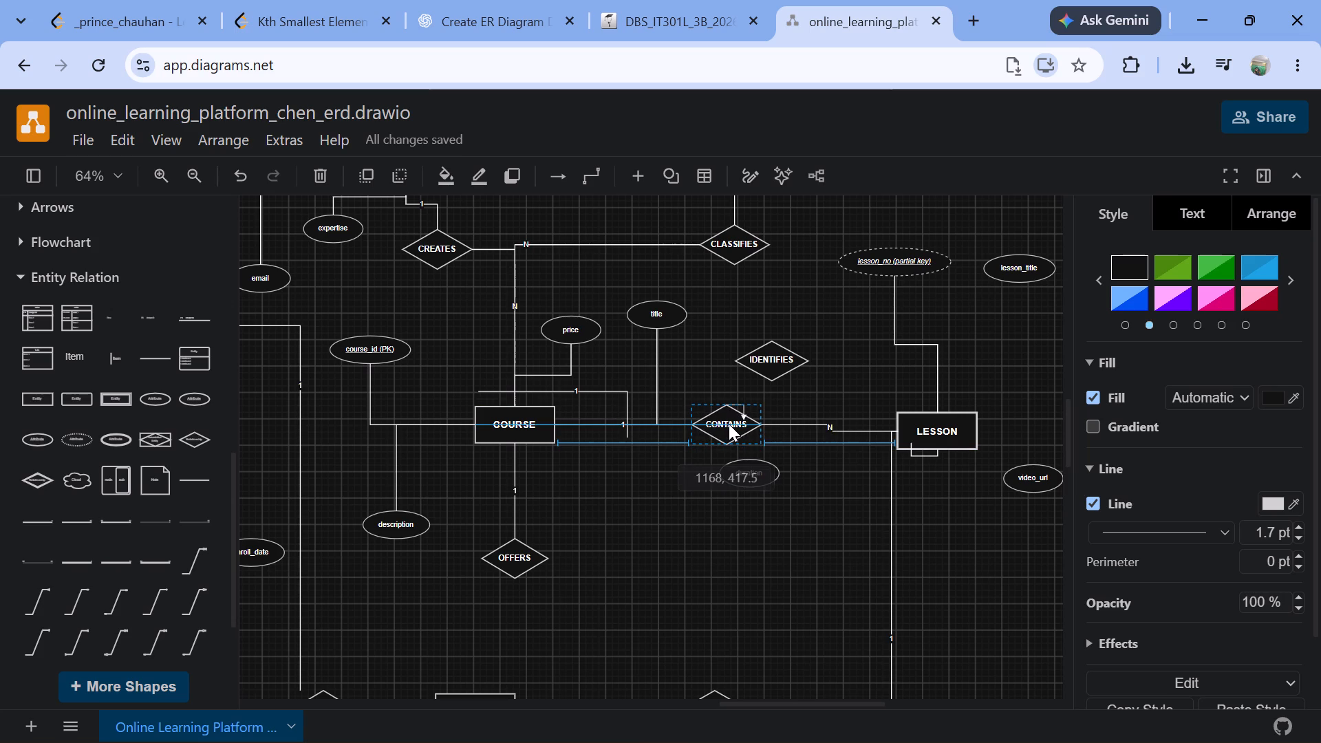
pyautogui.moveTo(729, 424); pyautogui.dragTo(729, 429)
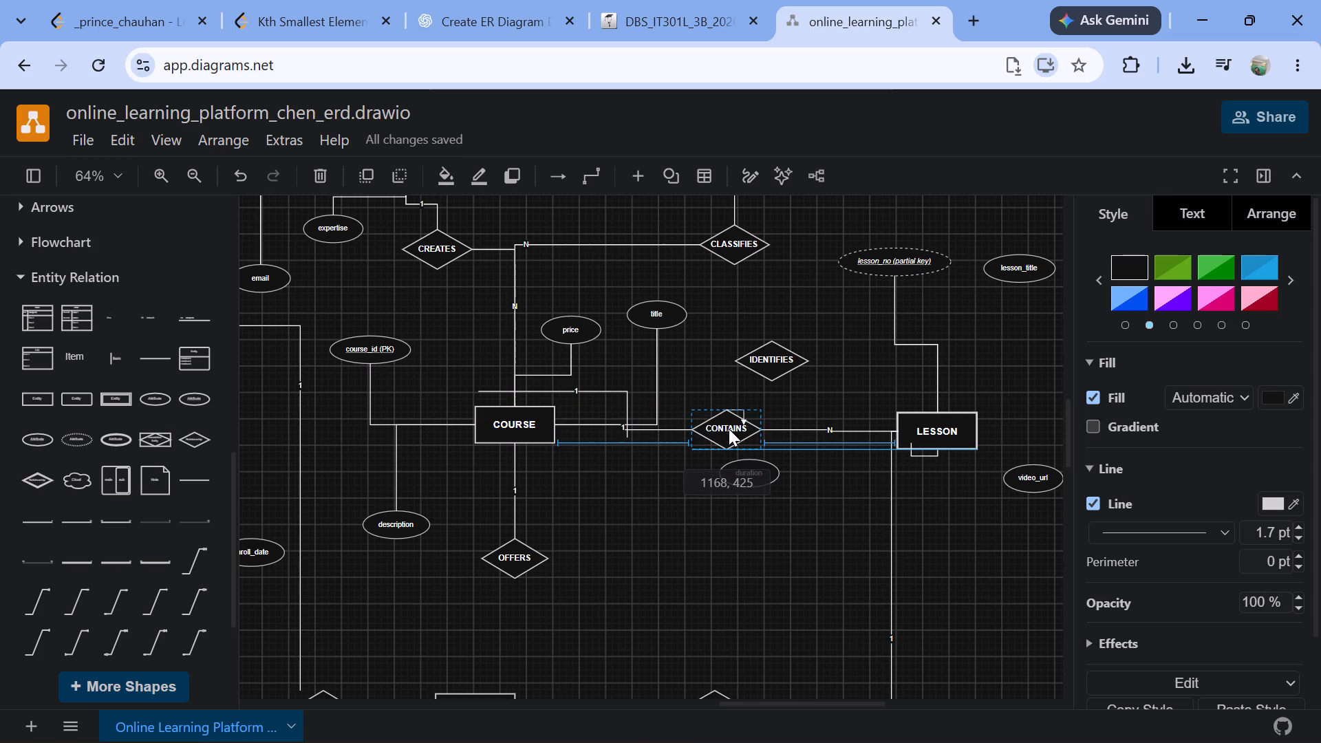
pyautogui.moveTo(729, 429); pyautogui.dragTo(729, 425)
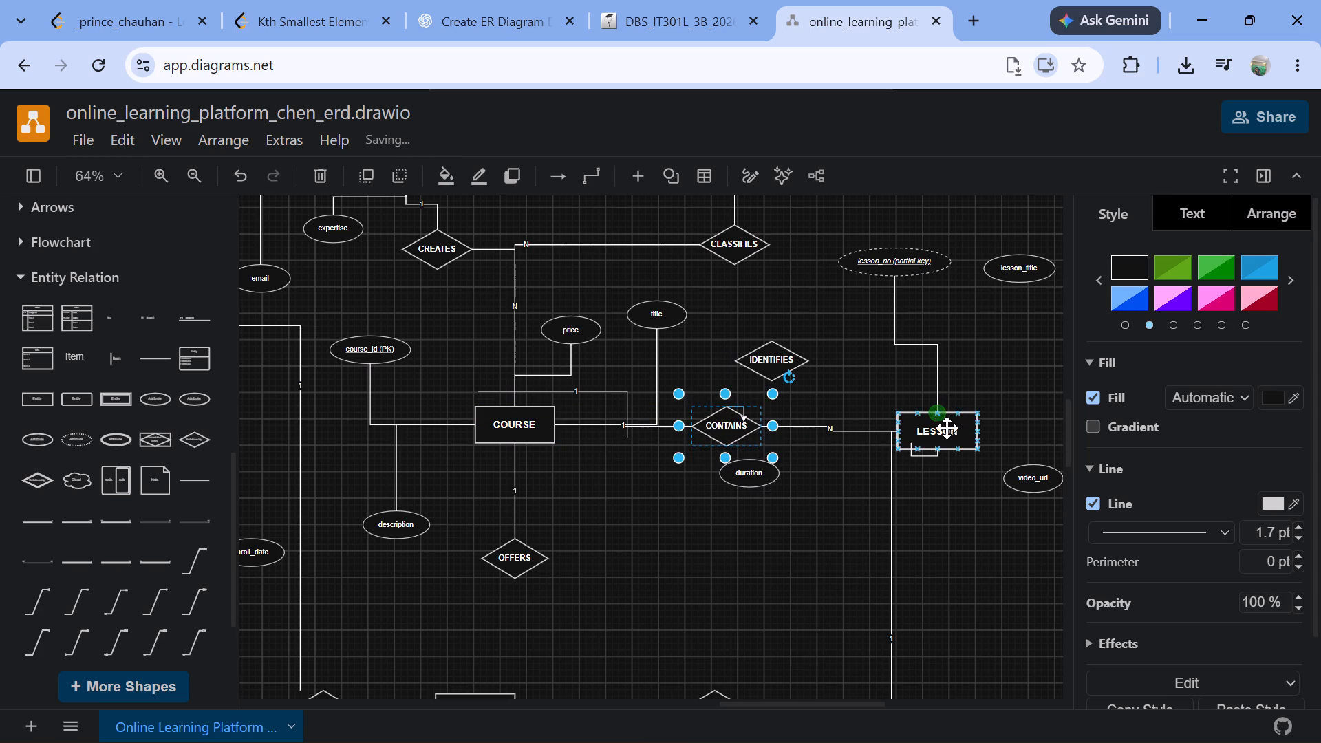
# Shift LESSON slightly right and up so it lines up horizontally with CONTAINS.
pyautogui.moveTo(943, 428); pyautogui.dragTo(958, 423)
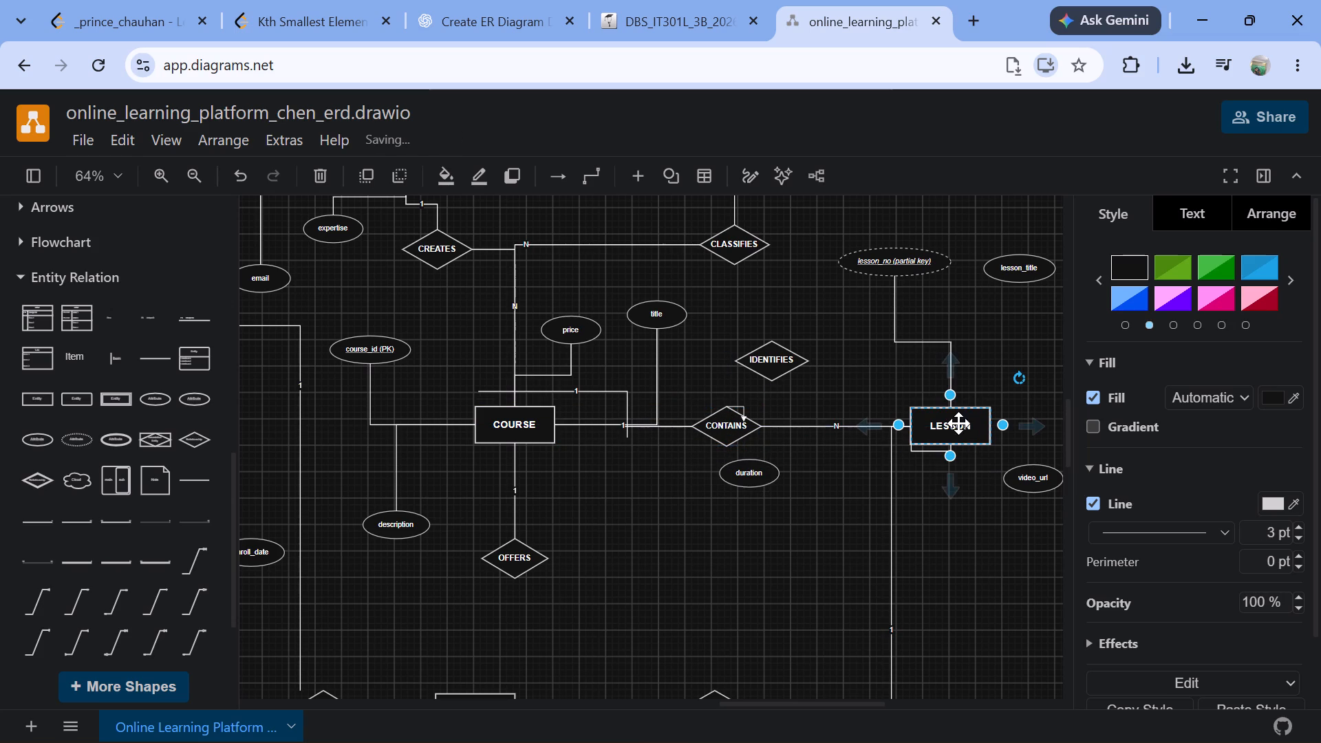
pyautogui.click(978, 556)
# Delete the connector between lesson_no (partial key) and LESSON.
pyautogui.click(927, 347)
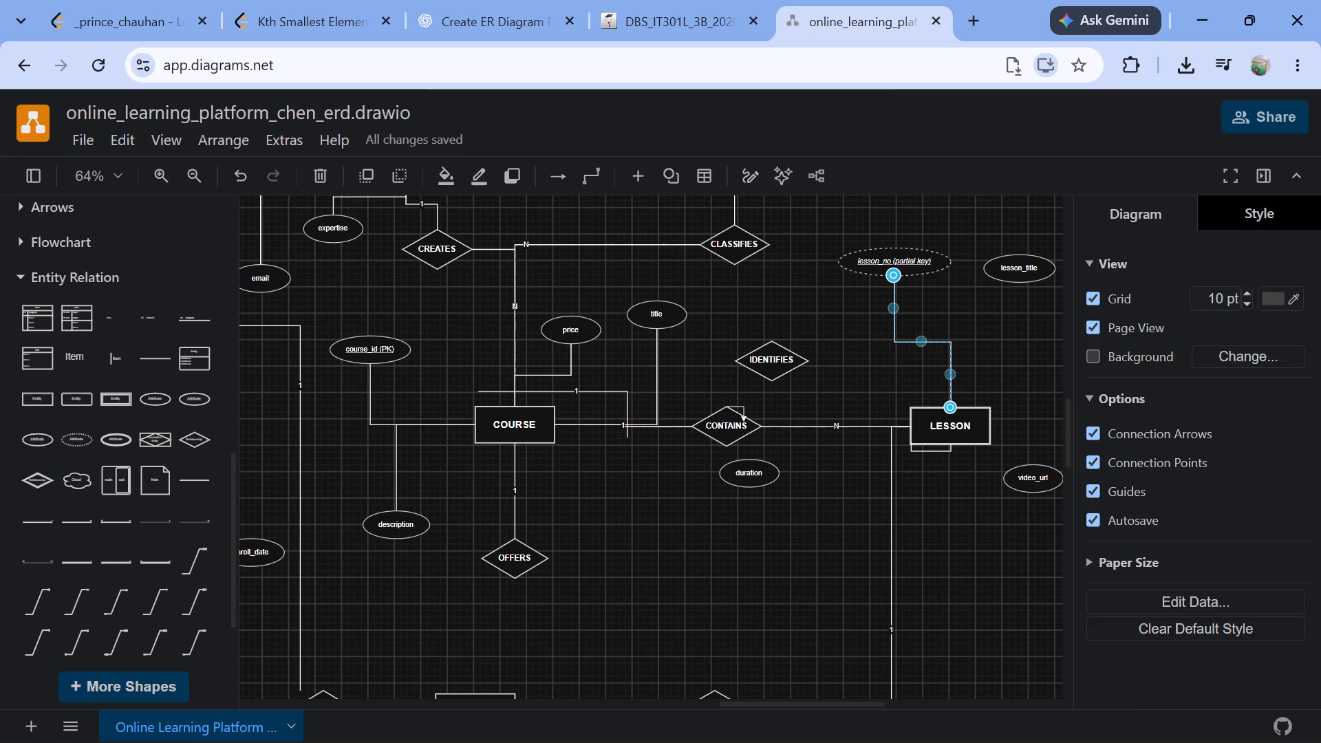
pyautogui.click(305, 182)
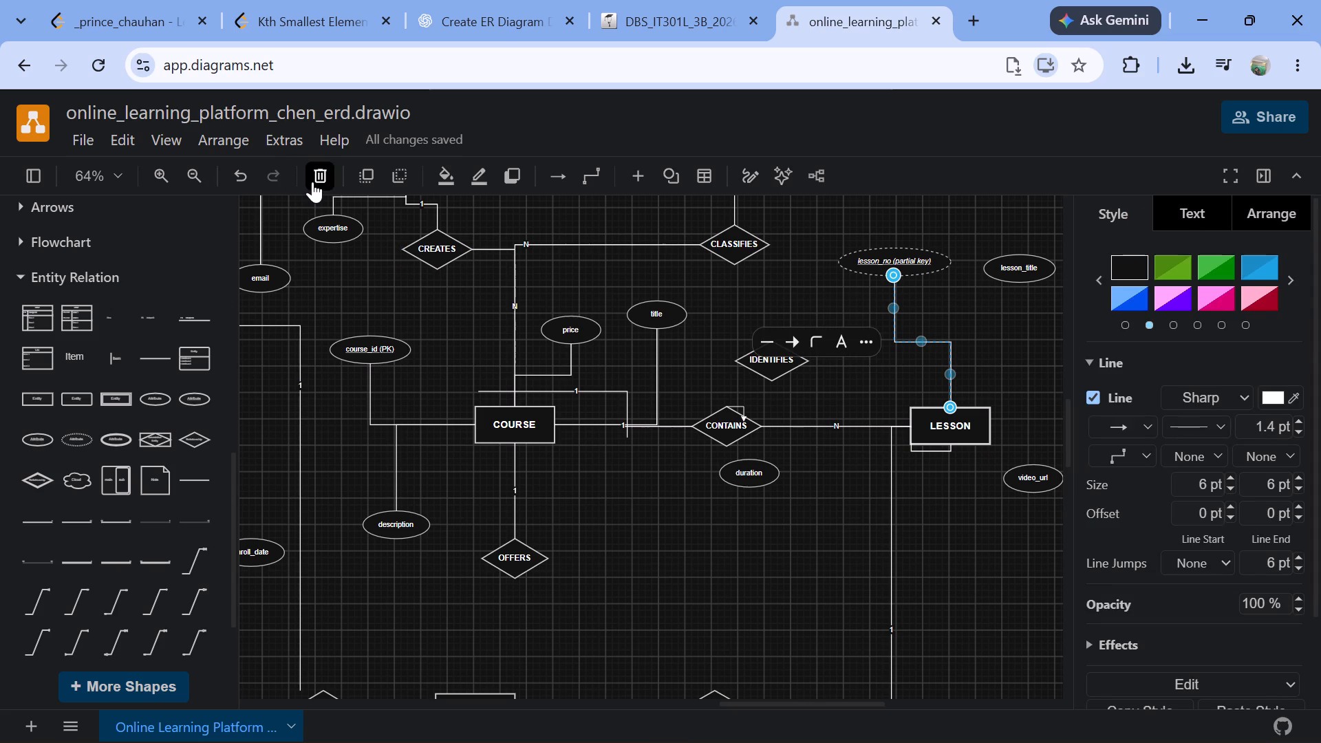
# Delete the selected connector between lesson_no (partial key) and LESSON.
pyautogui.click(312, 182)
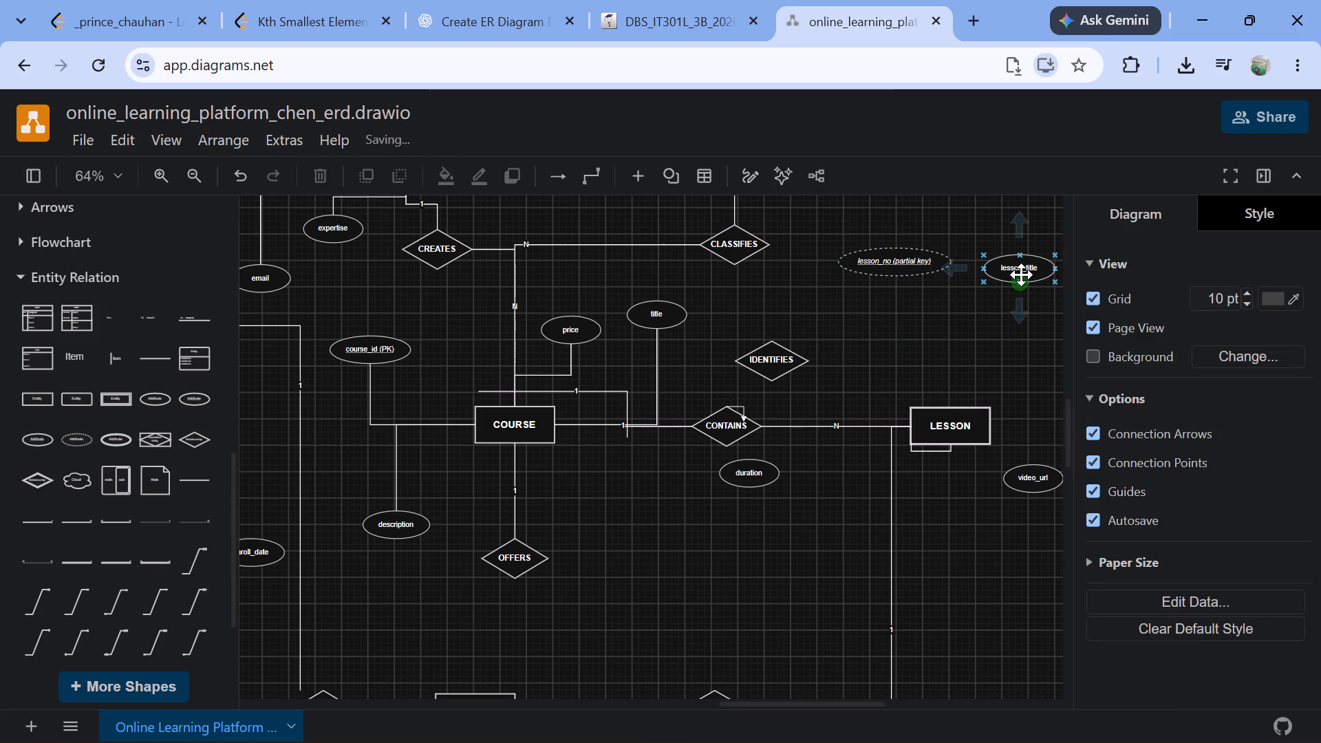
# Move lesson_no (partial key) directly above LESSON and lesson_title down beside it, to the upper right of LESSON.
pyautogui.moveTo(1020, 270); pyautogui.dragTo(1016, 320)
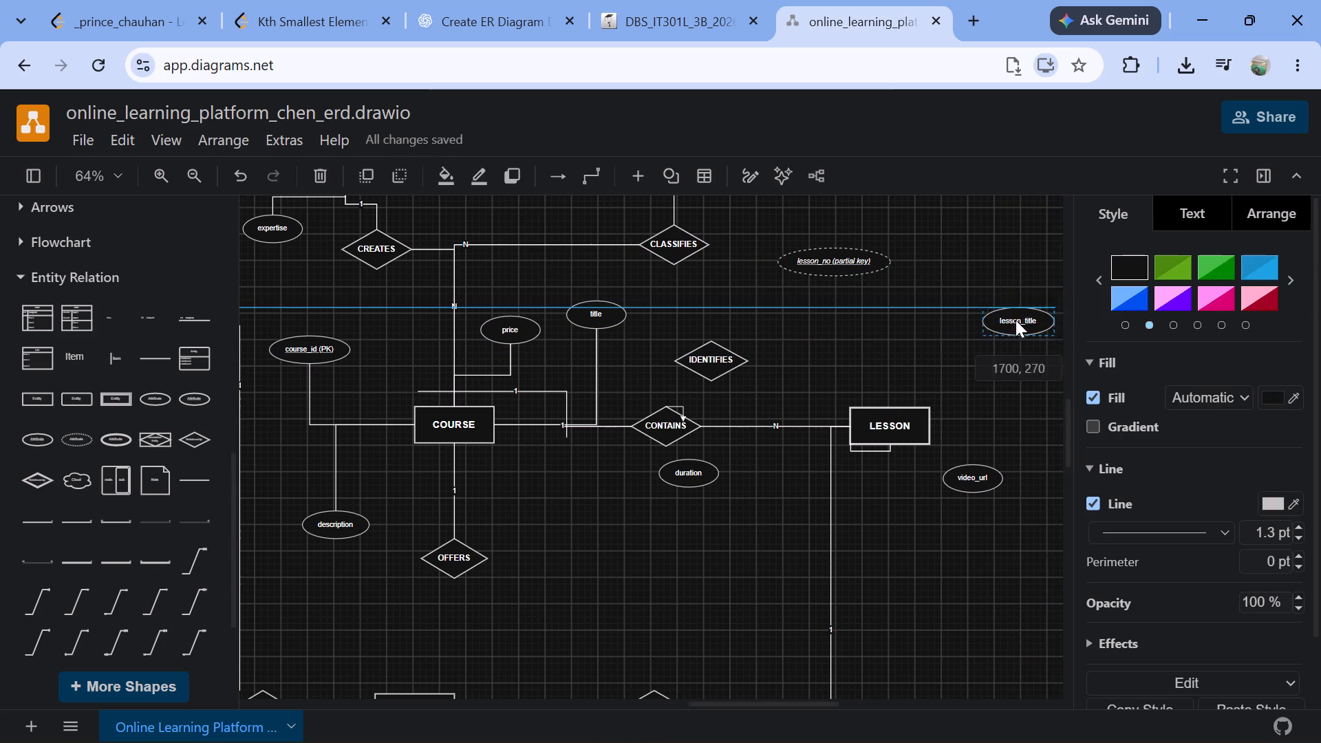
pyautogui.moveTo(1016, 320); pyautogui.dragTo(1022, 294)
pyautogui.moveTo(841, 259); pyautogui.dragTo(899, 305)
pyautogui.moveTo(1024, 290); pyautogui.dragTo(1015, 368)
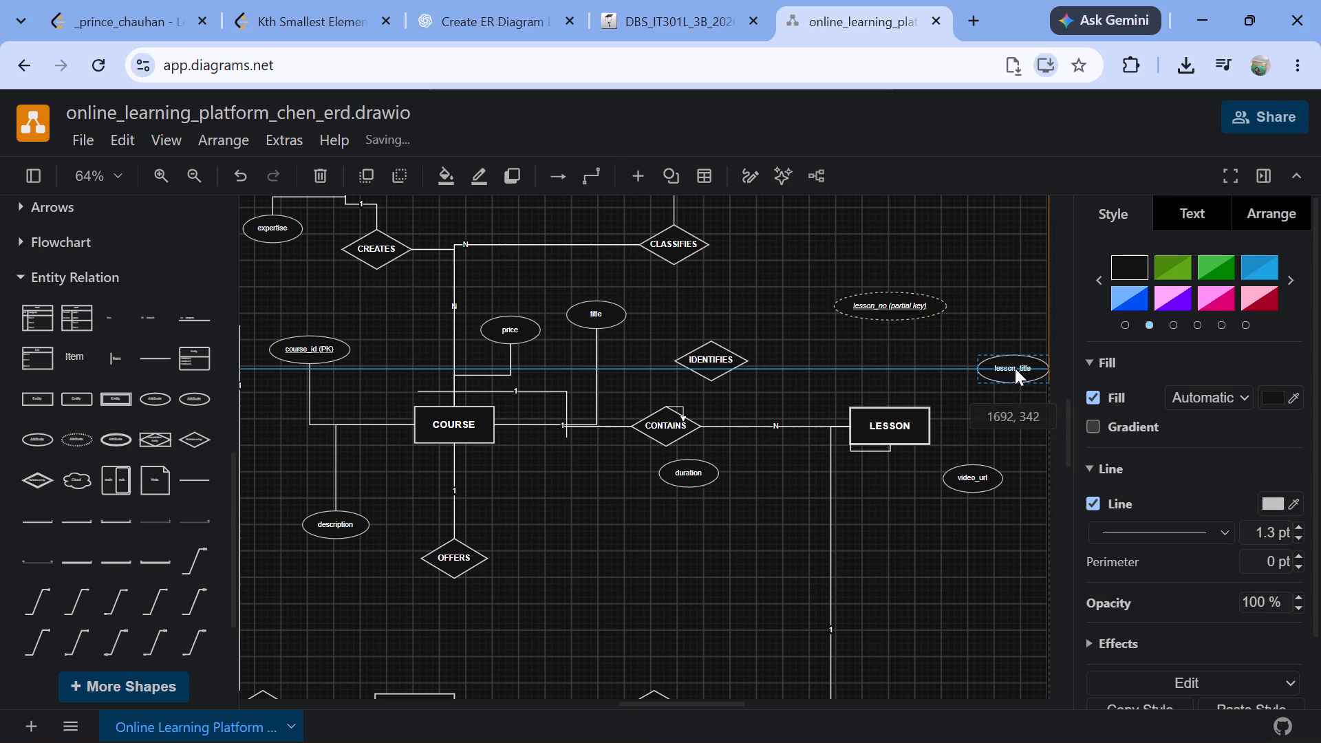
pyautogui.moveTo(1015, 368); pyautogui.dragTo(1018, 365)
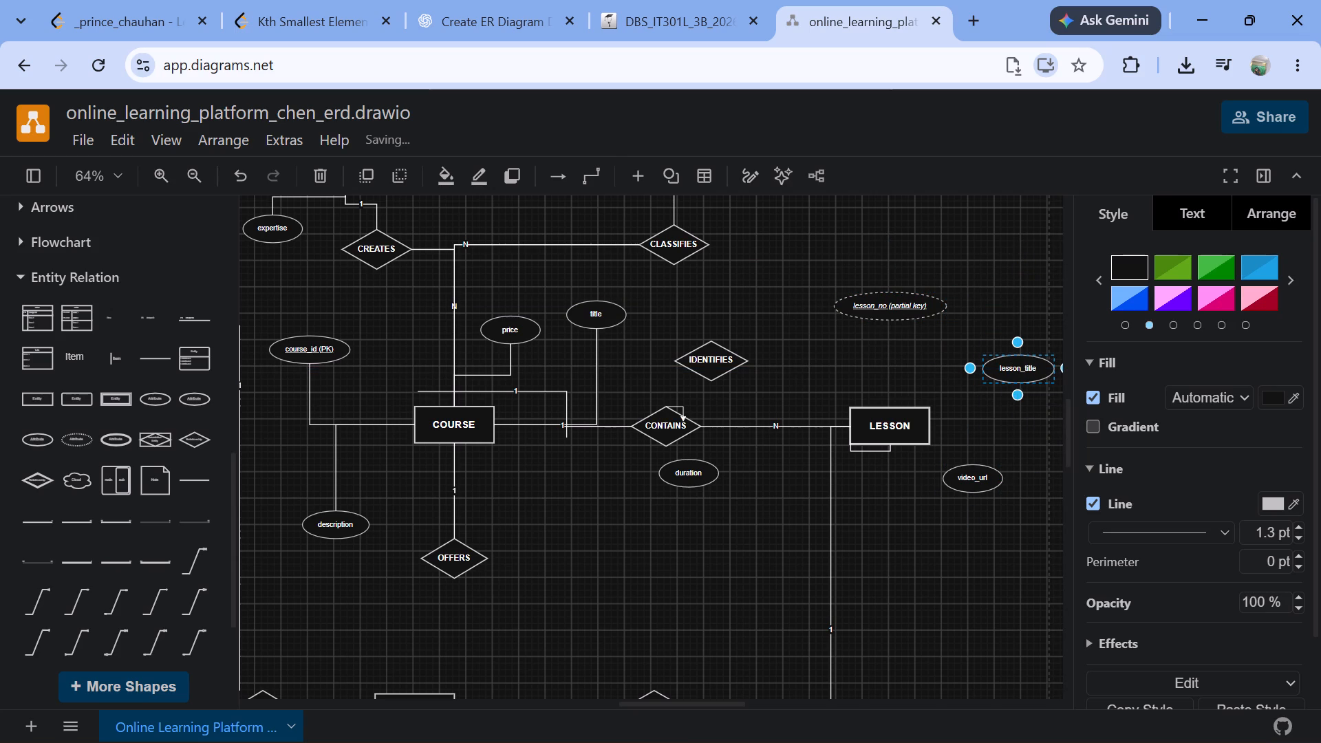
# Delete the small stray connector looping along the bottom edge of LESSON.
pyautogui.click(878, 451)
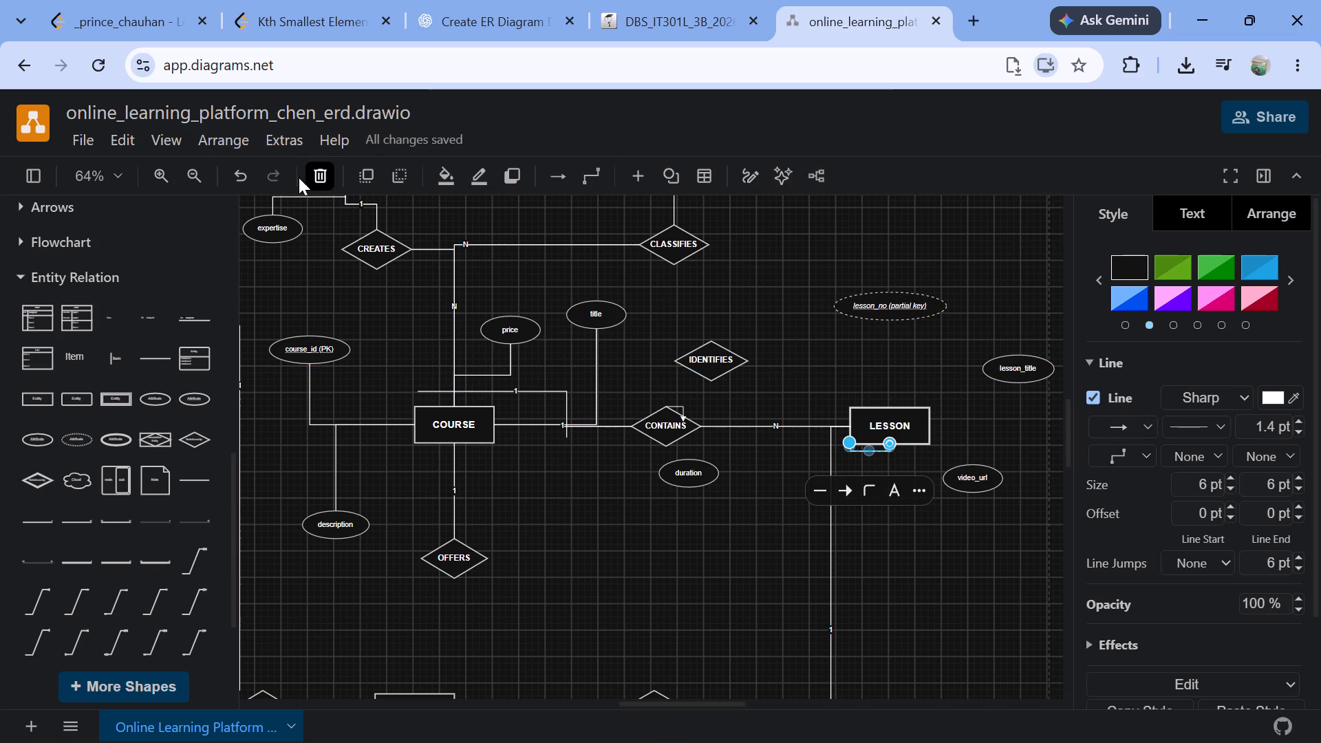
pyautogui.click(317, 177)
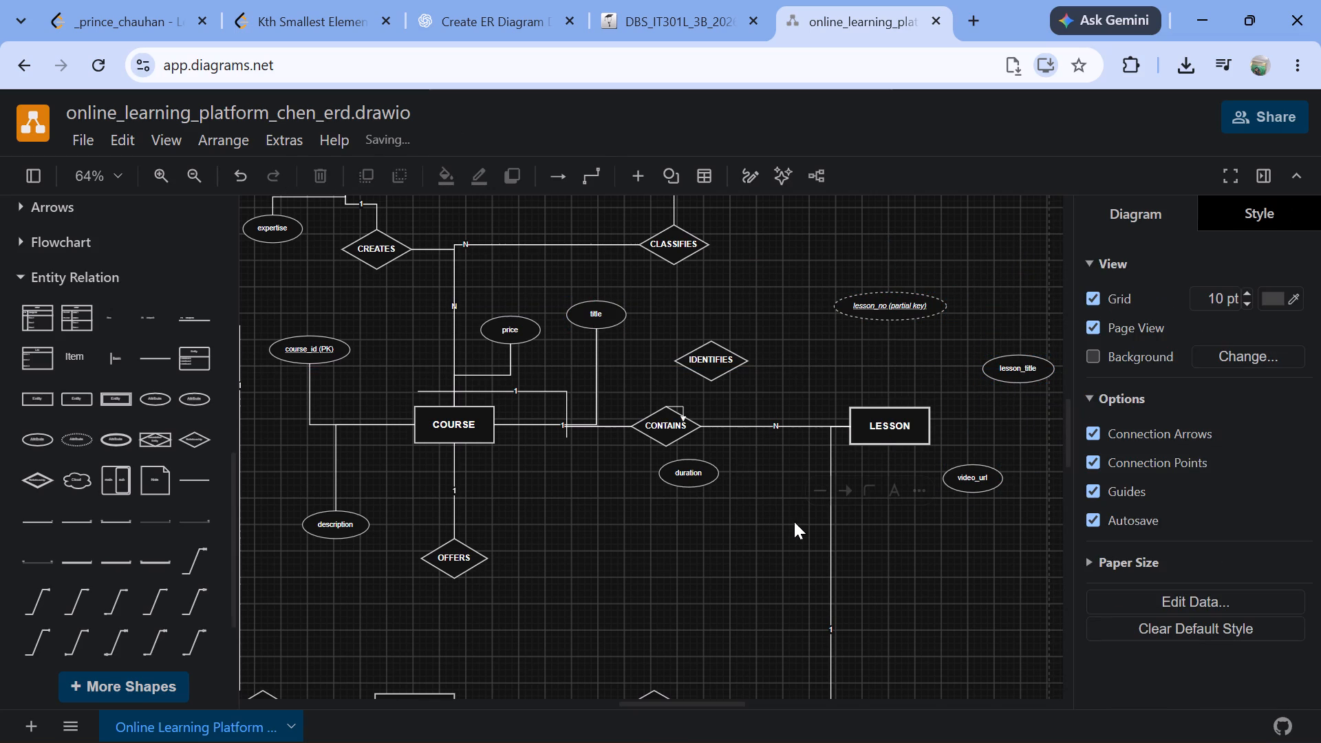
# Reroute the vertical segment of the LESSON–RECORDS connector so it runs straight down from the bottom of LESSON.
pyautogui.rightClick(794, 521)
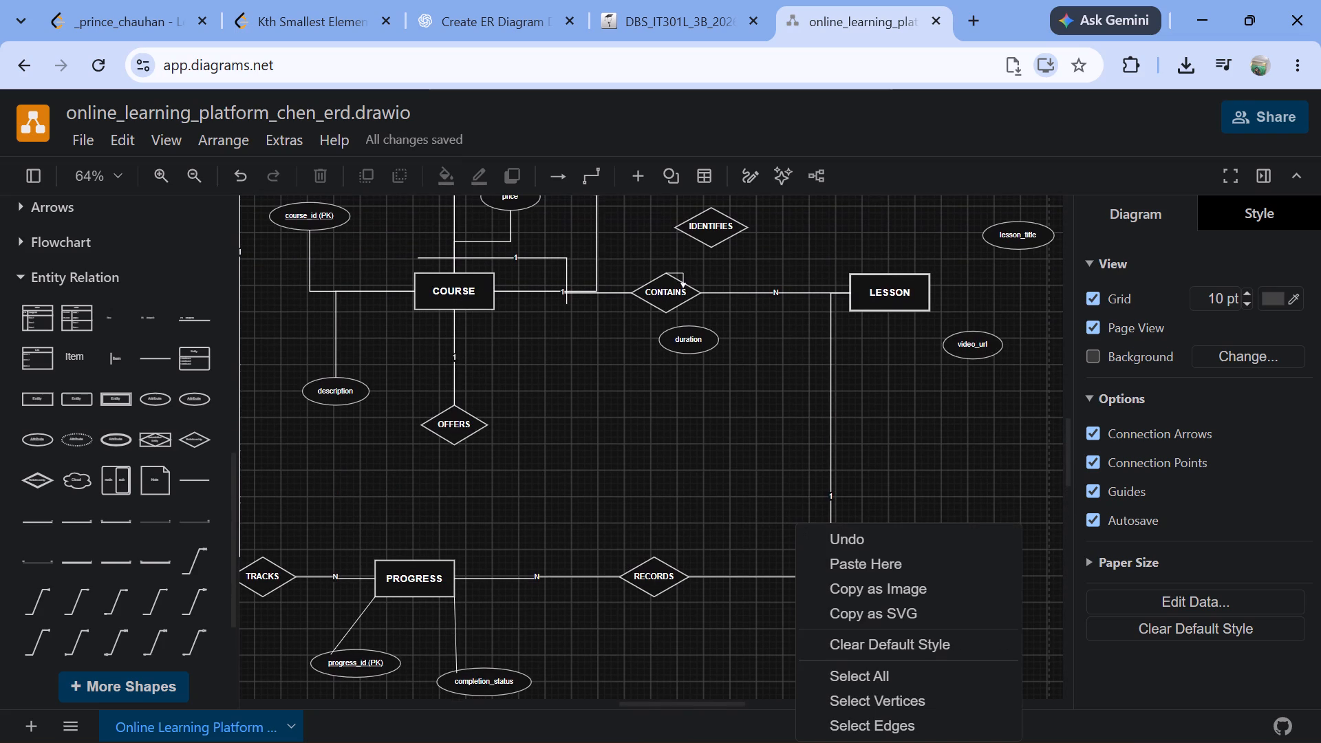
pyautogui.moveTo(830, 466); pyautogui.dragTo(885, 477)
pyautogui.click(799, 646)
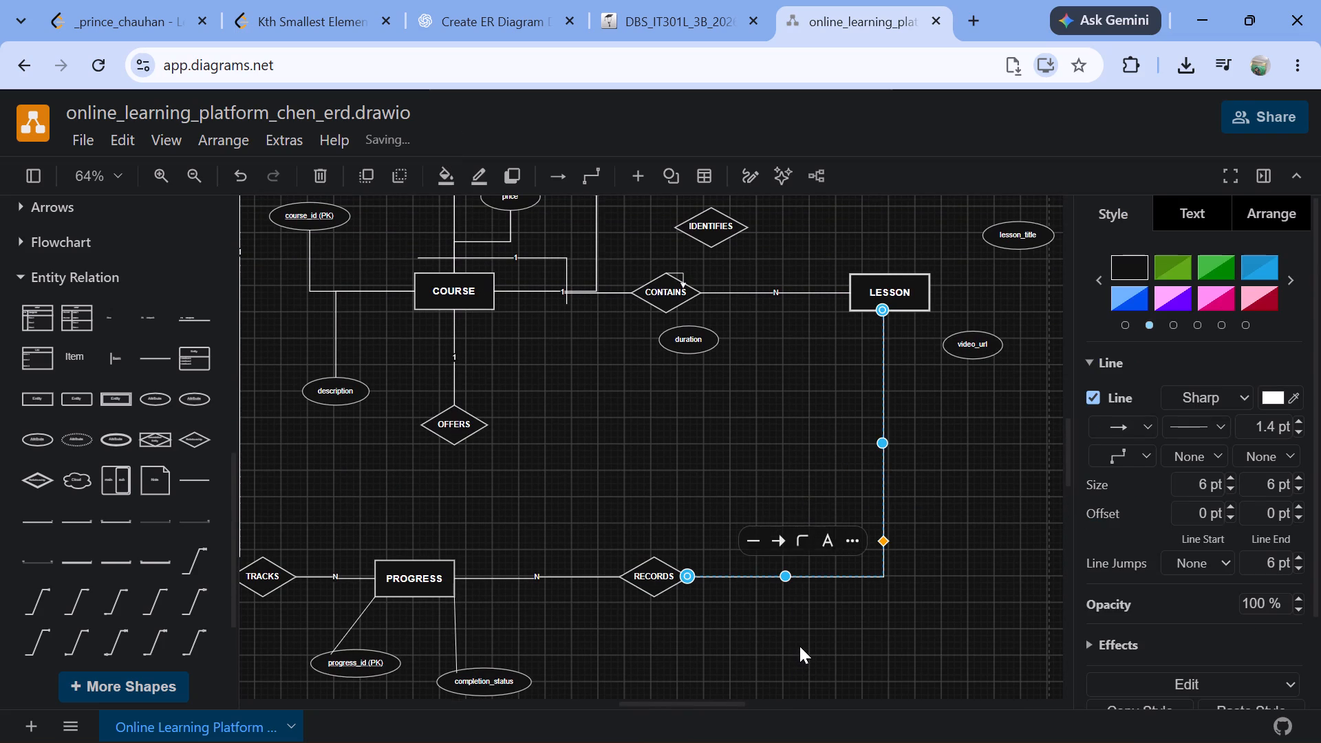
# Delete the small stray arrow connector at the top of the CONTAINS diamond.
pyautogui.scroll(1, 771, 462)
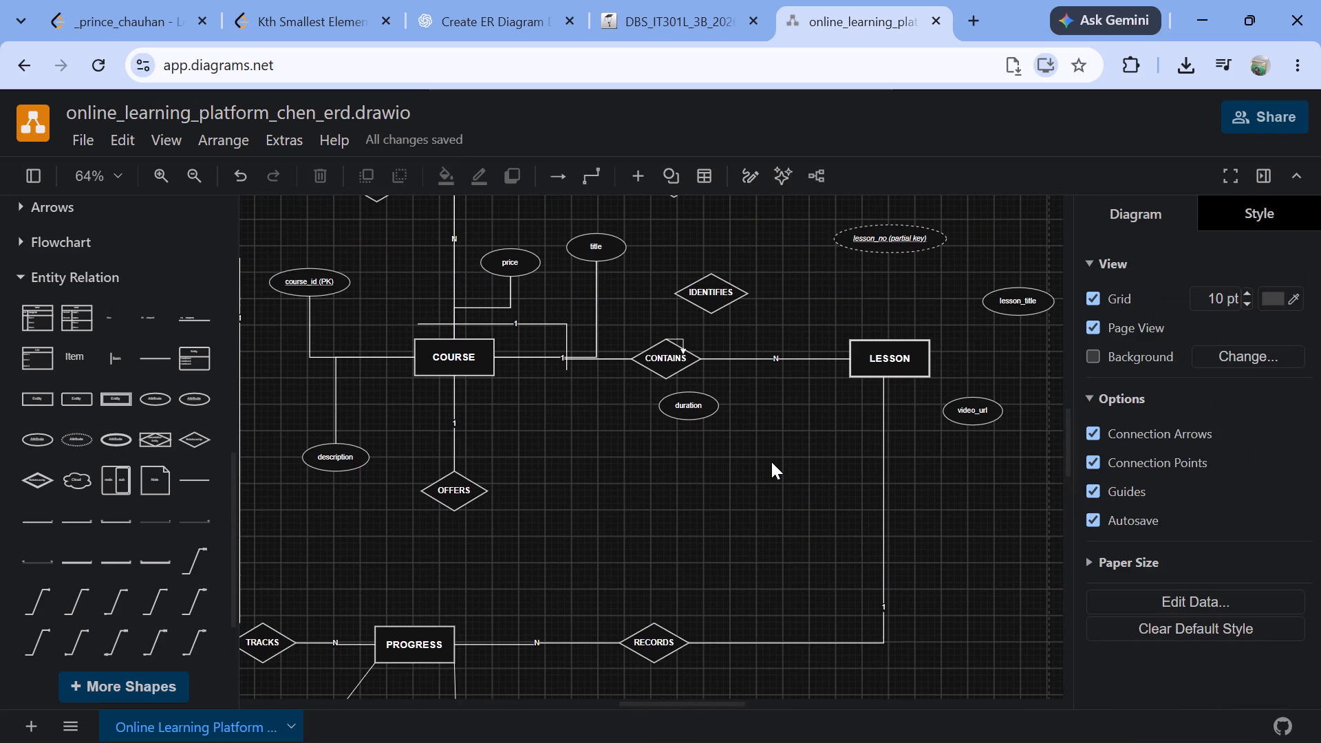
pyautogui.hscroll(1, 771, 462)
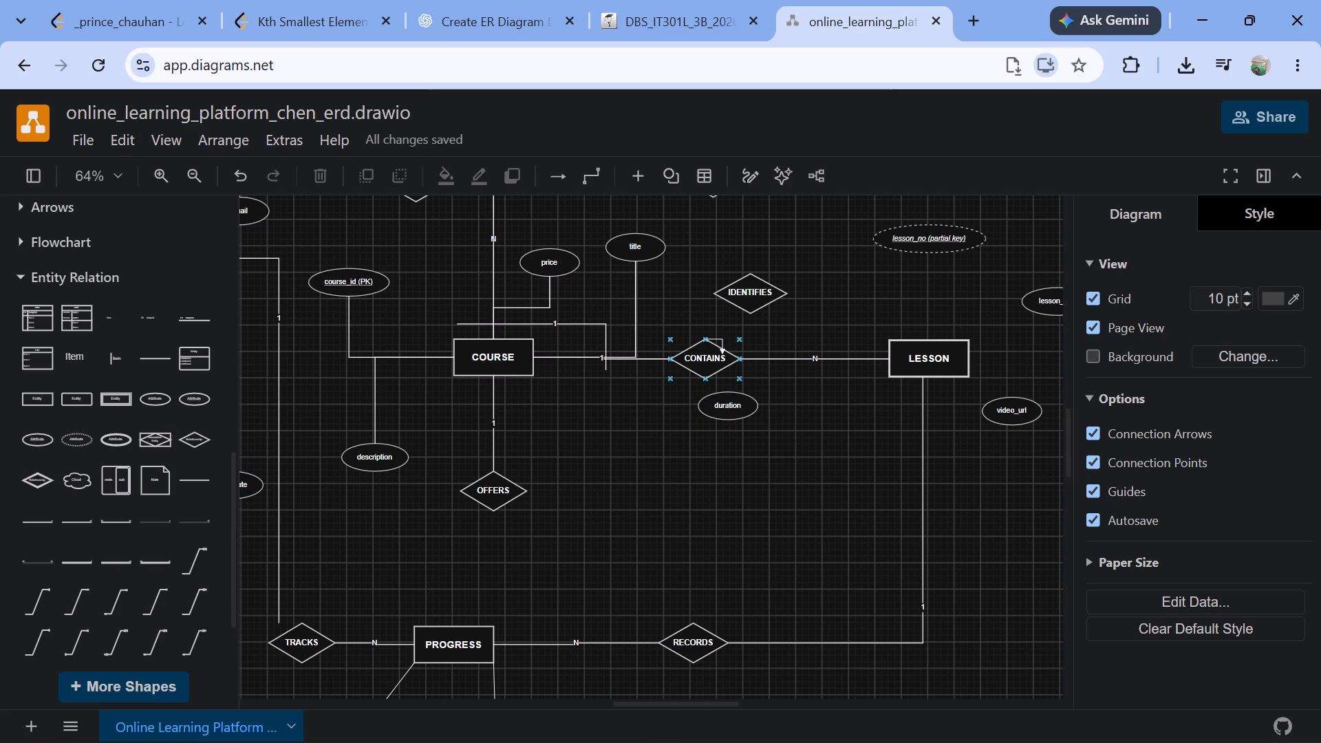
pyautogui.click(720, 338)
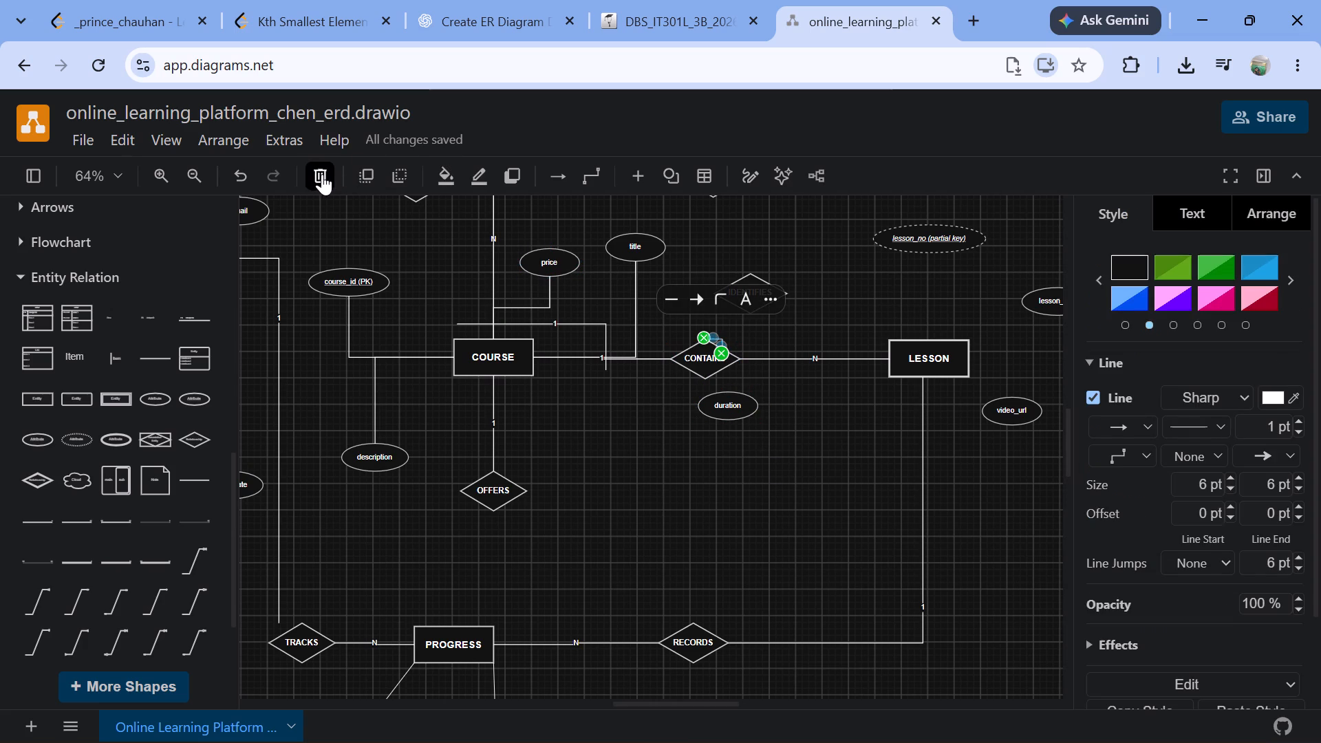
pyautogui.click(319, 175)
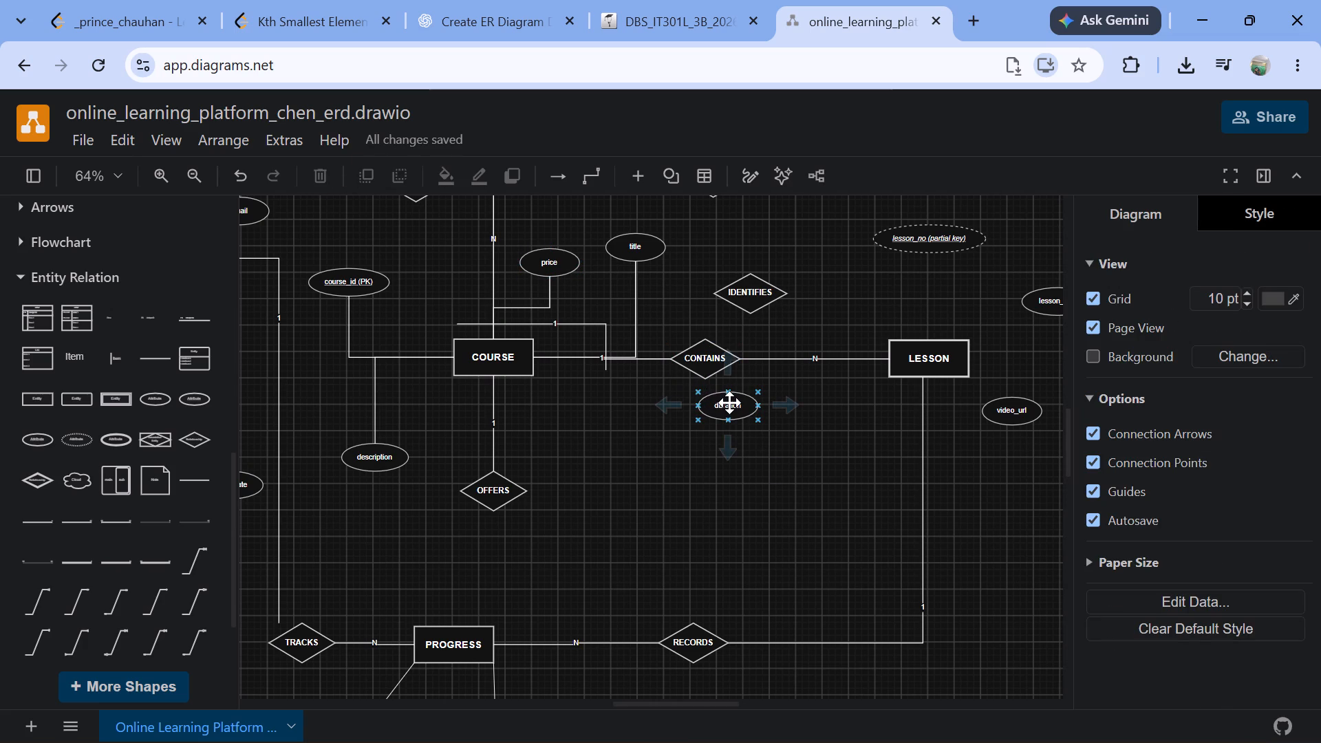
# Move the duration attribute from under CONTAINS to the lower right of COURSE, level with description.
pyautogui.moveTo(728, 401); pyautogui.dragTo(578, 453)
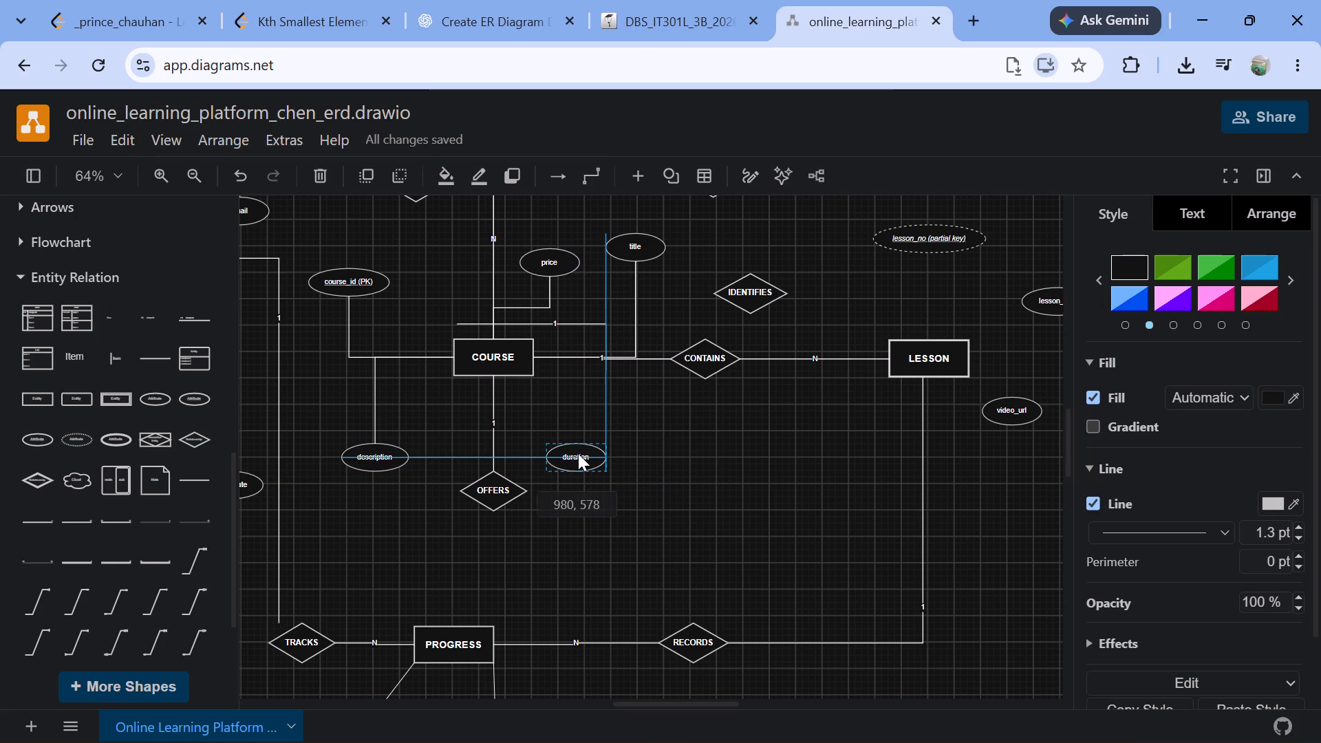
pyautogui.moveTo(578, 453); pyautogui.dragTo(577, 453)
pyautogui.moveTo(577, 453); pyautogui.dragTo(599, 514)
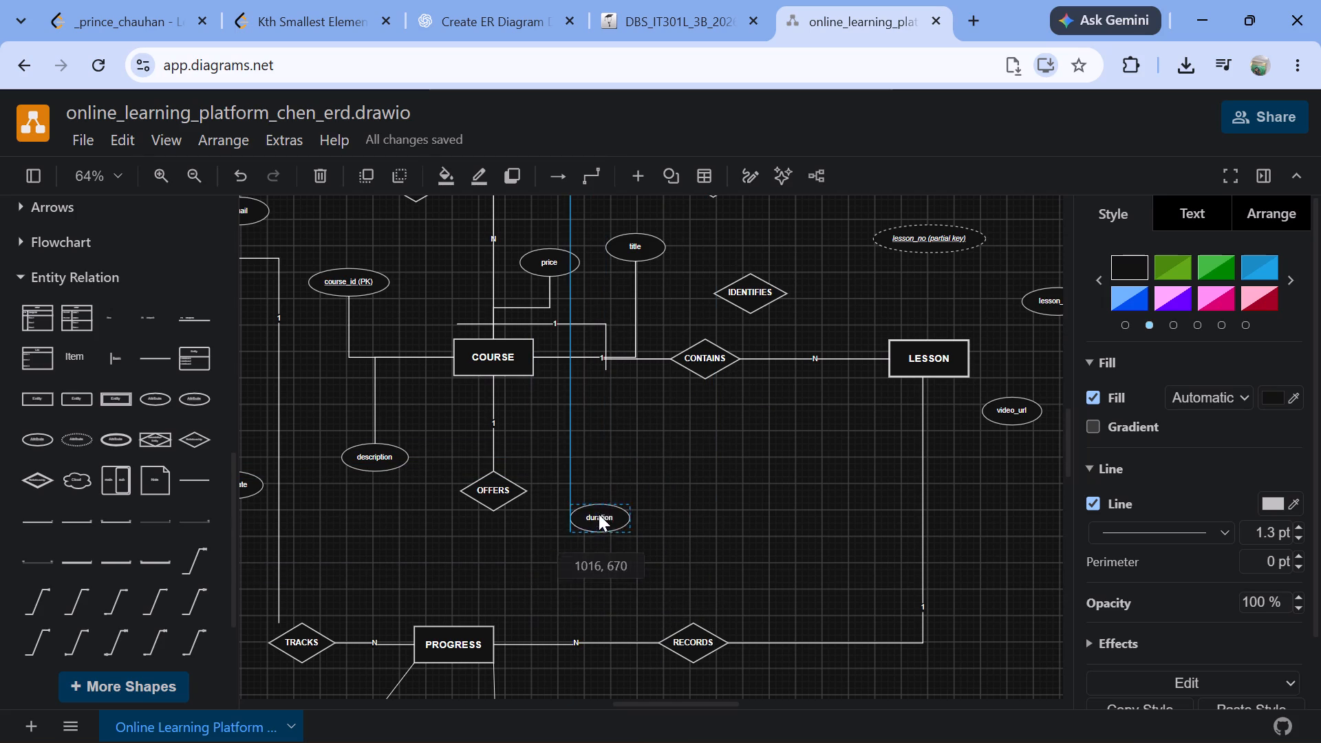
pyautogui.moveTo(599, 514); pyautogui.dragTo(895, 402)
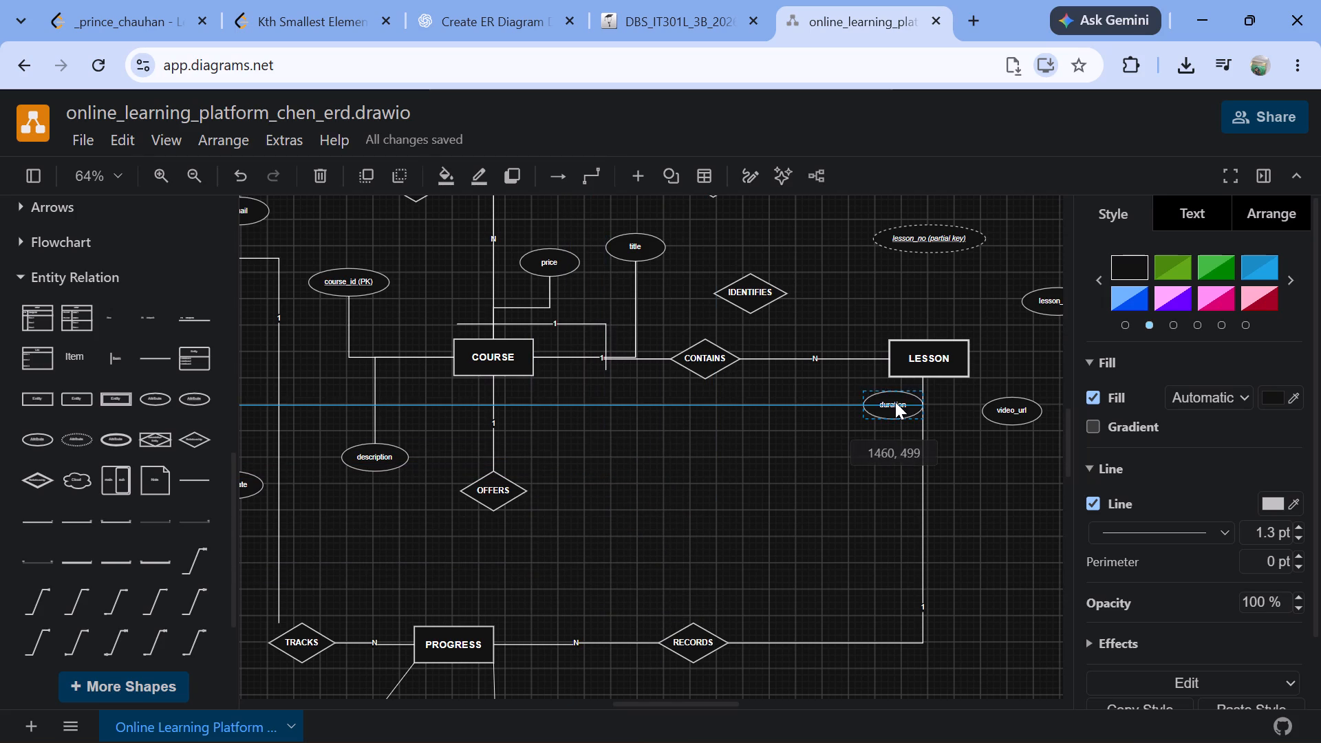
pyautogui.moveTo(895, 402); pyautogui.dragTo(613, 422)
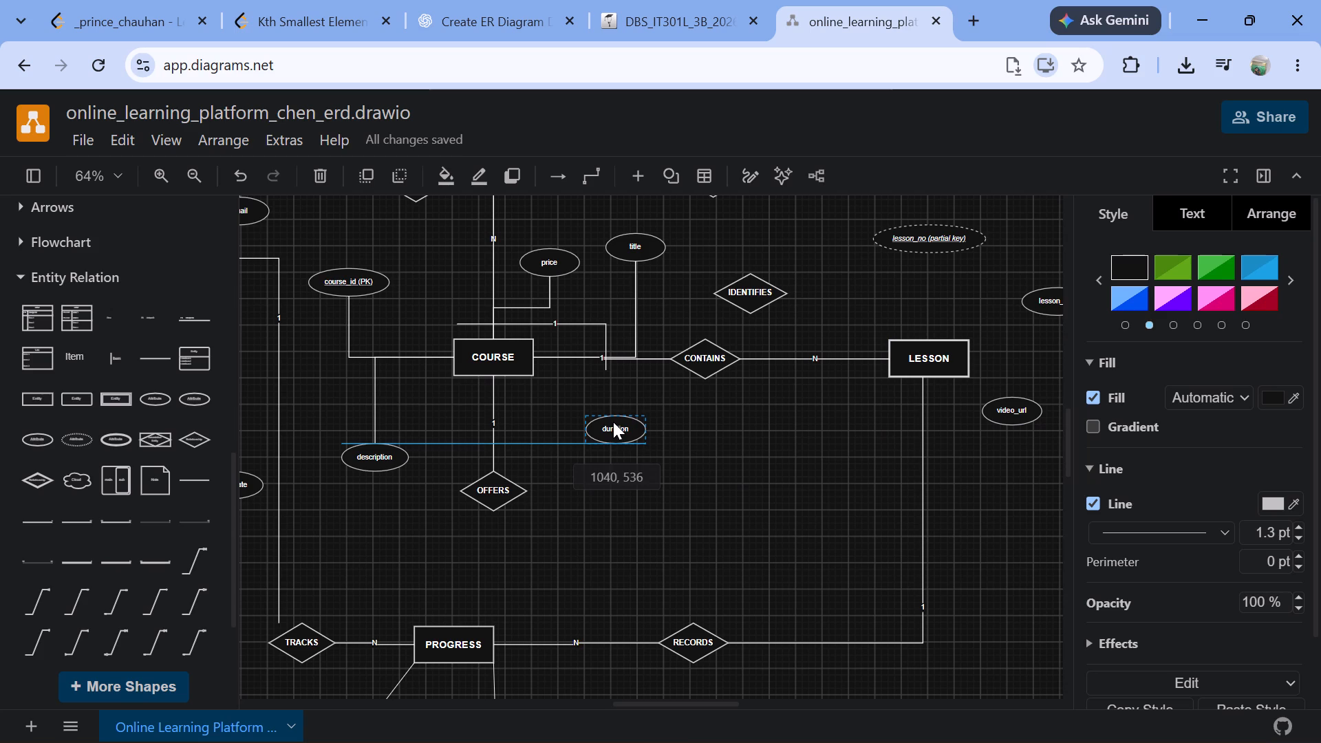
pyautogui.moveTo(613, 422); pyautogui.dragTo(595, 451)
# Delete the connectors linking the title and price attributes to COURSE.
pyautogui.click(632, 303)
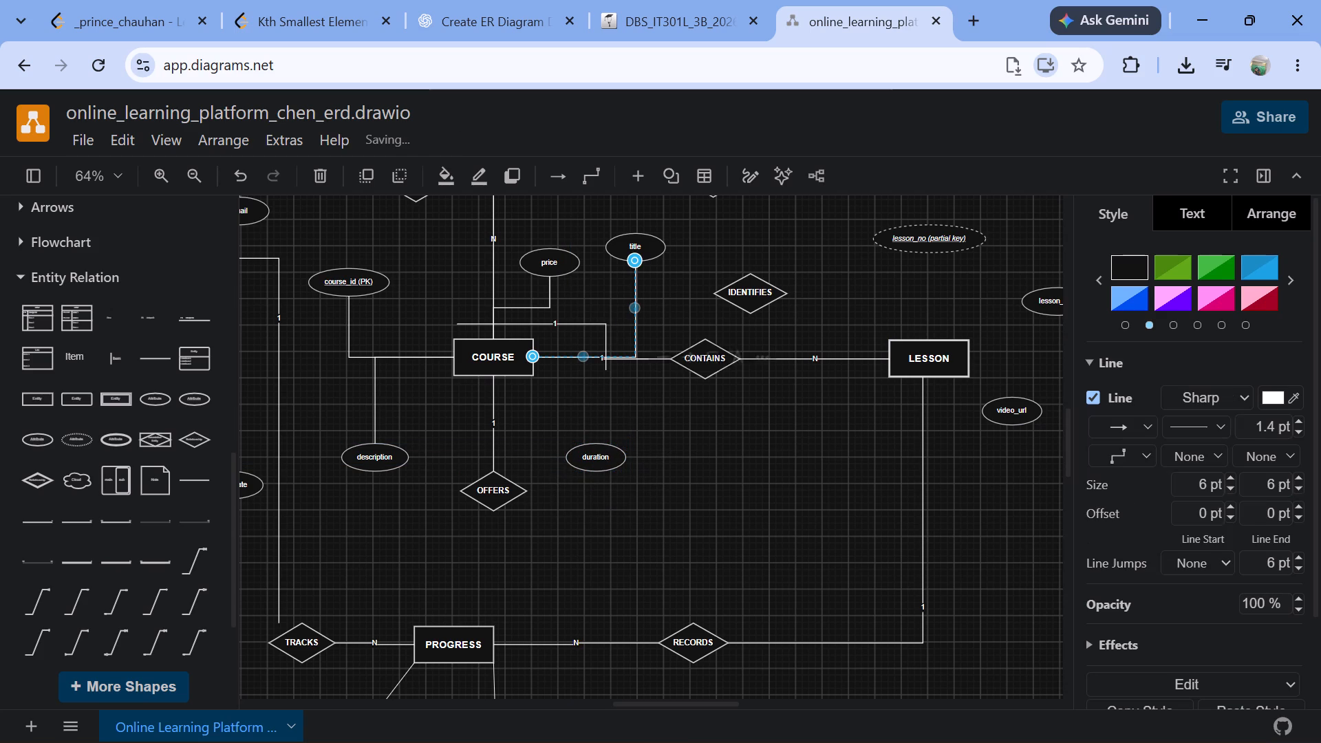
pyautogui.click(325, 173)
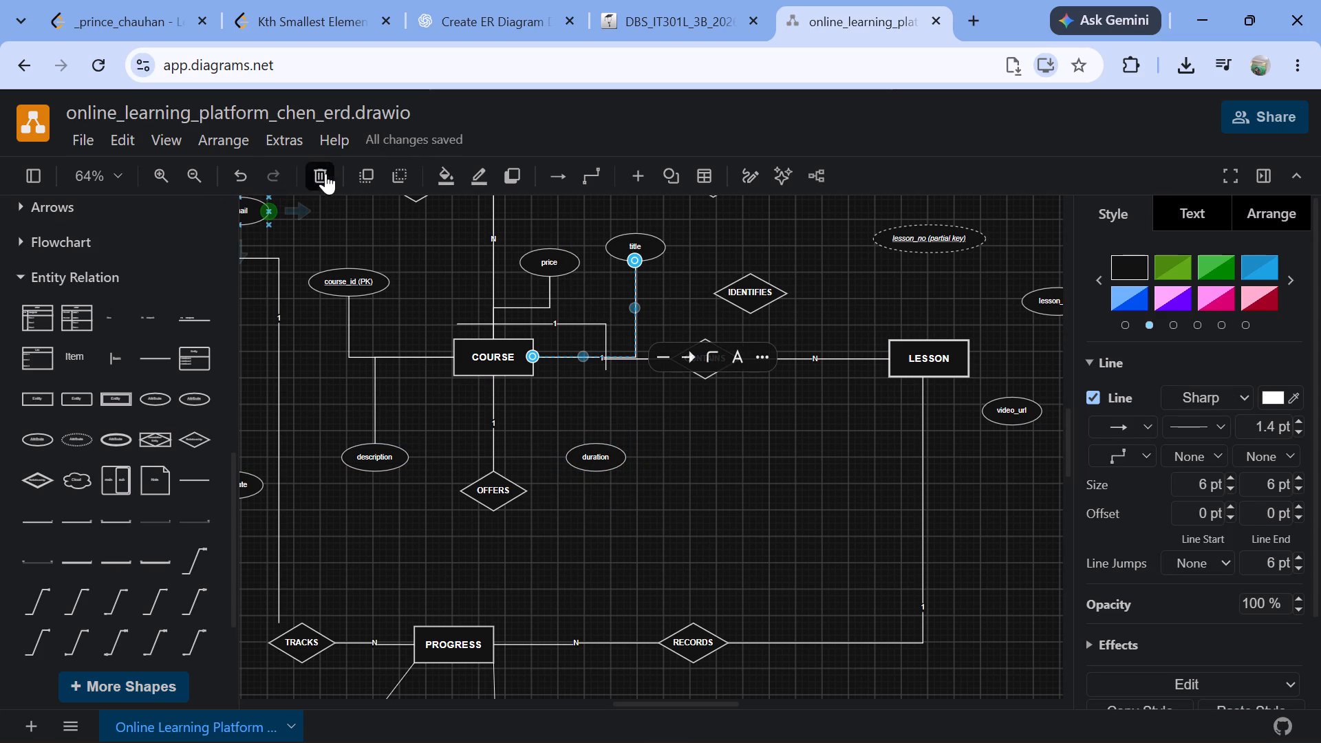
pyautogui.click(546, 303)
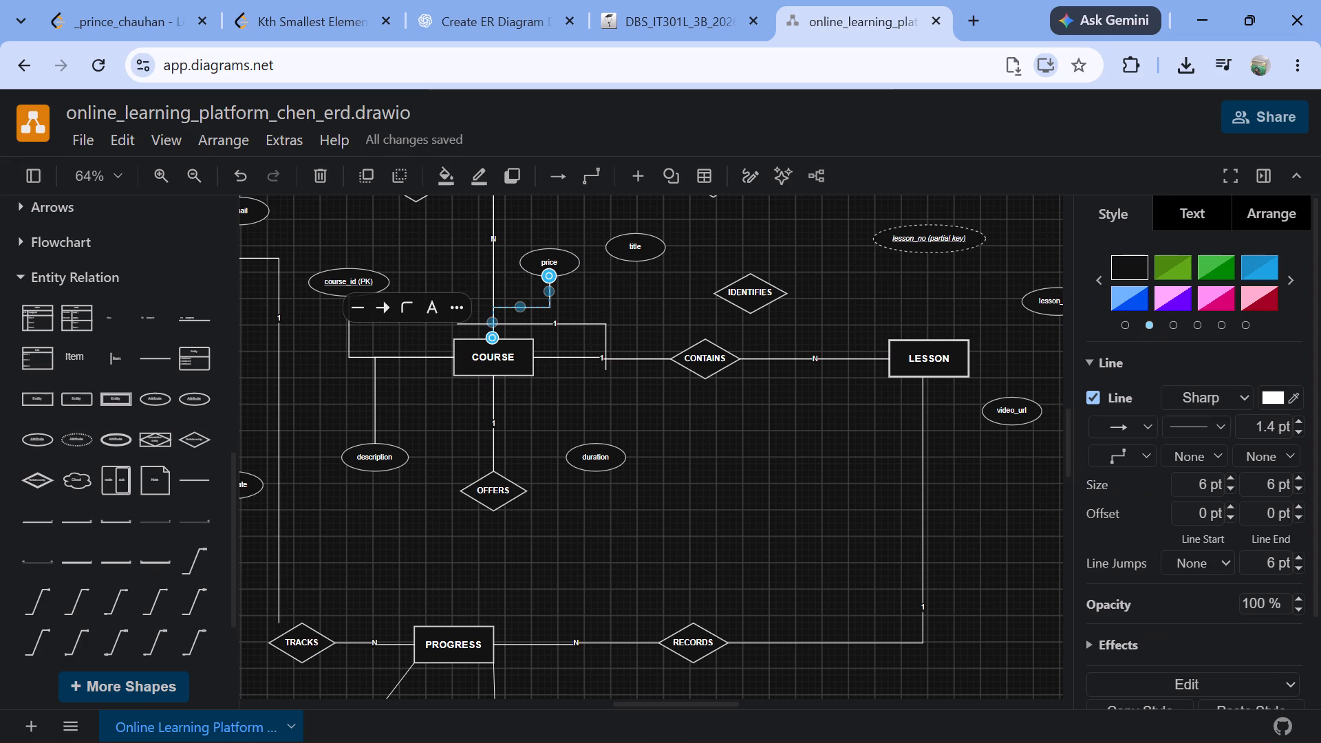
pyautogui.click(321, 180)
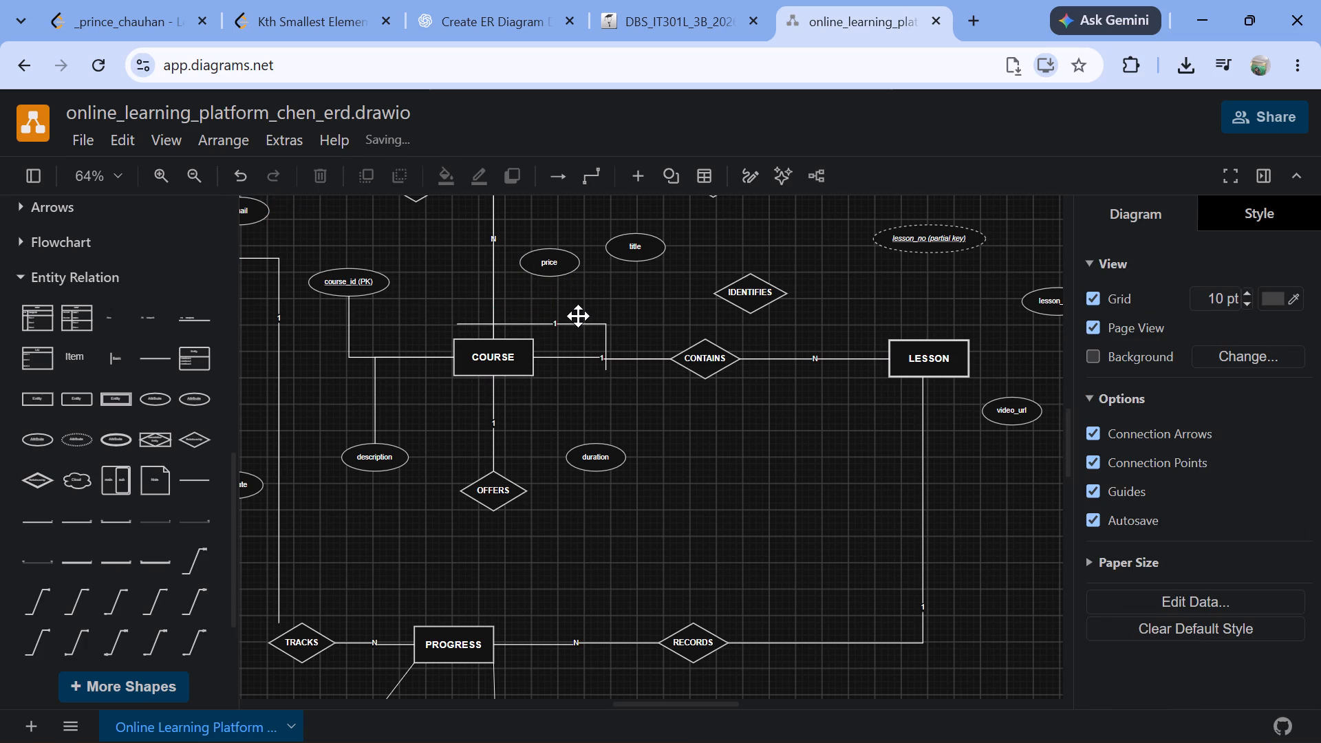
# Delete the unattached bent connector labelled 1 that crosses above COURSE.
pyautogui.click(570, 325)
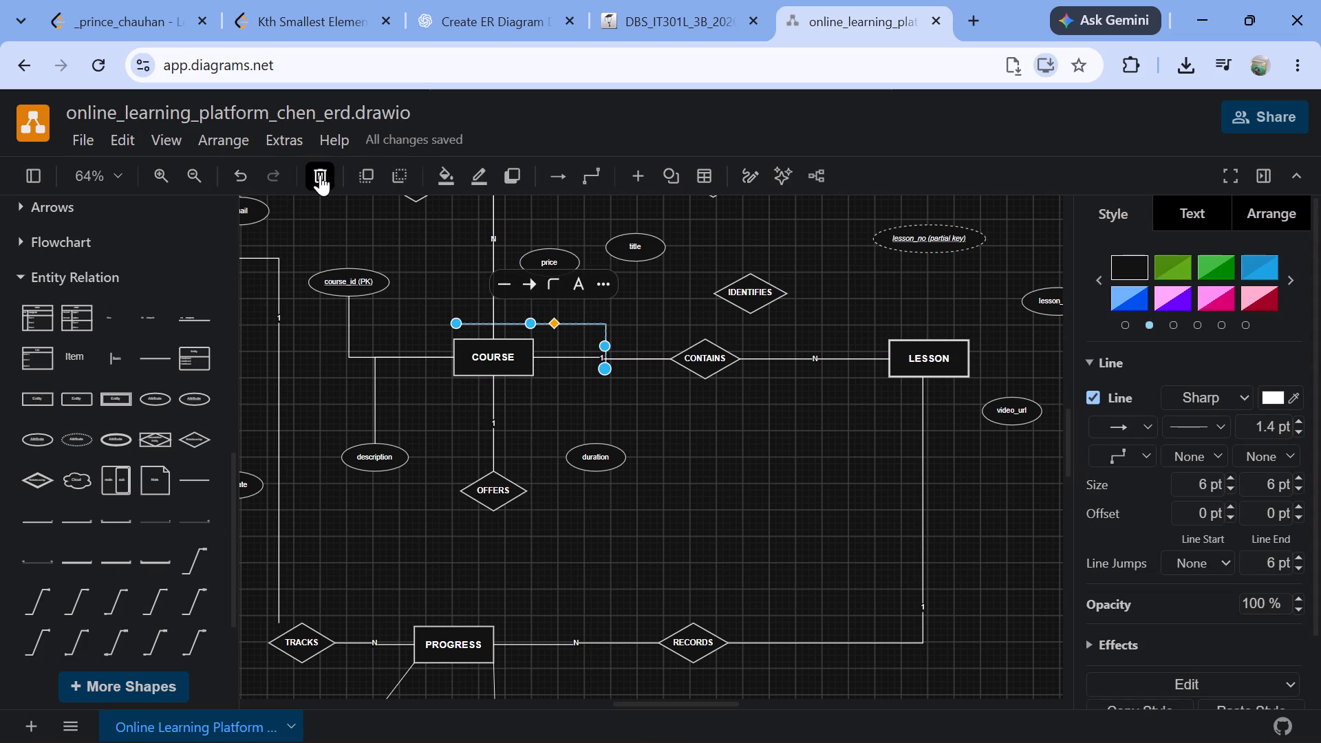
pyautogui.click(320, 175)
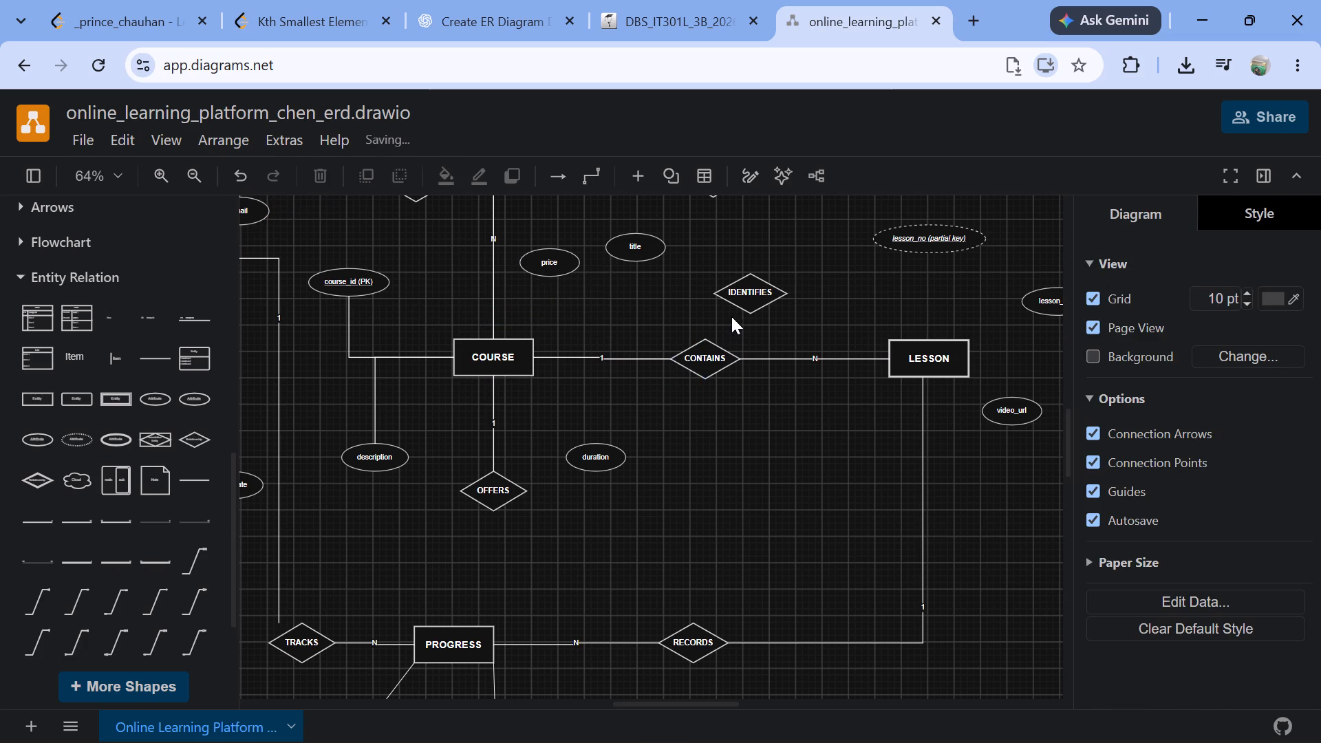
# Delete the IDENTIFIES relationship diamond above CONTAINS.
pyautogui.click(758, 296)
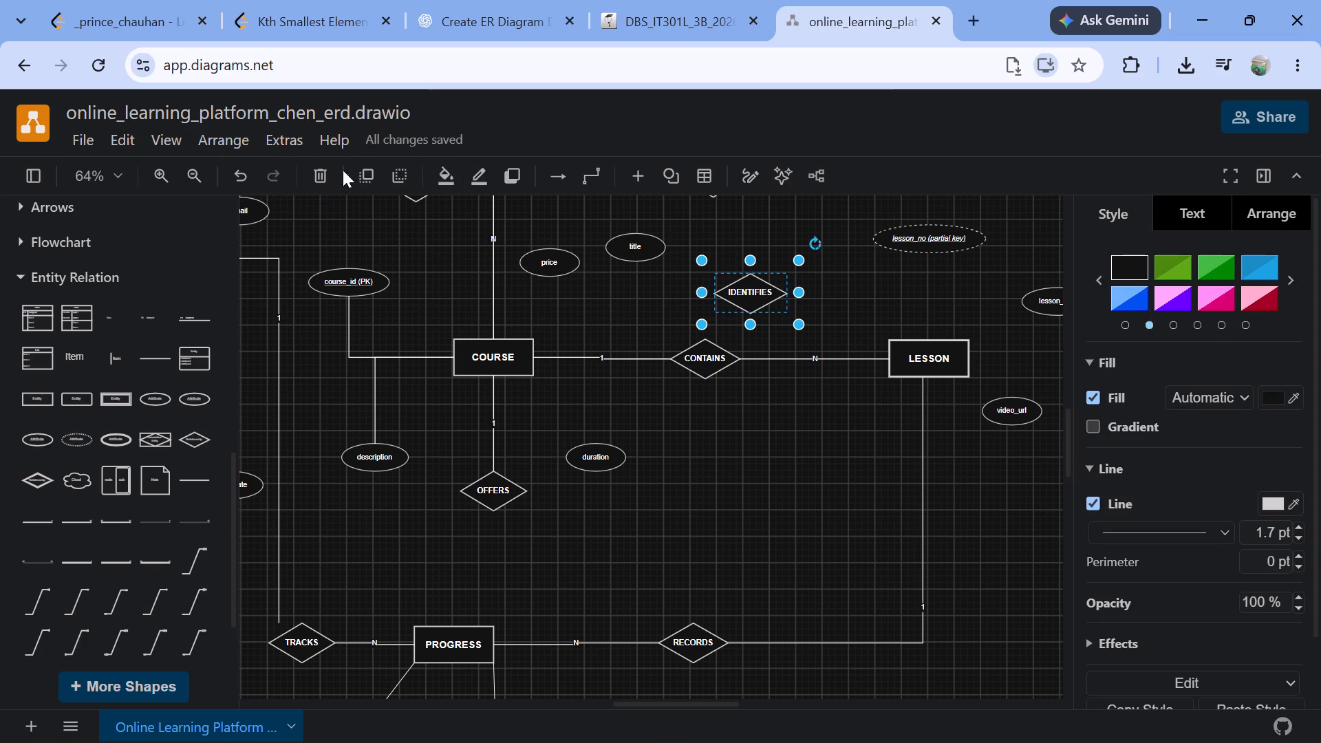
pyautogui.click(320, 176)
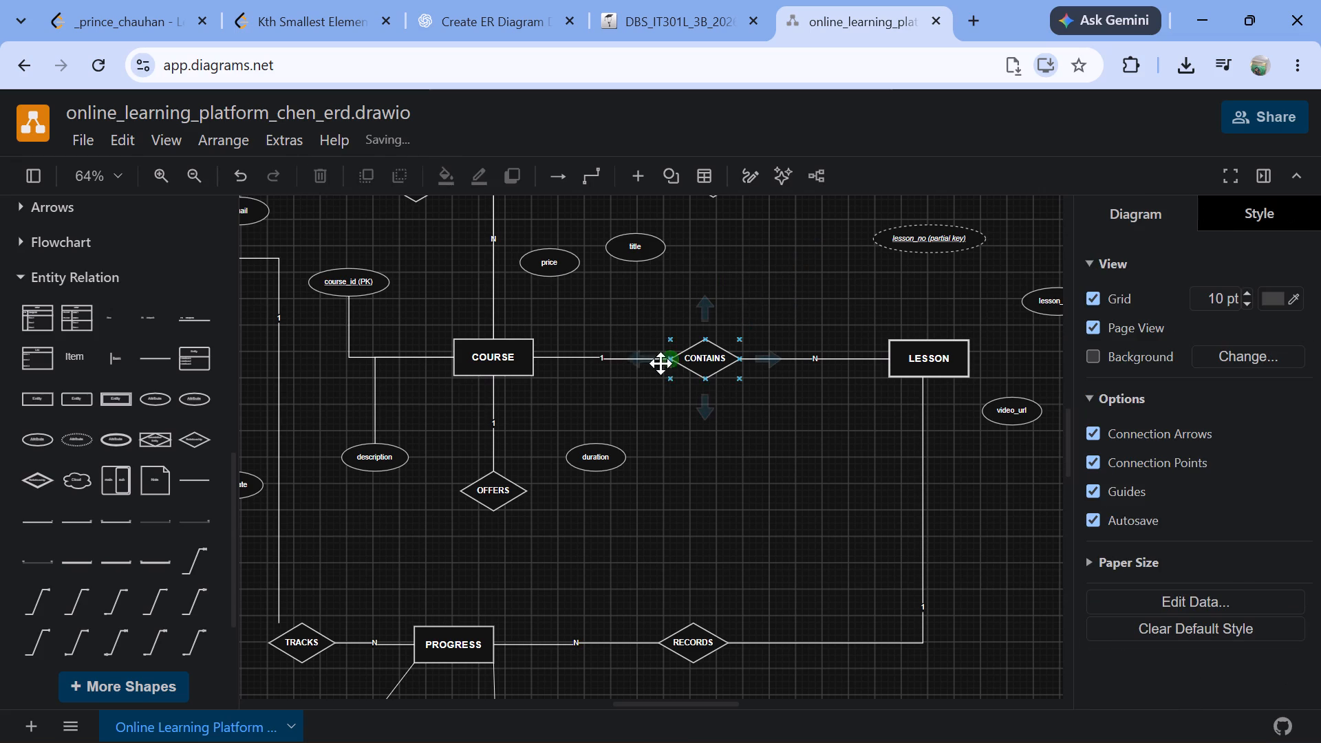
# Move the COURSE entity slightly left, keeping it level with CONTAINS.
pyautogui.moveTo(502, 361); pyautogui.dragTo(482, 360)
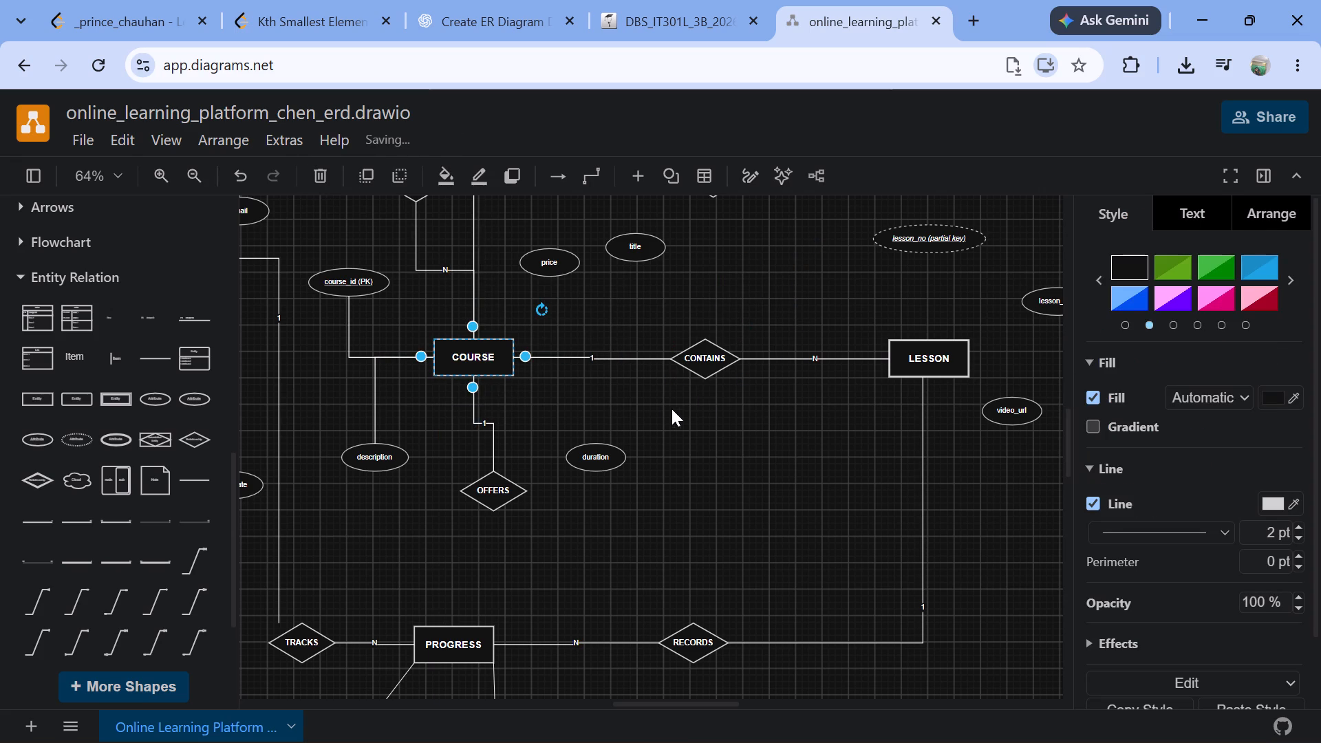
pyautogui.click(645, 404)
# Delete the OFFERS relationship diamond below COURSE together with its connector to COURSE.
pyautogui.click(494, 423)
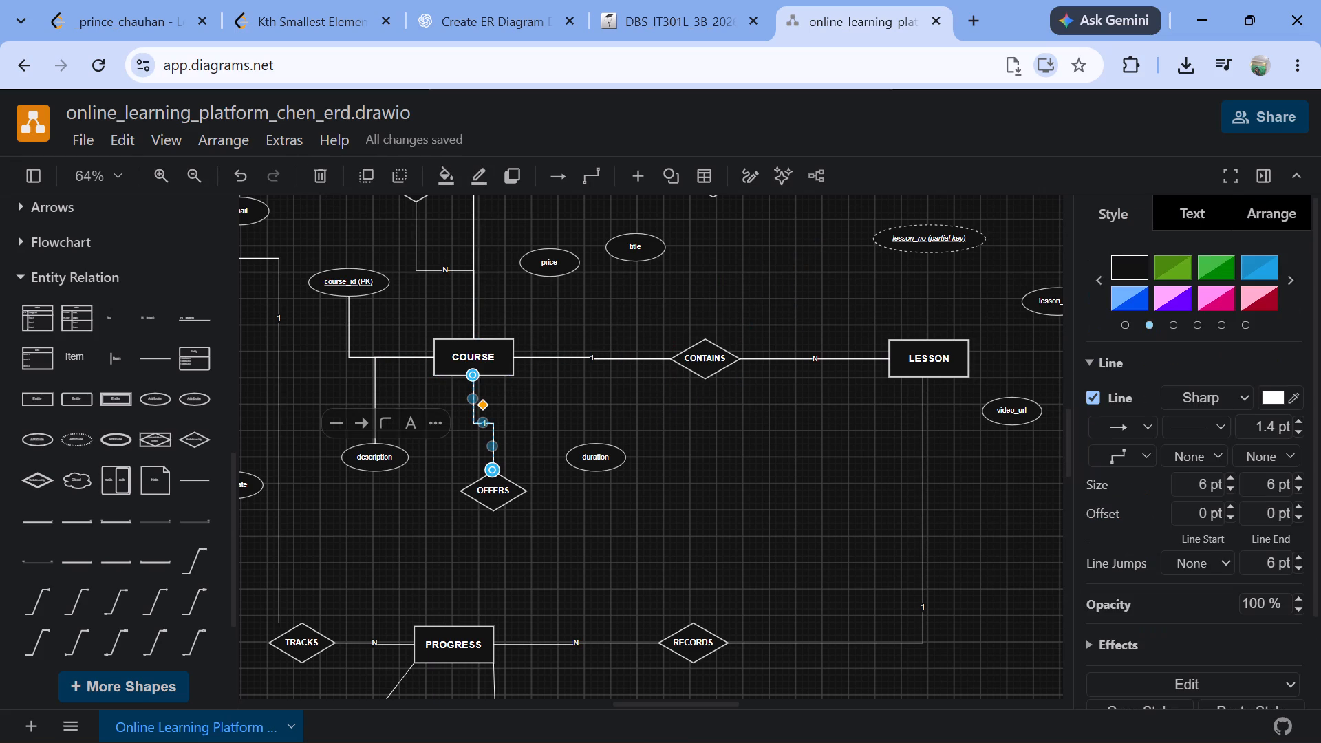
pyautogui.click(314, 169)
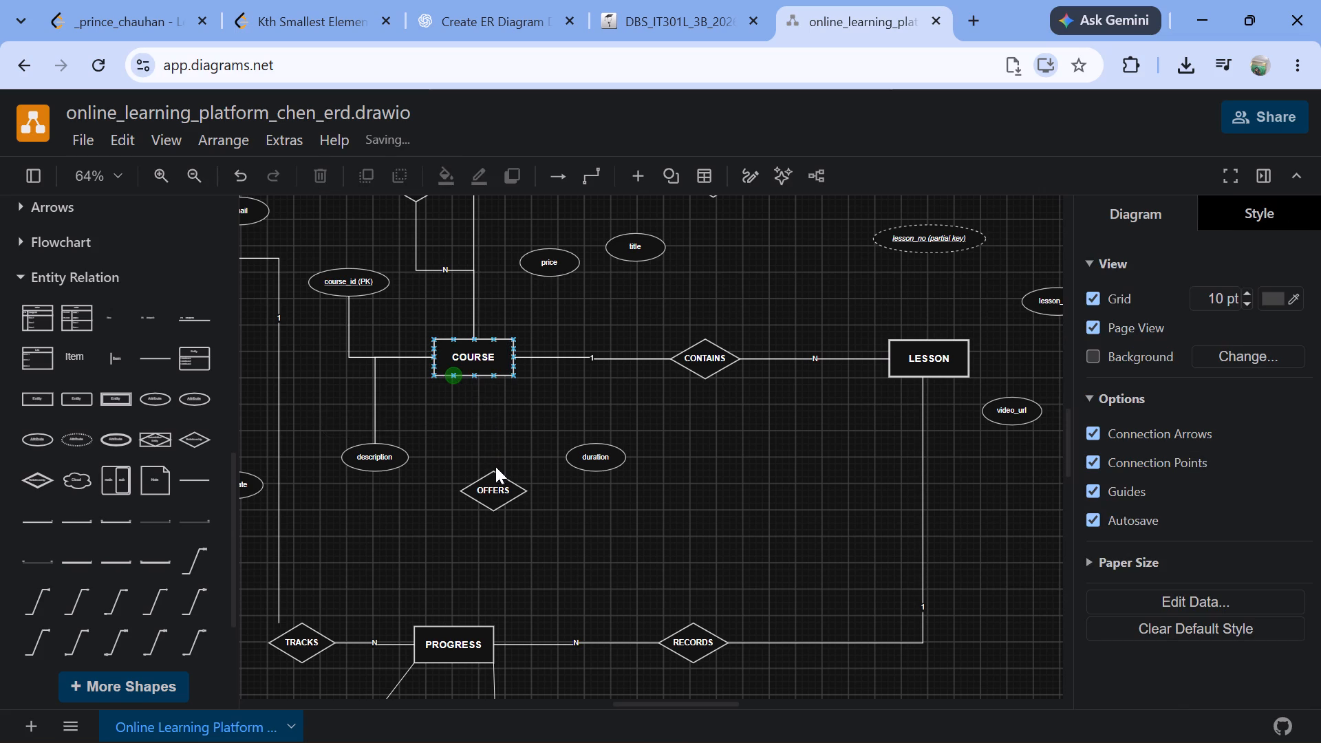
pyautogui.click(496, 475)
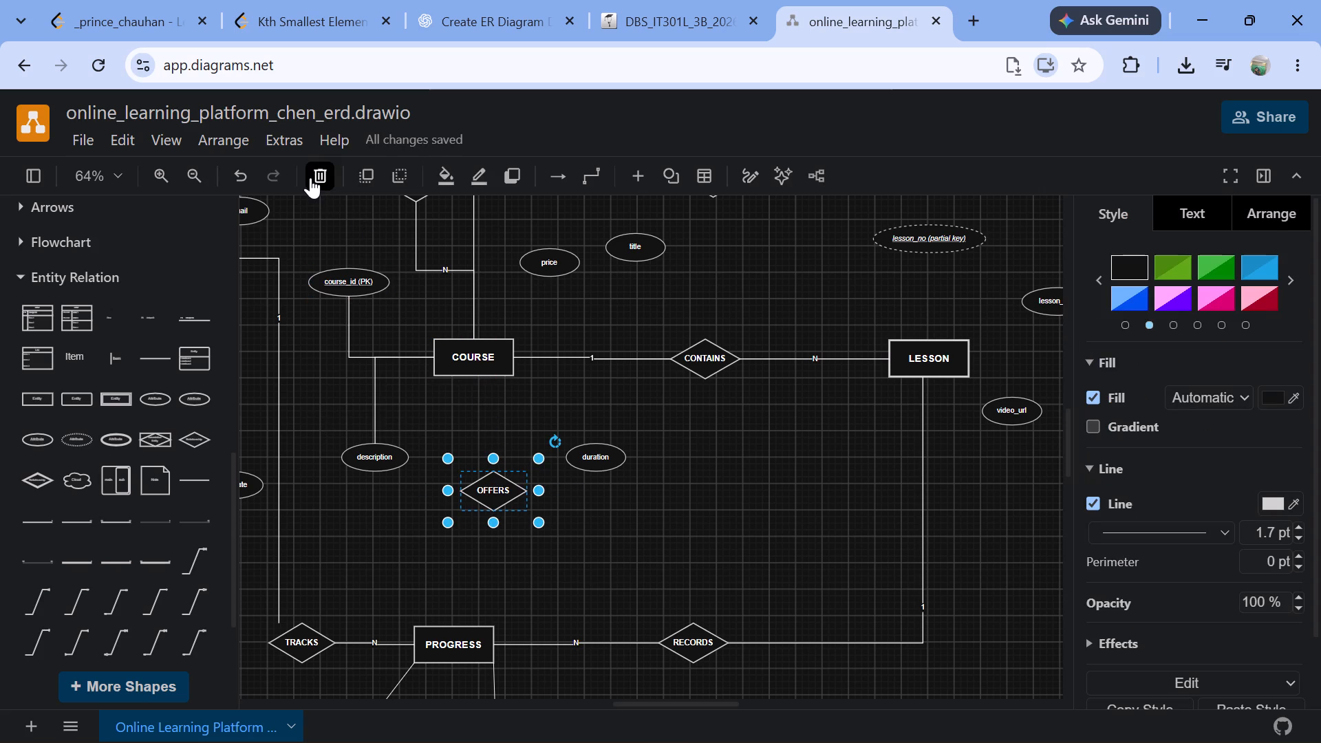
pyautogui.click(310, 177)
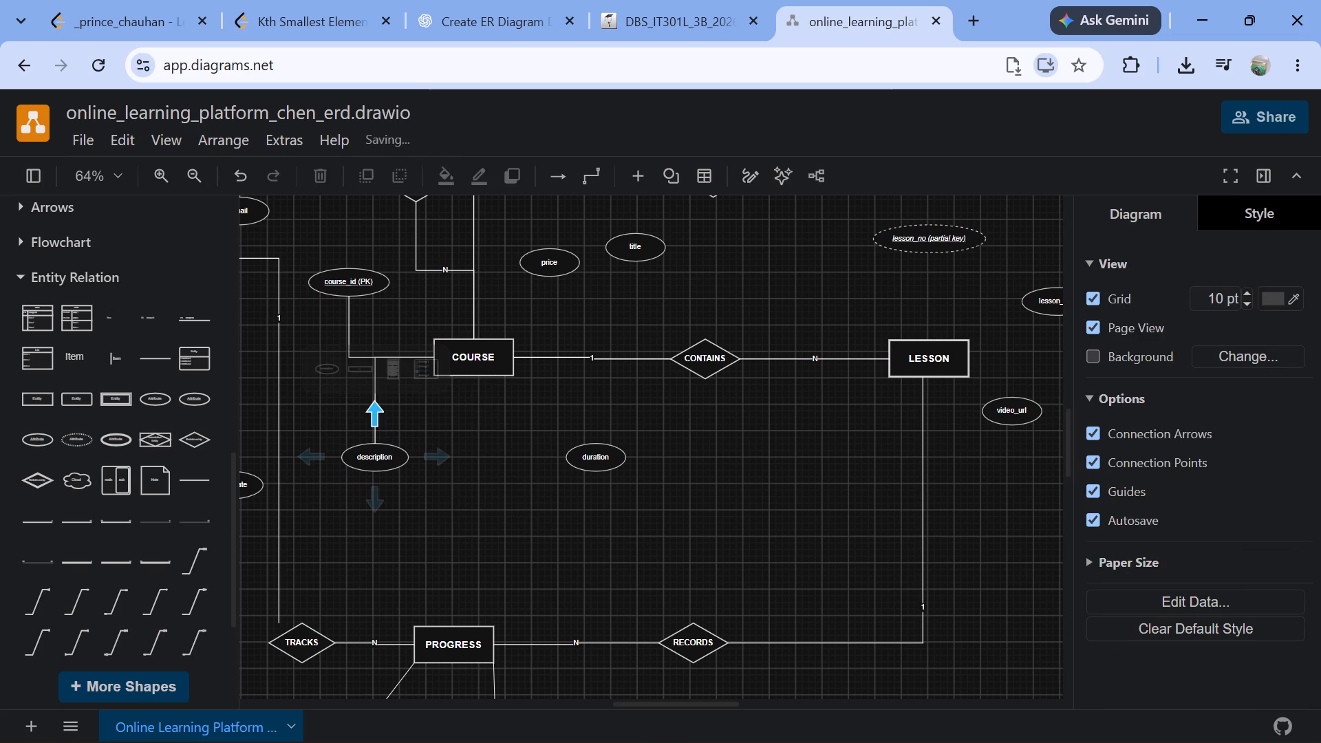
# Delete the connectors linking the description and course_id (PK) attributes to COURSE.
pyautogui.click(372, 419)
pyautogui.click(319, 170)
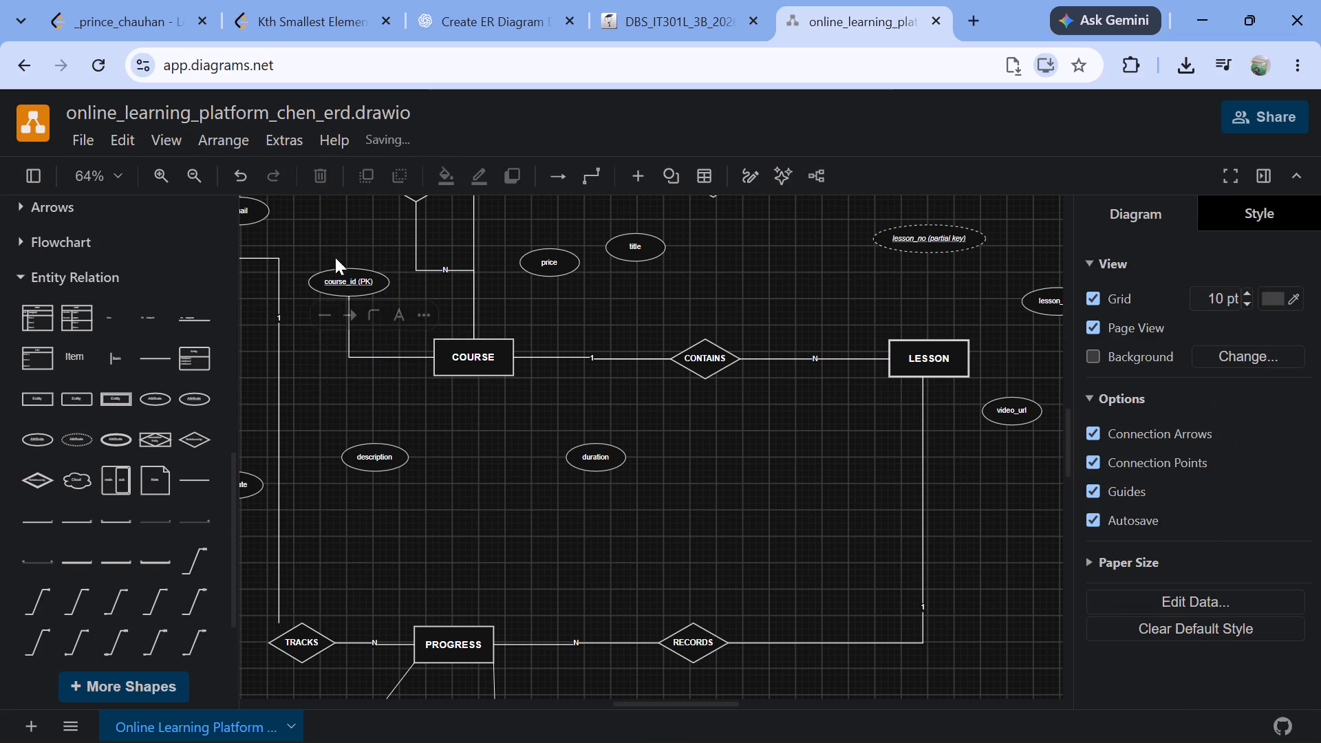
pyautogui.click(357, 363)
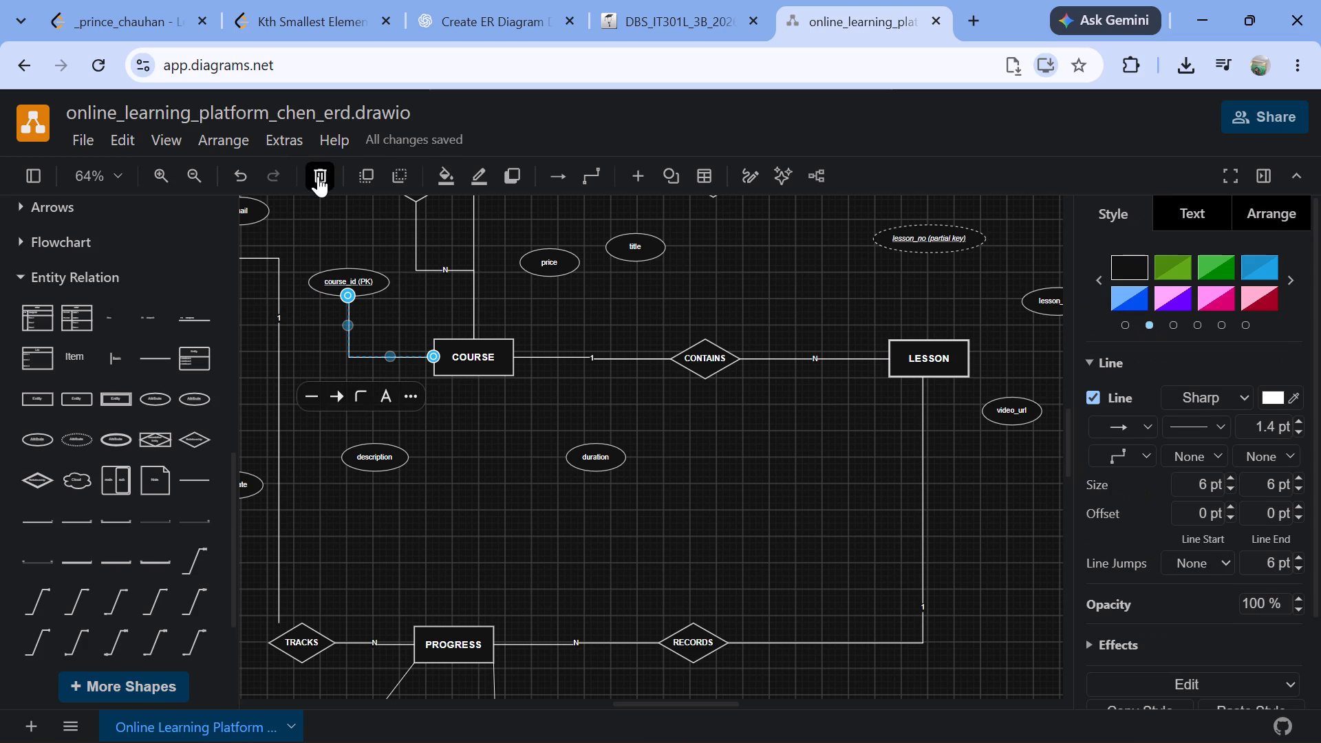
pyautogui.click(318, 176)
# Arrange the attributes closer to COURSE: course_id (PK) just left of it, description and duration level with each other below it.
pyautogui.scroll(1, 449, 251)
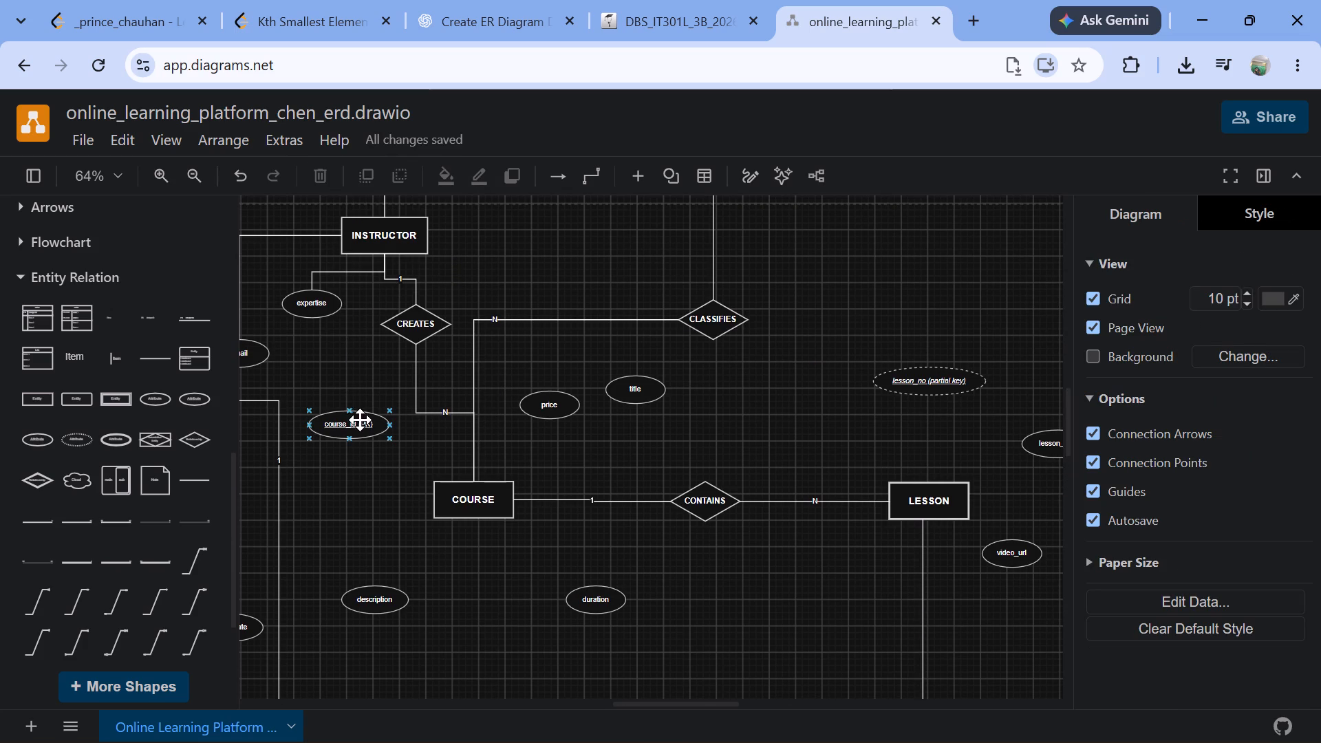
pyautogui.moveTo(356, 422); pyautogui.dragTo(372, 485)
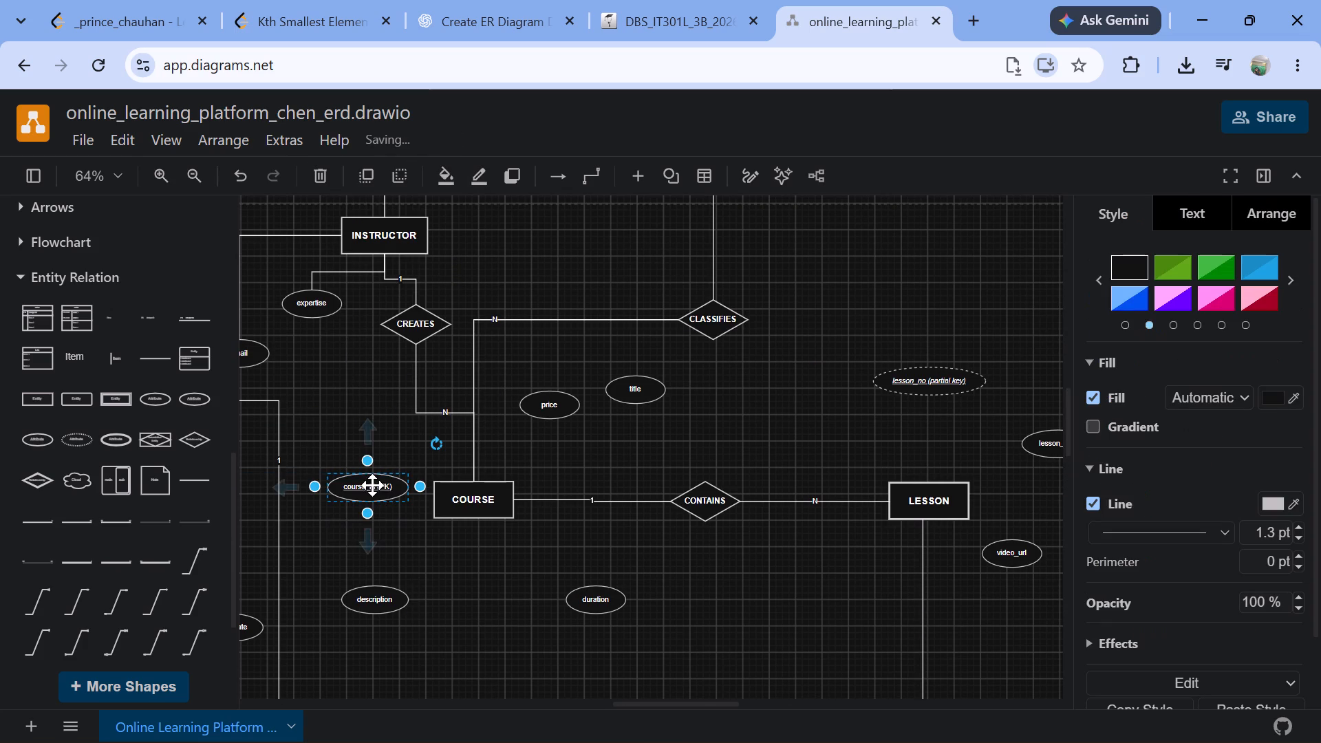
pyautogui.moveTo(373, 604); pyautogui.dragTo(410, 581)
pyautogui.moveTo(593, 602); pyautogui.dragTo(549, 583)
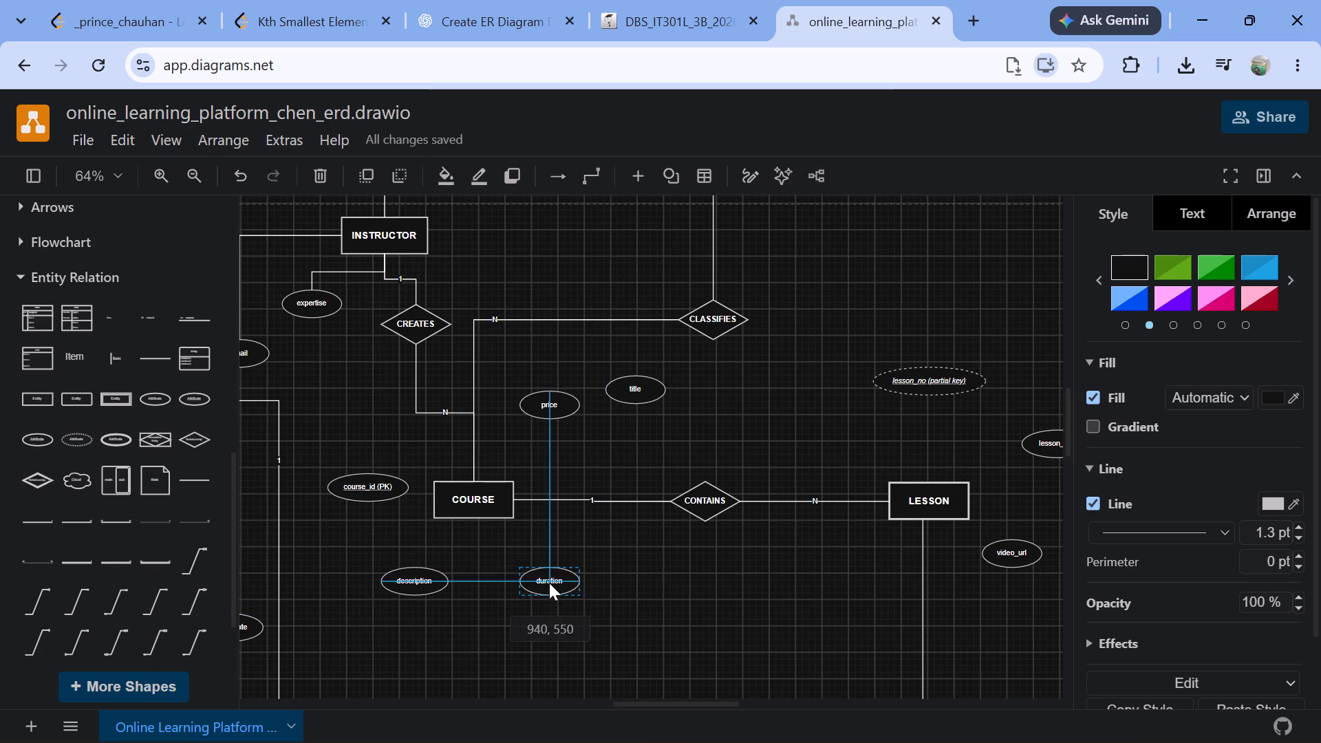
# Rearrange the attributes around COURSE: price and title closer above its right side, description further left below it, duration directly below it.
pyautogui.moveTo(549, 583); pyautogui.dragTo(528, 575)
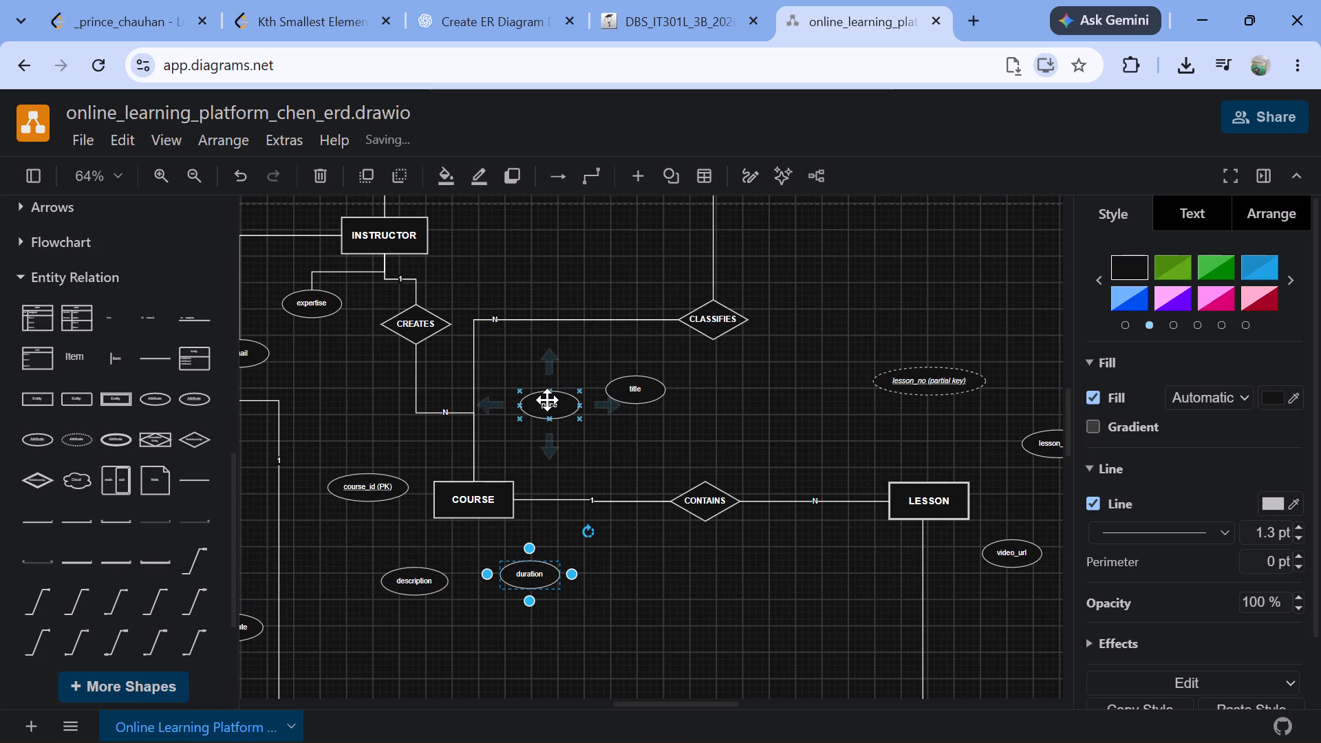
pyautogui.moveTo(544, 399); pyautogui.dragTo(538, 398)
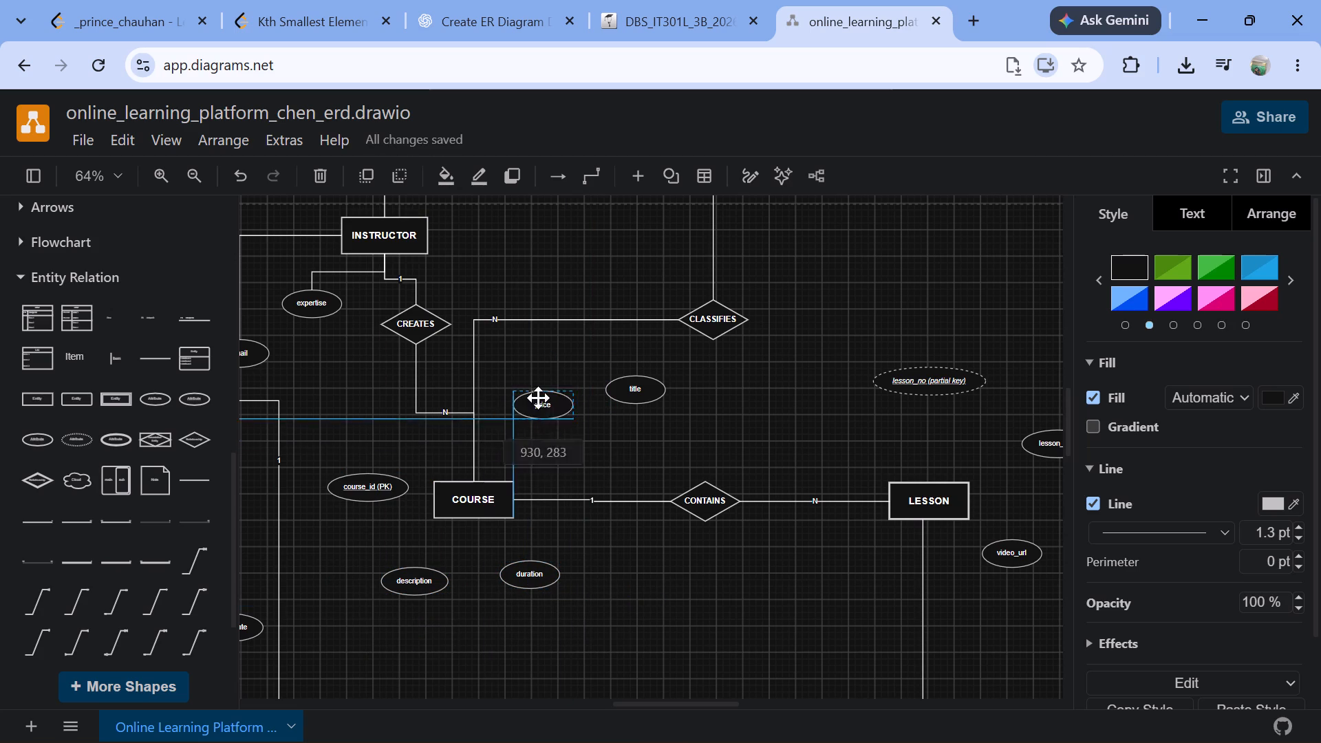
pyautogui.moveTo(538, 398); pyautogui.dragTo(524, 410)
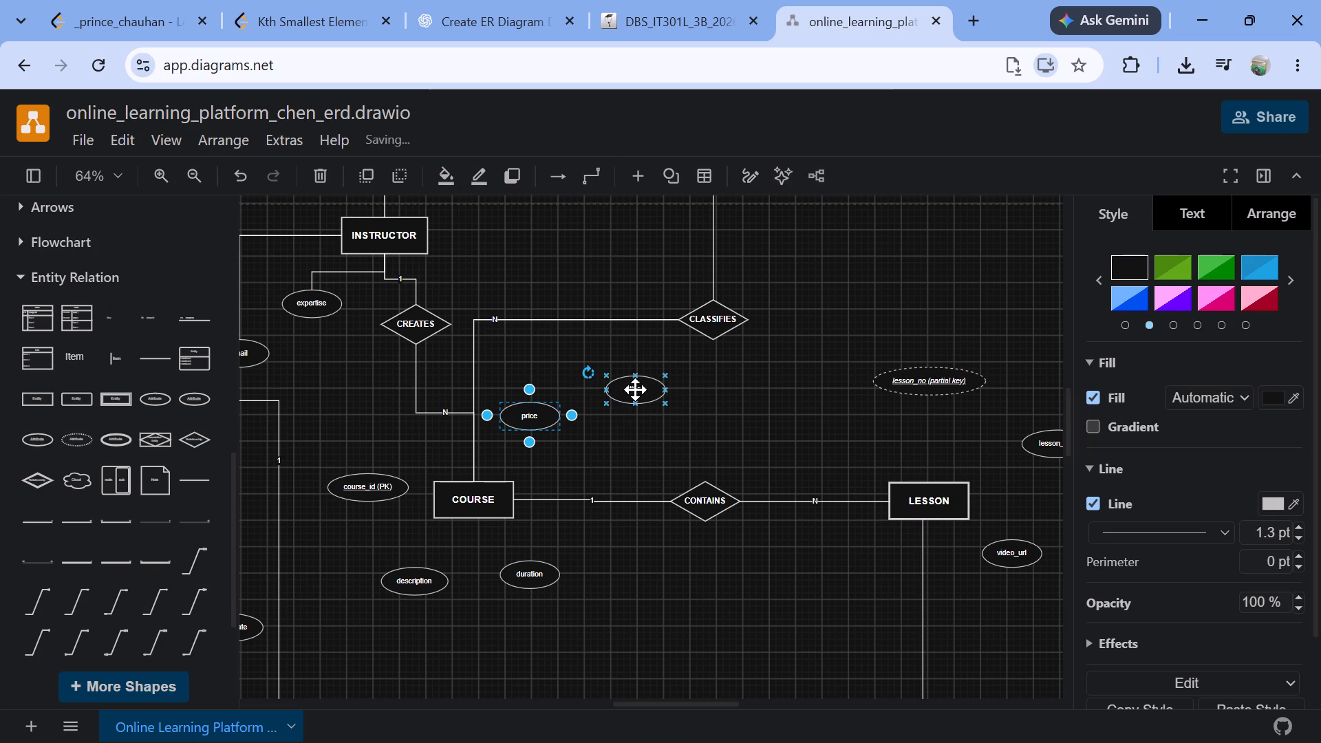
pyautogui.moveTo(631, 394); pyautogui.dragTo(605, 460)
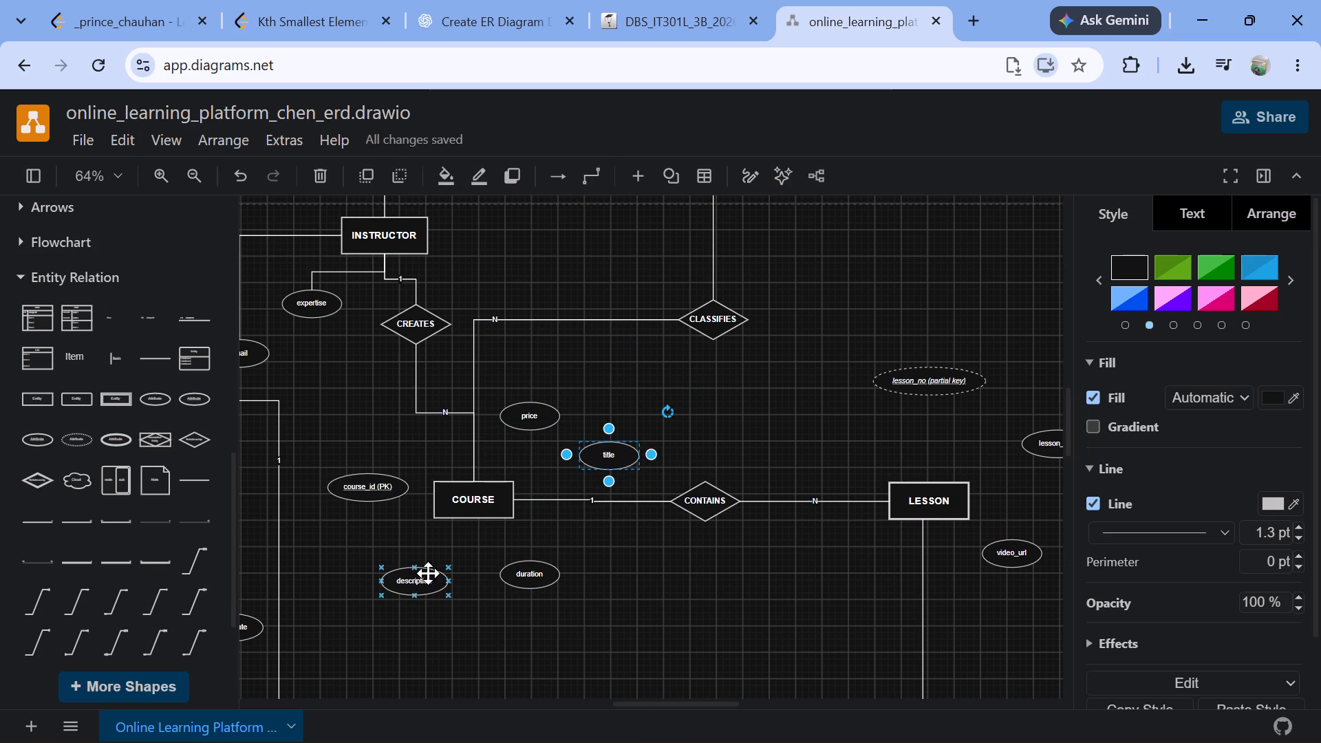
pyautogui.moveTo(414, 581); pyautogui.dragTo(354, 572)
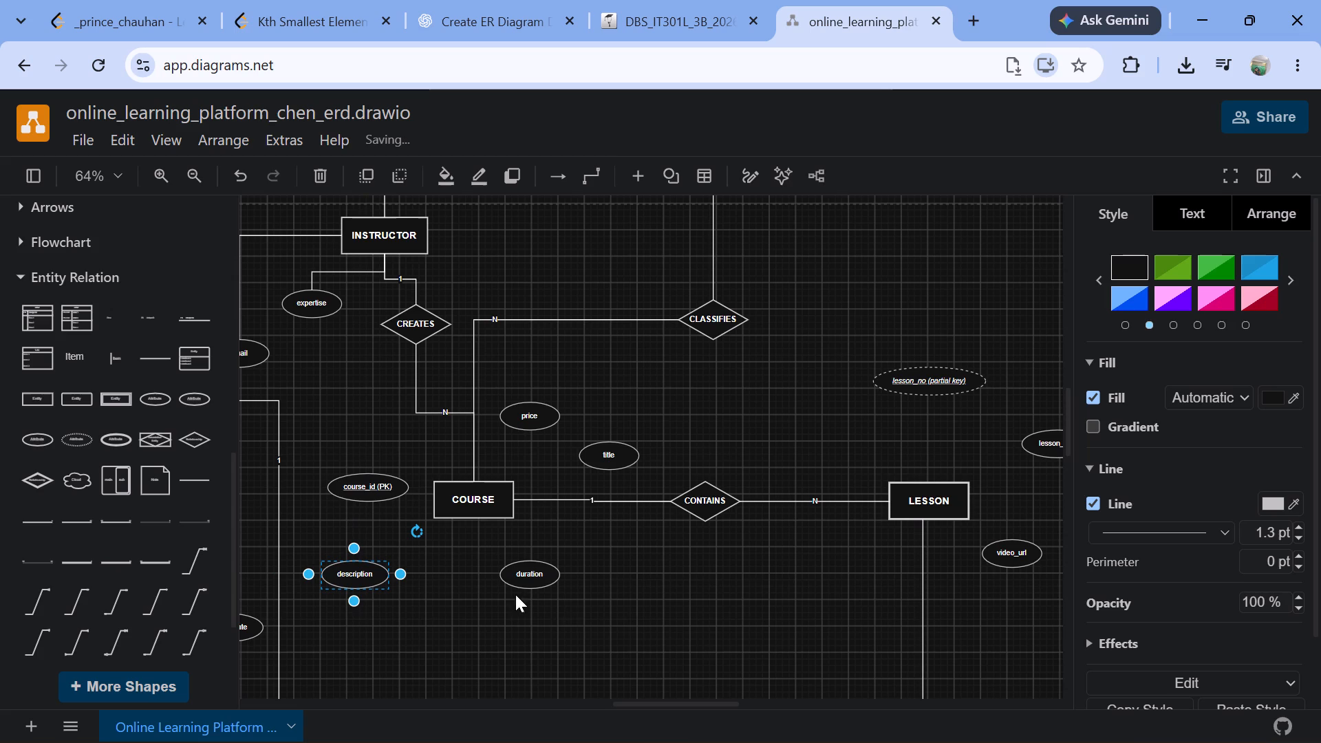
pyautogui.moveTo(523, 578); pyautogui.dragTo(475, 592)
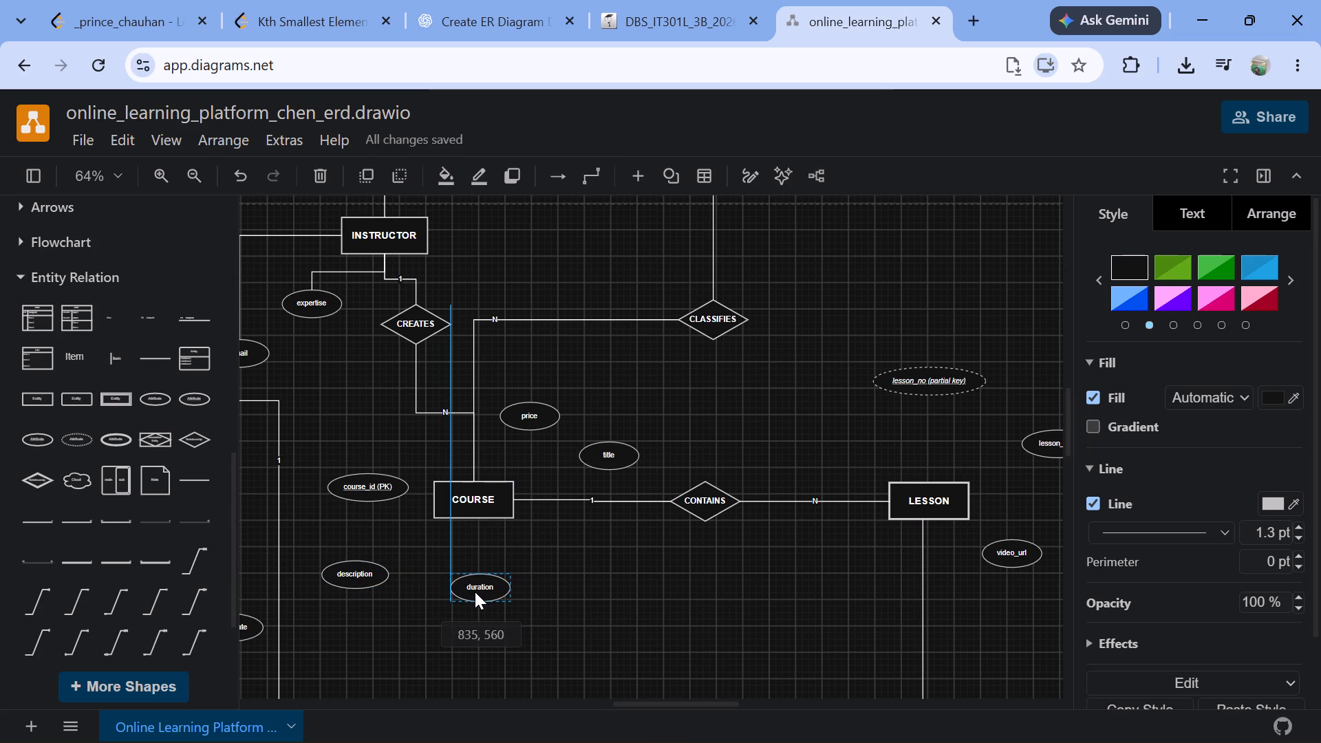
pyautogui.moveTo(475, 592); pyautogui.dragTo(475, 596)
pyautogui.moveTo(588, 460); pyautogui.dragTo(566, 469)
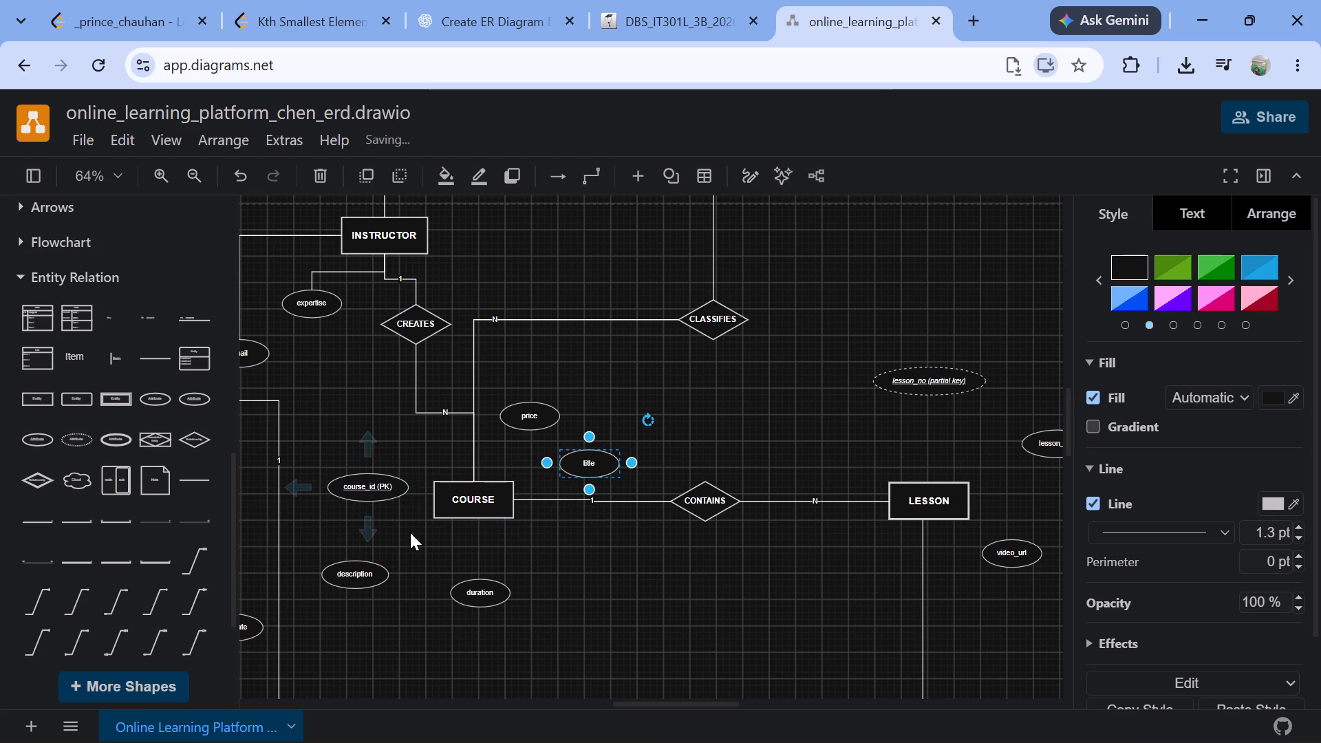
# Connect the upper-right corner of COURSE to the title attribute with a straight relation line without arrowheads.
pyautogui.hscroll(1, 410, 532)
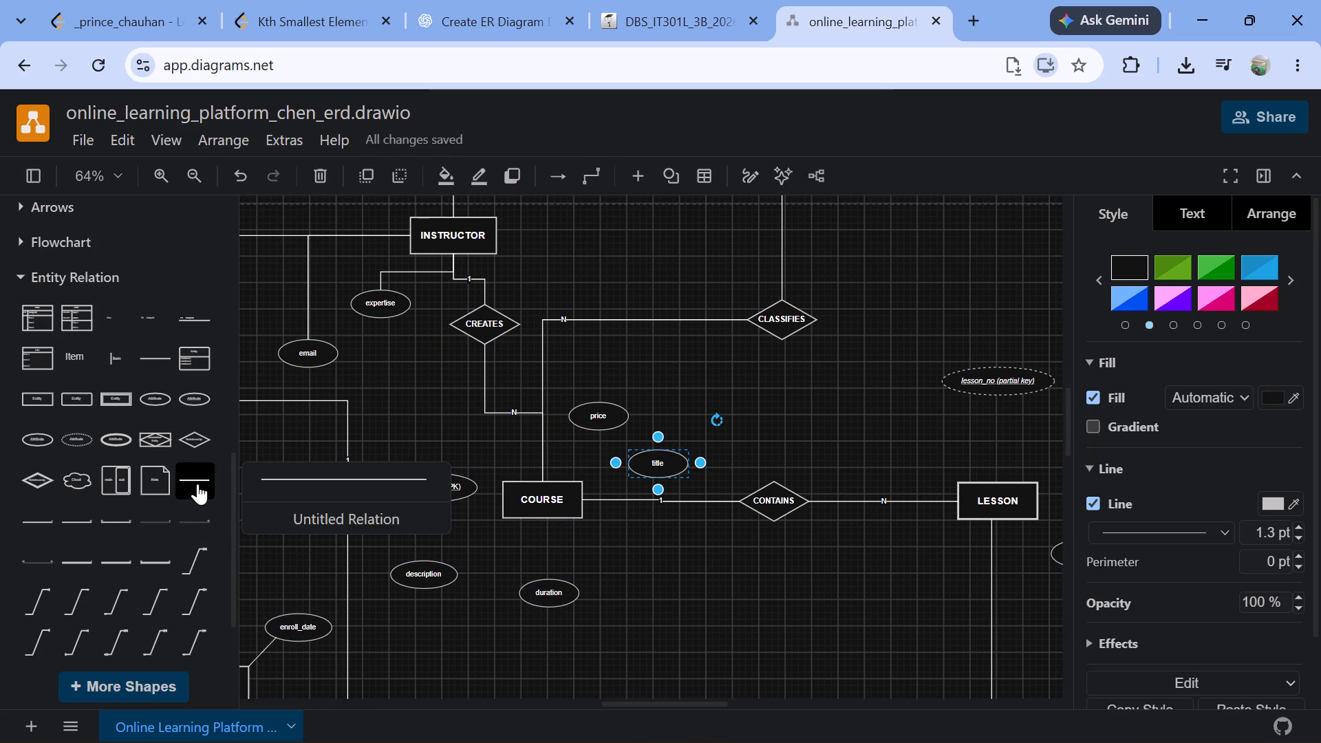
pyautogui.click(197, 484)
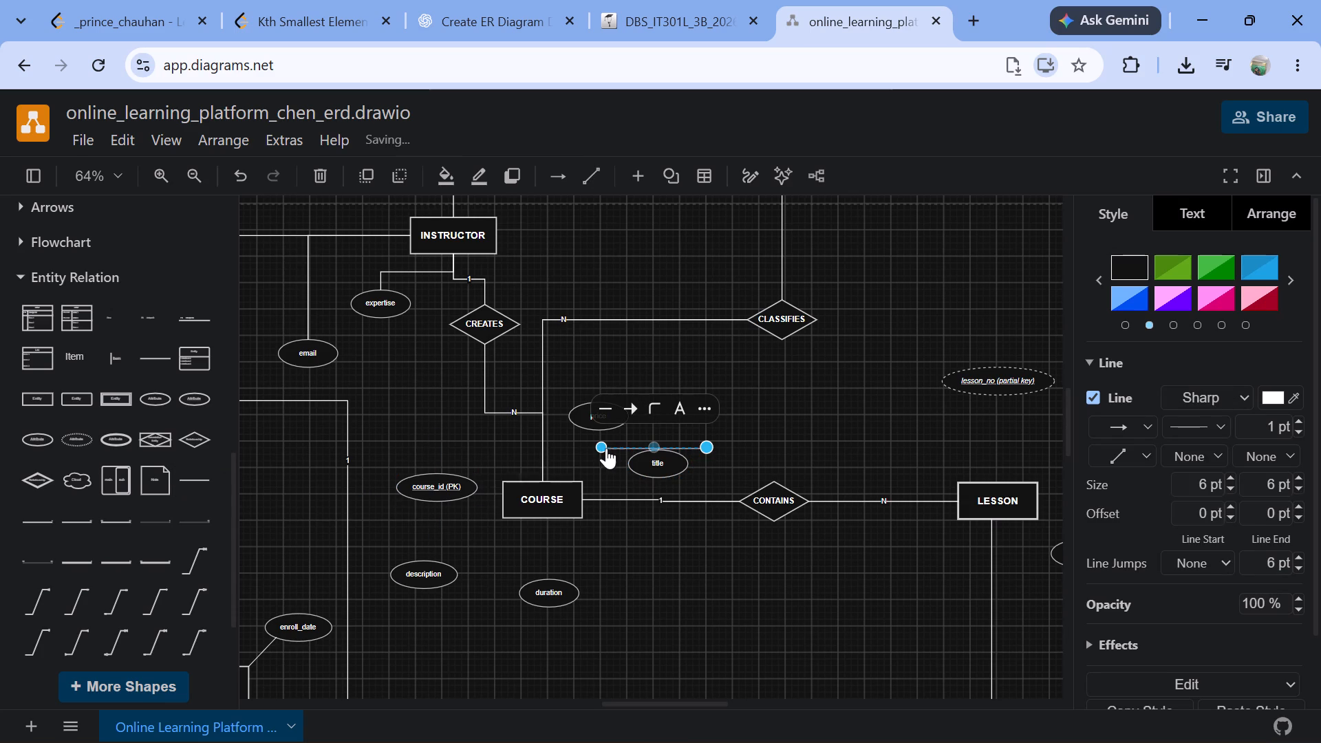
pyautogui.moveTo(604, 449); pyautogui.dragTo(583, 486)
pyautogui.moveTo(709, 445); pyautogui.dragTo(628, 476)
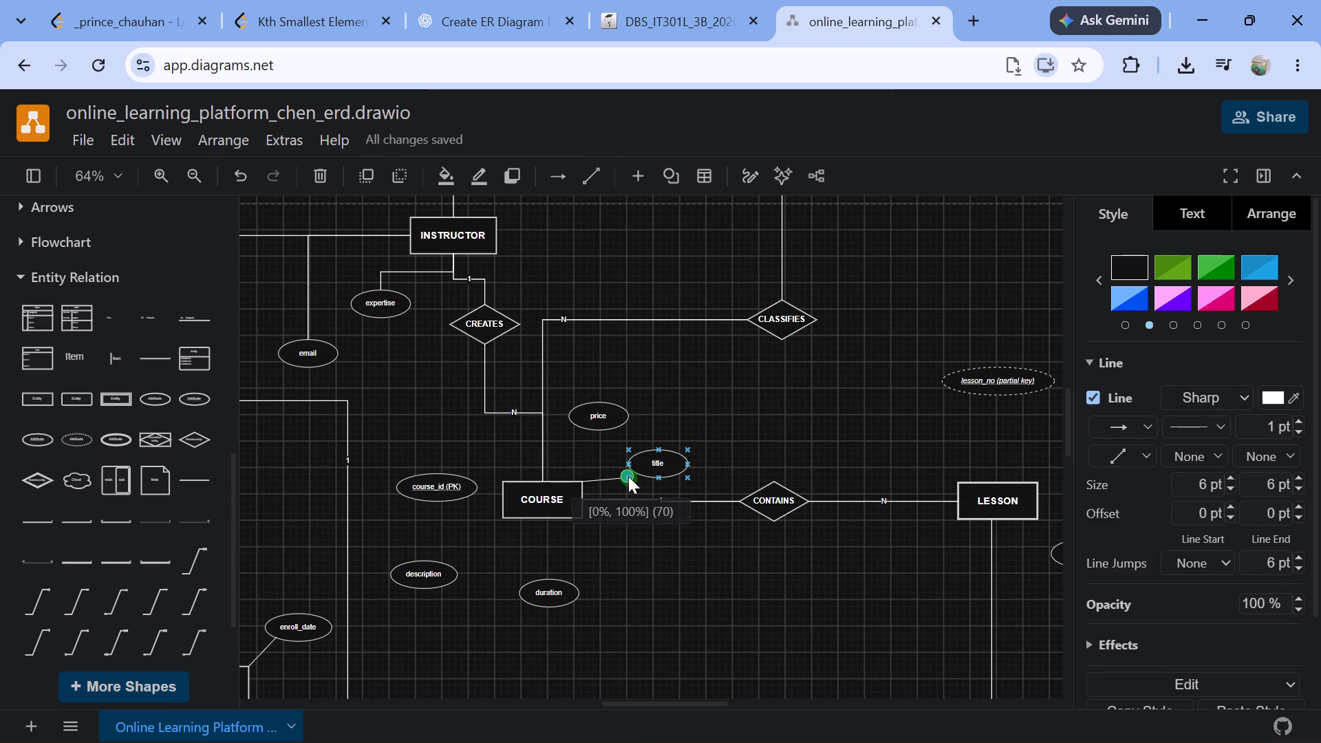
pyautogui.moveTo(628, 476); pyautogui.dragTo(632, 465)
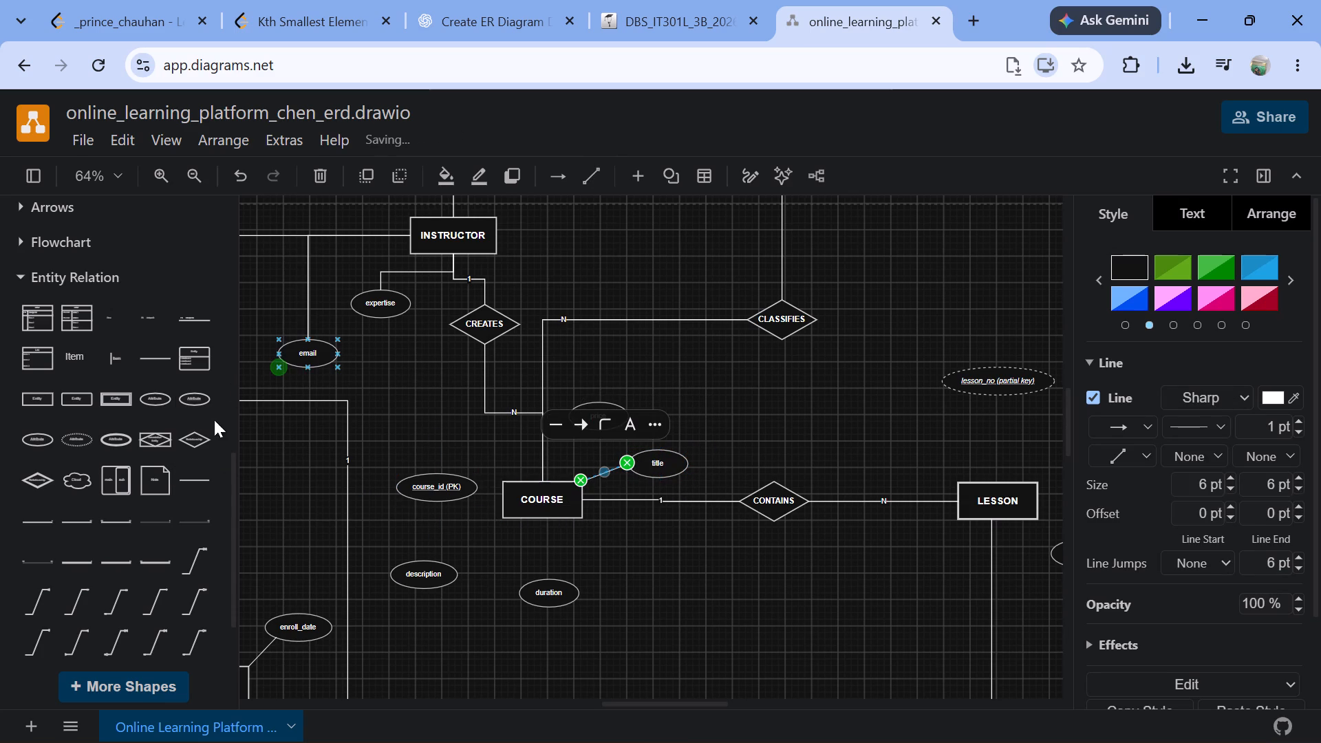
# Add another straight, unattached relation line to the diagram.
pyautogui.click(211, 473)
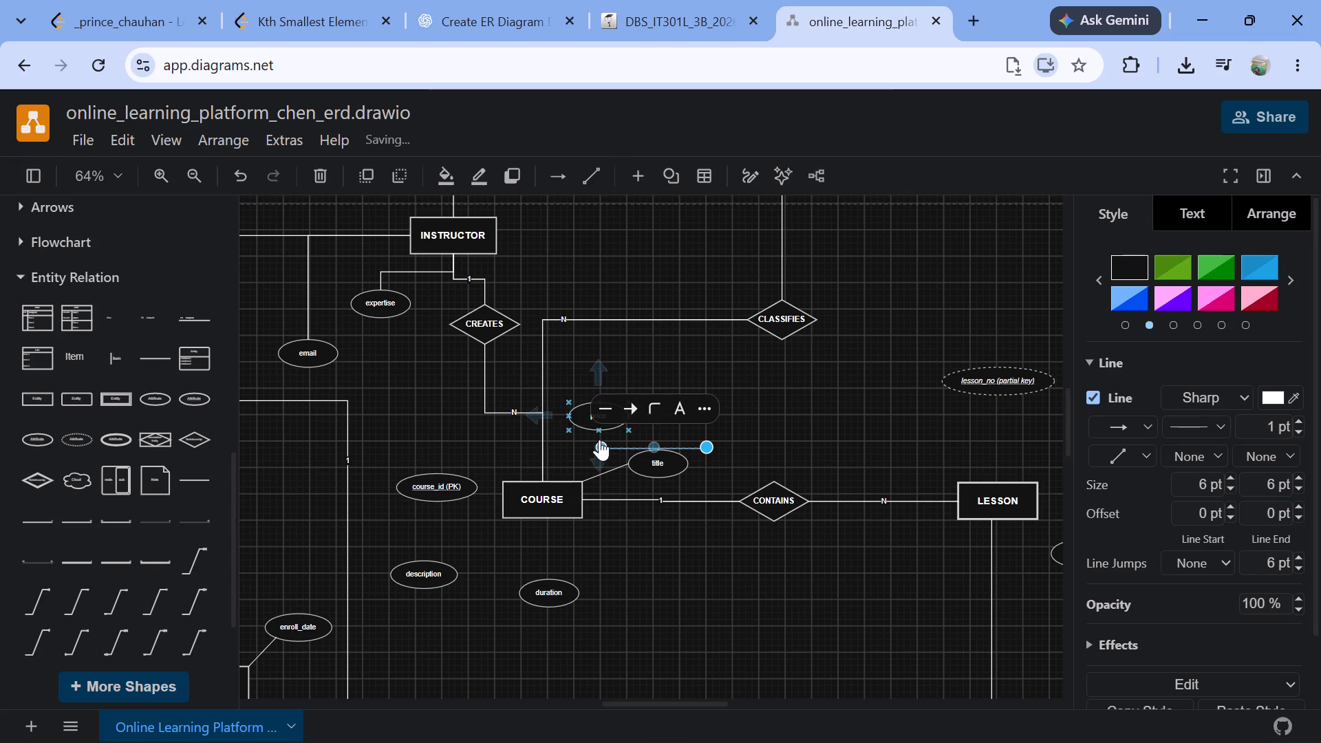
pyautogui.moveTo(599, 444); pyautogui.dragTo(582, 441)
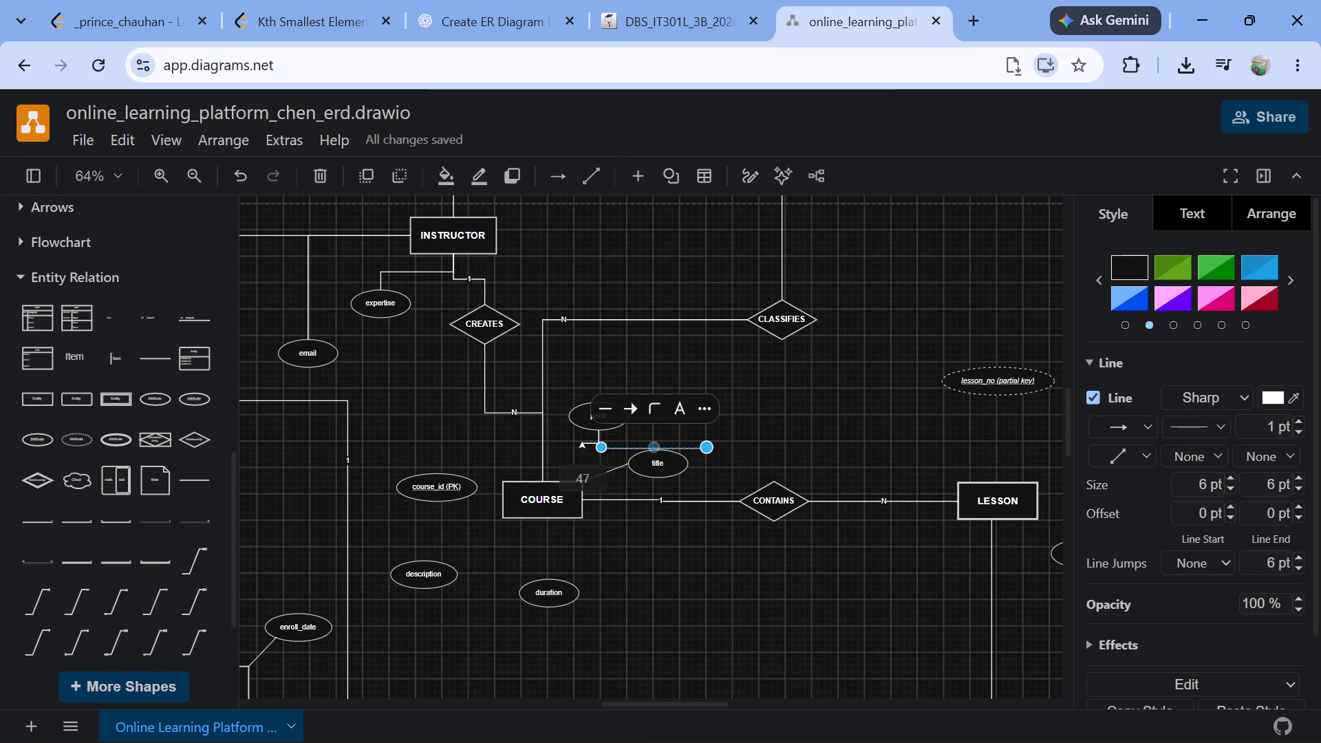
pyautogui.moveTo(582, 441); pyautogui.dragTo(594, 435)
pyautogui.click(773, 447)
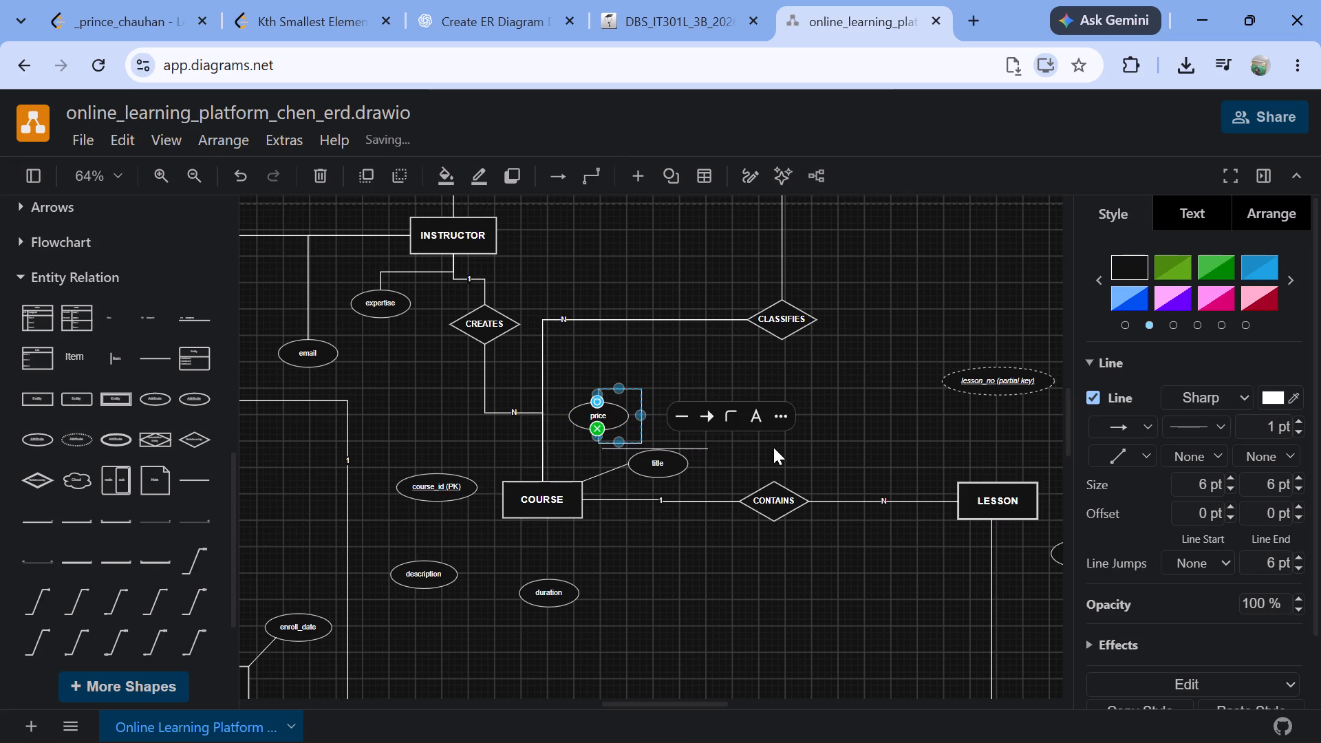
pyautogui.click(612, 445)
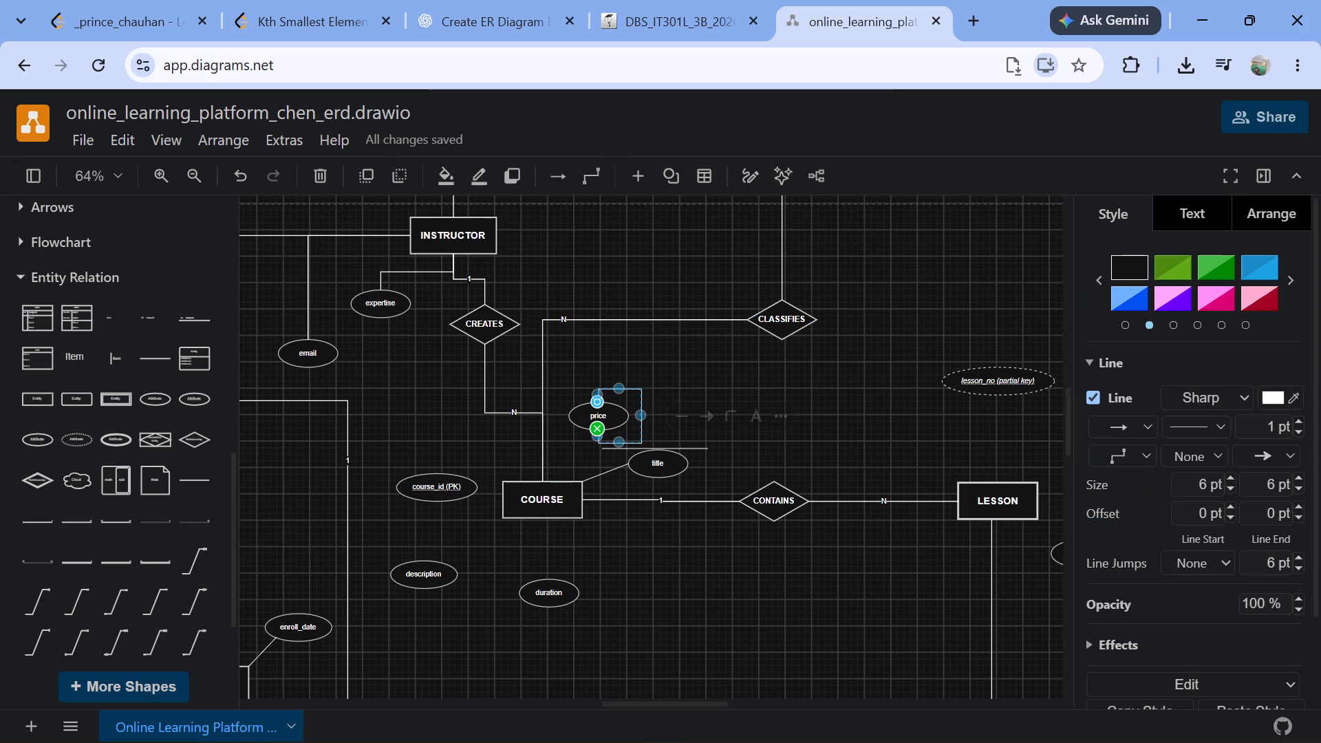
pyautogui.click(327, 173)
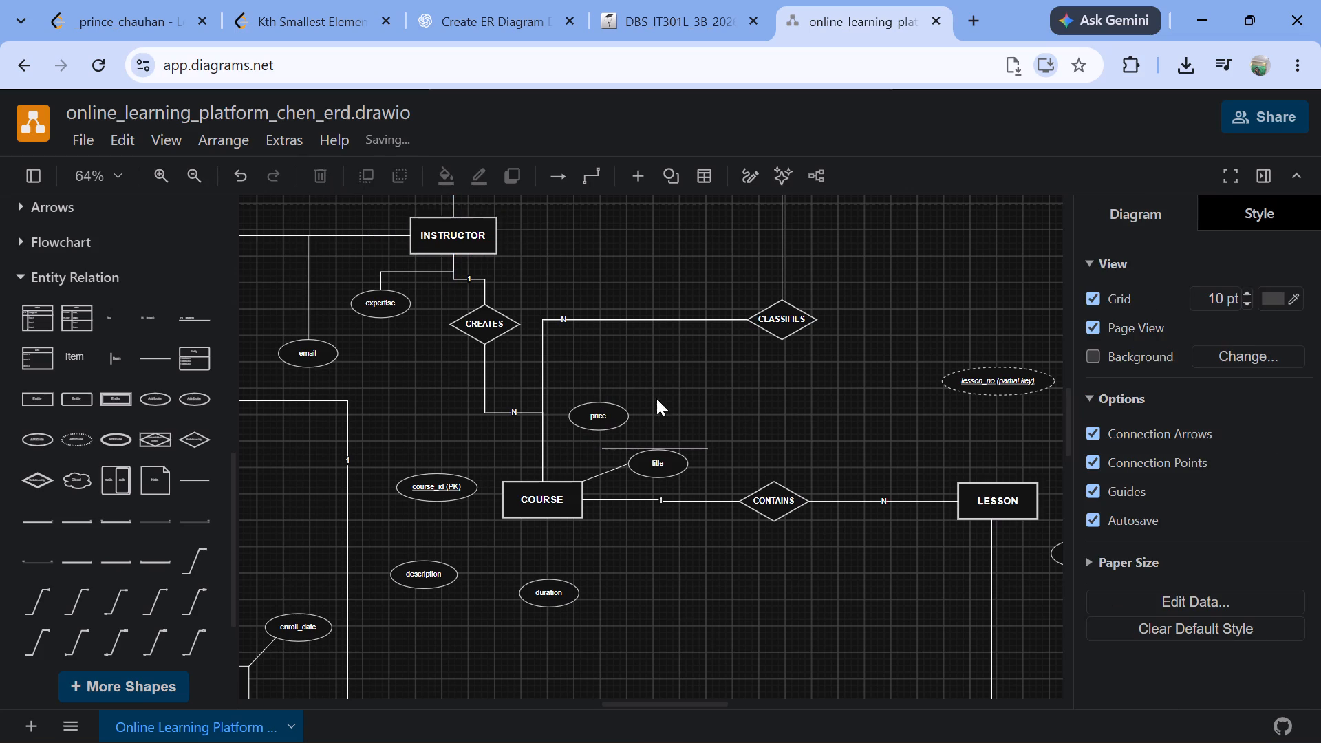
# Attach the loose relation line between the top edge of COURSE and the bottom of the price attribute.
pyautogui.click(697, 446)
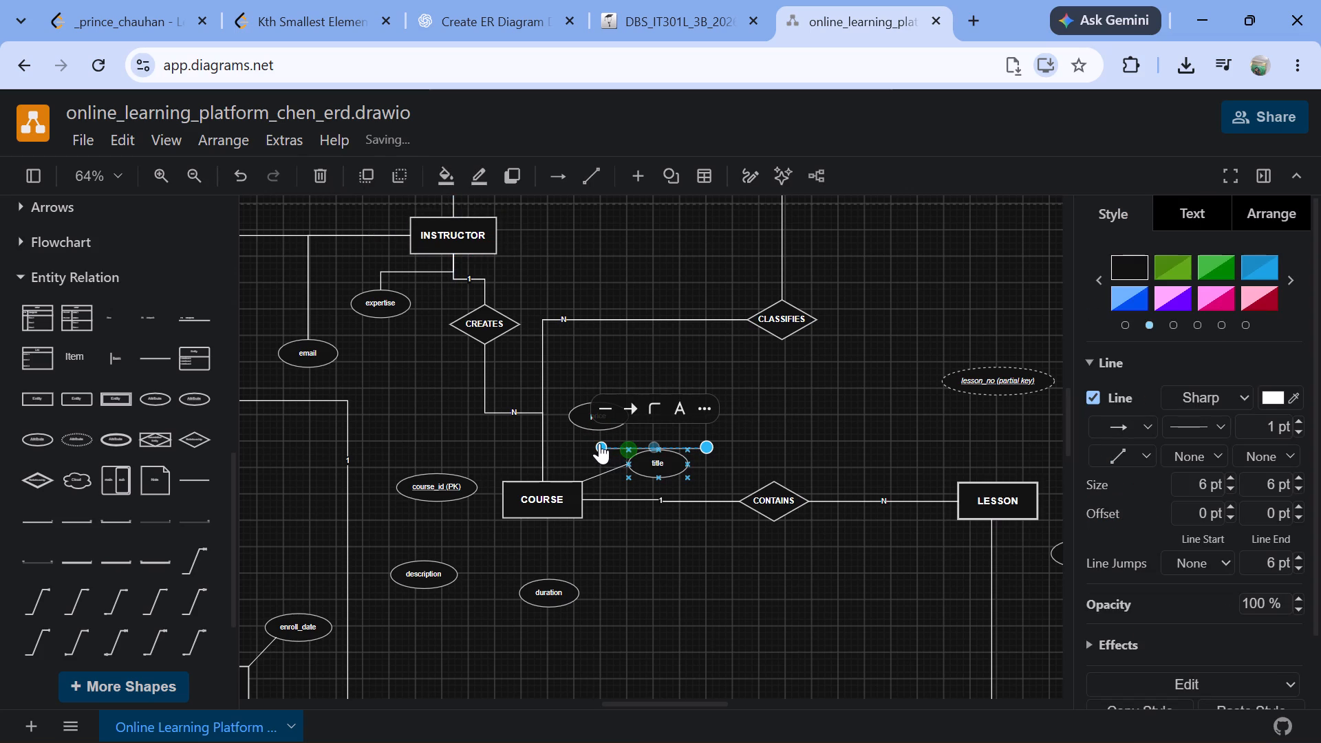
pyautogui.moveTo(599, 443); pyautogui.dragTo(563, 481)
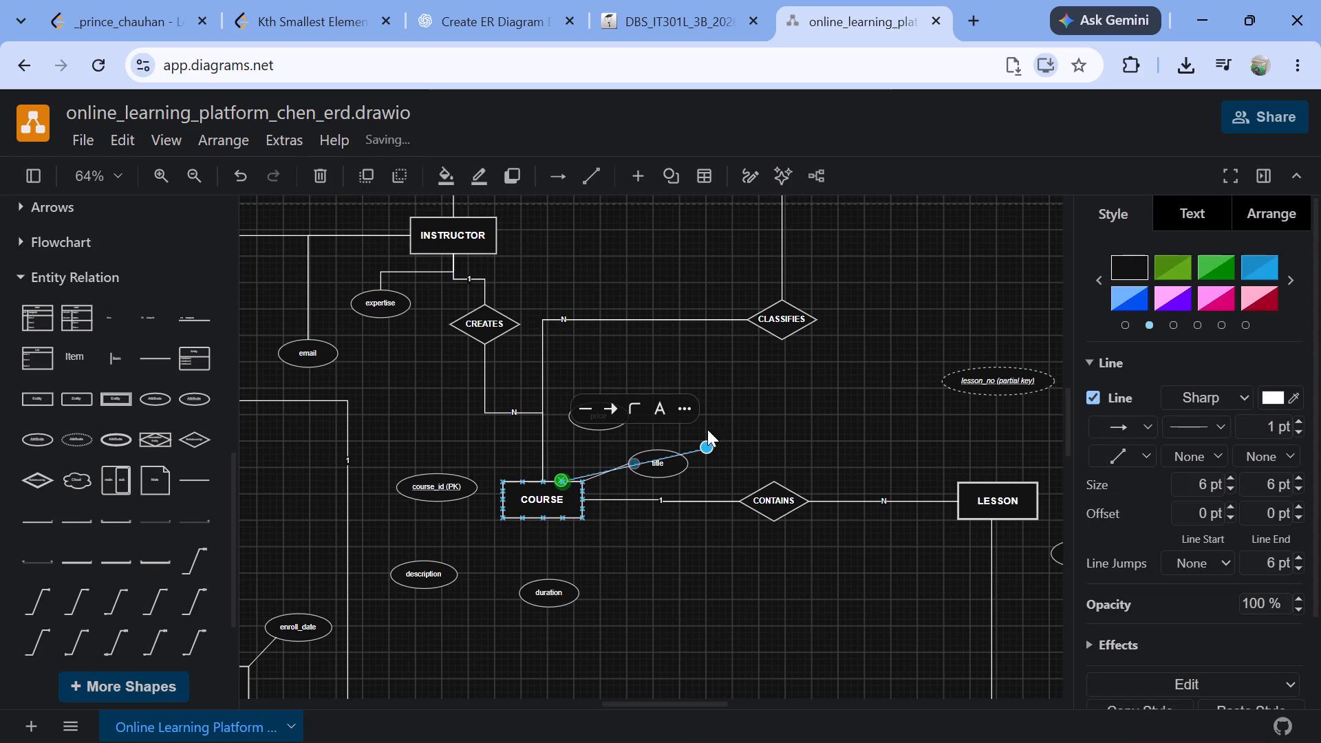
pyautogui.moveTo(703, 444); pyautogui.dragTo(590, 430)
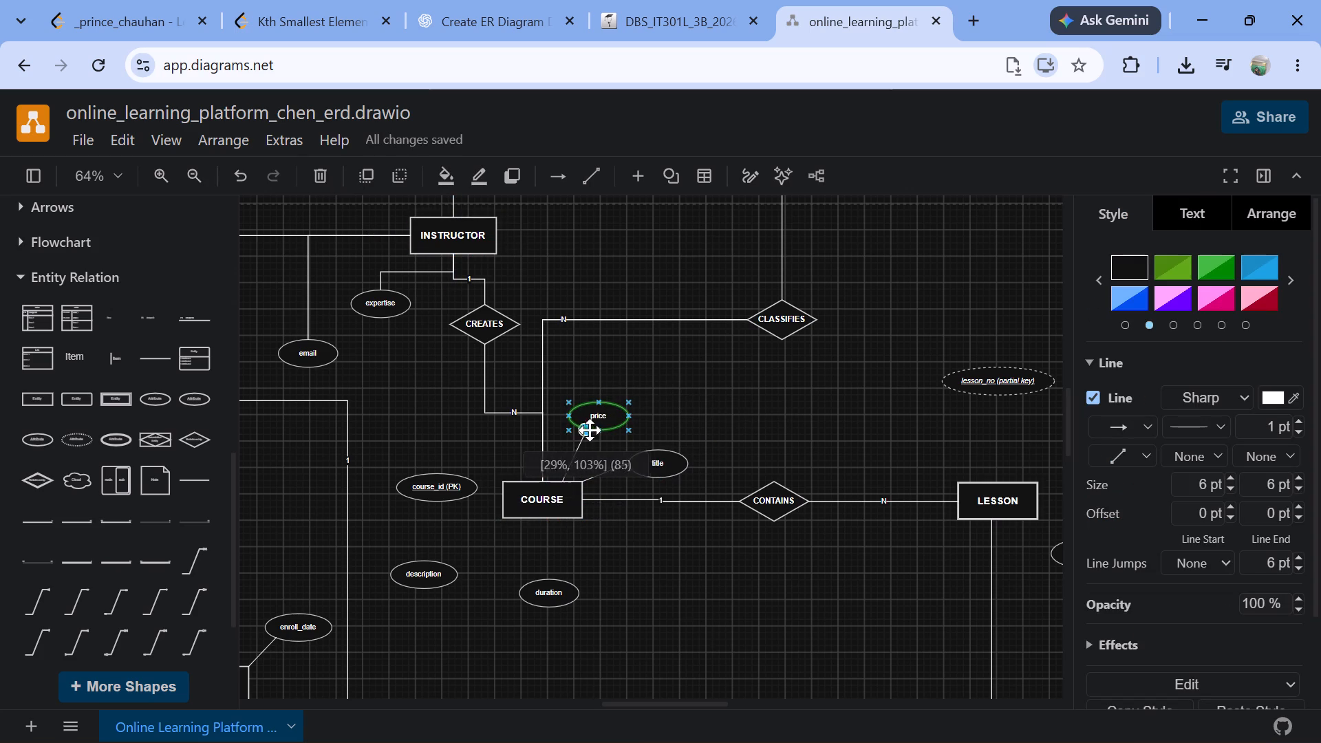
pyautogui.moveTo(590, 430); pyautogui.dragTo(600, 430)
pyautogui.click(634, 565)
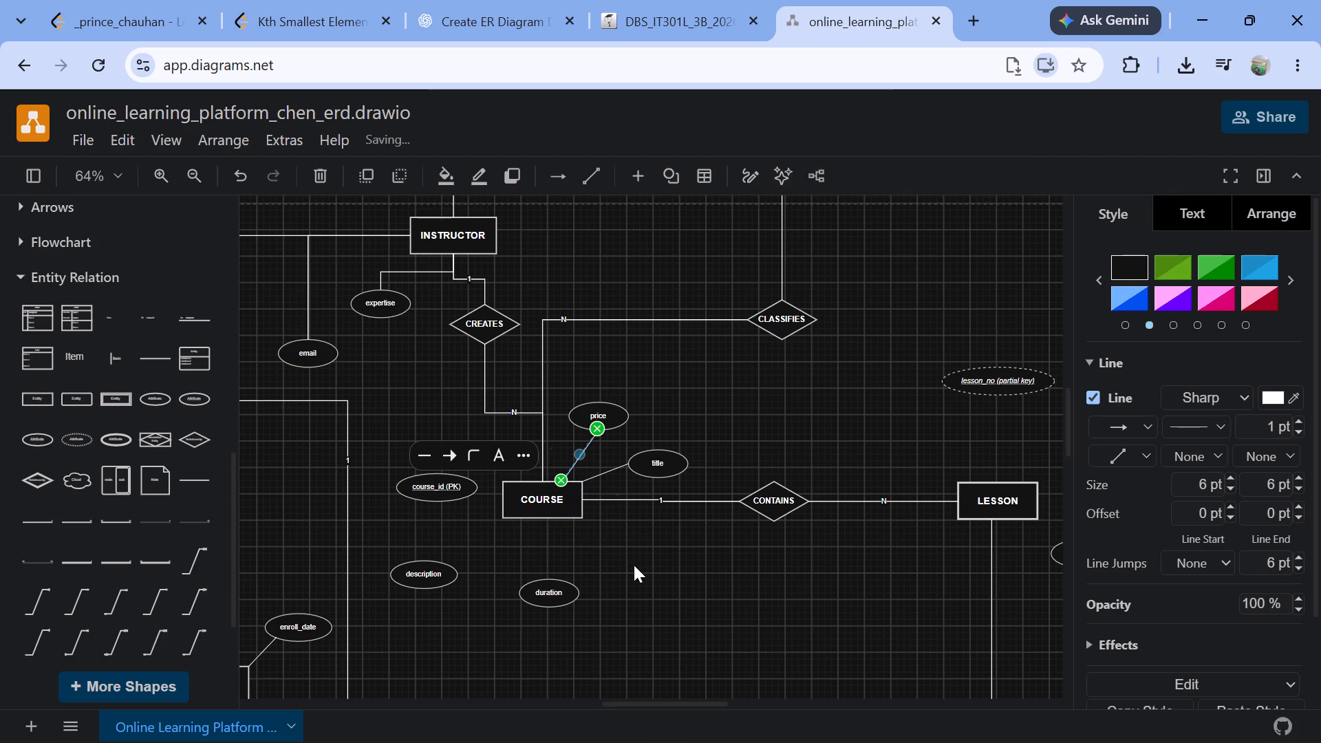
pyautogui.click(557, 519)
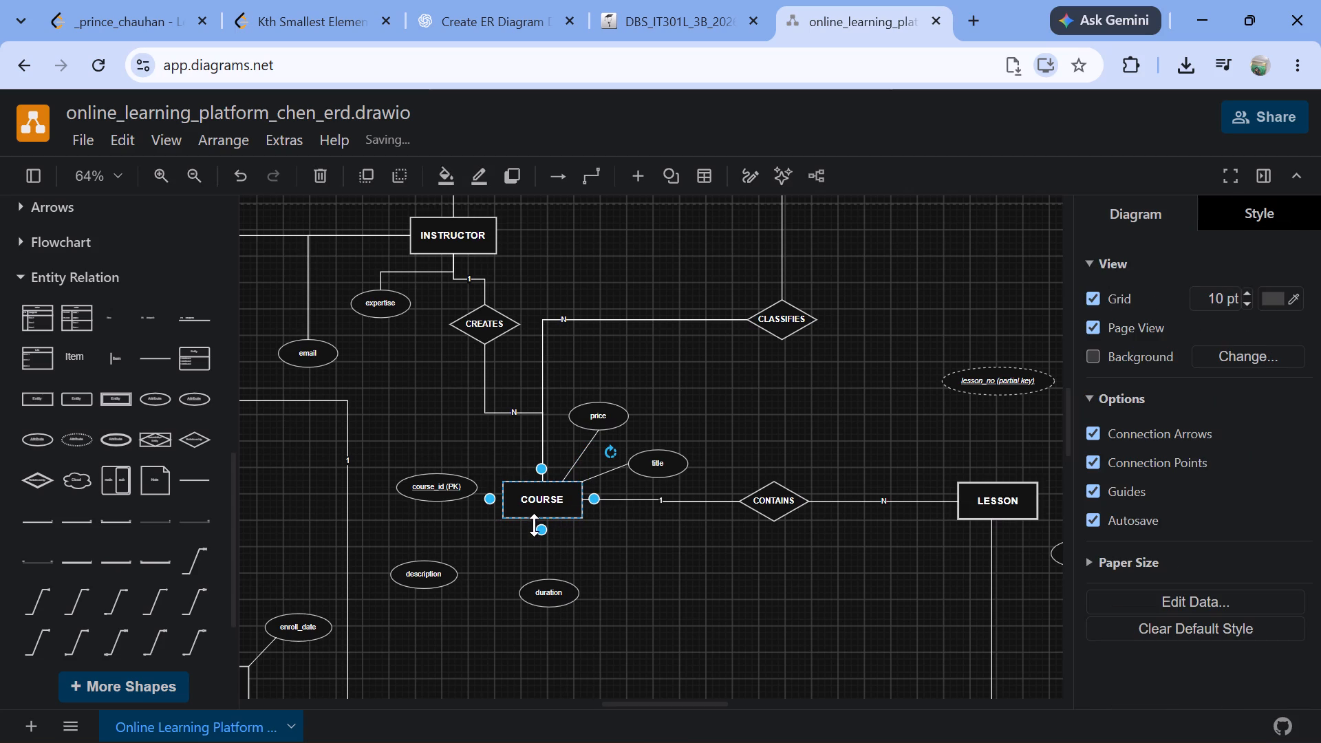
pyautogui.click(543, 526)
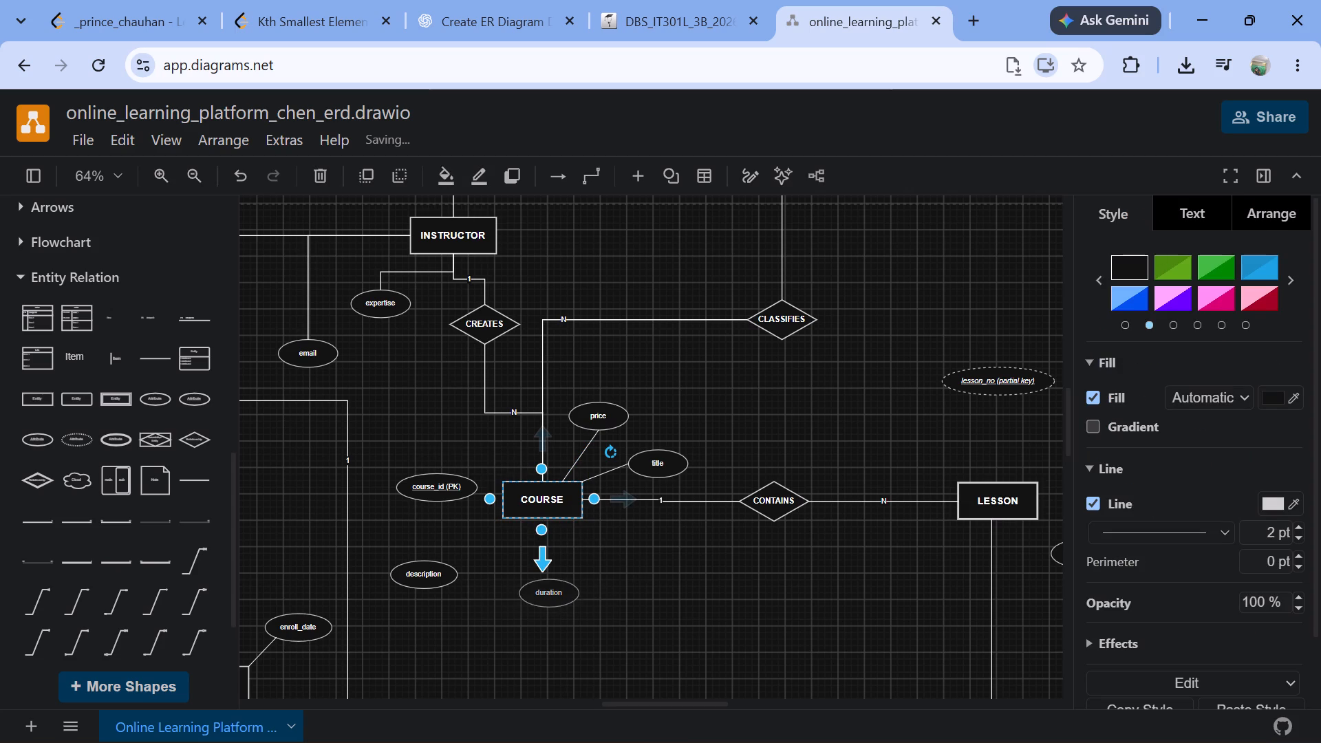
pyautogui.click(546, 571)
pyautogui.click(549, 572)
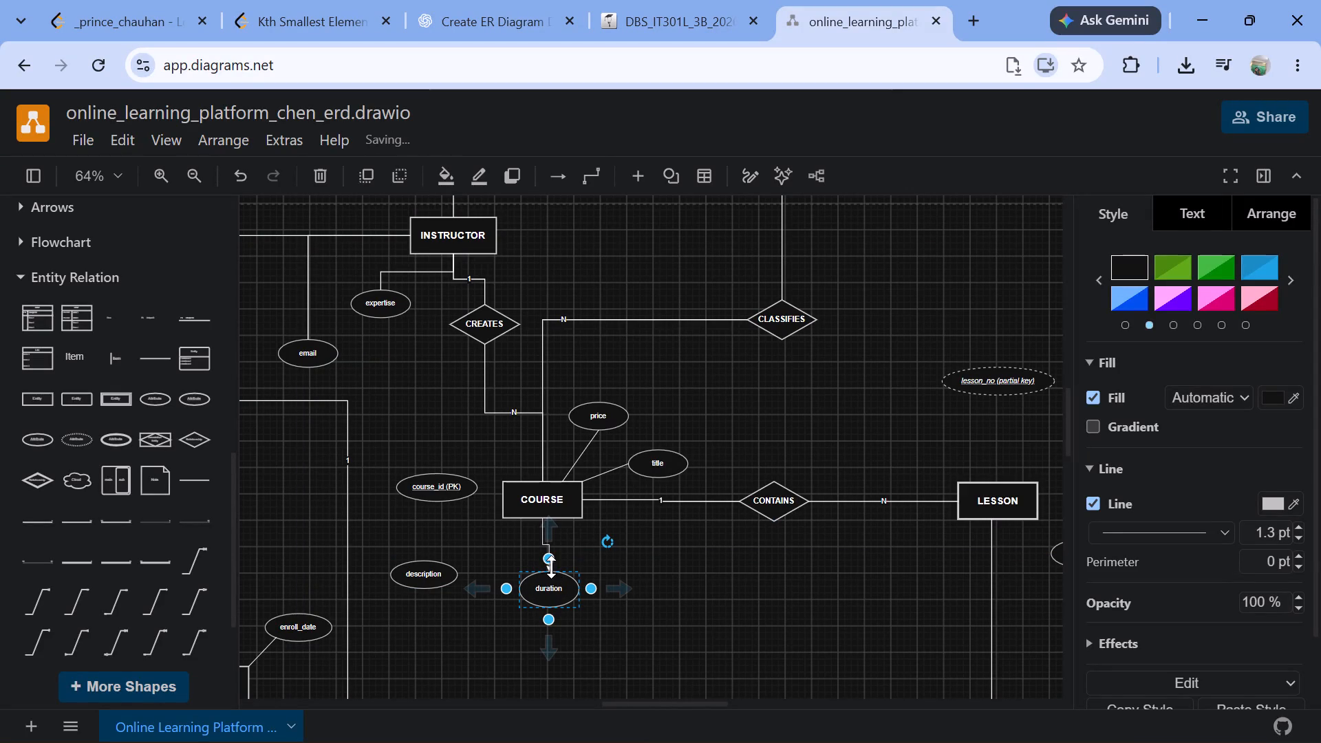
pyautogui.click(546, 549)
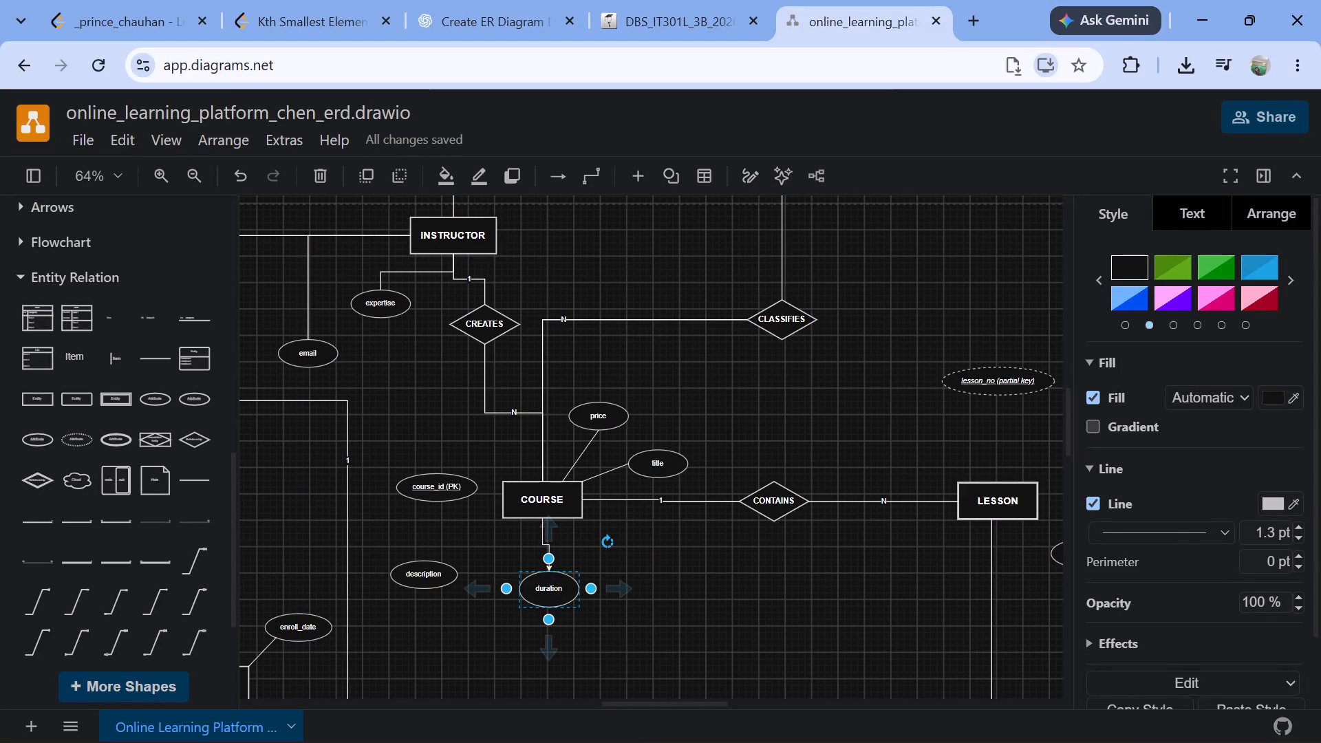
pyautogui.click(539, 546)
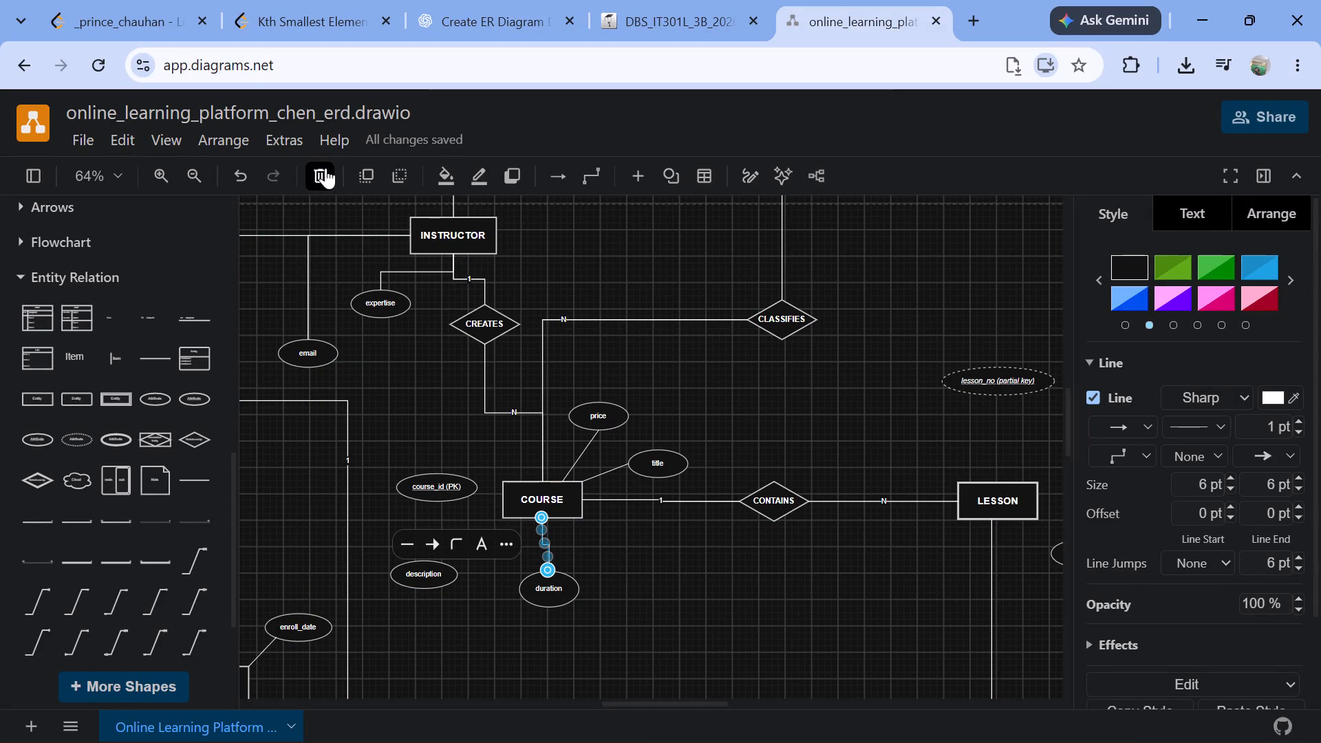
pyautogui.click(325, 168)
# Connect the lower-right corner of COURSE to the top of the duration attribute with a straight relation line, moving title clear of the line's end.
pyautogui.click(203, 477)
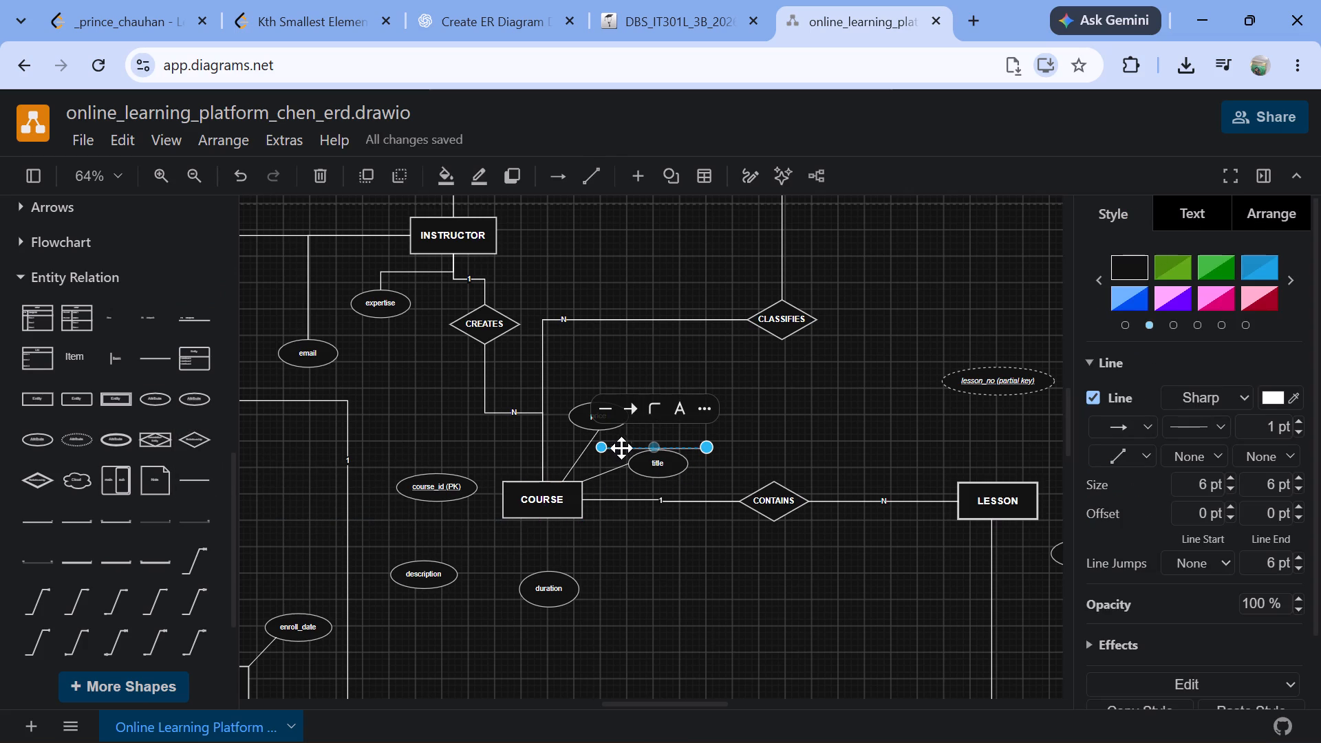
pyautogui.moveTo(599, 446); pyautogui.dragTo(586, 519)
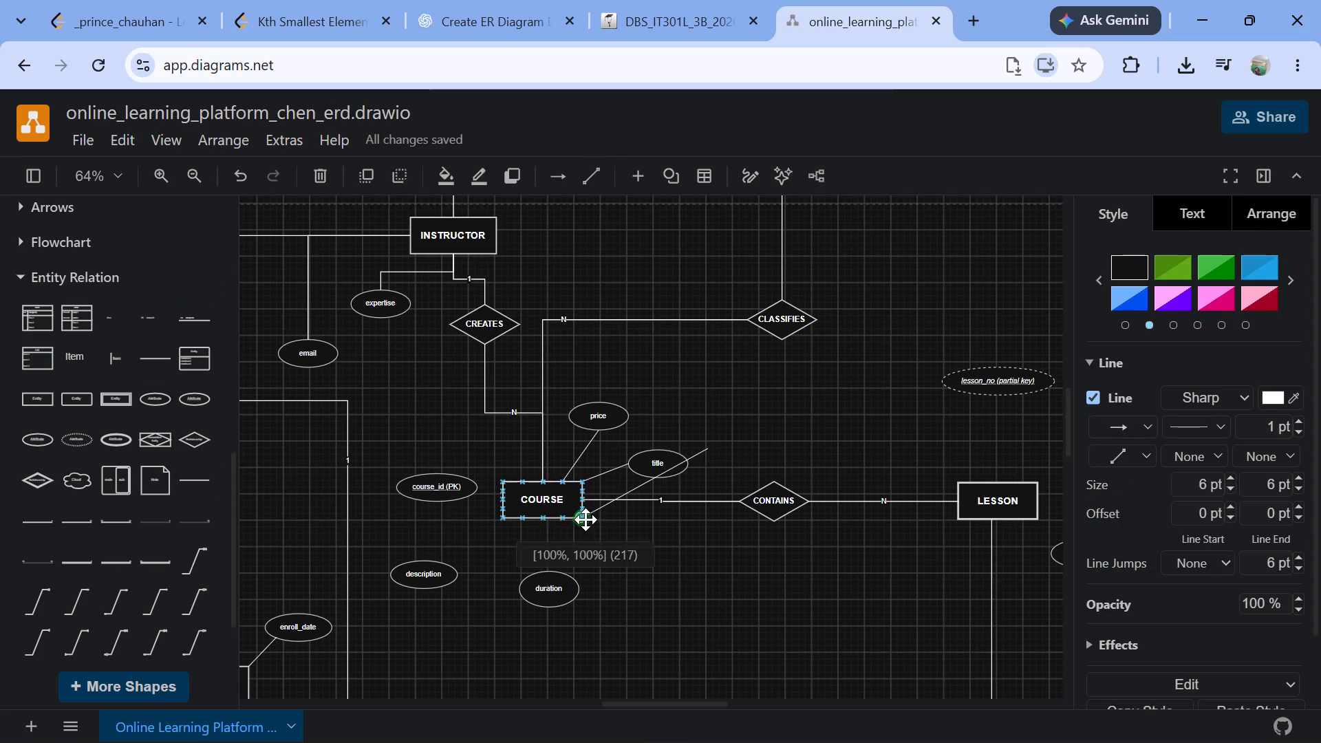
pyautogui.moveTo(586, 519); pyautogui.dragTo(587, 519)
pyautogui.moveTo(706, 436); pyautogui.dragTo(594, 553)
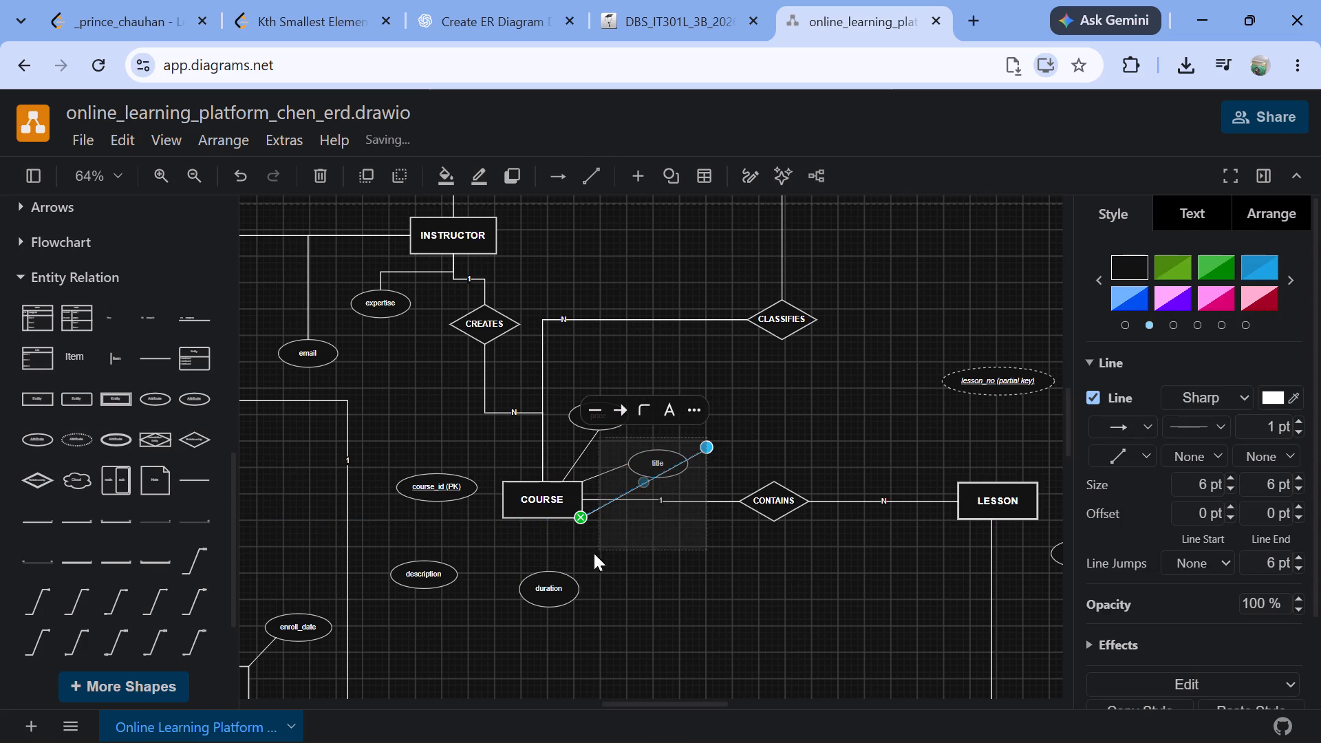
pyautogui.moveTo(594, 553); pyautogui.dragTo(664, 447)
pyautogui.moveTo(654, 464); pyautogui.dragTo(671, 436)
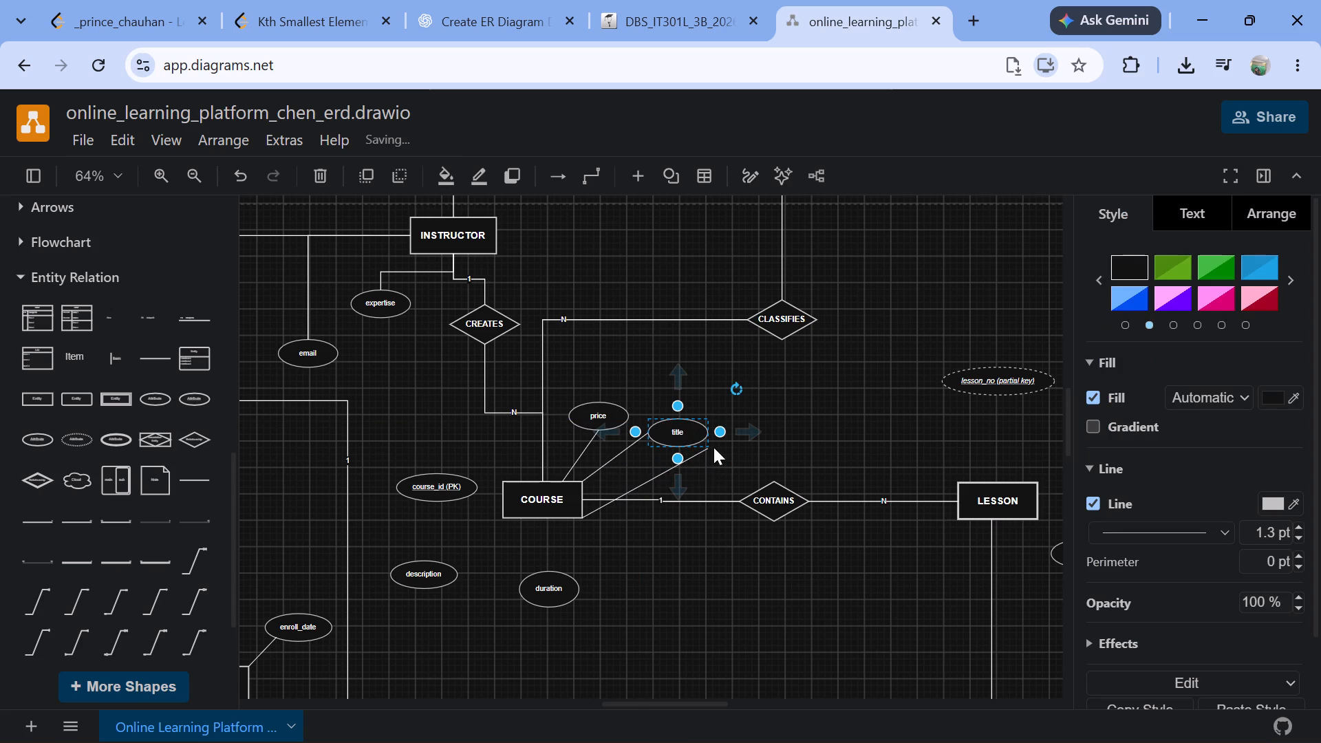
pyautogui.click(666, 482)
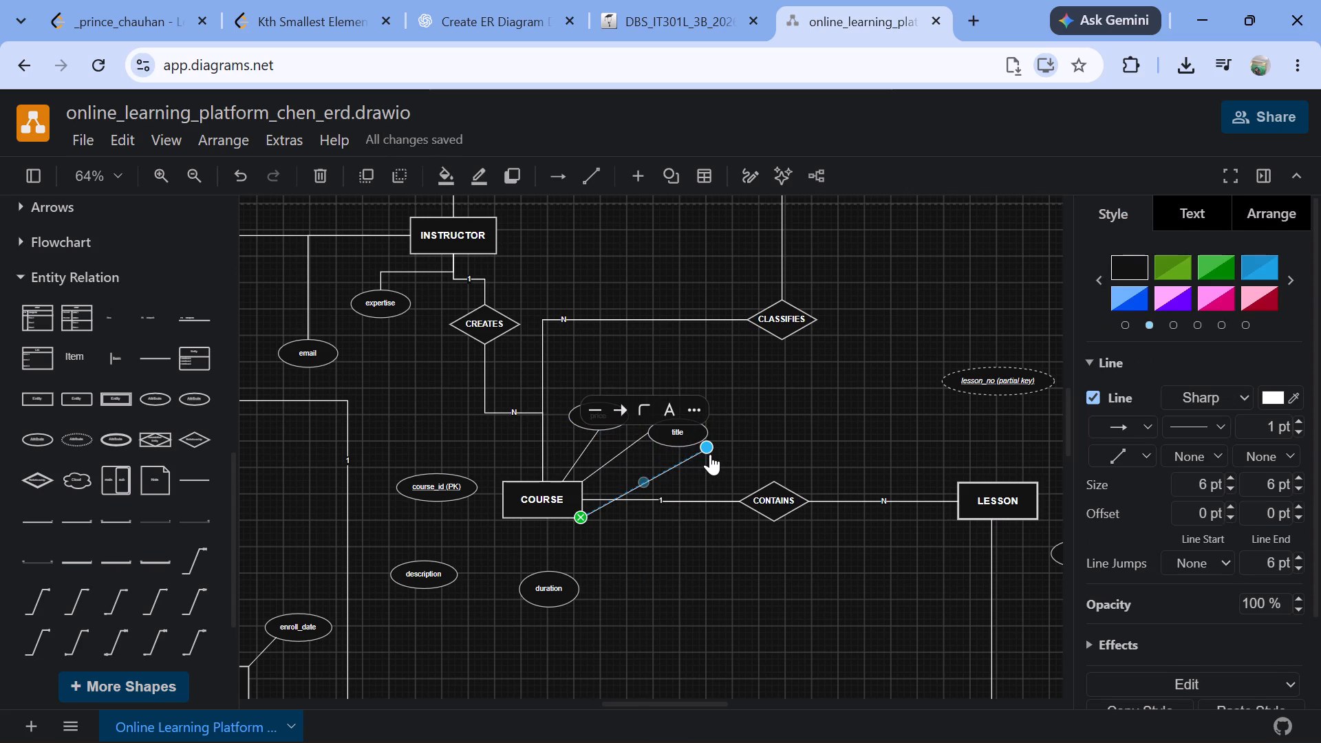
pyautogui.click(710, 454)
pyautogui.moveTo(709, 445); pyautogui.dragTo(604, 554)
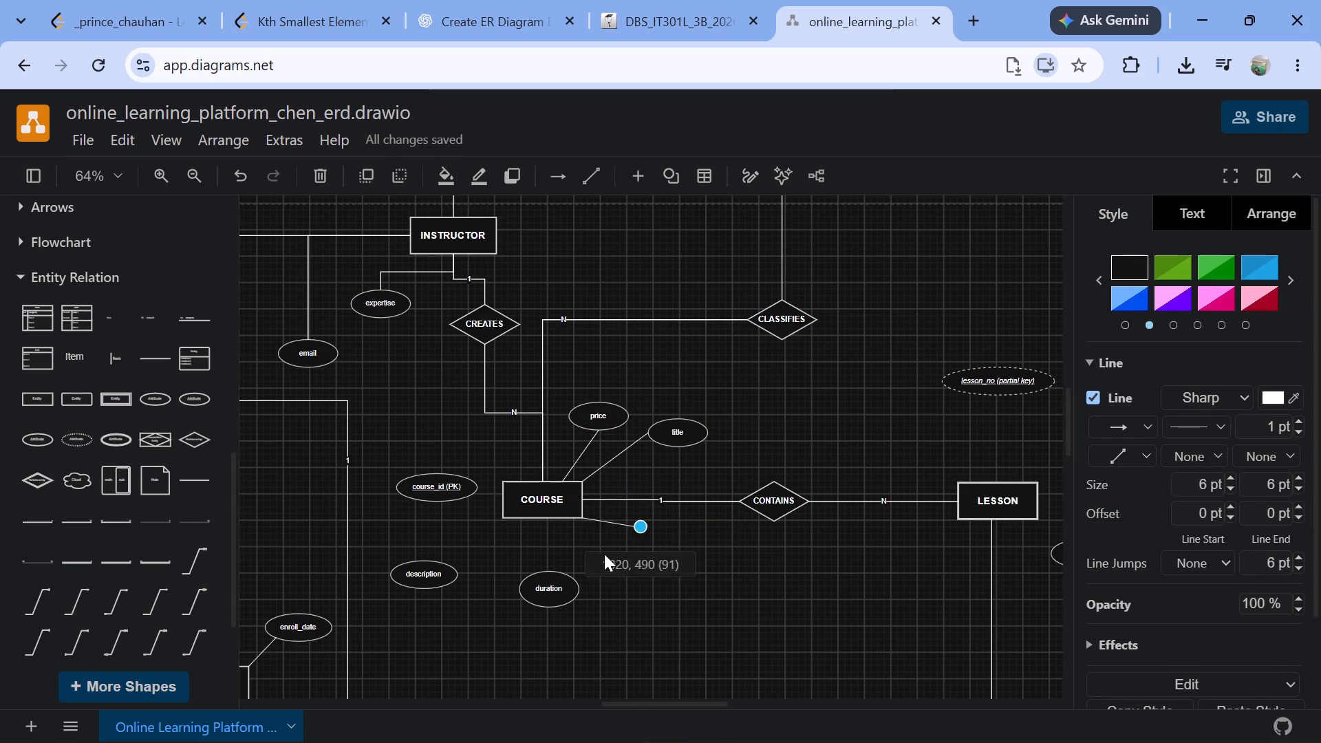
pyautogui.moveTo(604, 554); pyautogui.dragTo(552, 570)
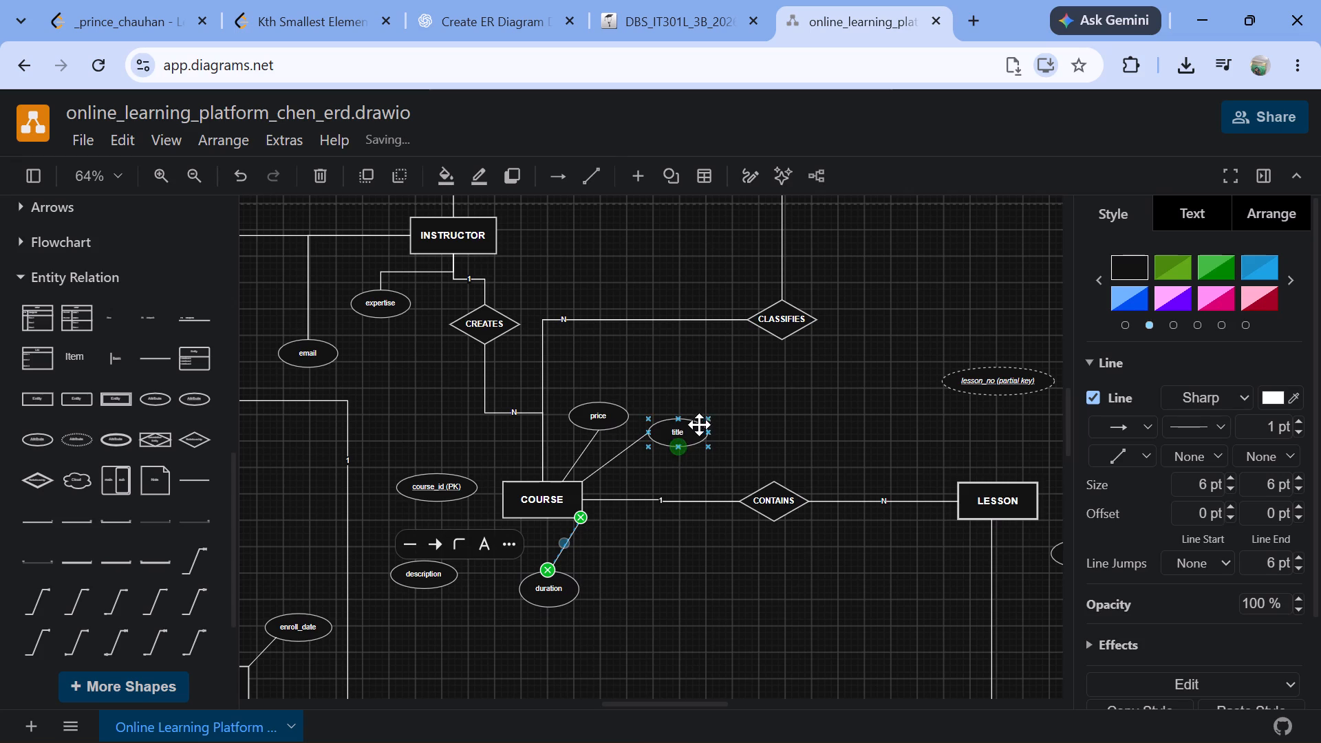
# Move title back down near COURSE, and shift duration right below COURSE so it is level with description.
pyautogui.moveTo(672, 442); pyautogui.dragTo(656, 470)
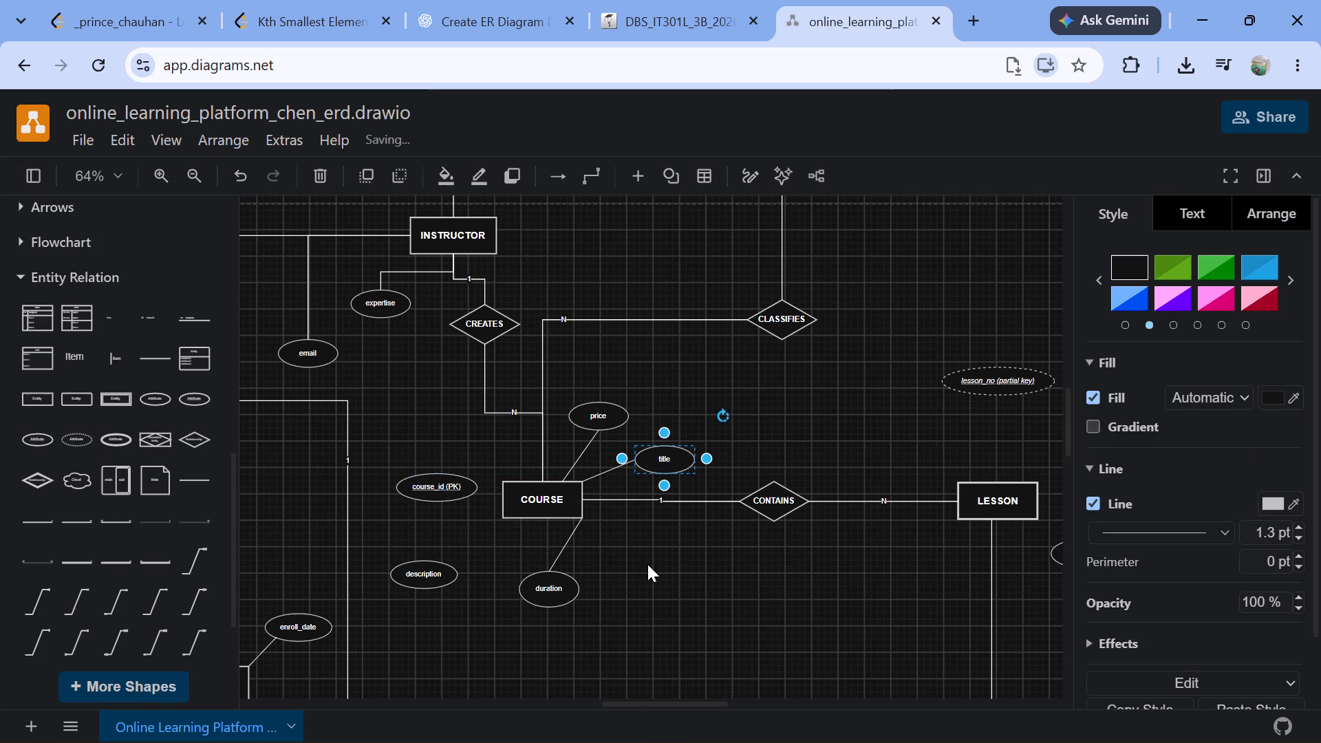
pyautogui.click(642, 574)
pyautogui.moveTo(553, 590); pyautogui.dragTo(615, 583)
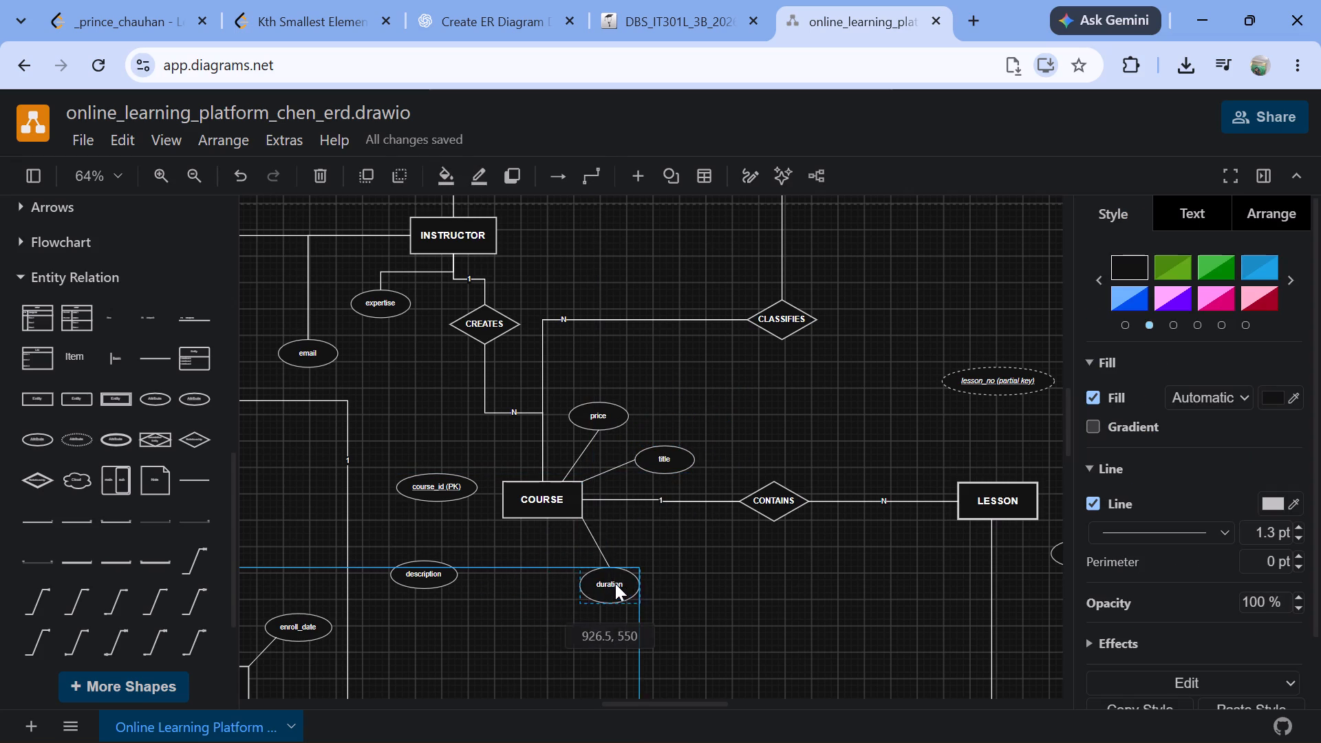
pyautogui.moveTo(615, 583); pyautogui.dragTo(625, 574)
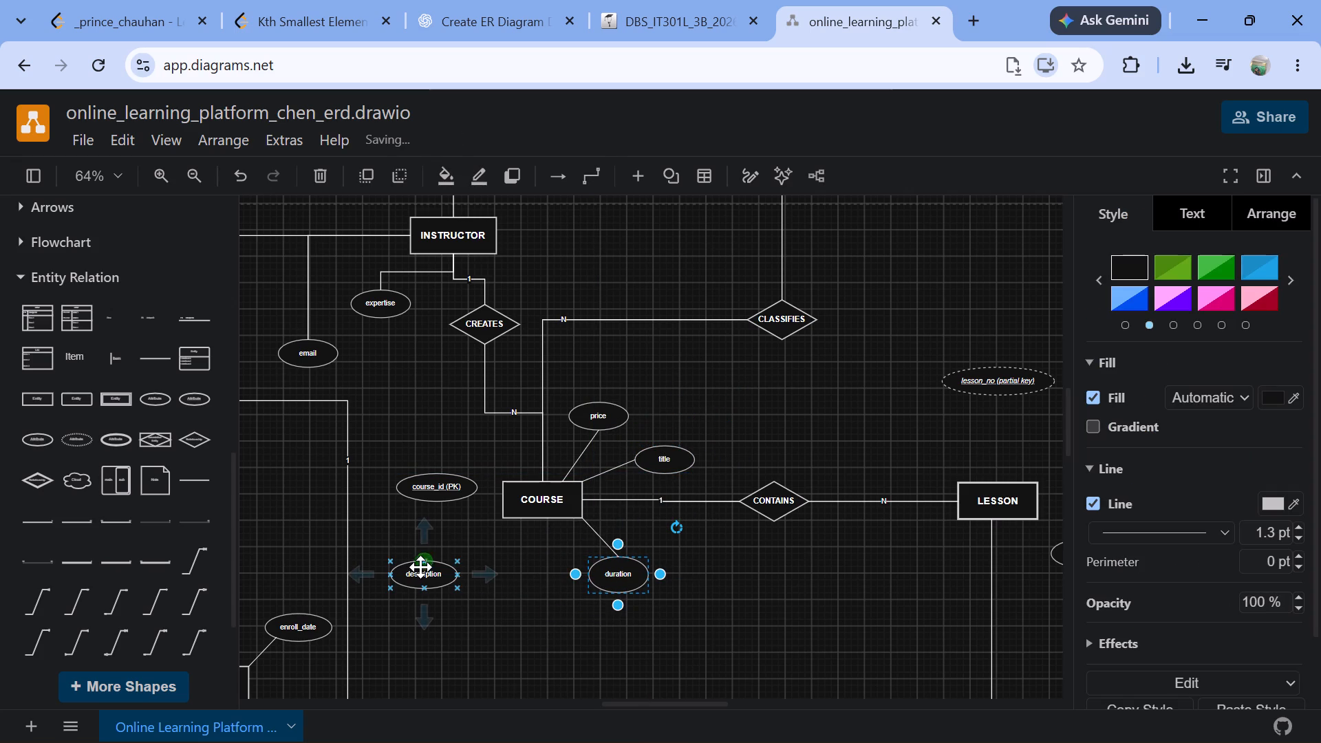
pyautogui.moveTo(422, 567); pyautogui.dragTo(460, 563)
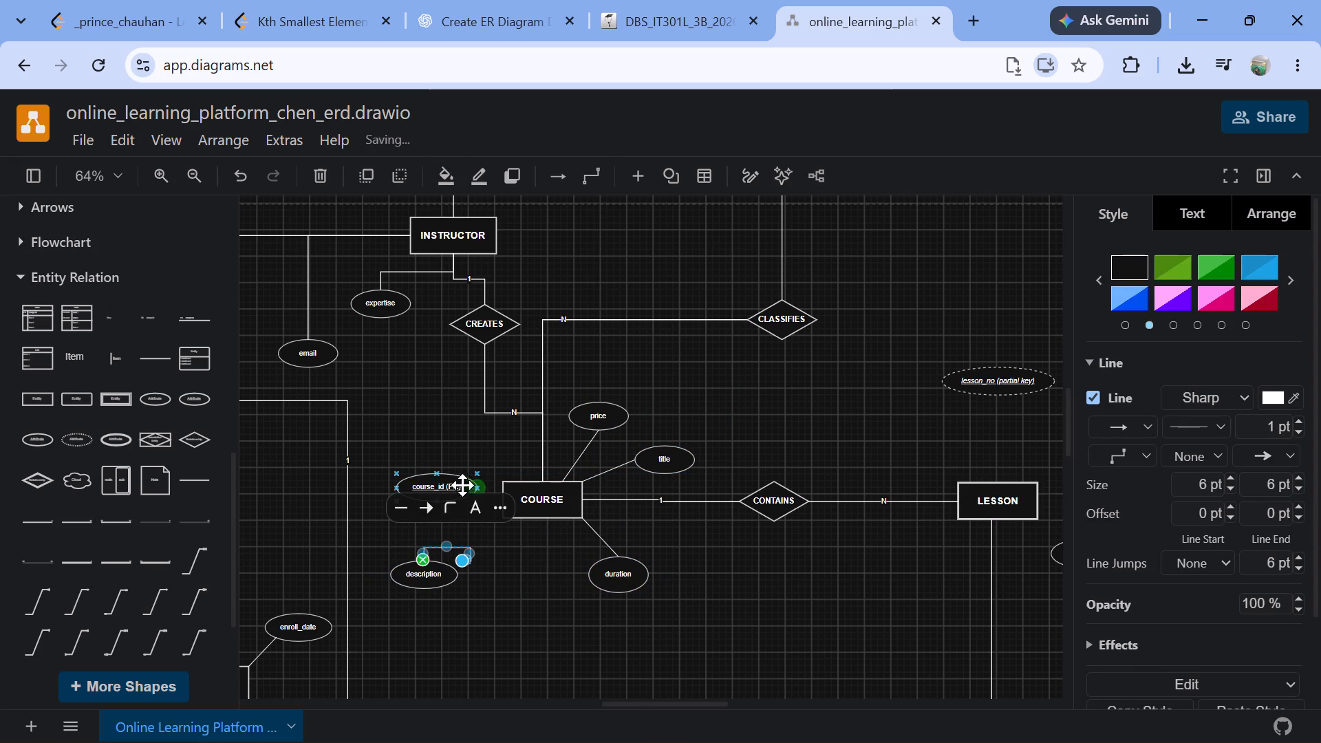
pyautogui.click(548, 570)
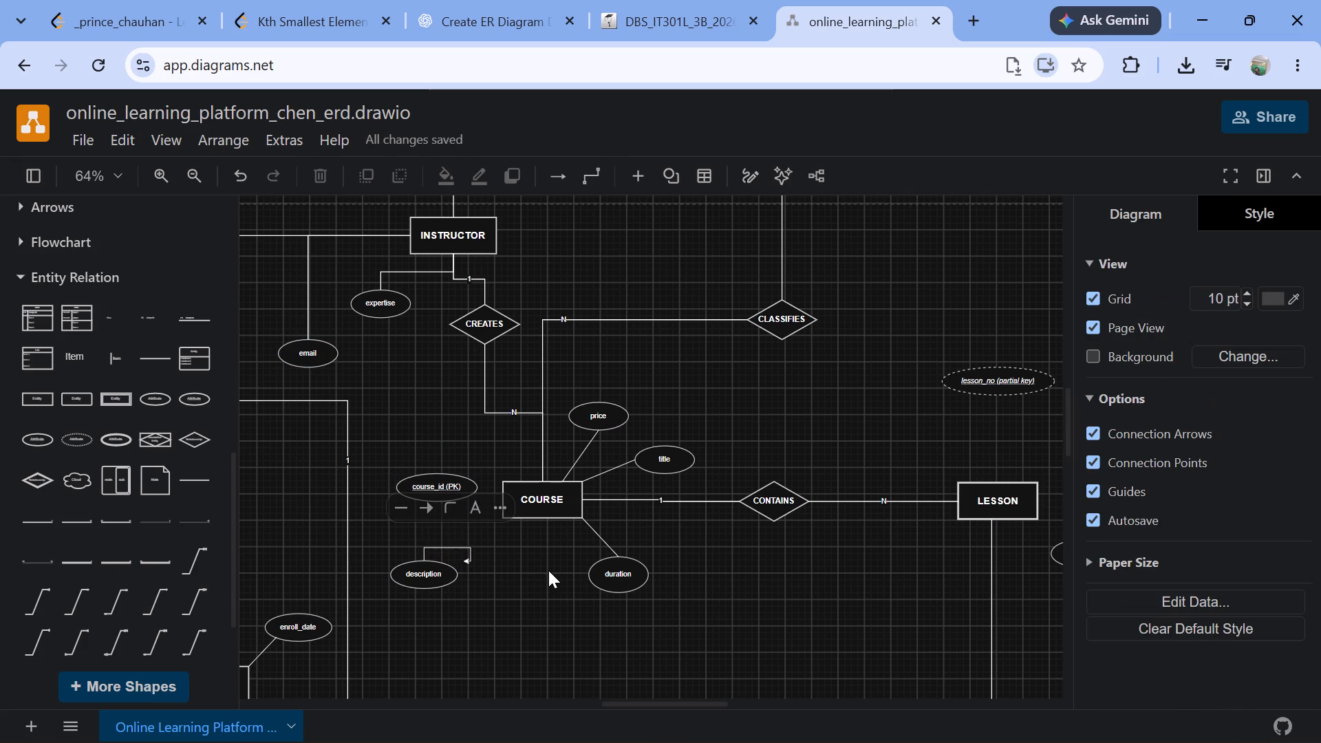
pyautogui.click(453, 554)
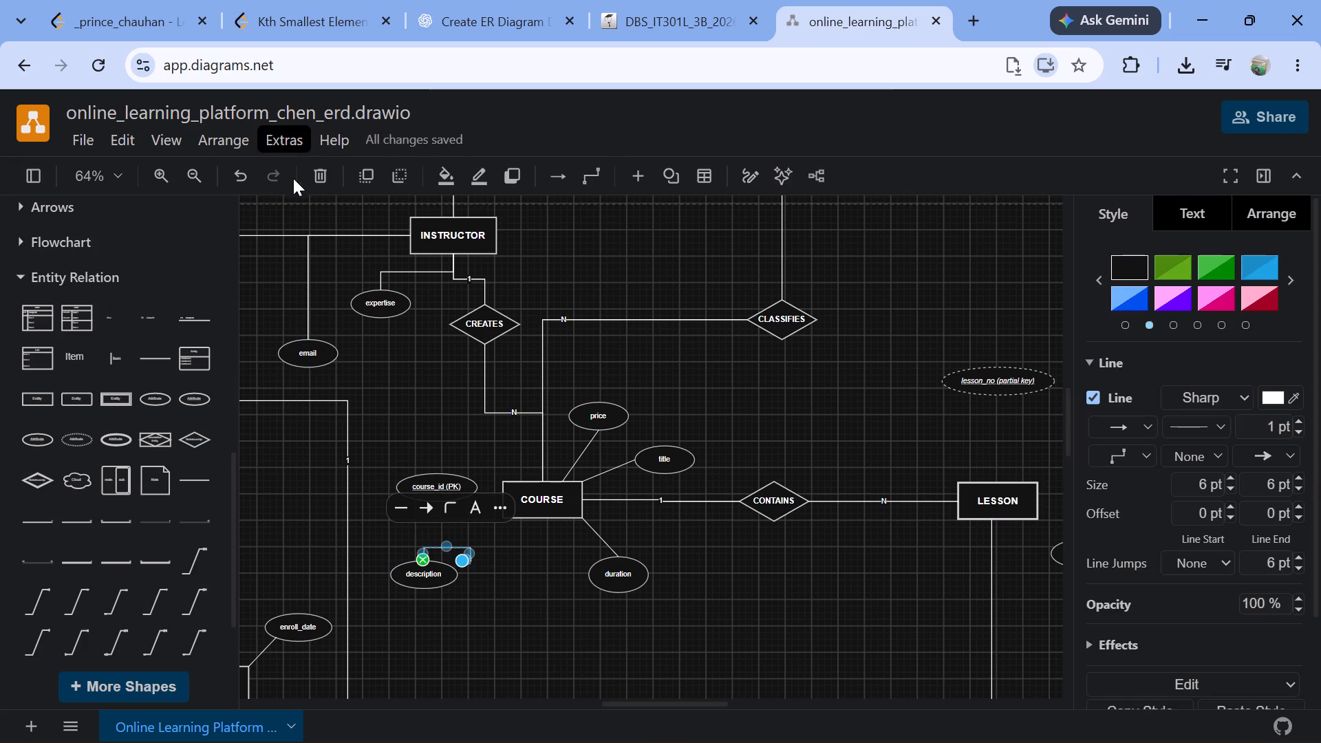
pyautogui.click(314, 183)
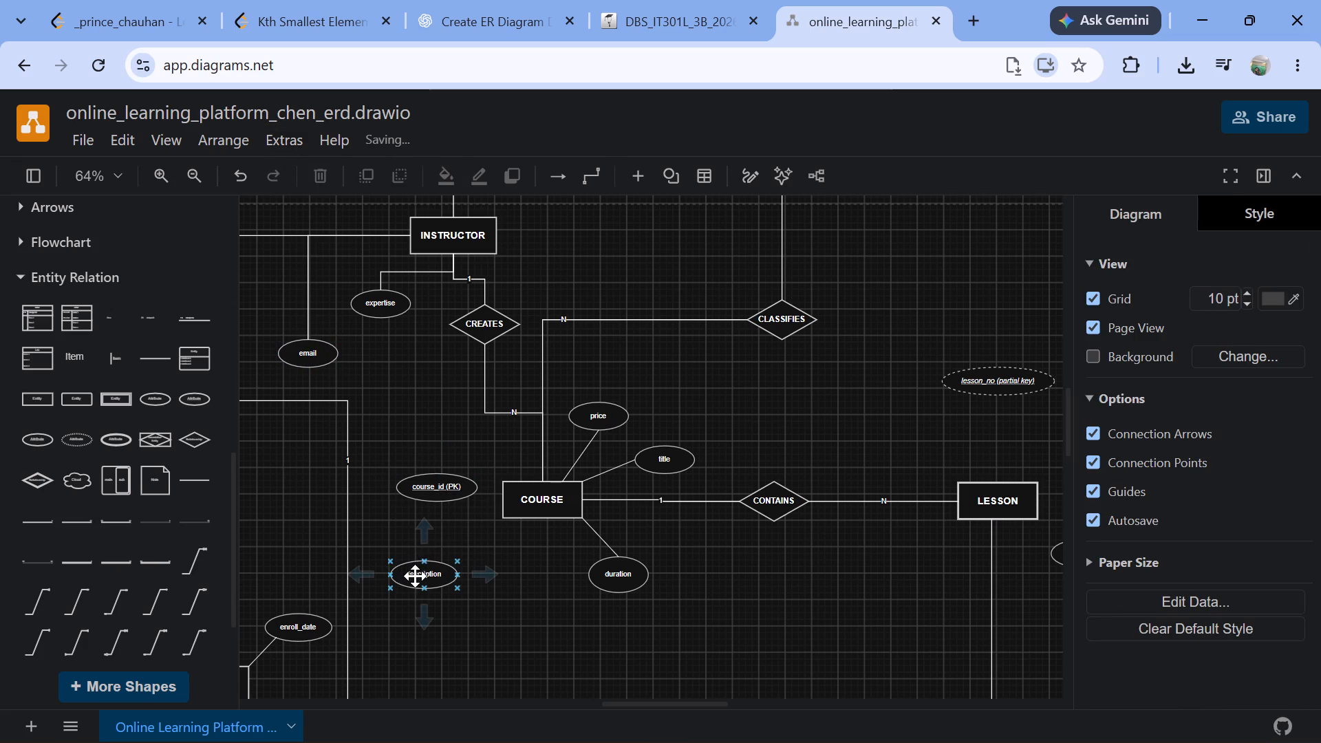
# Shift description slightly closer to COURSE and connect it to COURSE's lower-left corner with a straight relation line.
pyautogui.moveTo(415, 576); pyautogui.dragTo(446, 581)
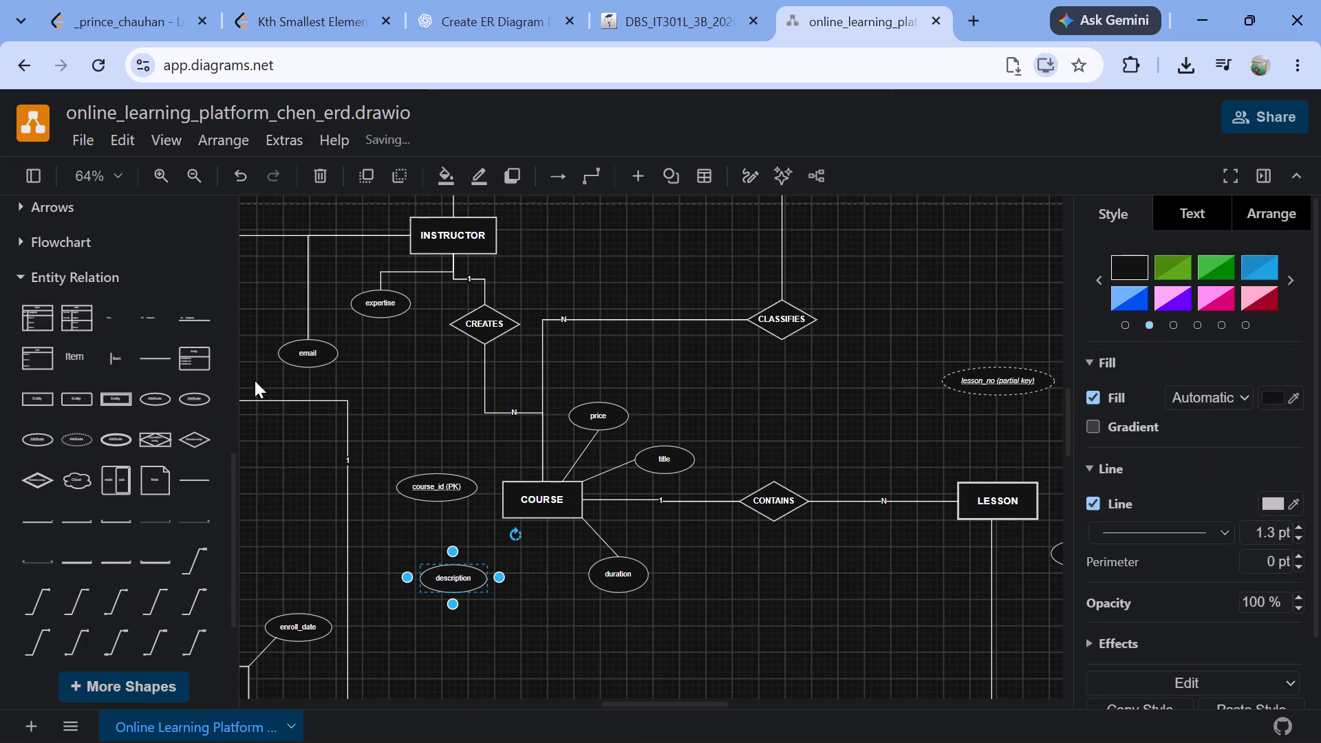
pyautogui.click(199, 469)
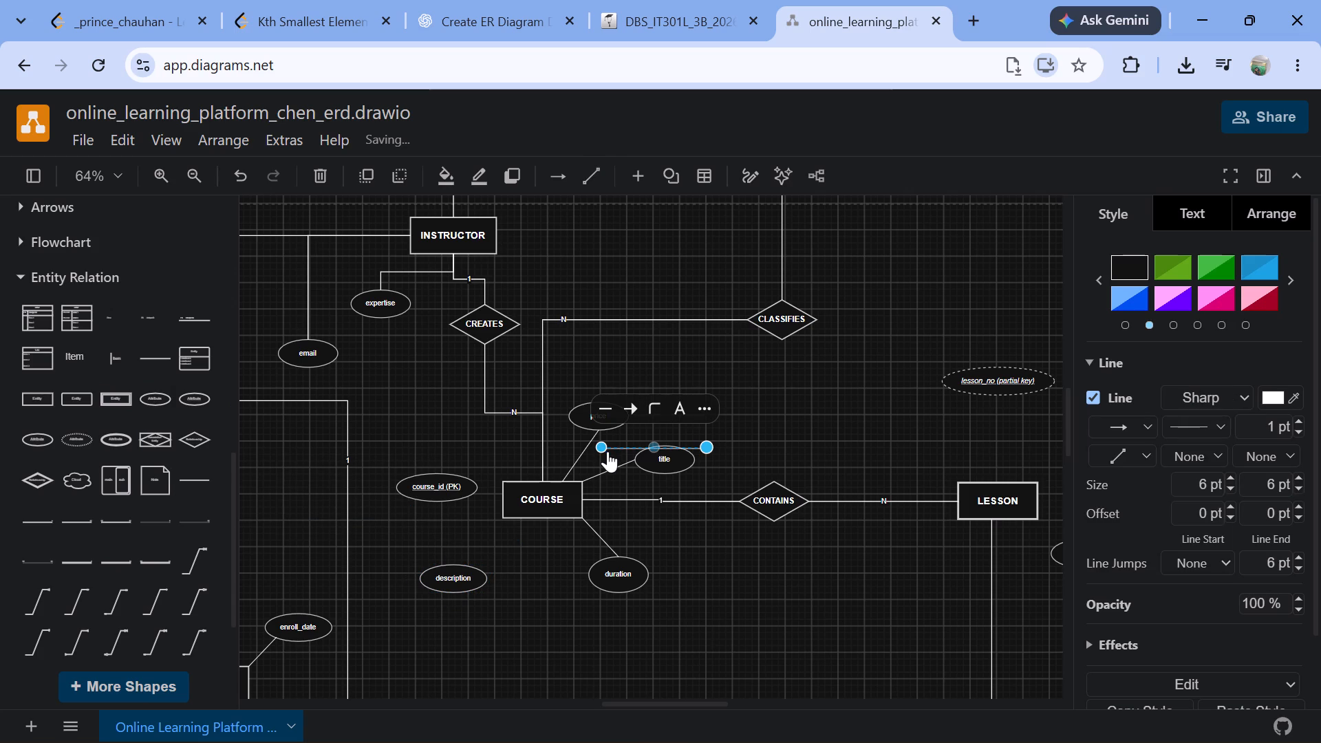
pyautogui.moveTo(599, 443); pyautogui.dragTo(504, 519)
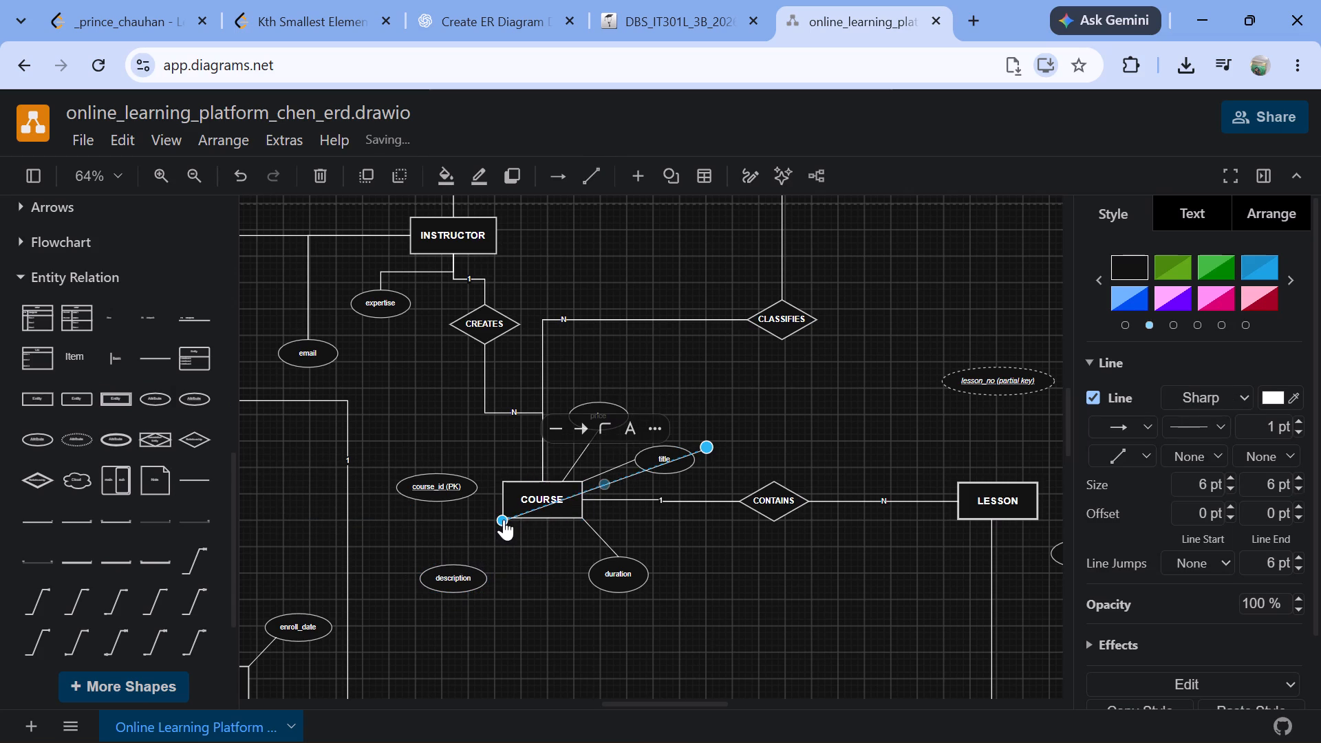
pyautogui.moveTo(713, 441); pyautogui.dragTo(470, 576)
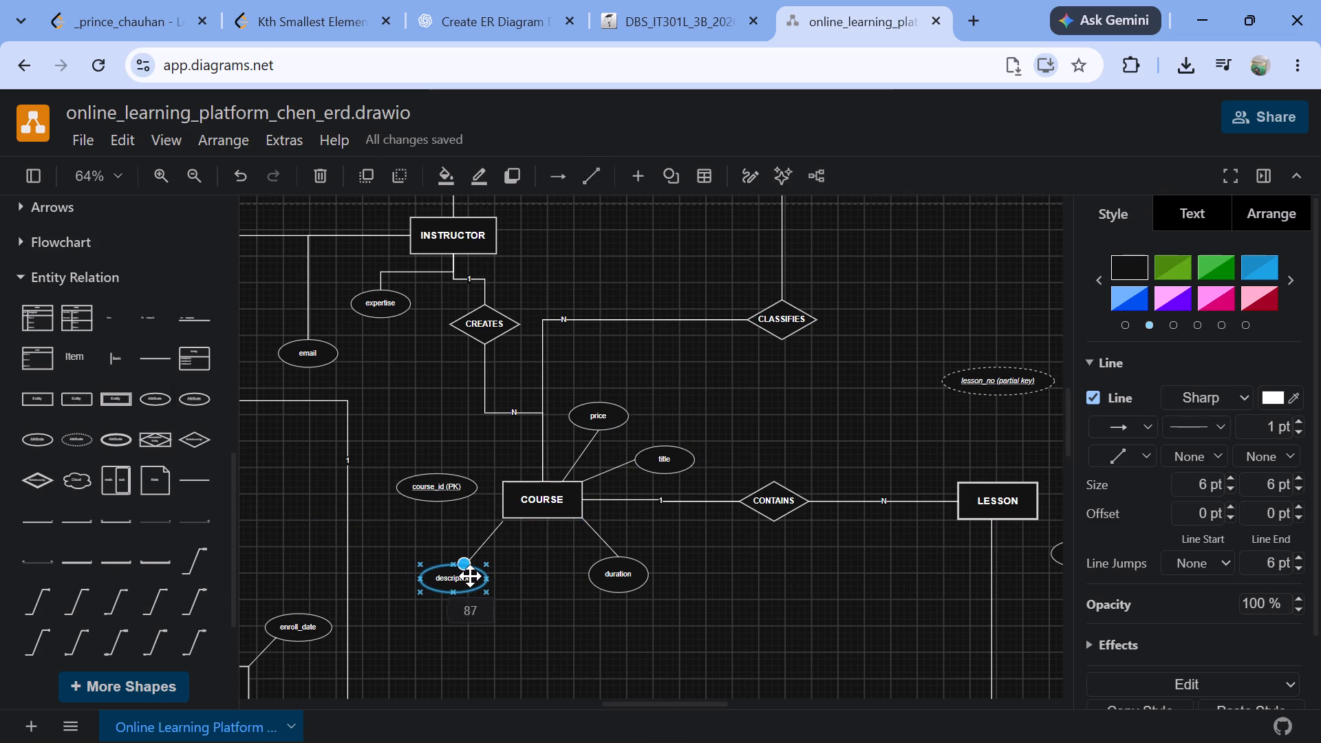
pyautogui.moveTo(470, 576); pyautogui.dragTo(464, 567)
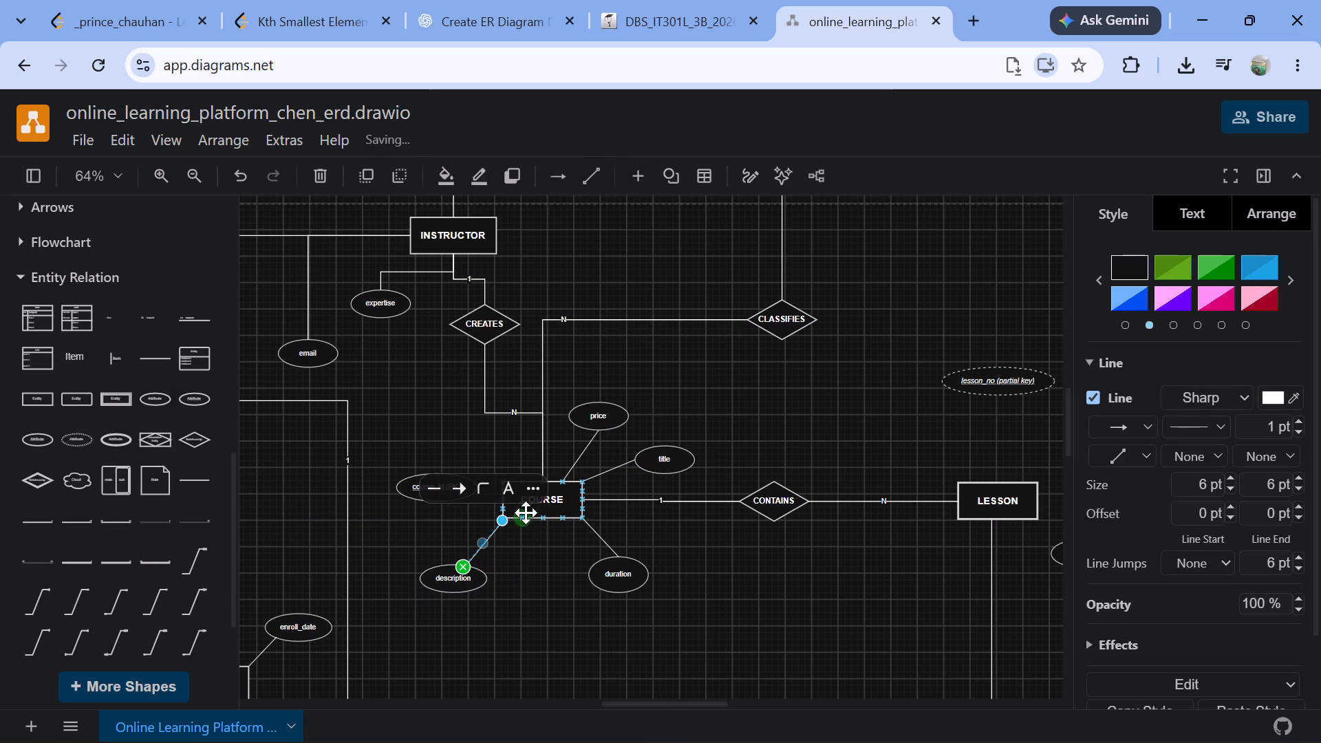
pyautogui.moveTo(501, 524); pyautogui.dragTo(506, 515)
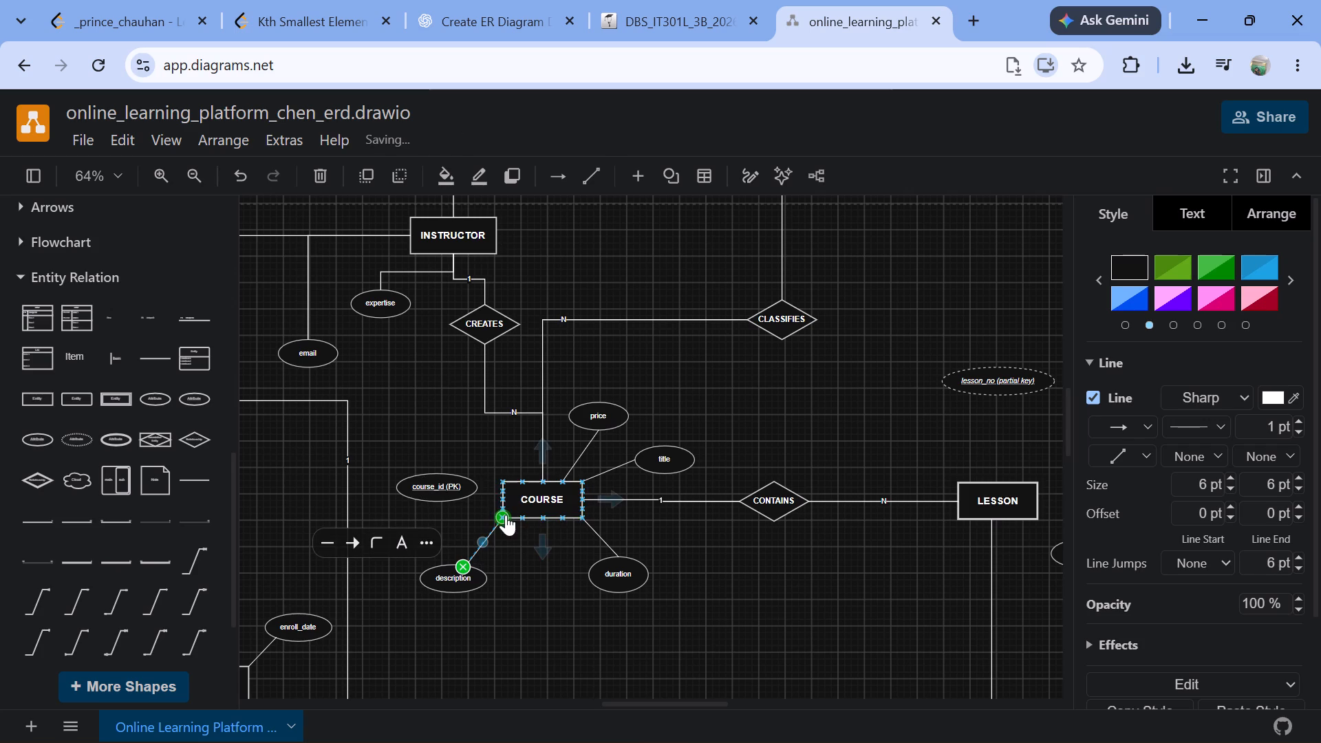
pyautogui.click(548, 561)
# Connect the upper-left corner of COURSE to the course_id (PK) attribute with a straight relation line.
pyautogui.click(195, 490)
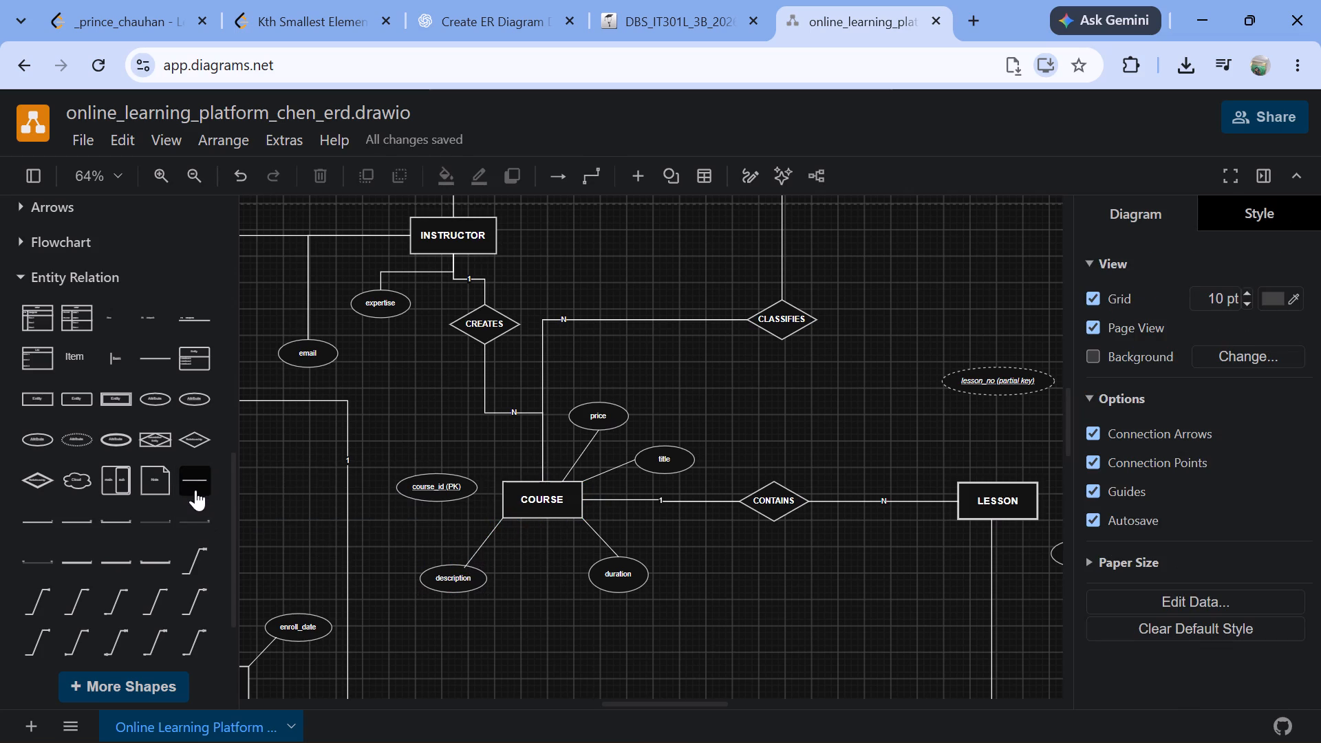
pyautogui.moveTo(601, 444); pyautogui.dragTo(496, 488)
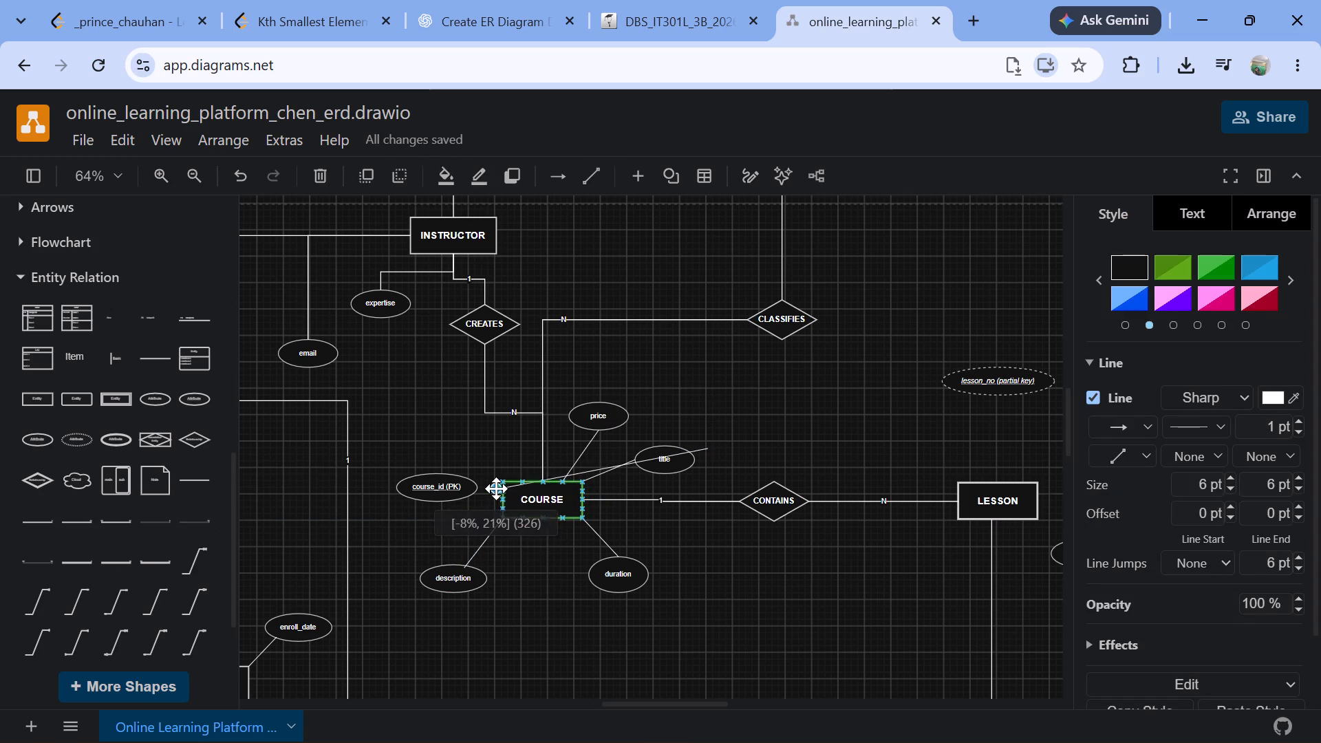
pyautogui.moveTo(496, 488); pyautogui.dragTo(502, 482)
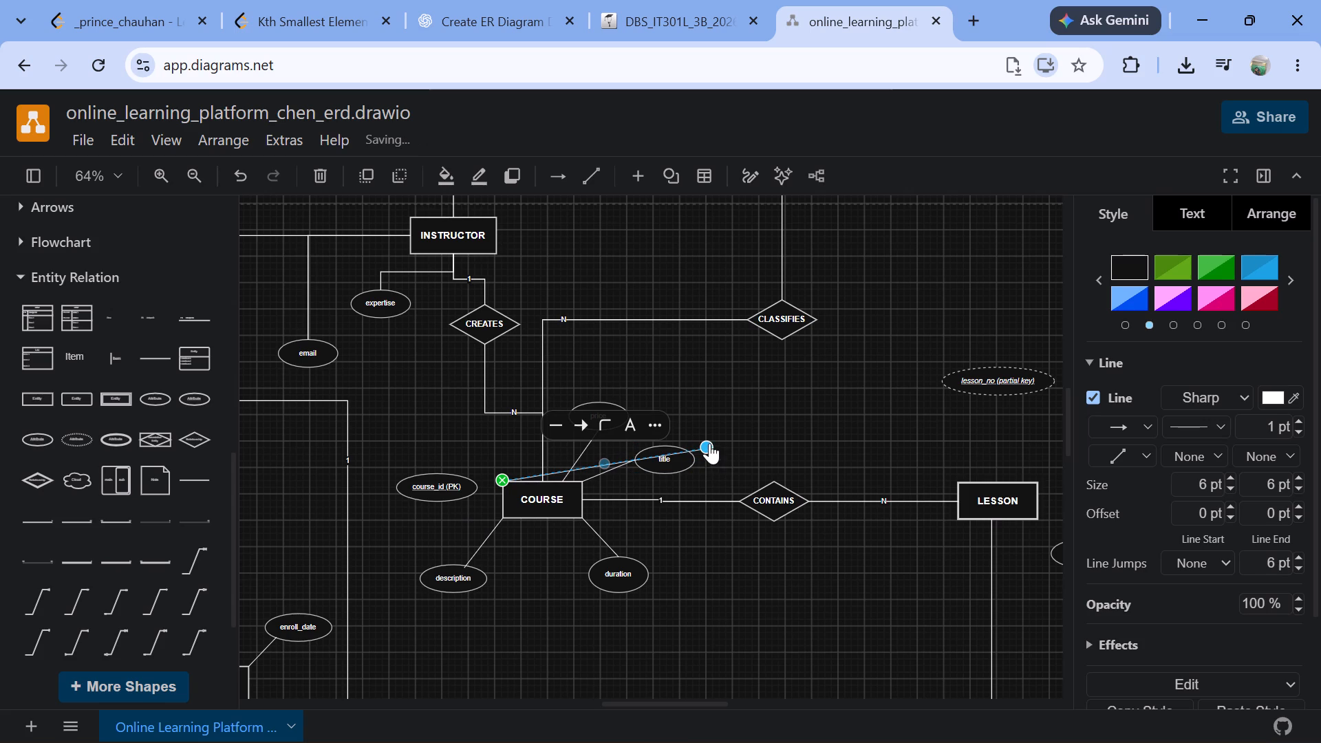
pyautogui.moveTo(709, 443); pyautogui.dragTo(469, 493)
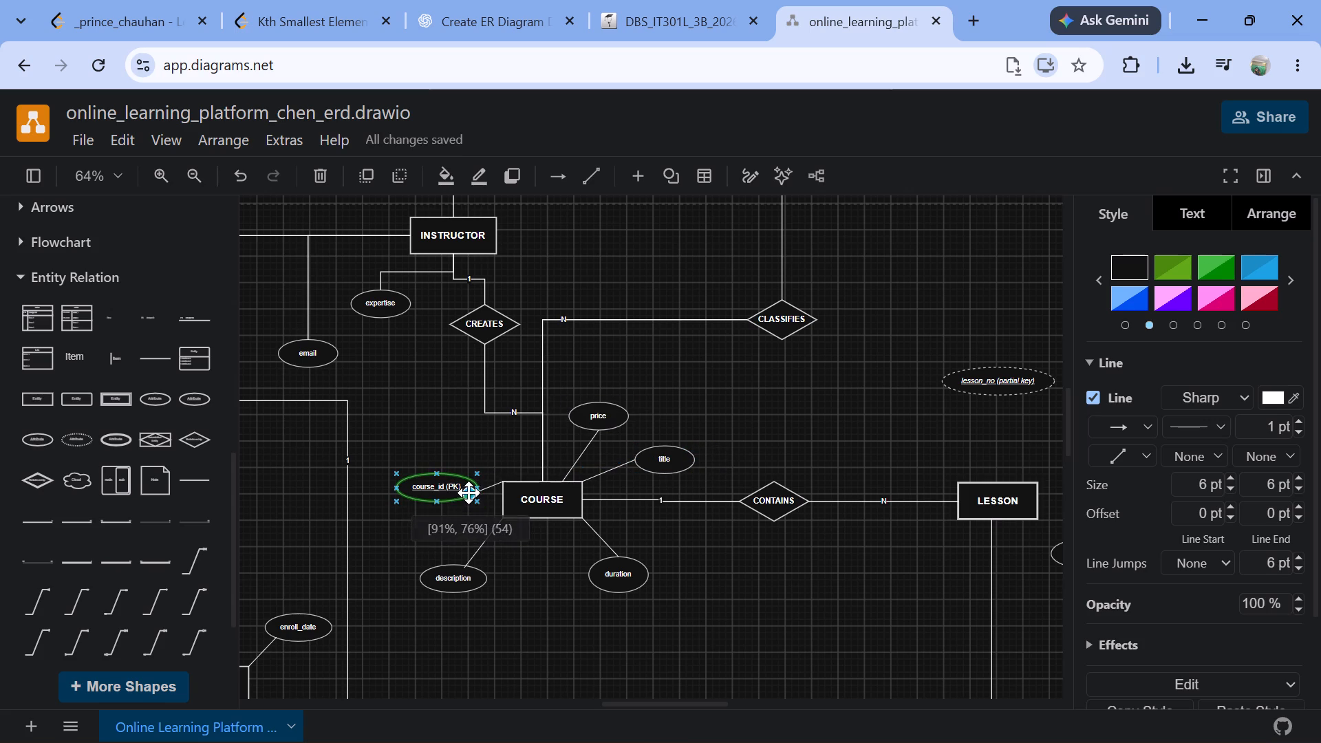
pyautogui.moveTo(469, 493); pyautogui.dragTo(466, 490)
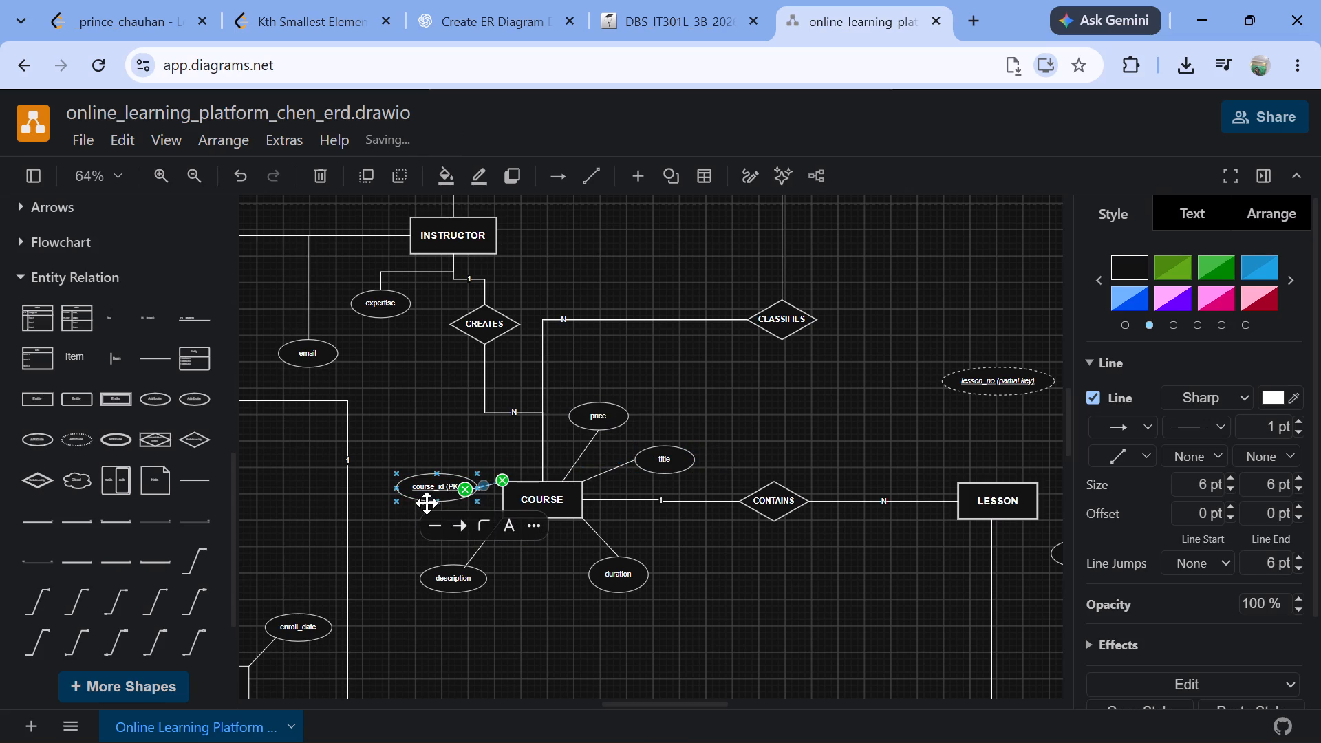
# Move course_id (PK) slightly higher beside COURSE, roughly level with title.
pyautogui.moveTo(427, 482); pyautogui.dragTo(412, 444)
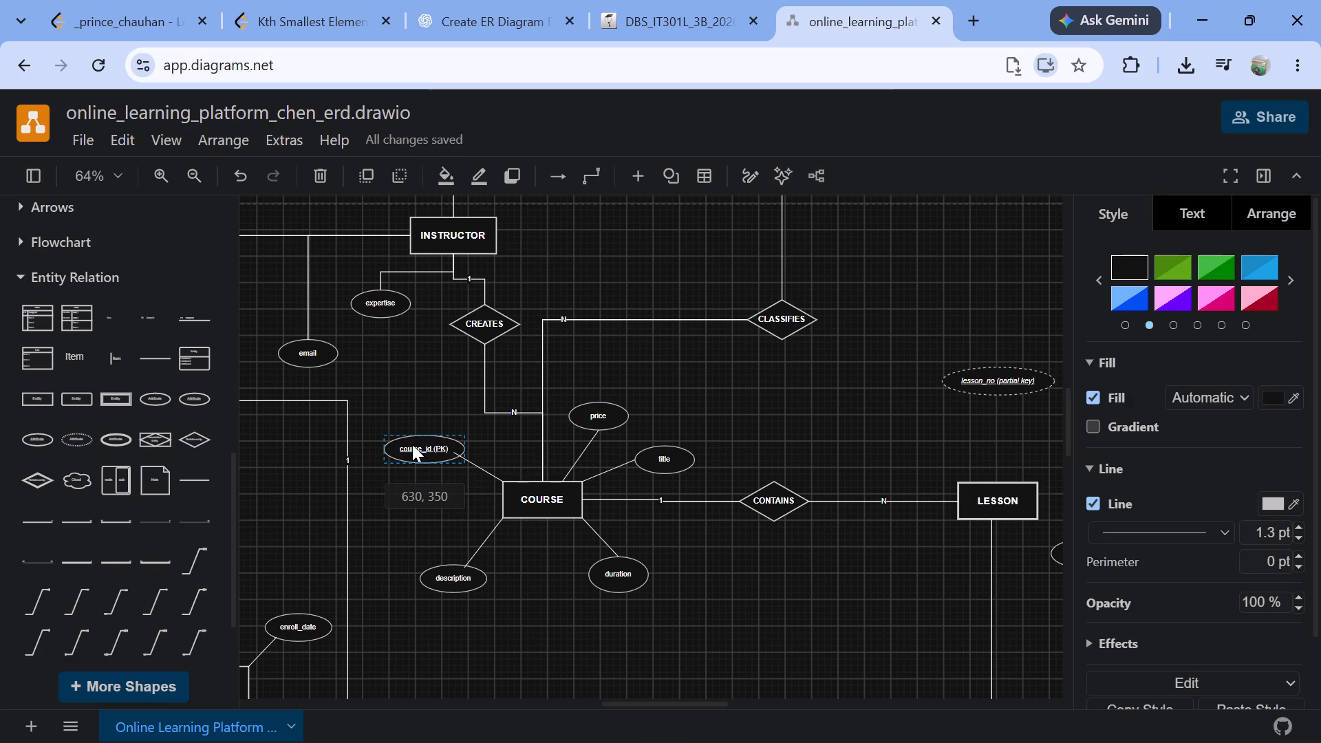
pyautogui.moveTo(412, 444); pyautogui.dragTo(418, 456)
pyautogui.click(460, 470)
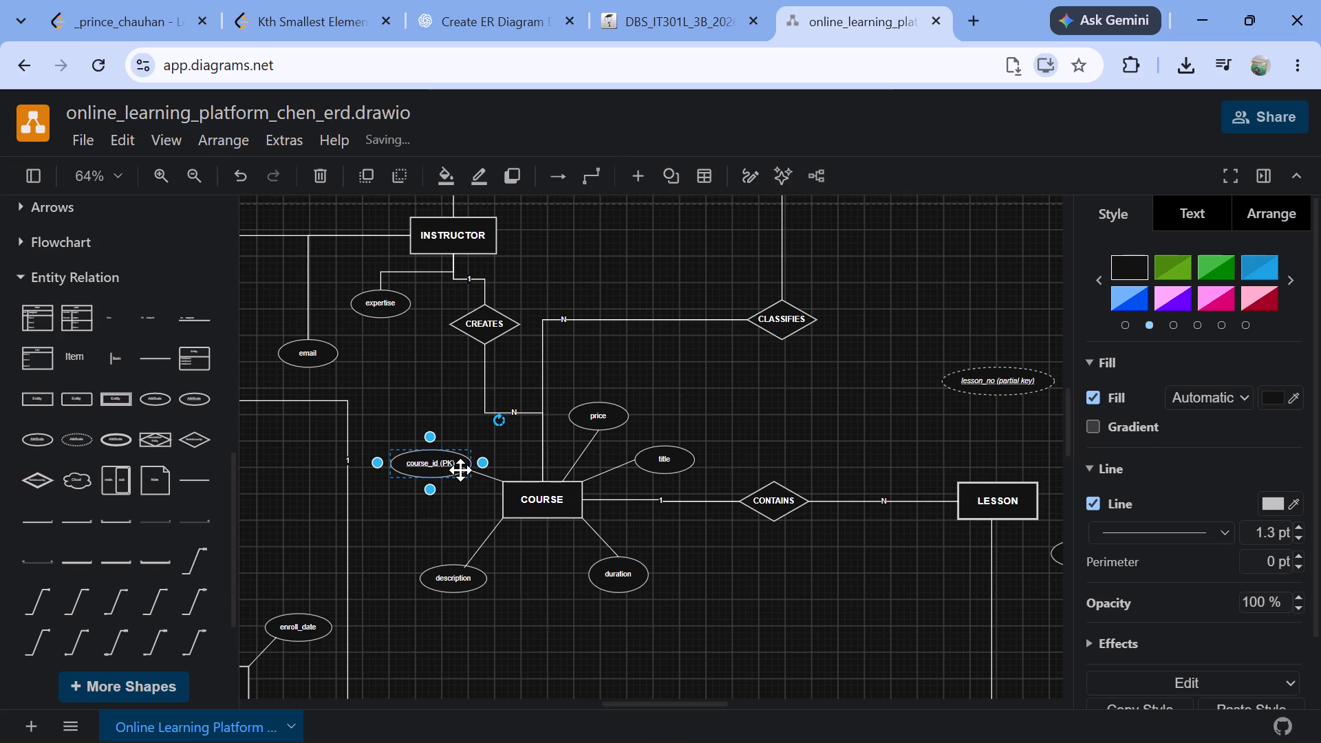
pyautogui.click(464, 473)
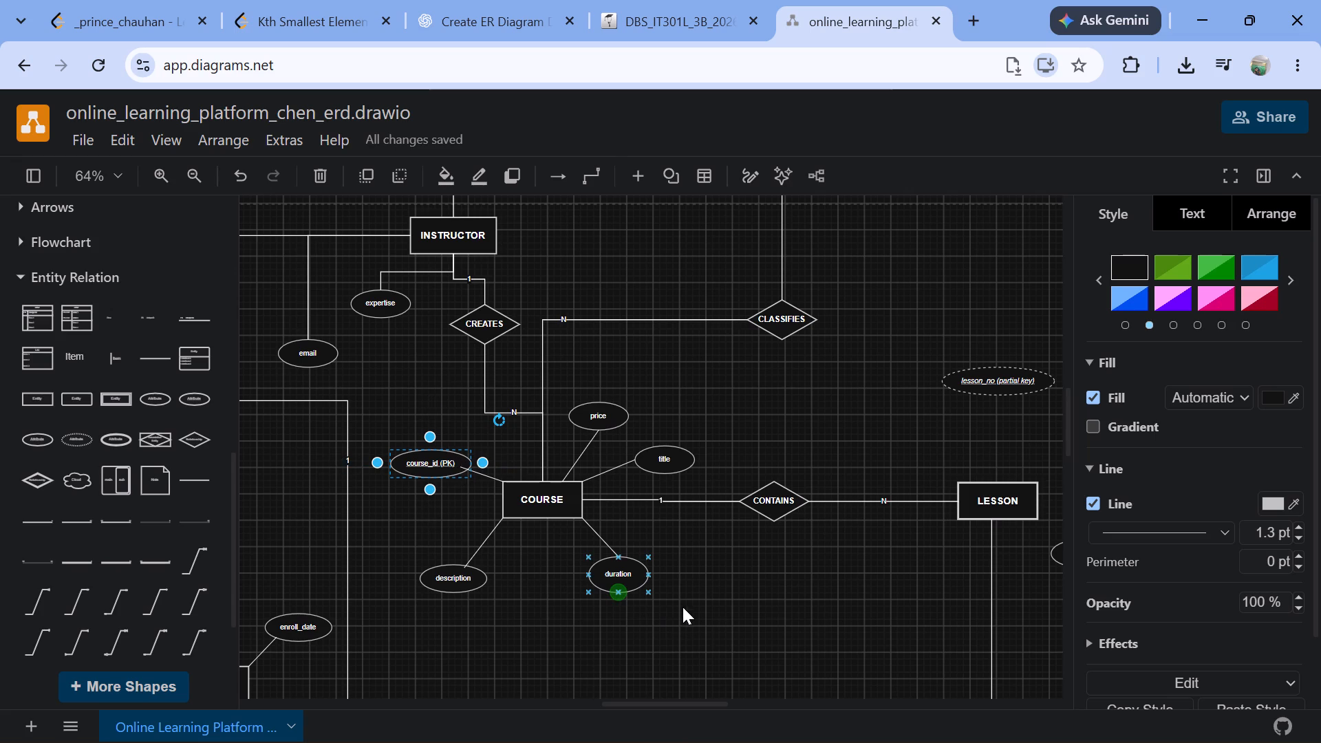
pyautogui.rightClick(741, 620)
pyautogui.click(823, 389)
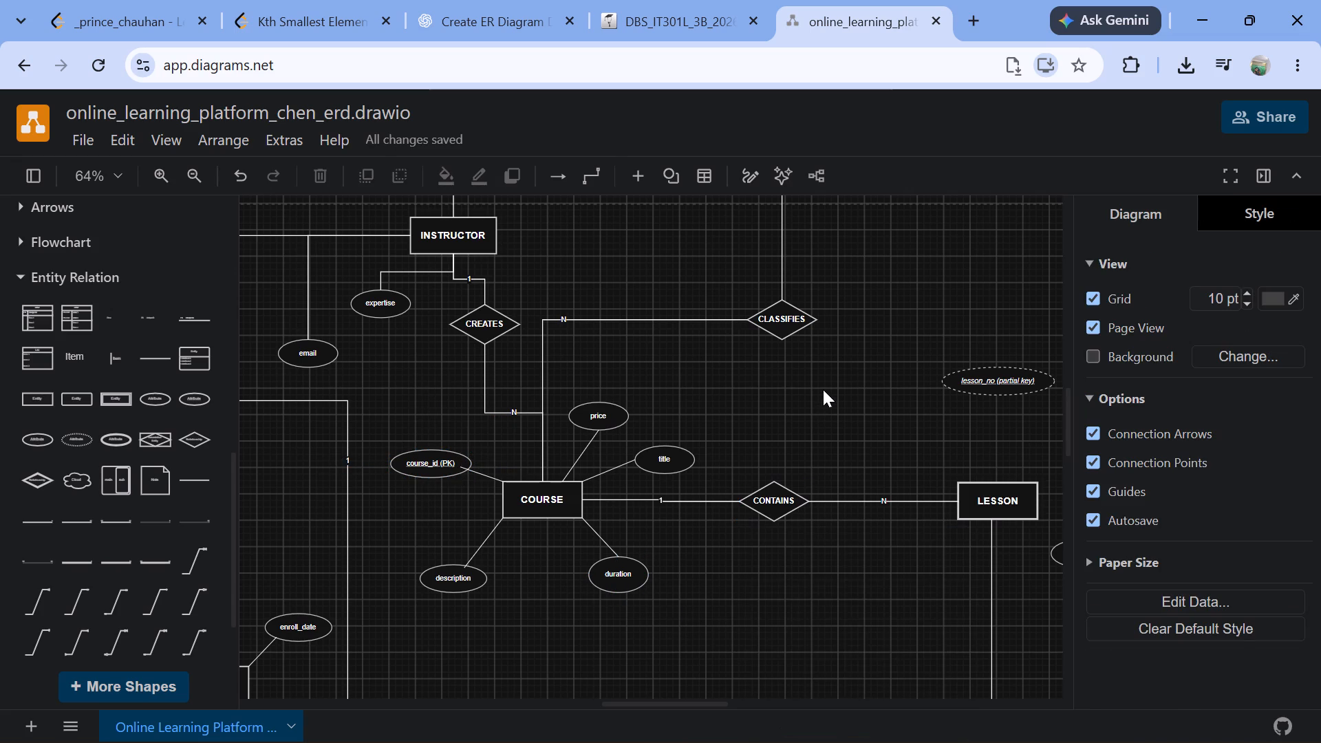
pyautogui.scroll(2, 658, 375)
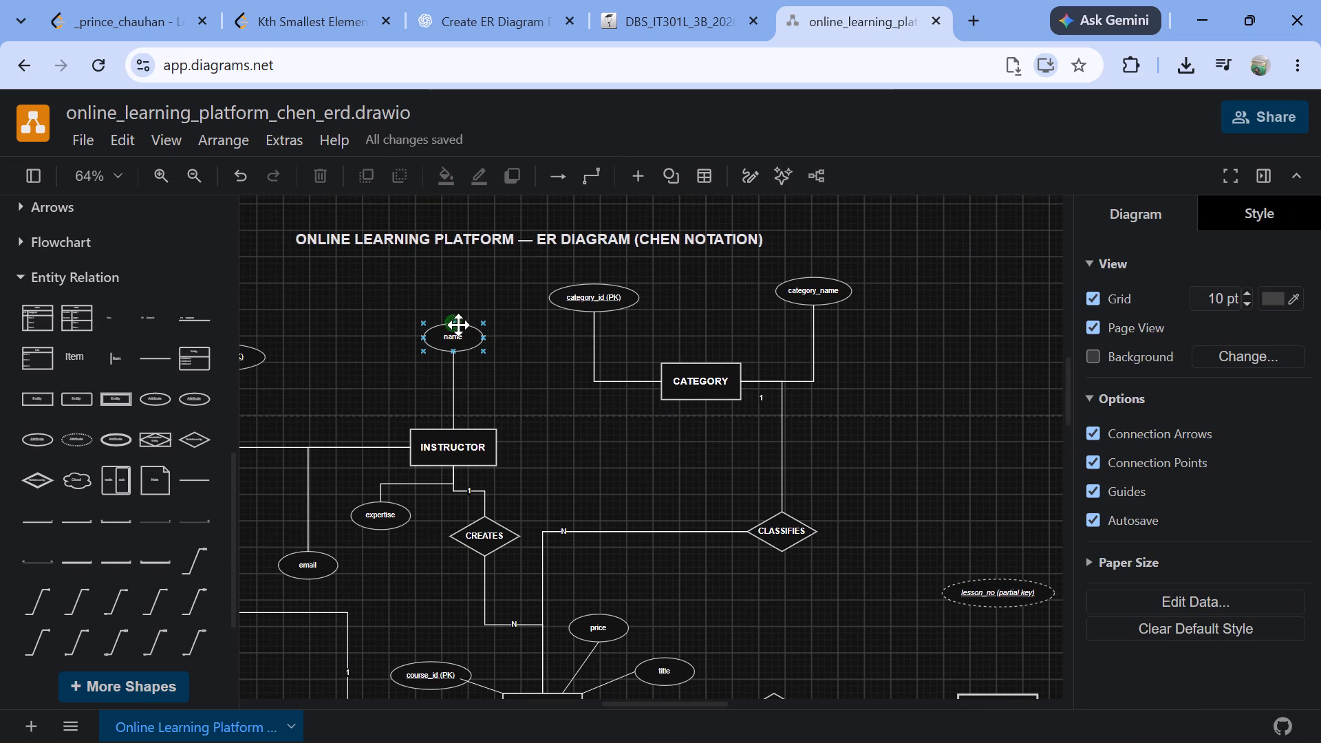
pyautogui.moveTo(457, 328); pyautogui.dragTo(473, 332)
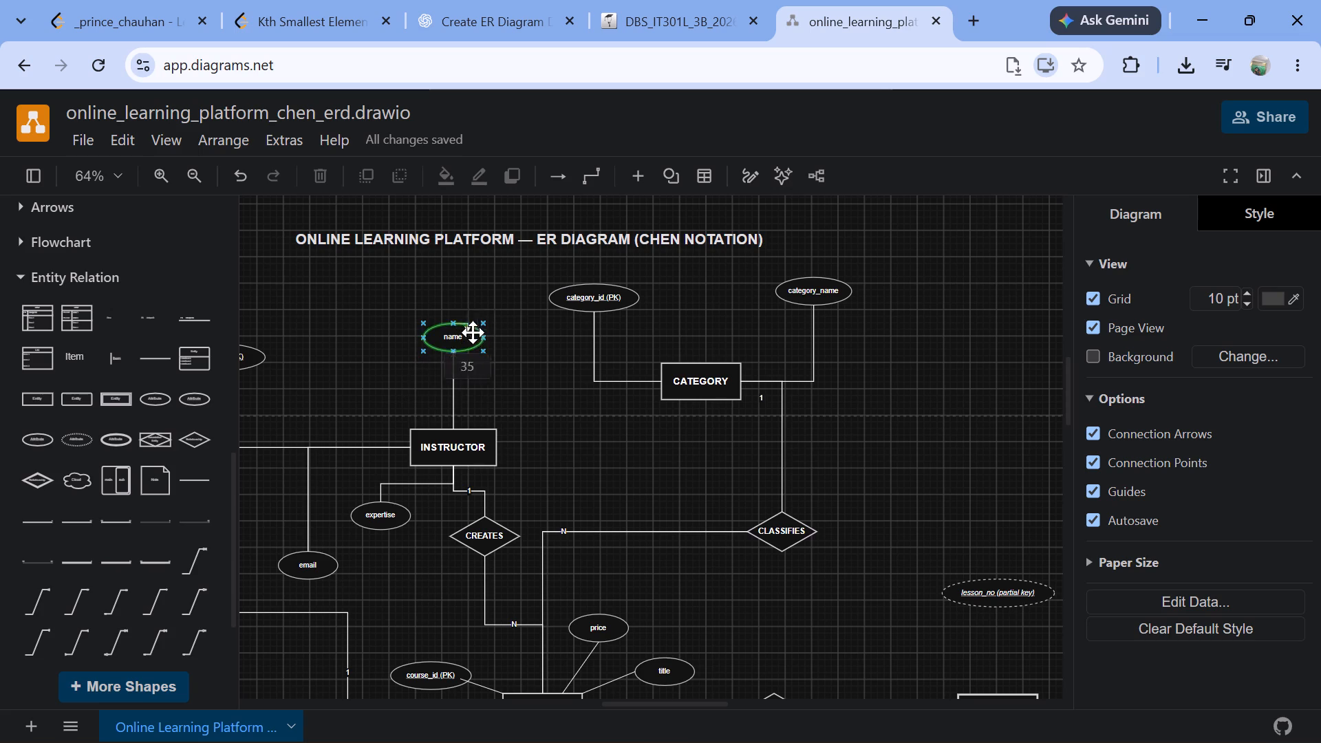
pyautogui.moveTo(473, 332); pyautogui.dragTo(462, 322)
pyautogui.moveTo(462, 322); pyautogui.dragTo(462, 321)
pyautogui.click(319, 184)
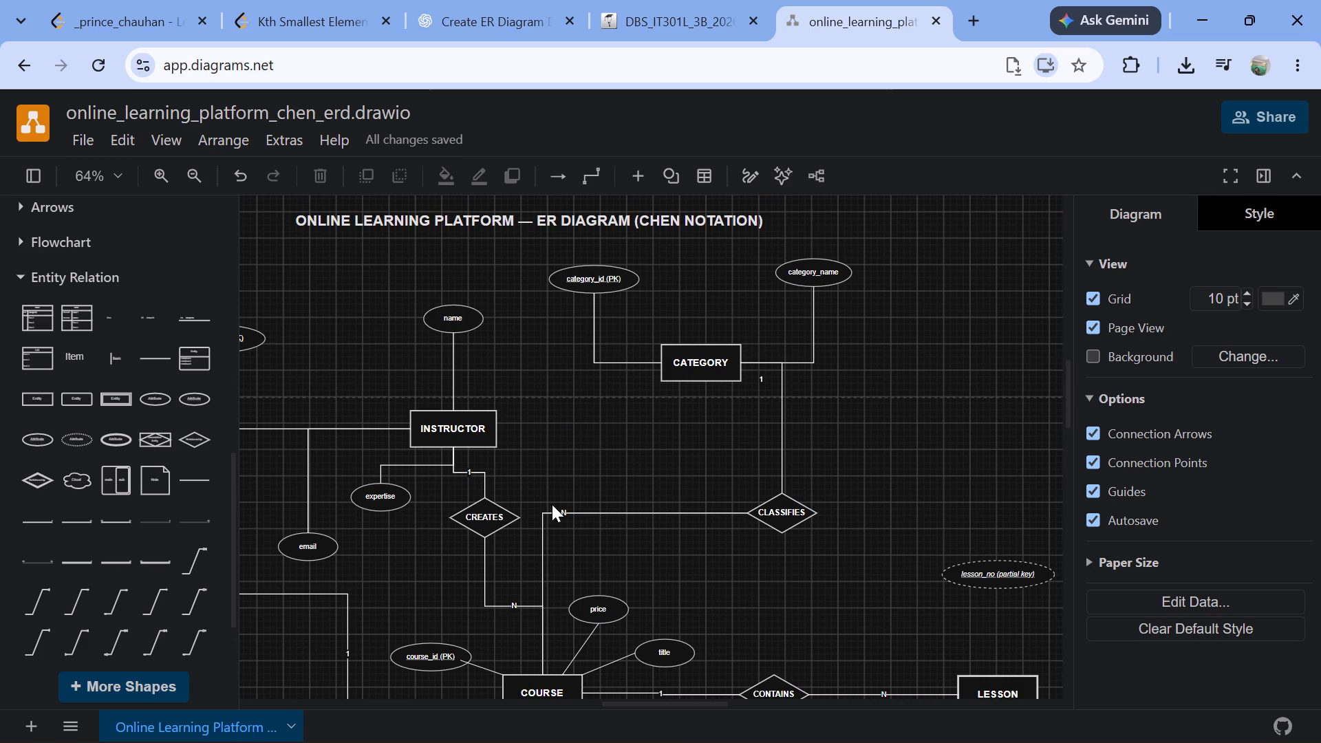
# Move the CREATES relationship directly below INSTRUCTOR so their connecting line runs straight down.
pyautogui.moveTo(486, 512); pyautogui.dragTo(464, 532)
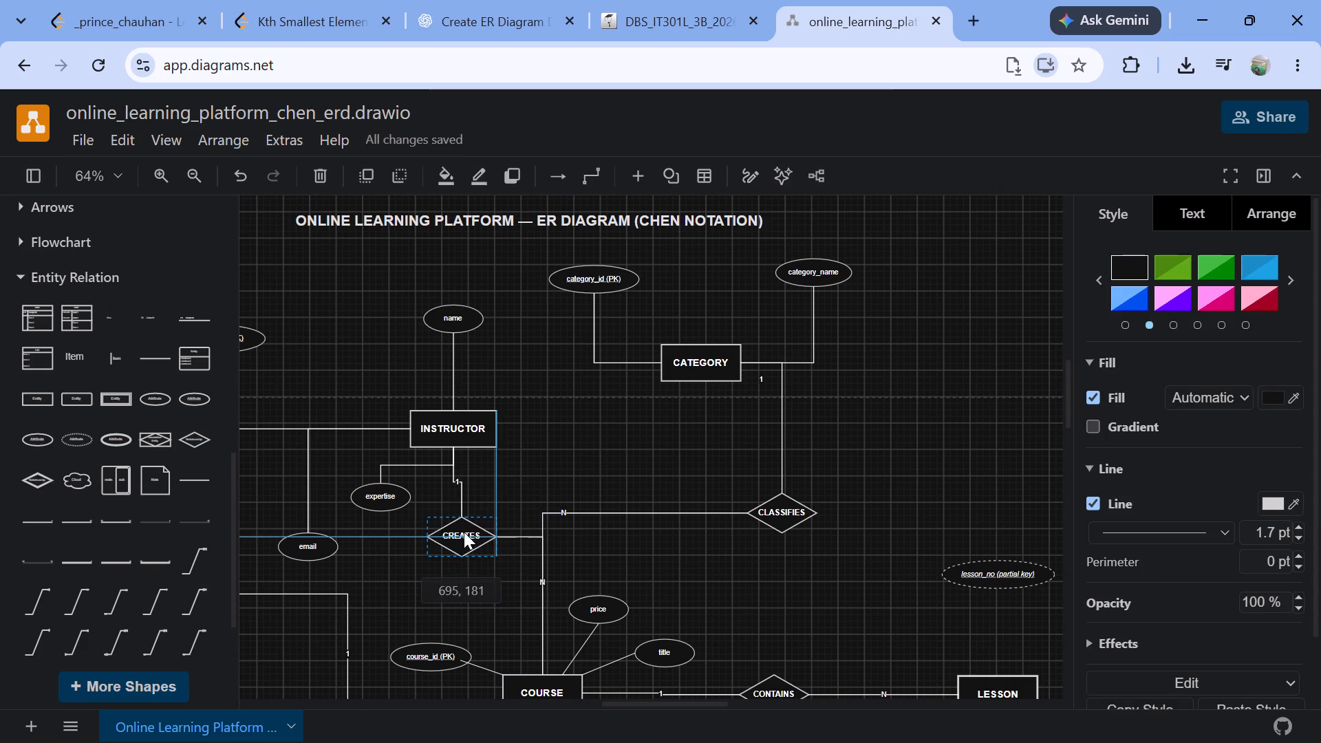
pyautogui.moveTo(464, 532); pyautogui.dragTo(453, 552)
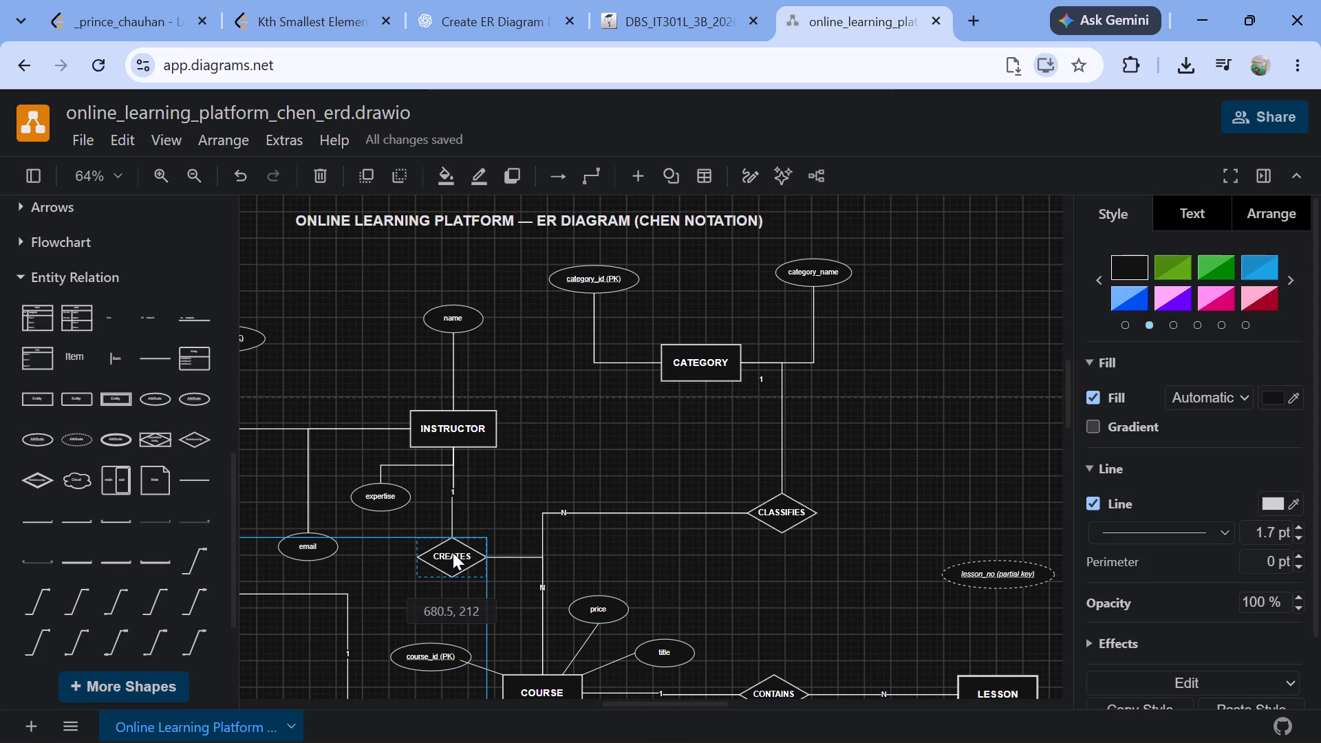
pyautogui.moveTo(453, 552); pyautogui.dragTo(452, 552)
pyautogui.click(991, 448)
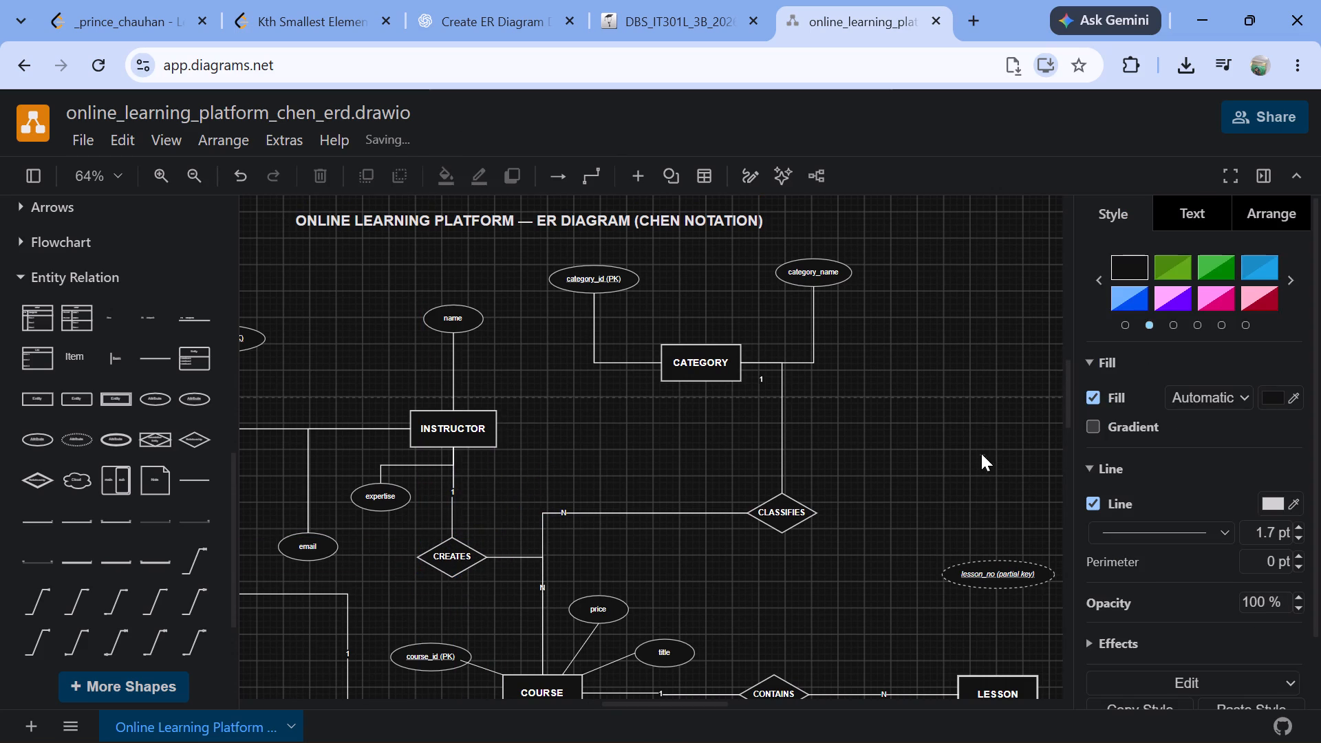
# Move the N label on the CLASSIFIES–COURSE line toward CLASSIFIES, just below the line's horizontal part.
pyautogui.scroll(-1, 905, 487)
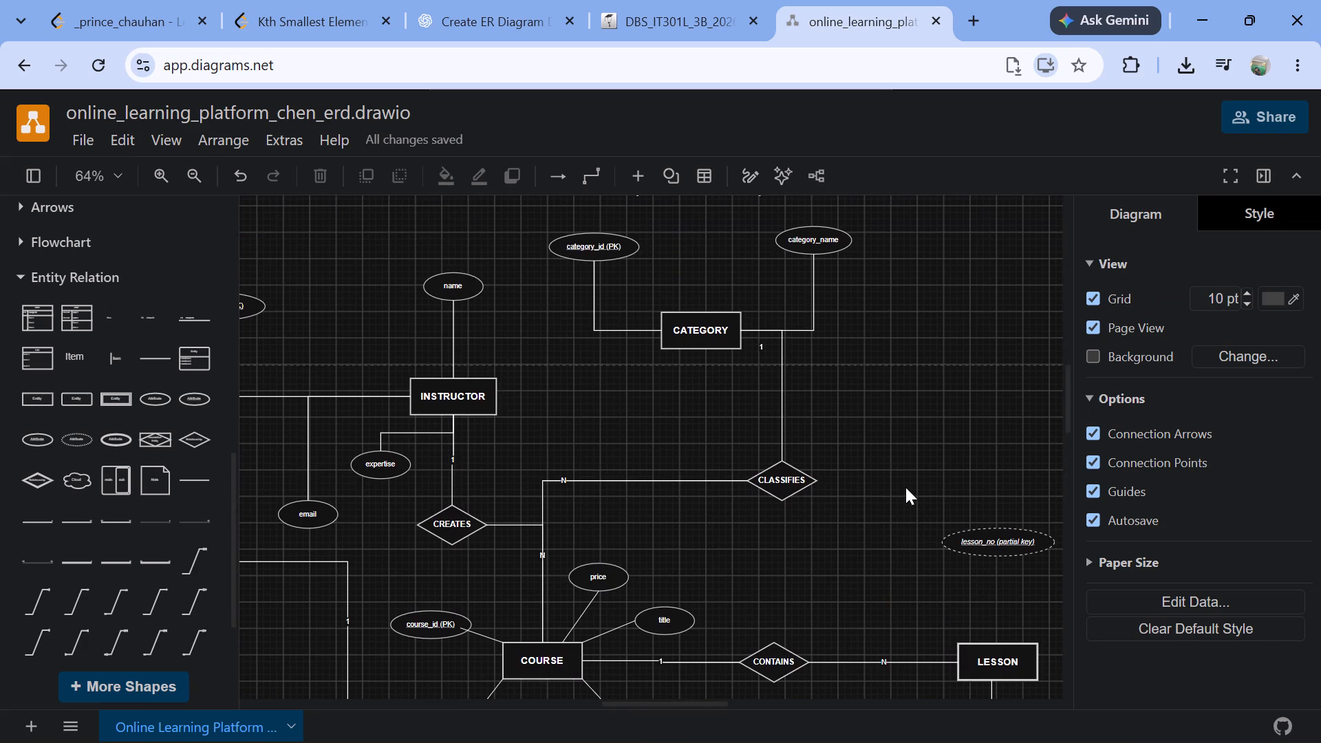
pyautogui.scroll(-2, 905, 487)
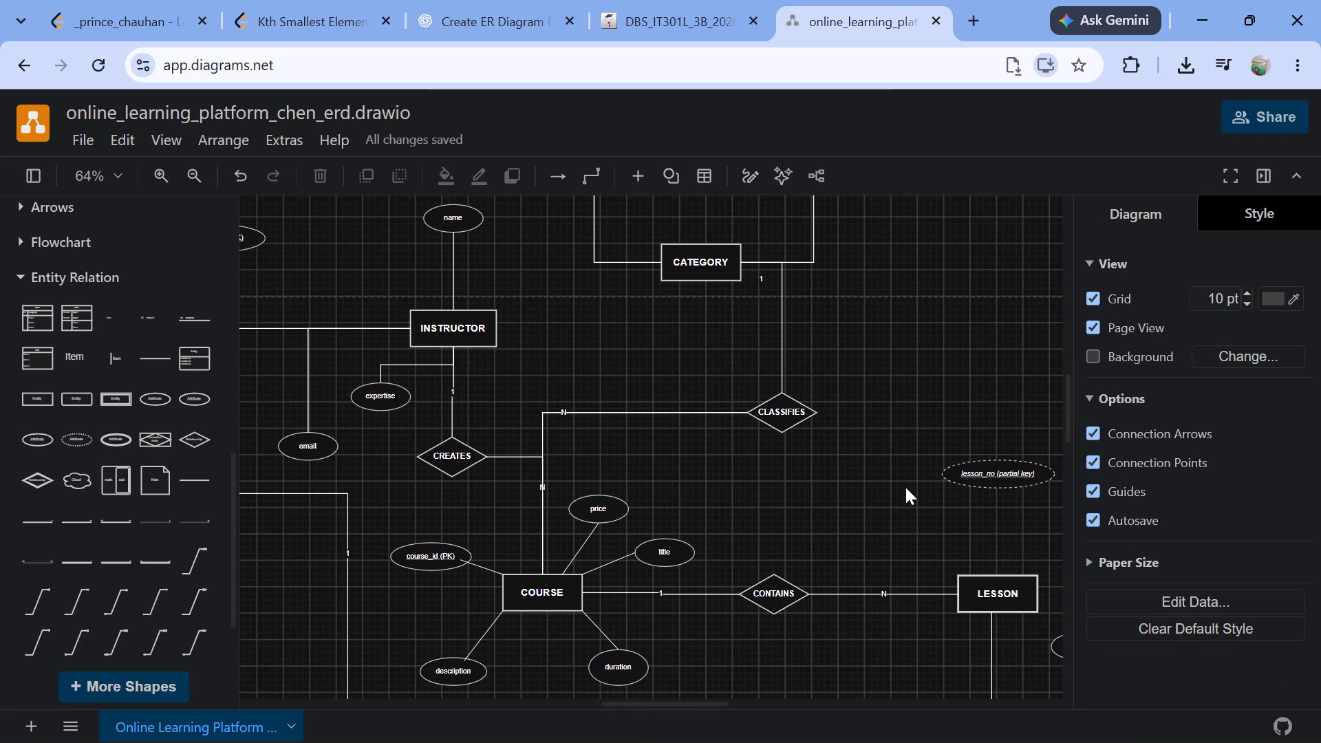
pyautogui.moveTo(564, 412); pyautogui.dragTo(583, 419)
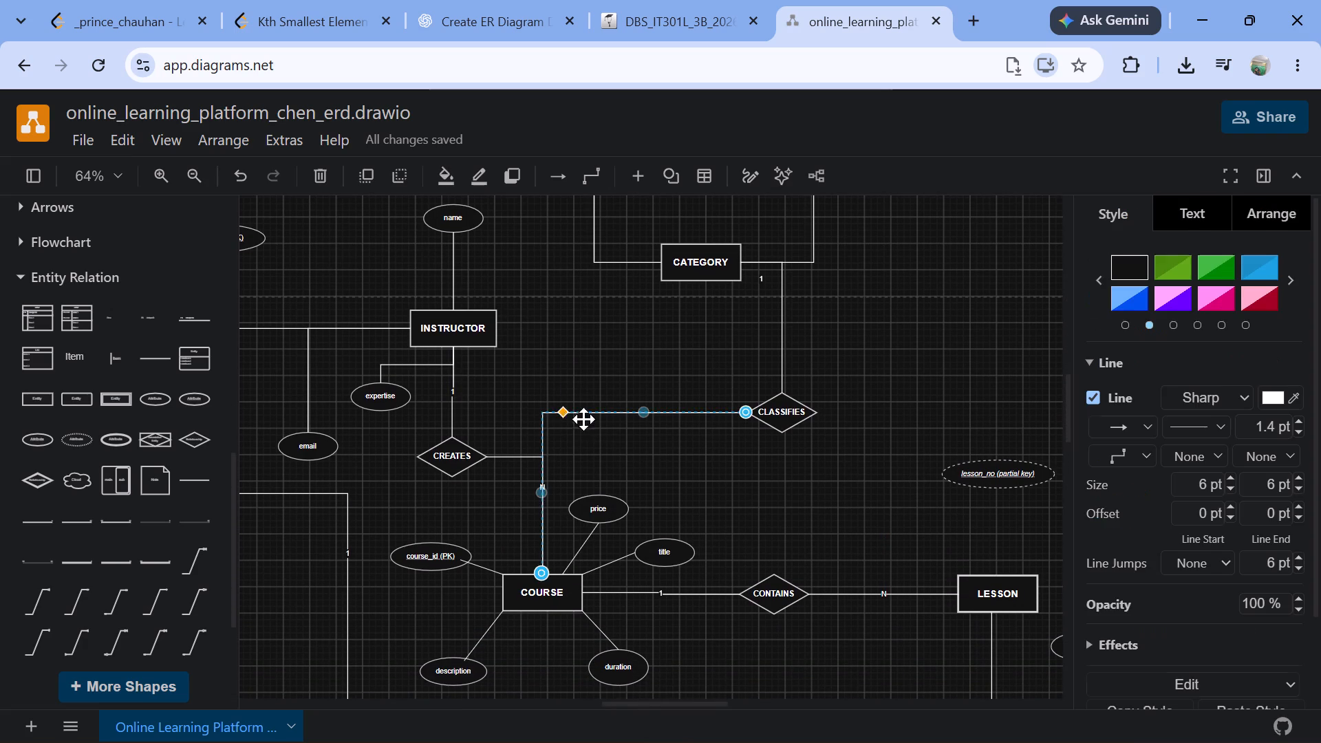
pyautogui.moveTo(583, 419); pyautogui.dragTo(610, 427)
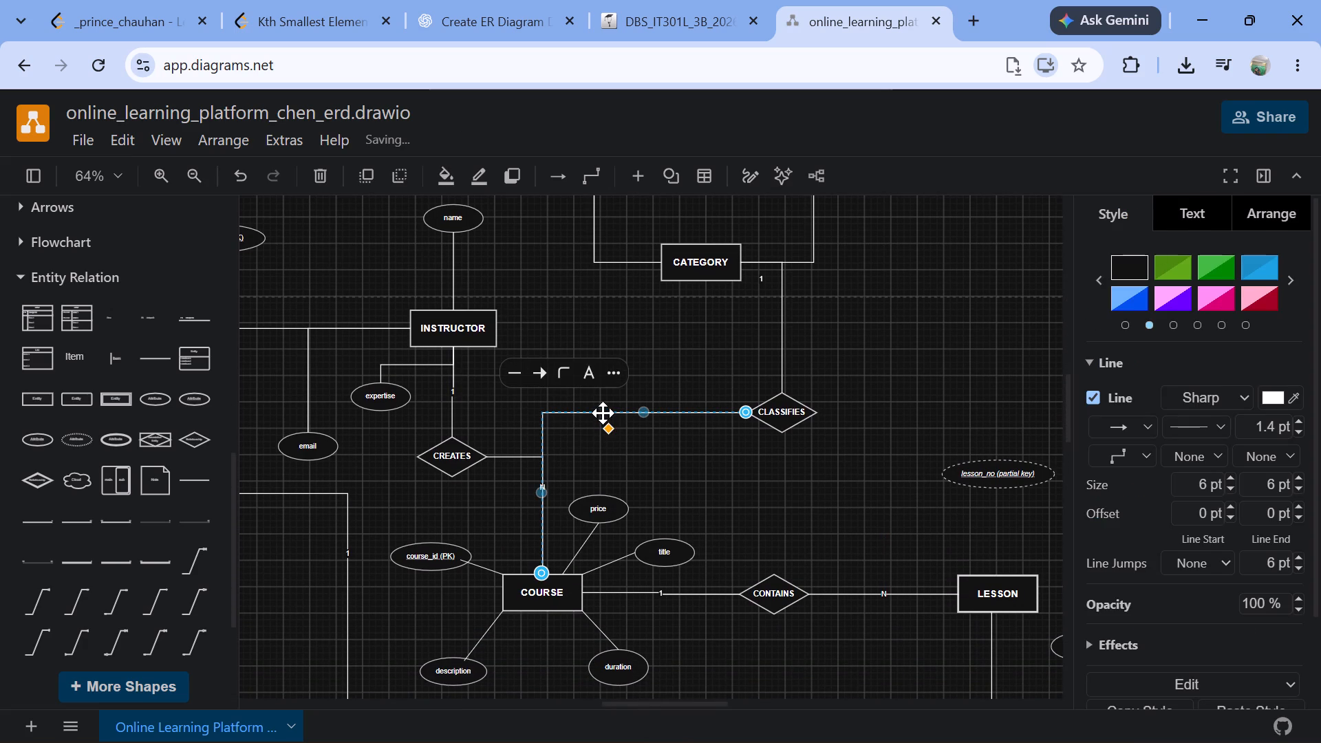
# Shift the CLASSIFIES–COURSE line clear of the CREATES–COURSE line and bring its lower end to COURSE's top edge.
pyautogui.moveTo(603, 413); pyautogui.dragTo(623, 405)
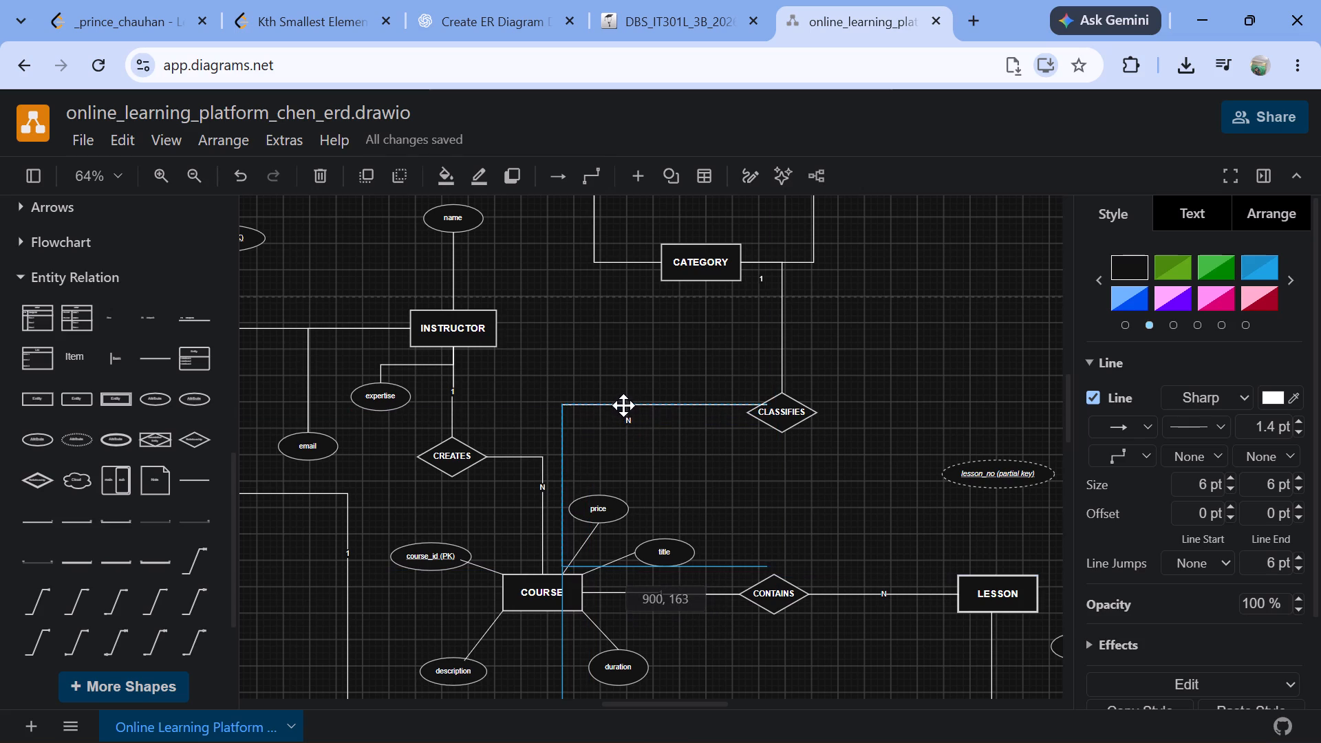
pyautogui.moveTo(623, 405); pyautogui.dragTo(623, 406)
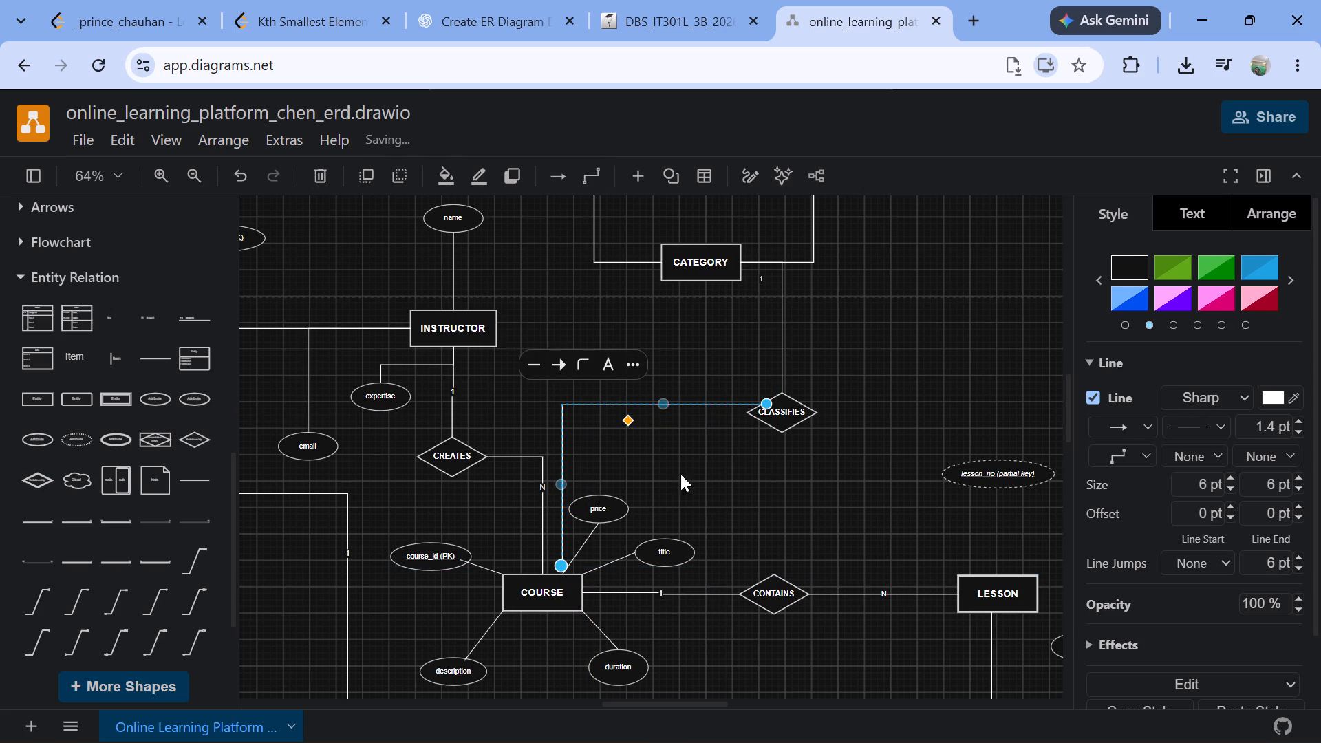
pyautogui.moveTo(561, 563); pyautogui.dragTo(561, 574)
pyautogui.click(738, 447)
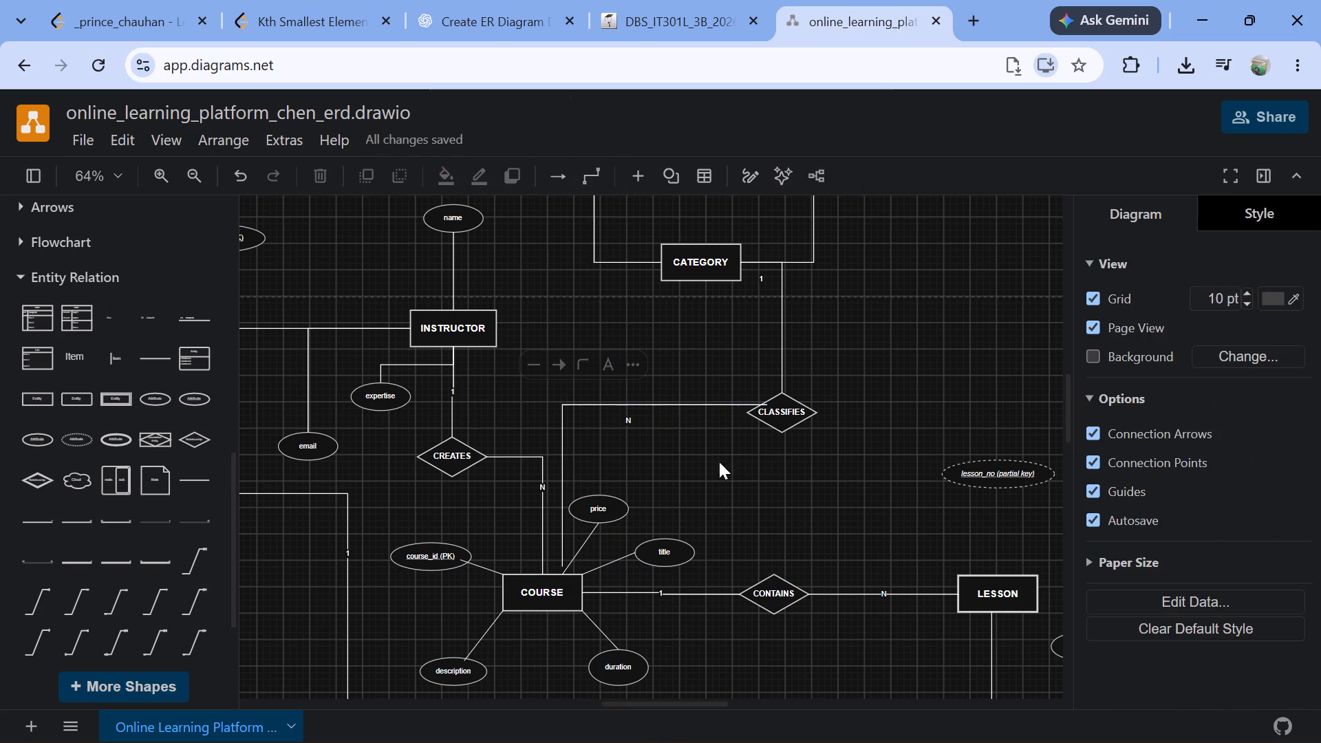
pyautogui.click(563, 561)
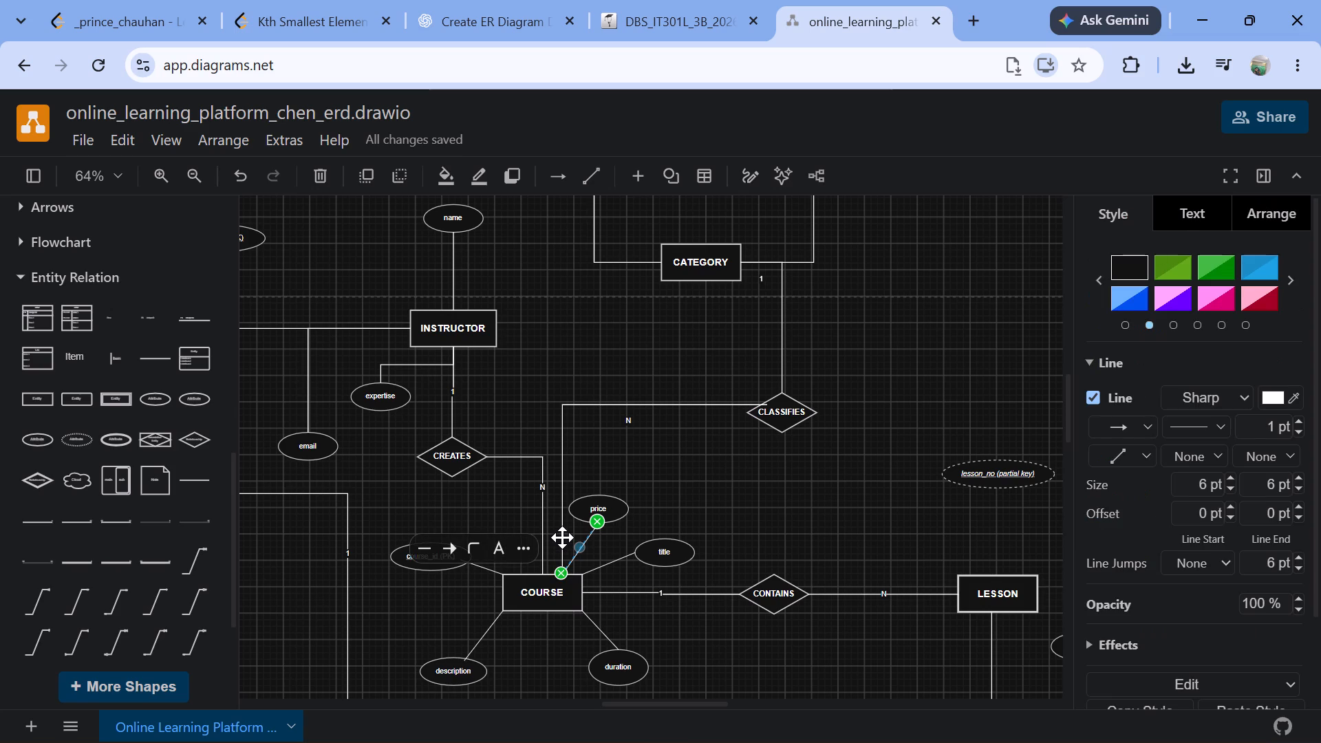
pyautogui.click(562, 537)
pyautogui.moveTo(560, 561); pyautogui.dragTo(561, 583)
pyautogui.click(780, 503)
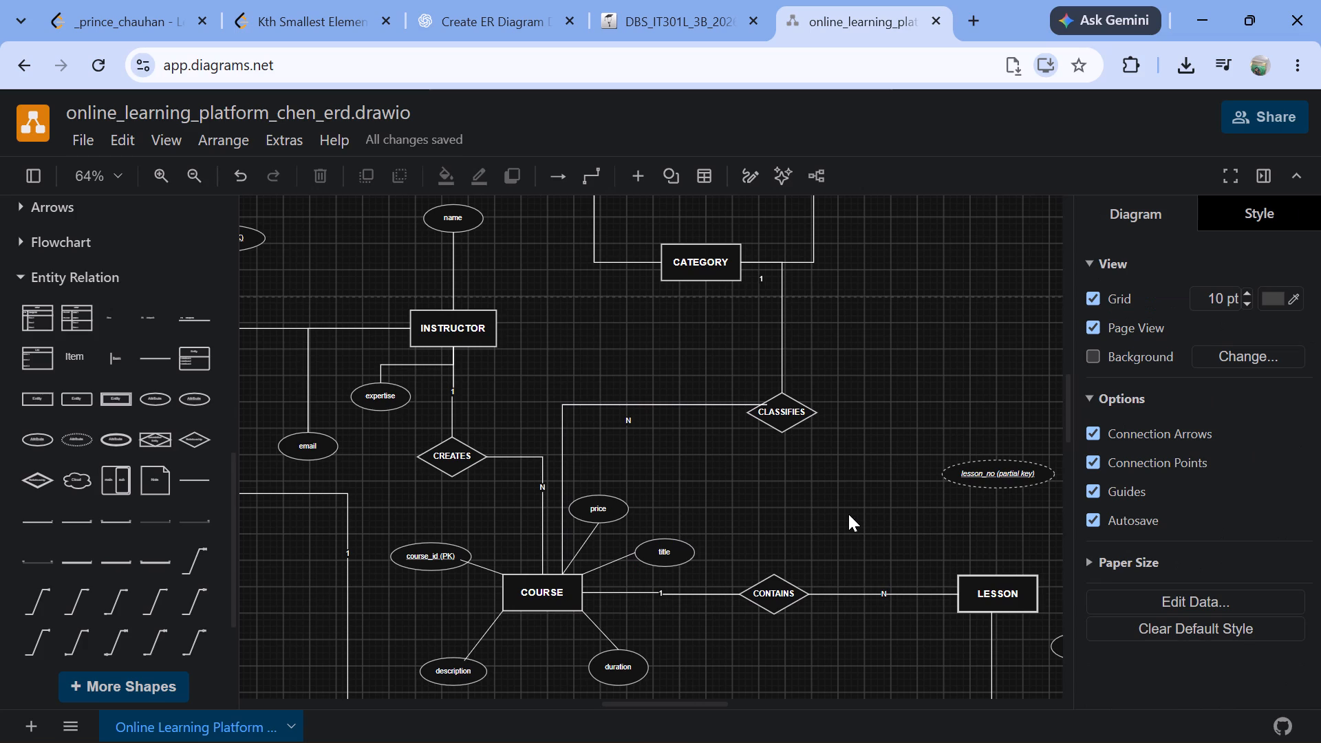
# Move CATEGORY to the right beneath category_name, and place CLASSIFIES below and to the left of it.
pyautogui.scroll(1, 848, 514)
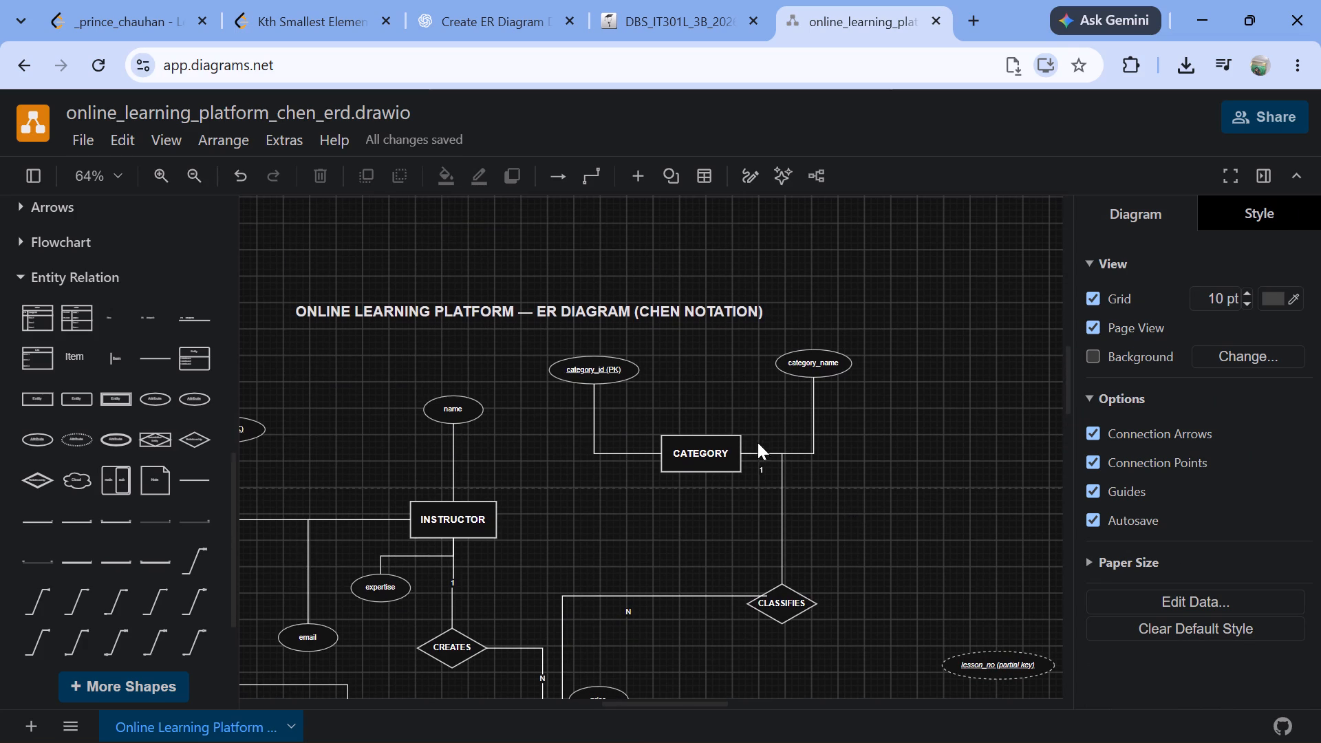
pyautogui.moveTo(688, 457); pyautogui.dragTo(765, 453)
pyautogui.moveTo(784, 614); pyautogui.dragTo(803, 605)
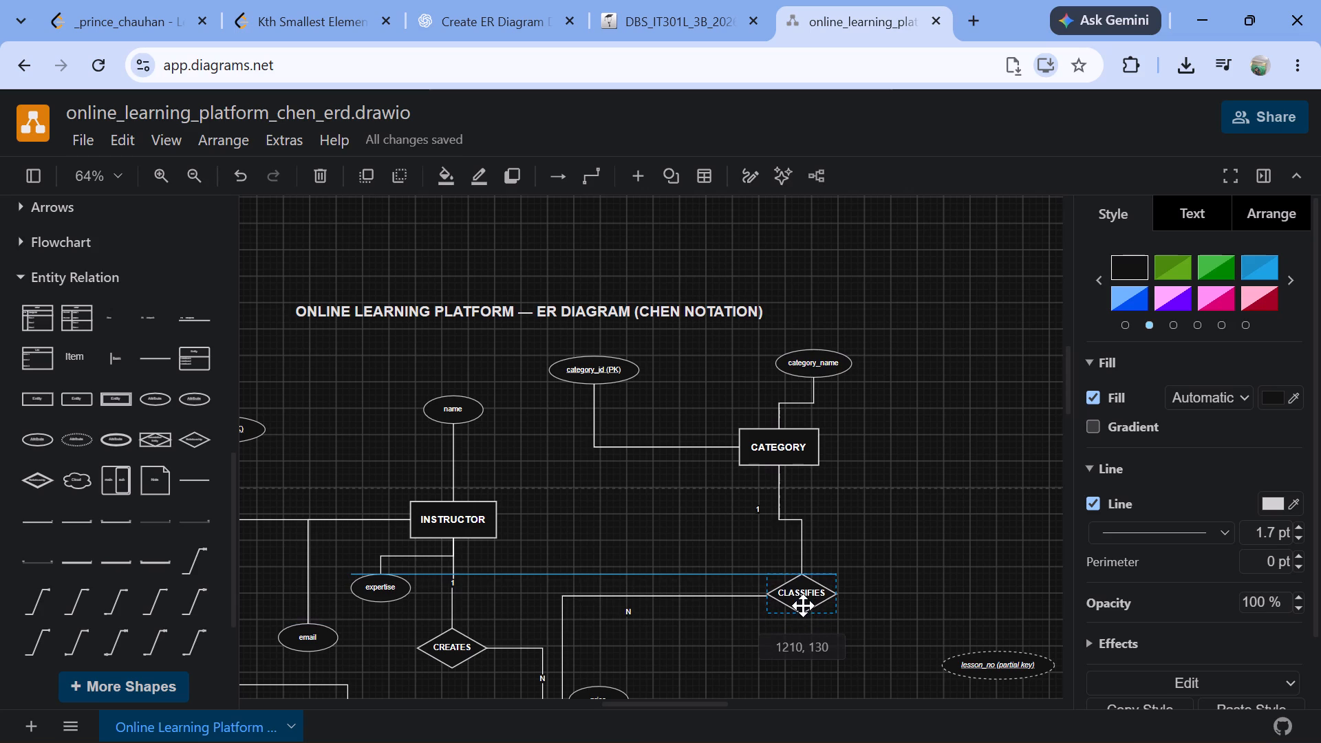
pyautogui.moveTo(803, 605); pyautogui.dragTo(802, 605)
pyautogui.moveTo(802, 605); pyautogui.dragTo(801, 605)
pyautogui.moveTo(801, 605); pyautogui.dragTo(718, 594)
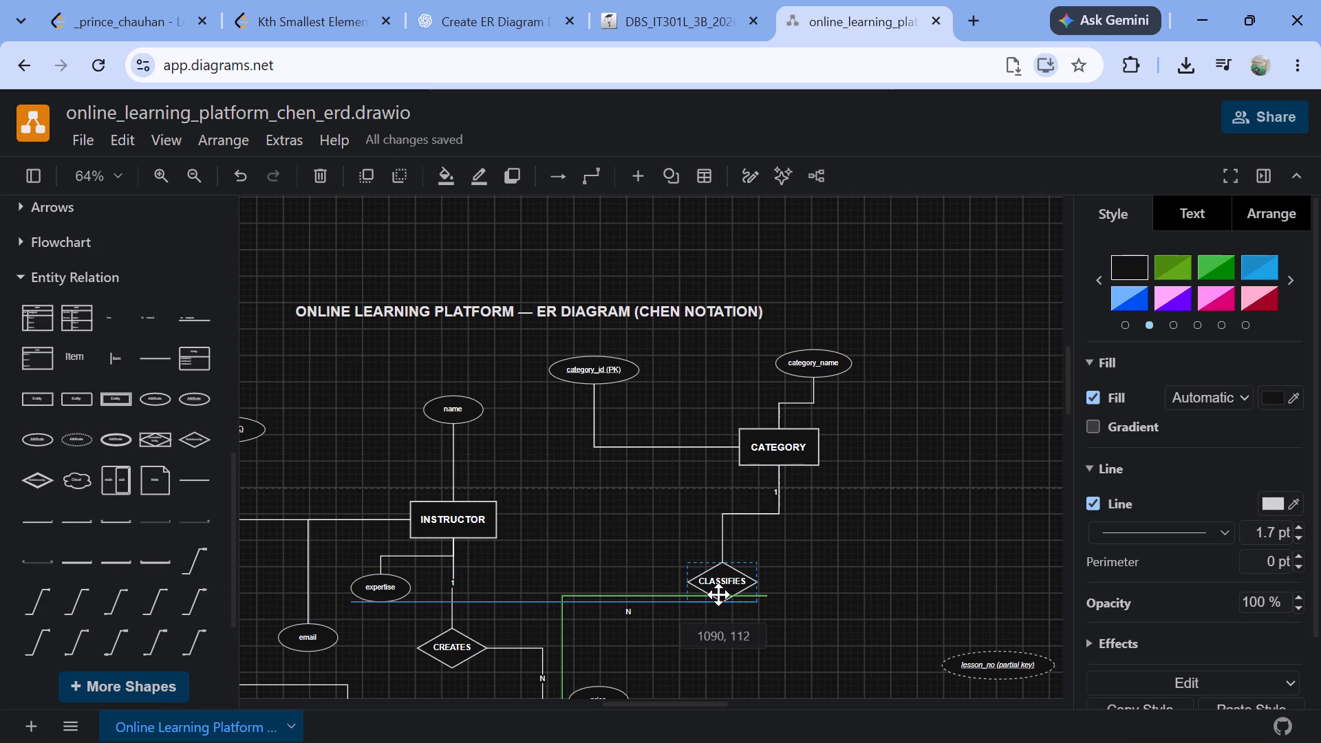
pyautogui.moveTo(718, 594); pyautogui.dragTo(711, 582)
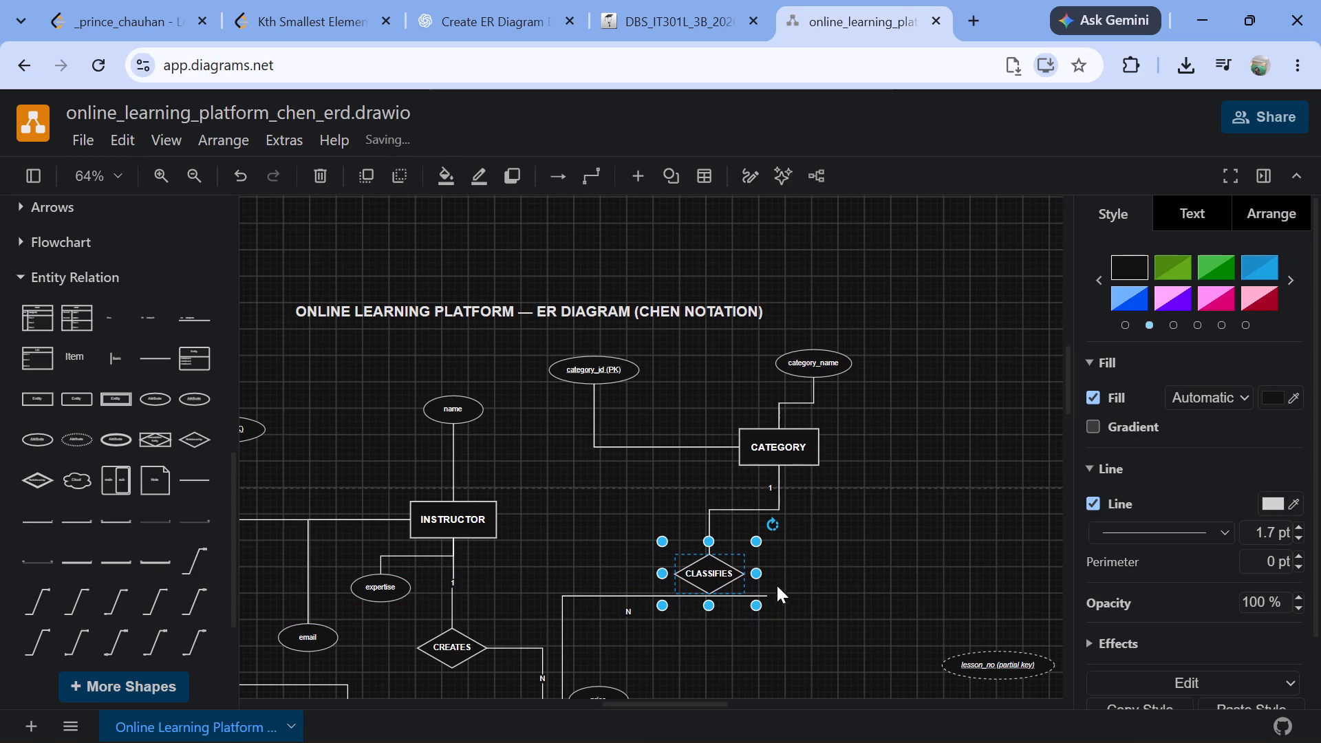
# Shorten the upper end of the CLASSIFIES–COURSE line and place CLASSIFIES so its left corner meets that end.
pyautogui.click(616, 596)
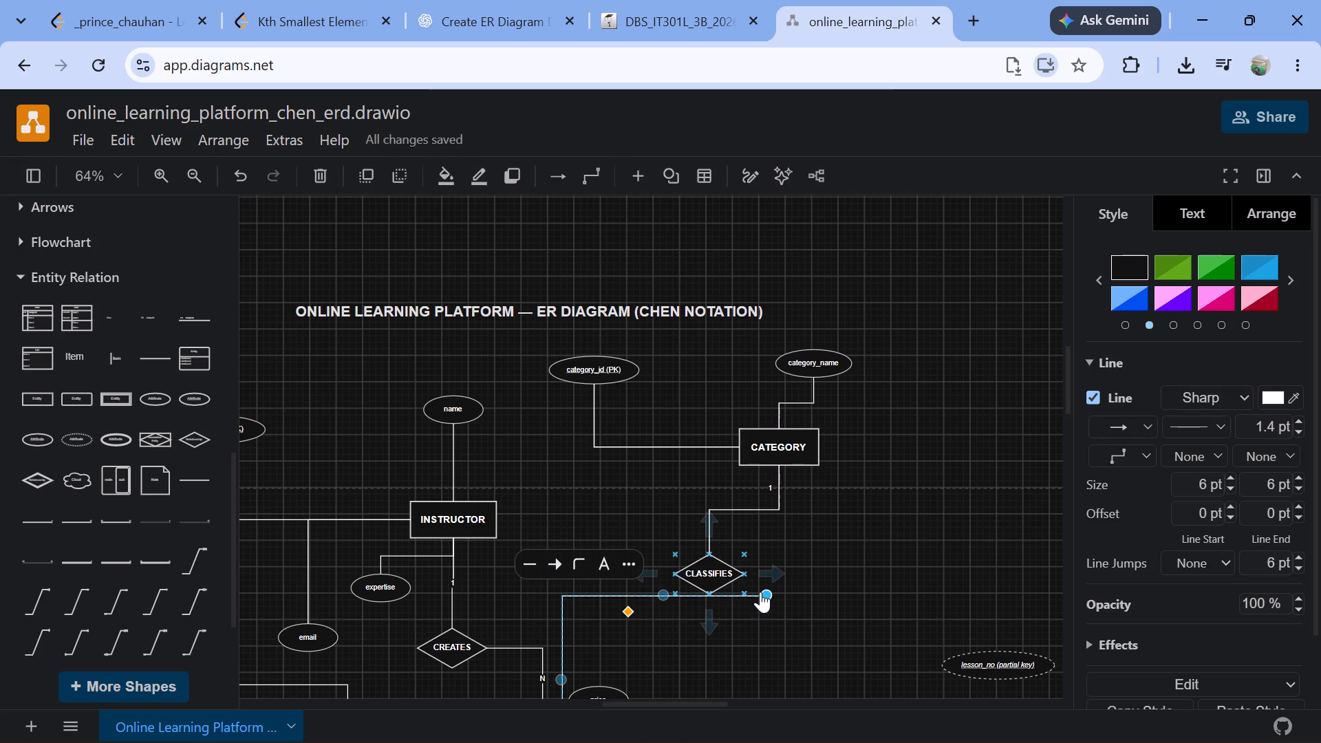
pyautogui.moveTo(769, 596); pyautogui.dragTo(660, 599)
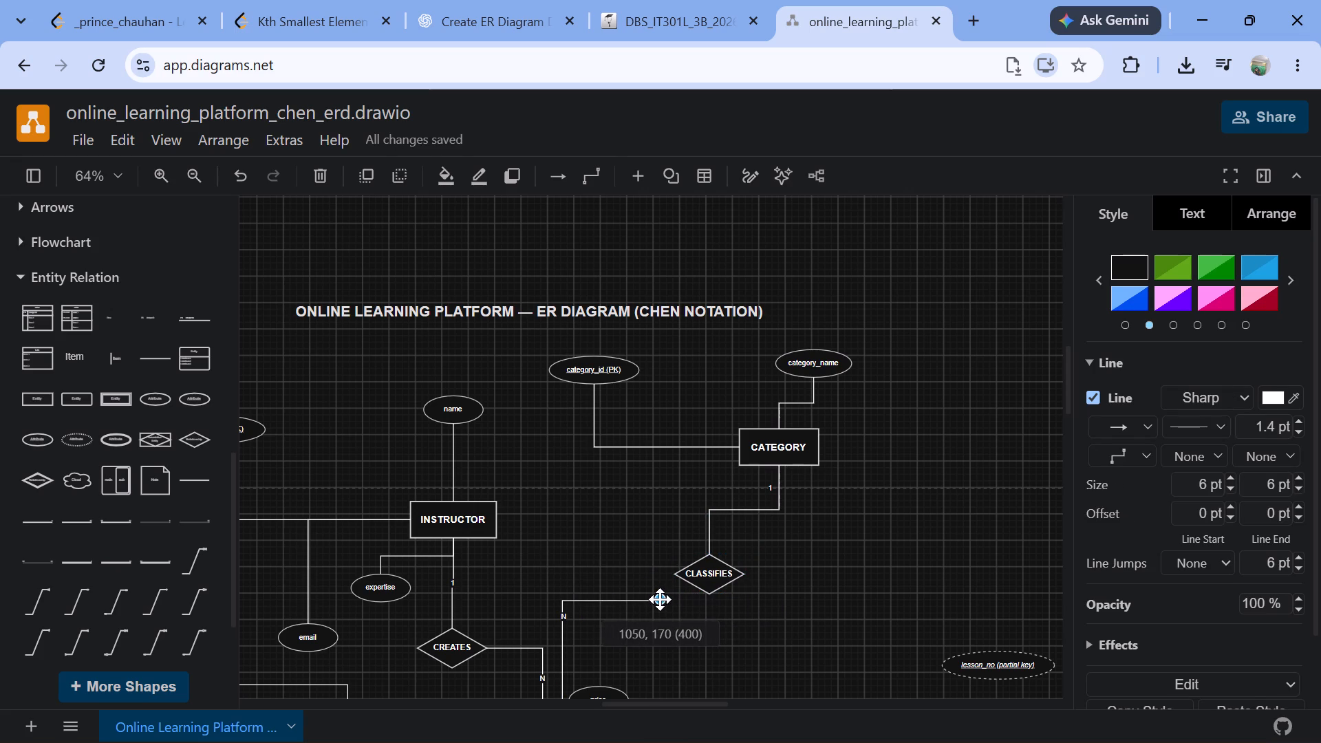
pyautogui.moveTo(660, 599); pyautogui.dragTo(660, 599)
pyautogui.moveTo(705, 573); pyautogui.dragTo(700, 600)
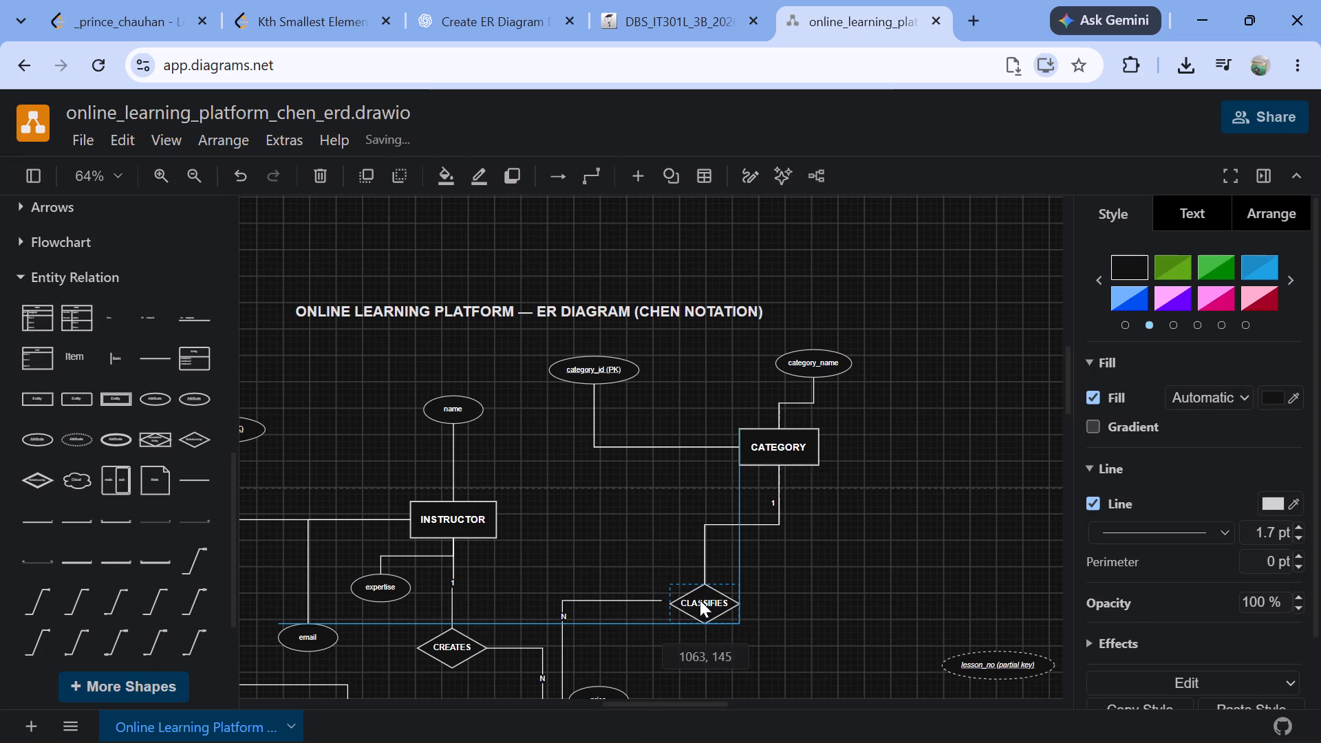
pyautogui.moveTo(700, 600); pyautogui.dragTo(693, 599)
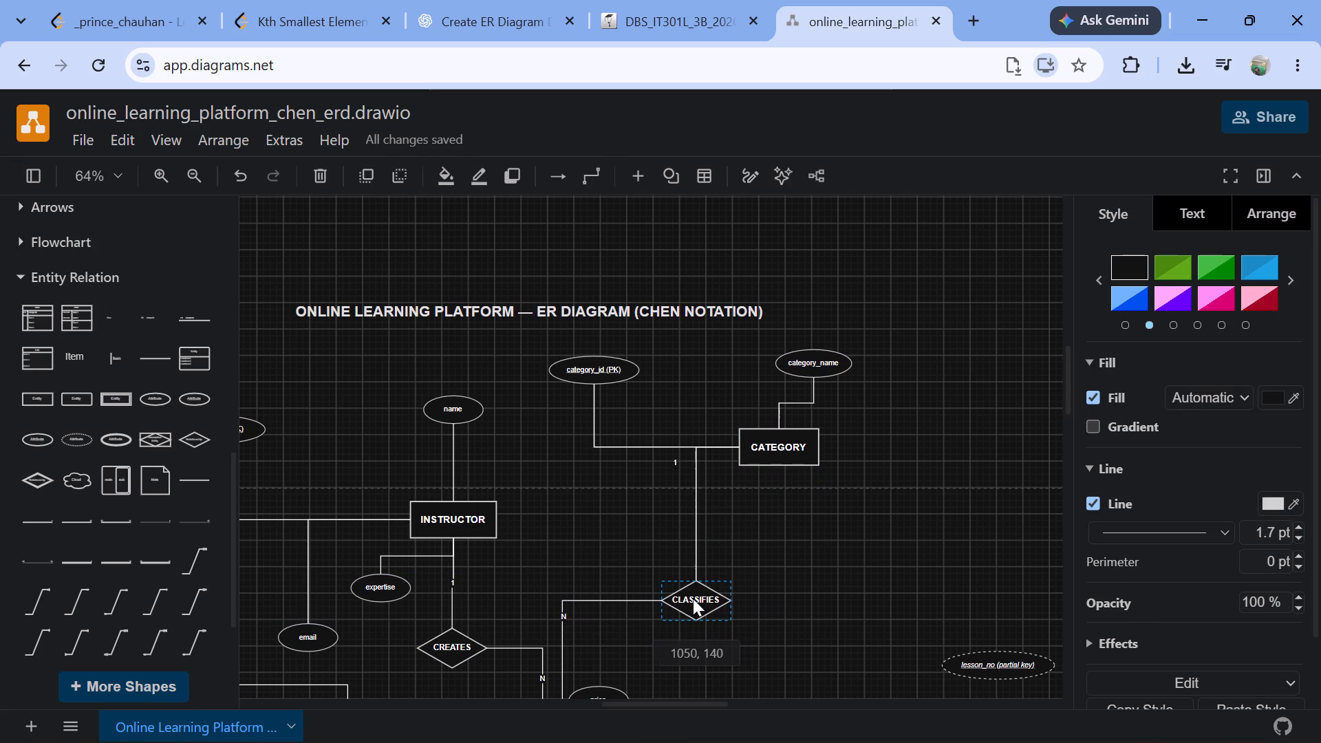
pyautogui.moveTo(693, 599); pyautogui.dragTo(692, 599)
pyautogui.click(839, 522)
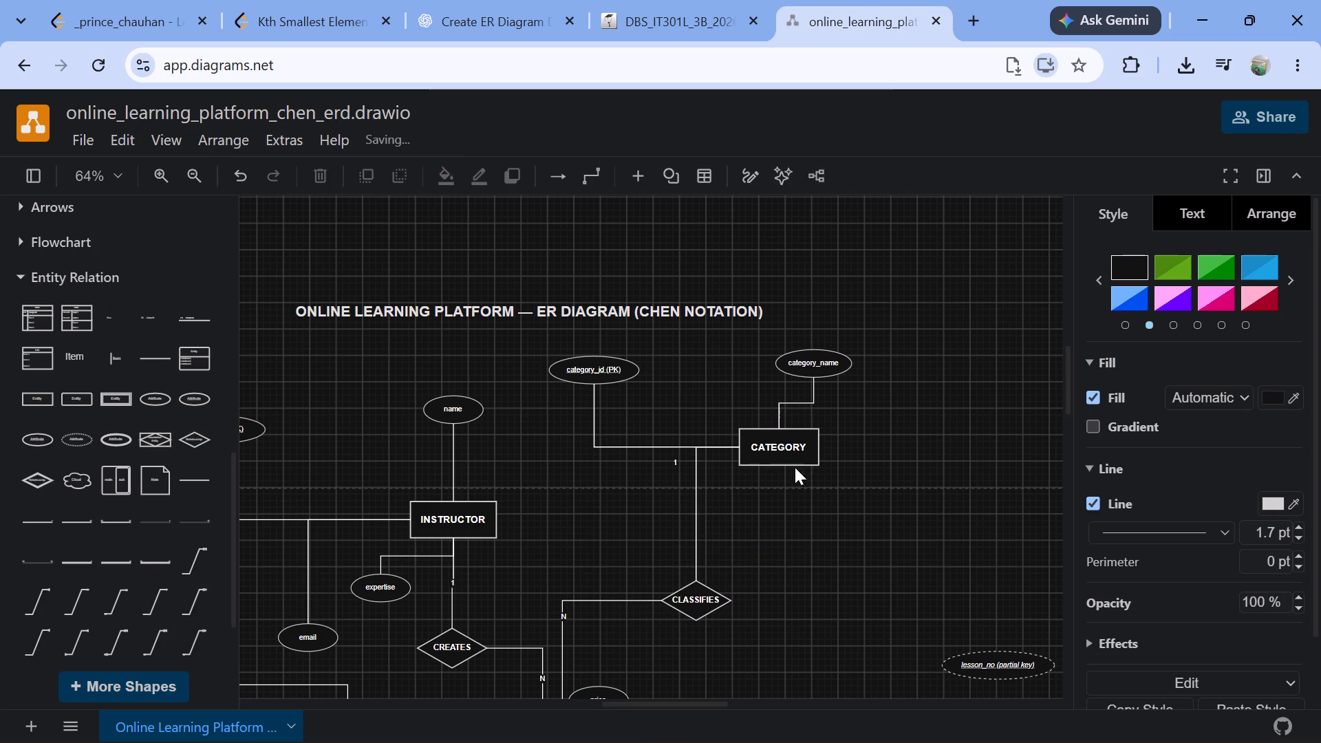
# Move CATEGORY leftward to sit above CLASSIFIES, between category_id (PK) and category_name.
pyautogui.moveTo(780, 451); pyautogui.dragTo(694, 465)
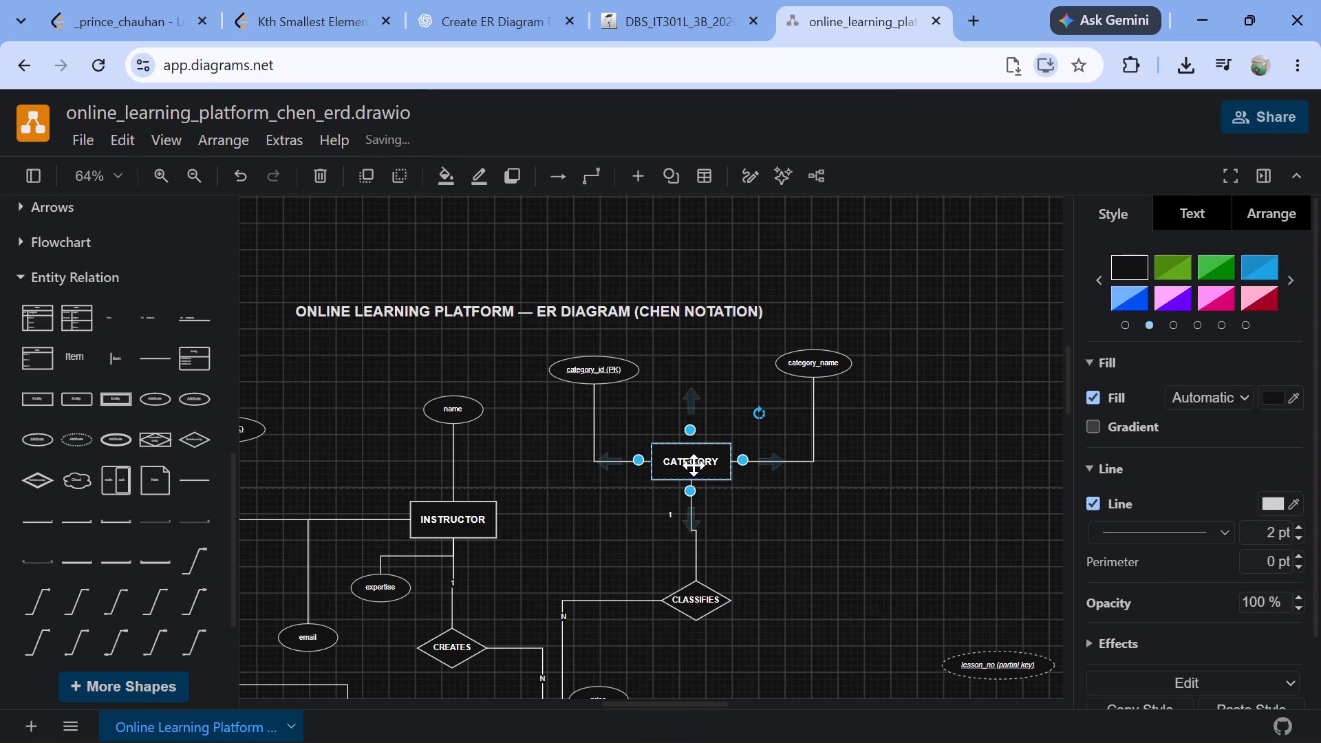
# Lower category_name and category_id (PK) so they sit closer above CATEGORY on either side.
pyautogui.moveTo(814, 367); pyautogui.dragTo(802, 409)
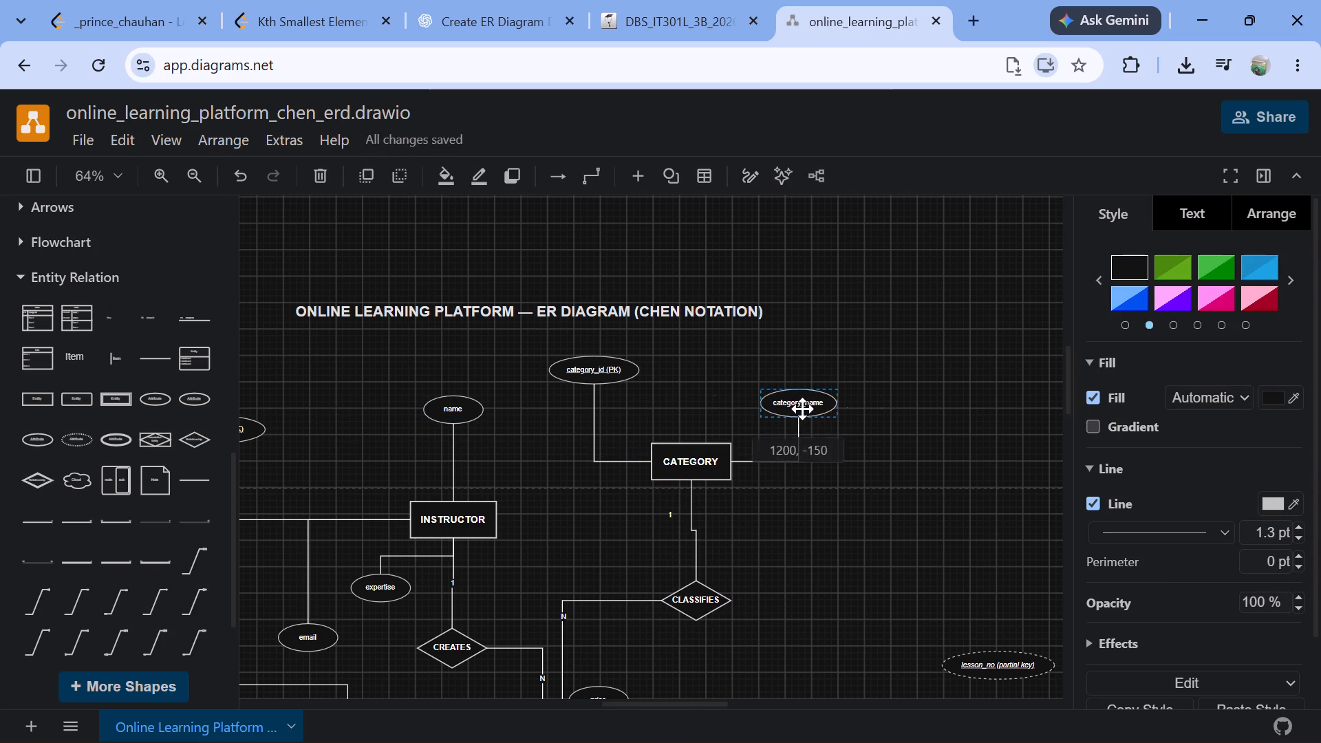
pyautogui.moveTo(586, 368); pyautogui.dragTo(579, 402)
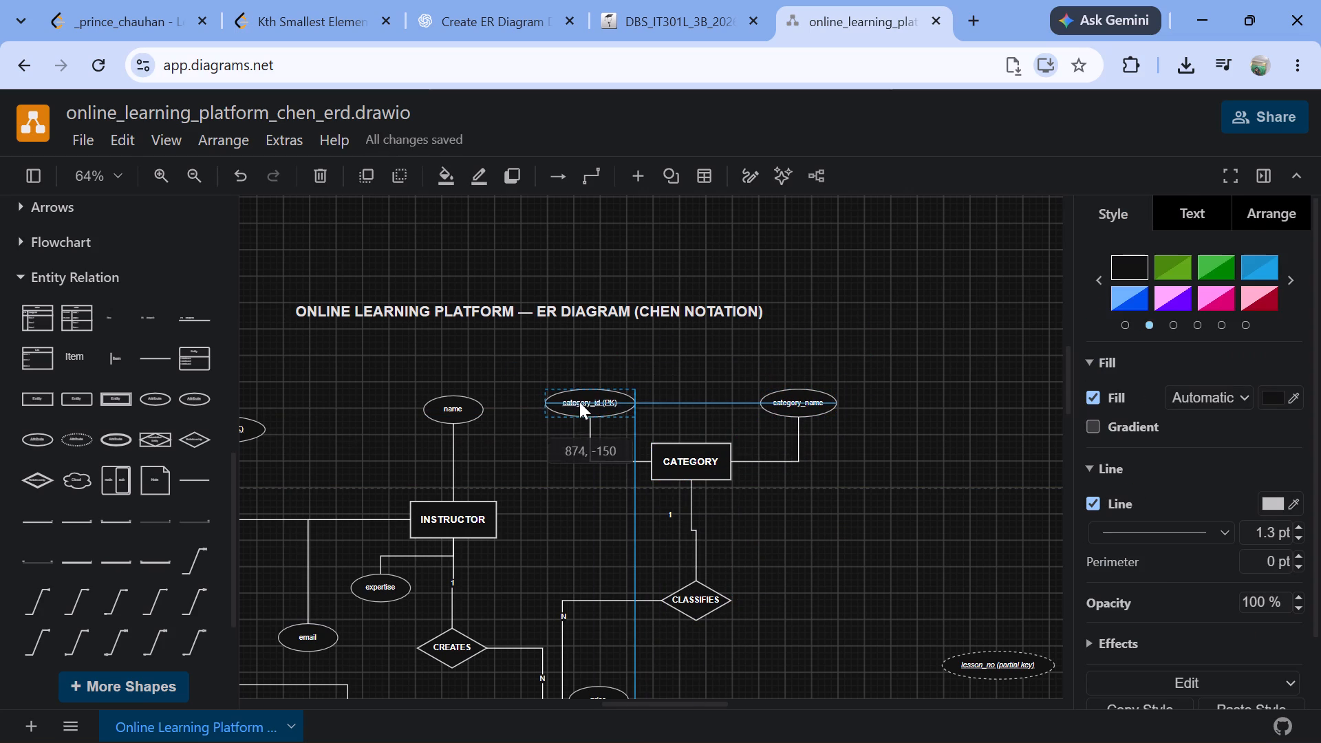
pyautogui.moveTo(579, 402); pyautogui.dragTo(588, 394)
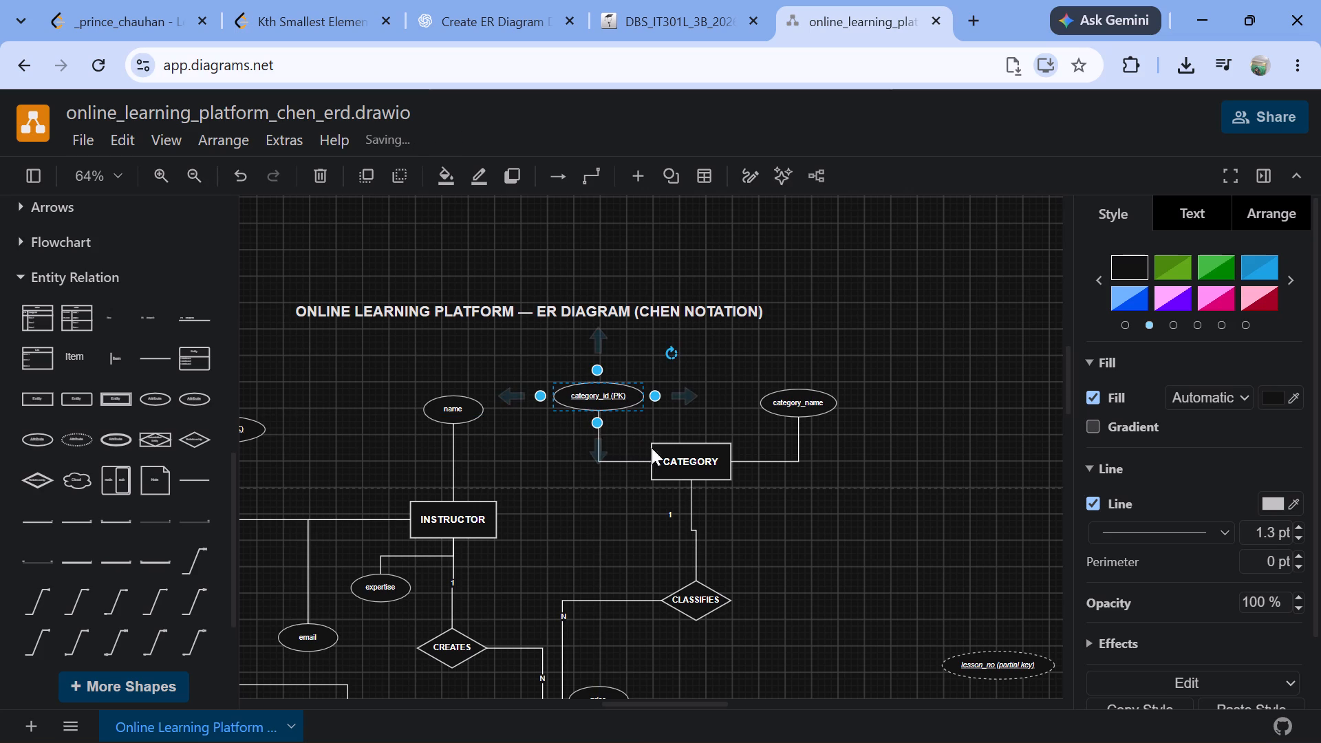
# Nudge CLASSIFIES directly below CATEGORY so their connecting line runs straight down.
pyautogui.click(706, 606)
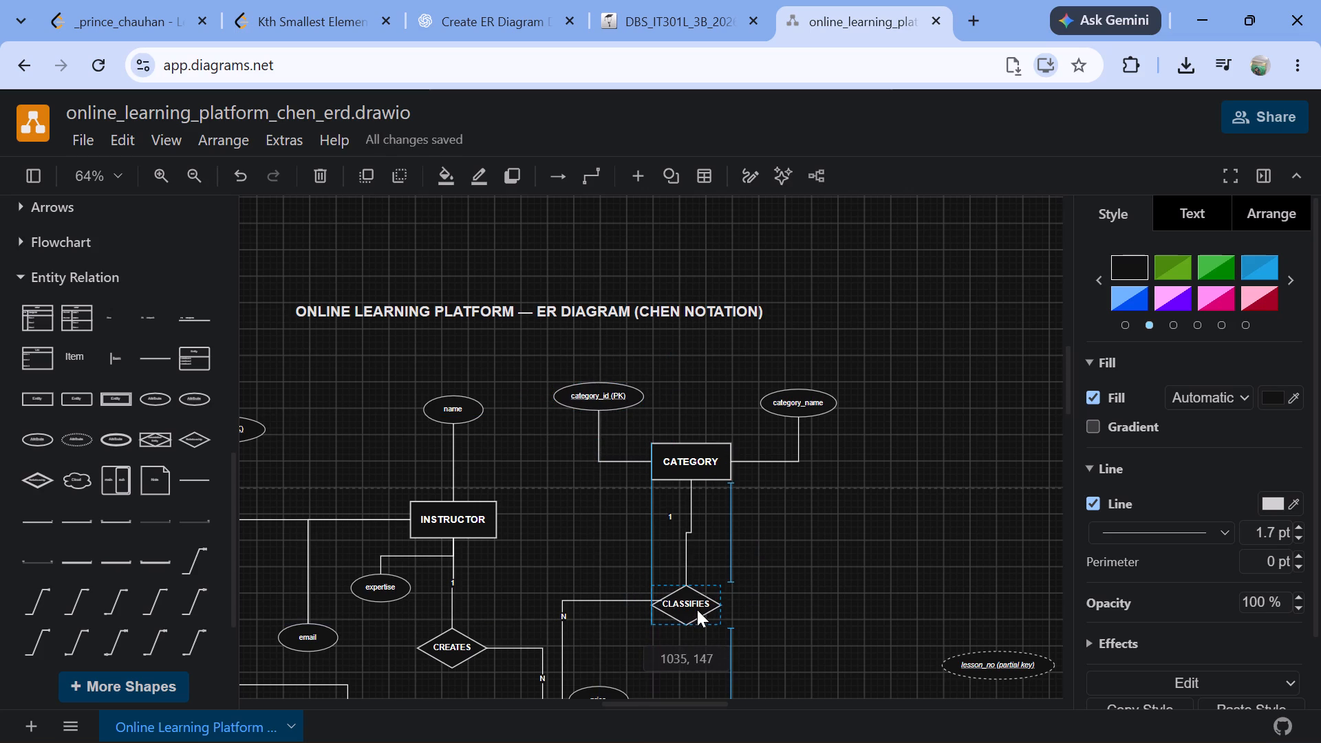
pyautogui.click(875, 541)
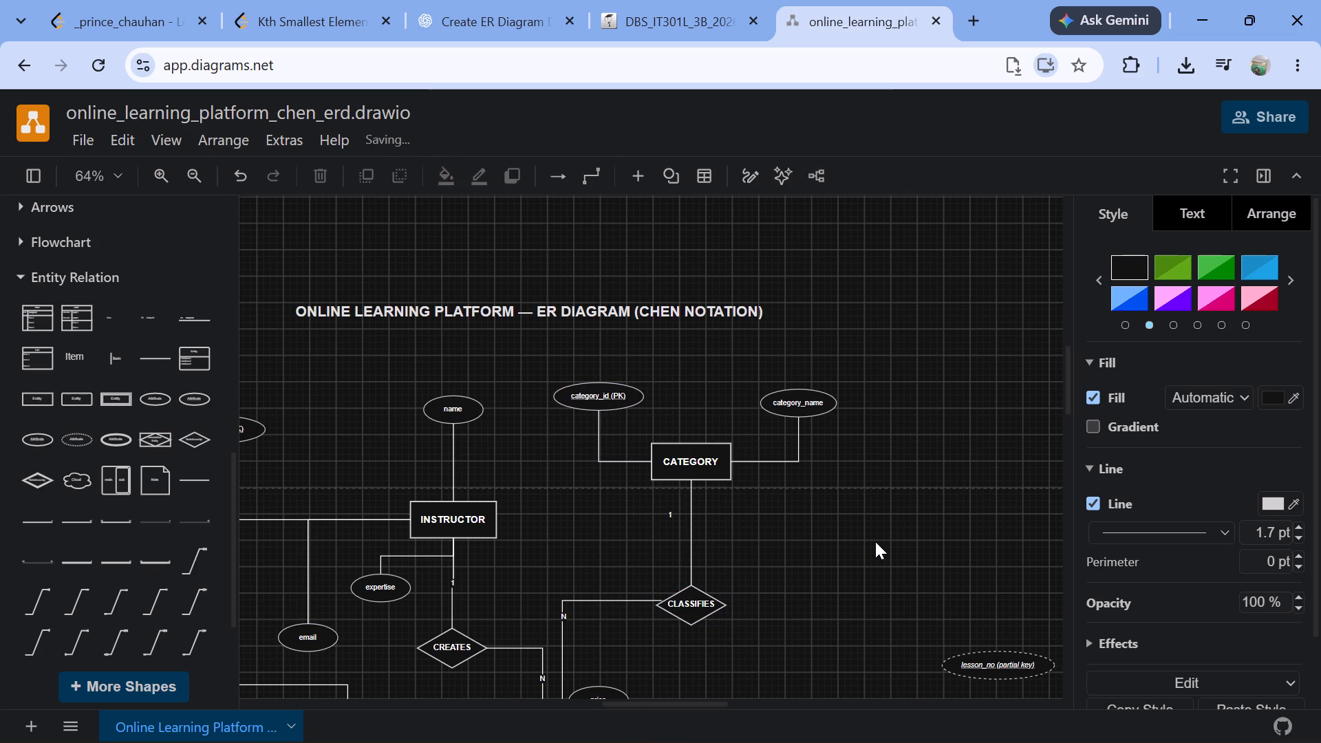
# Place category_name to the right of CATEGORY and category_id (PK) to its left, level with it, so their lines run straight.
pyautogui.moveTo(795, 405); pyautogui.dragTo(807, 465)
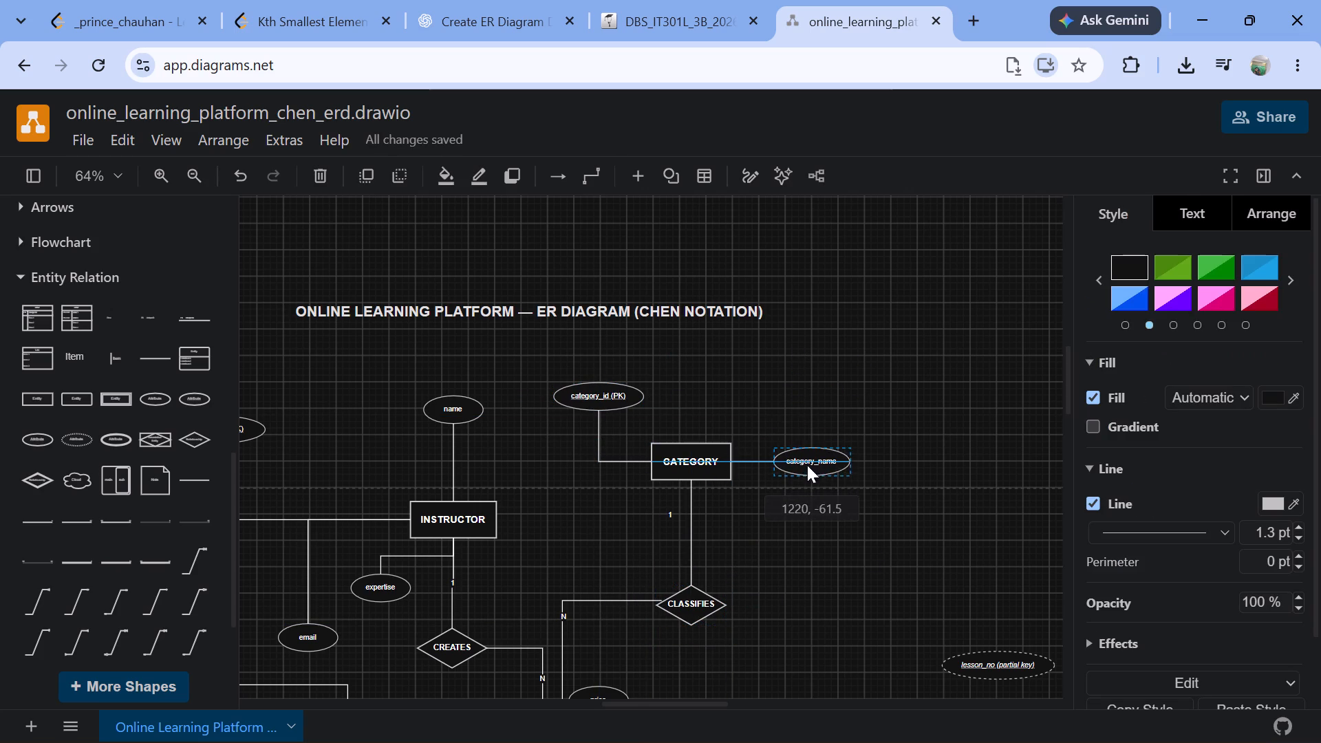
pyautogui.moveTo(807, 465); pyautogui.dragTo(821, 462)
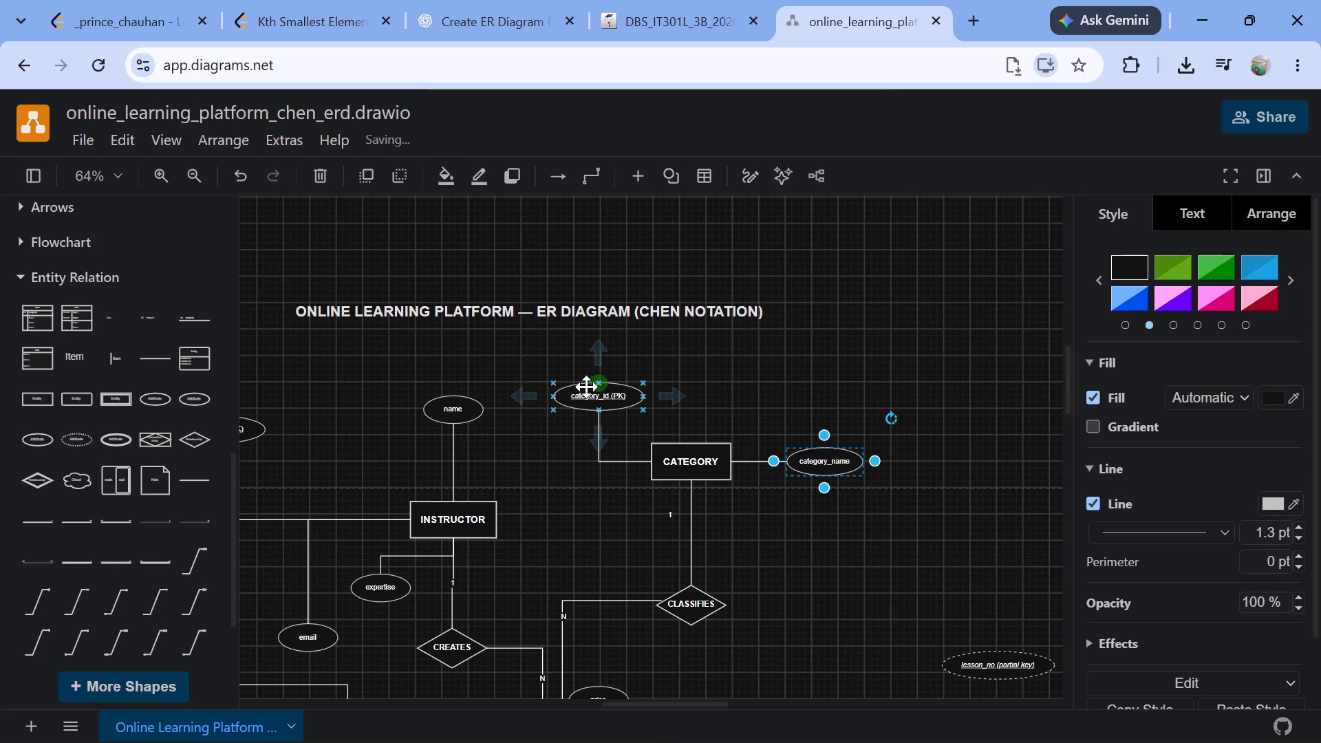
pyautogui.moveTo(594, 406); pyautogui.dragTo(592, 439)
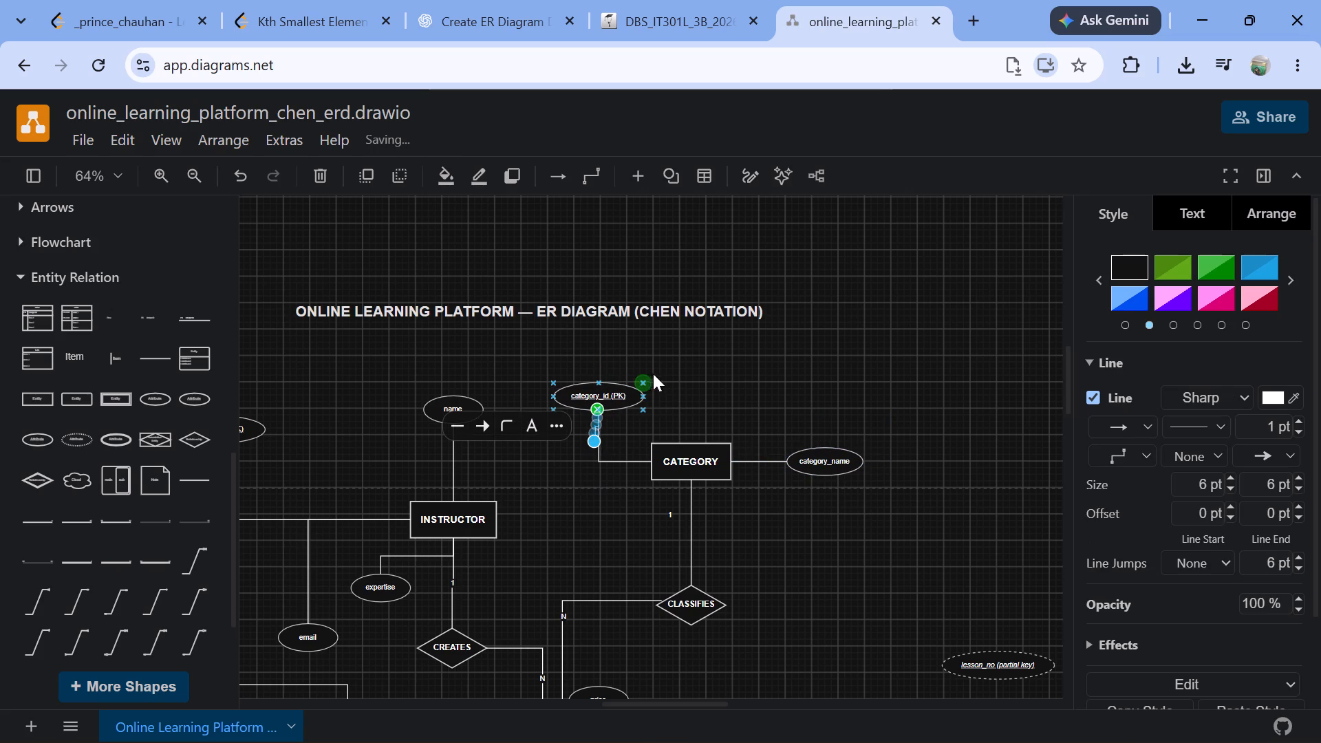
pyautogui.click(316, 177)
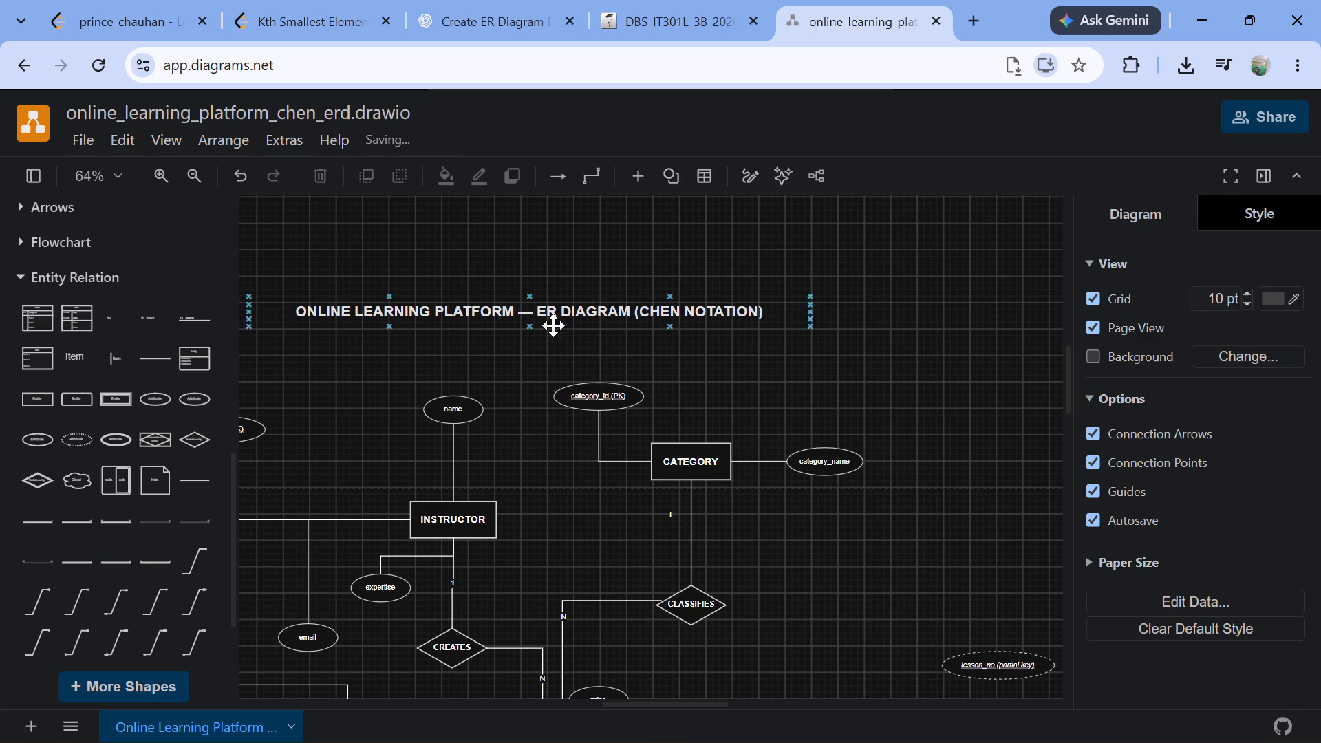
pyautogui.moveTo(594, 395); pyautogui.dragTo(576, 460)
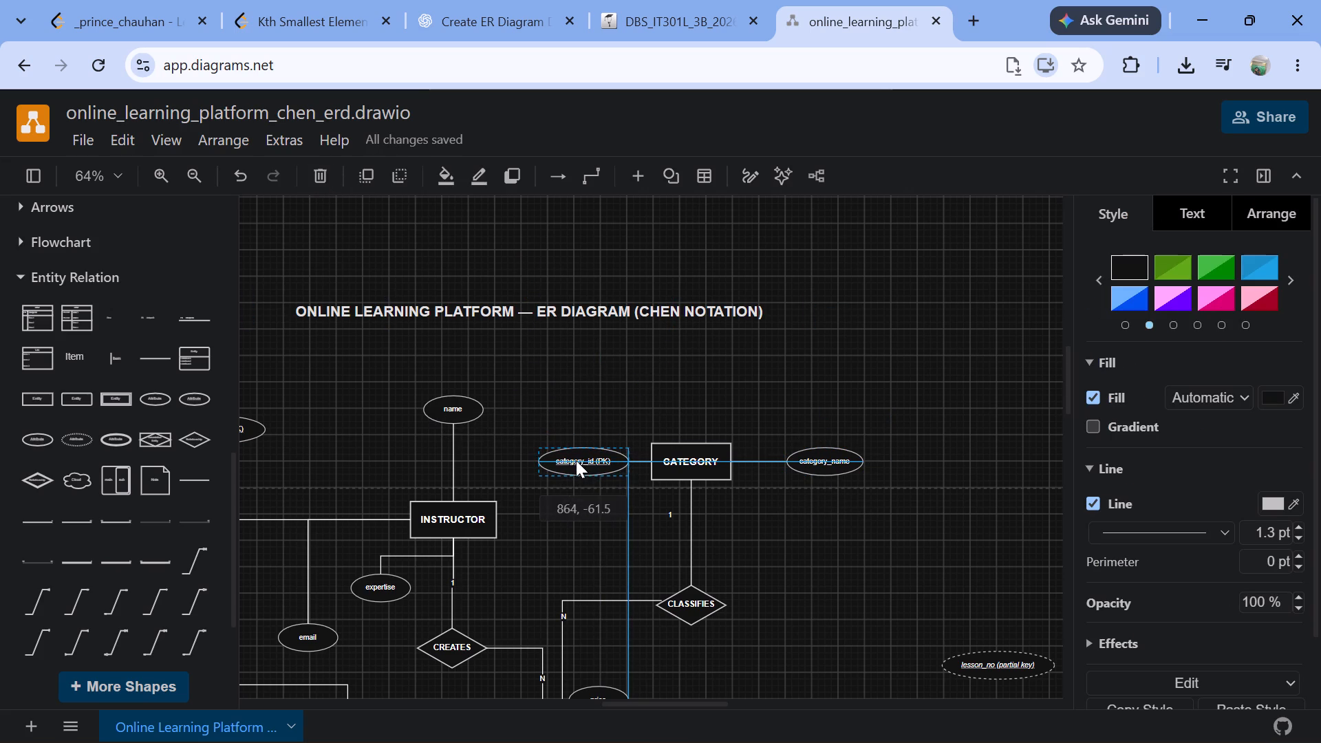
pyautogui.moveTo(576, 460); pyautogui.dragTo(567, 460)
pyautogui.click(788, 379)
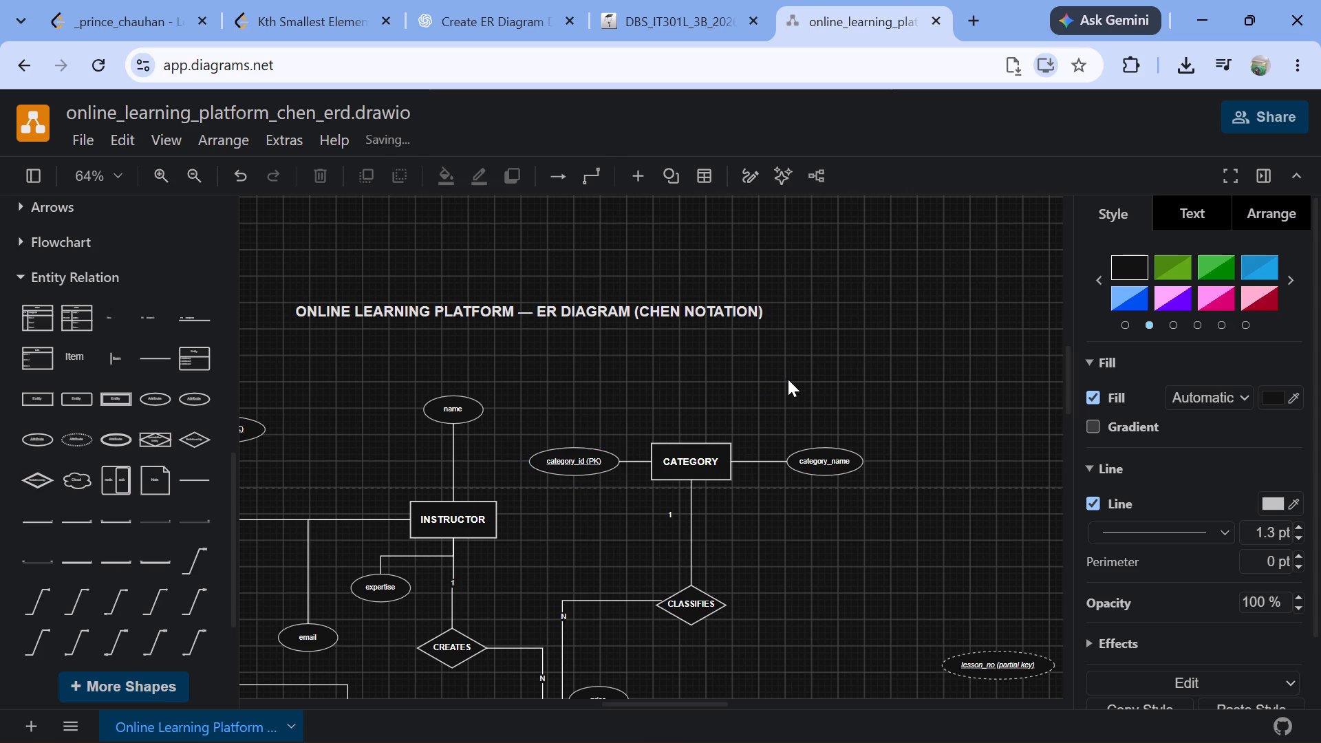
# Delete the line connecting expertise to INSTRUCTOR.
pyautogui.hscroll(2, 788, 532)
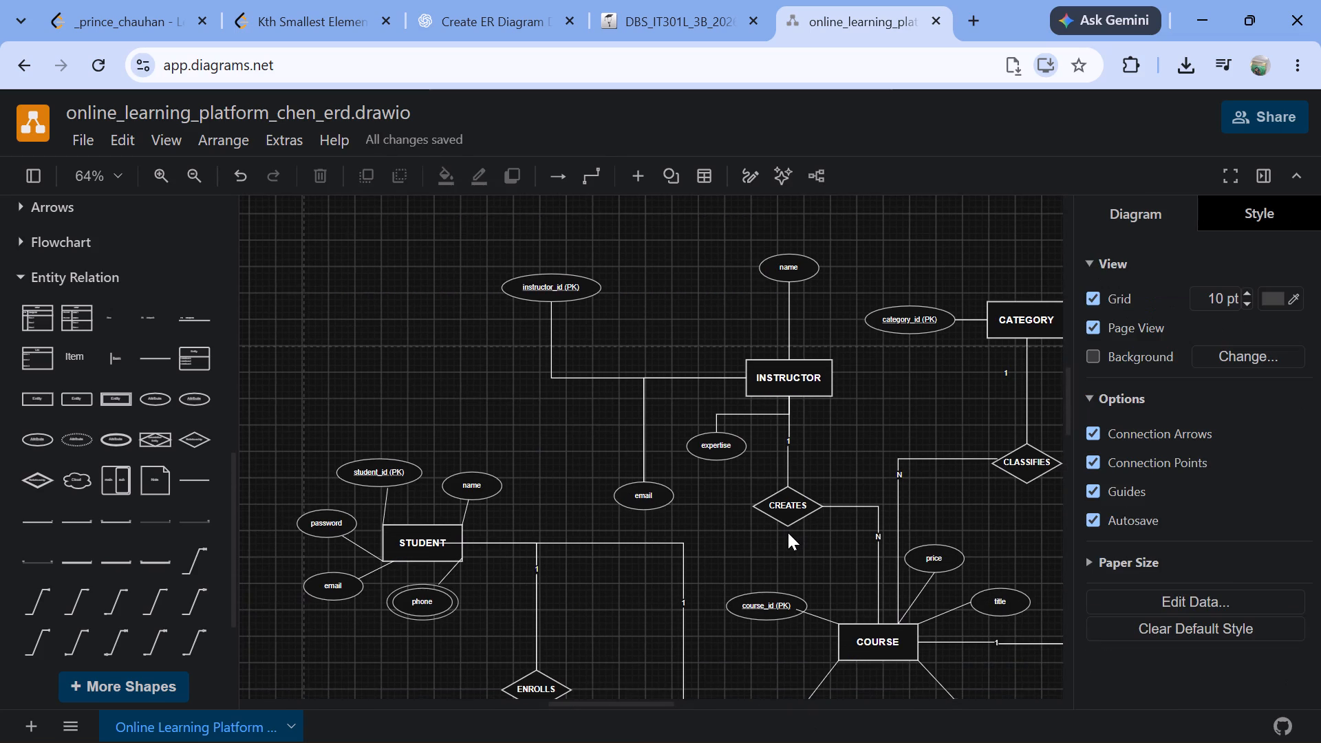
pyautogui.scroll(-1, 788, 532)
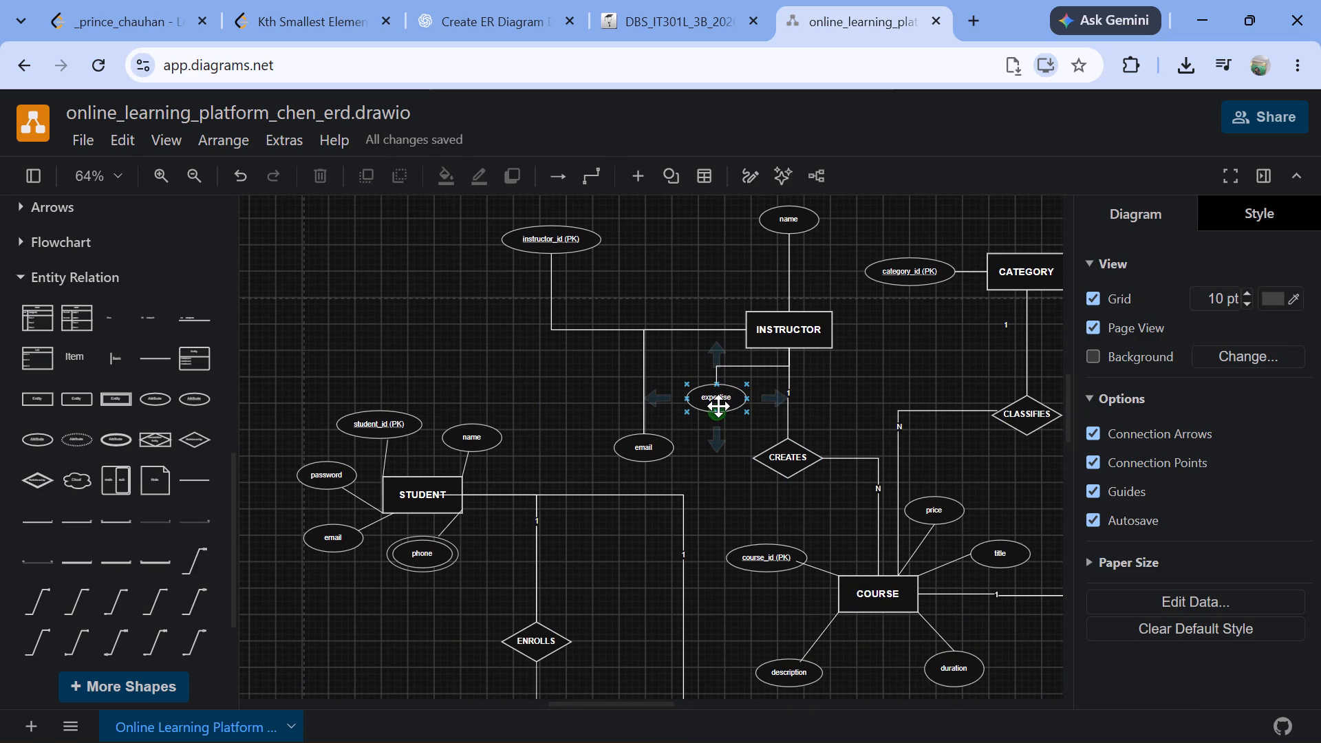
pyautogui.moveTo(717, 406); pyautogui.dragTo(711, 413)
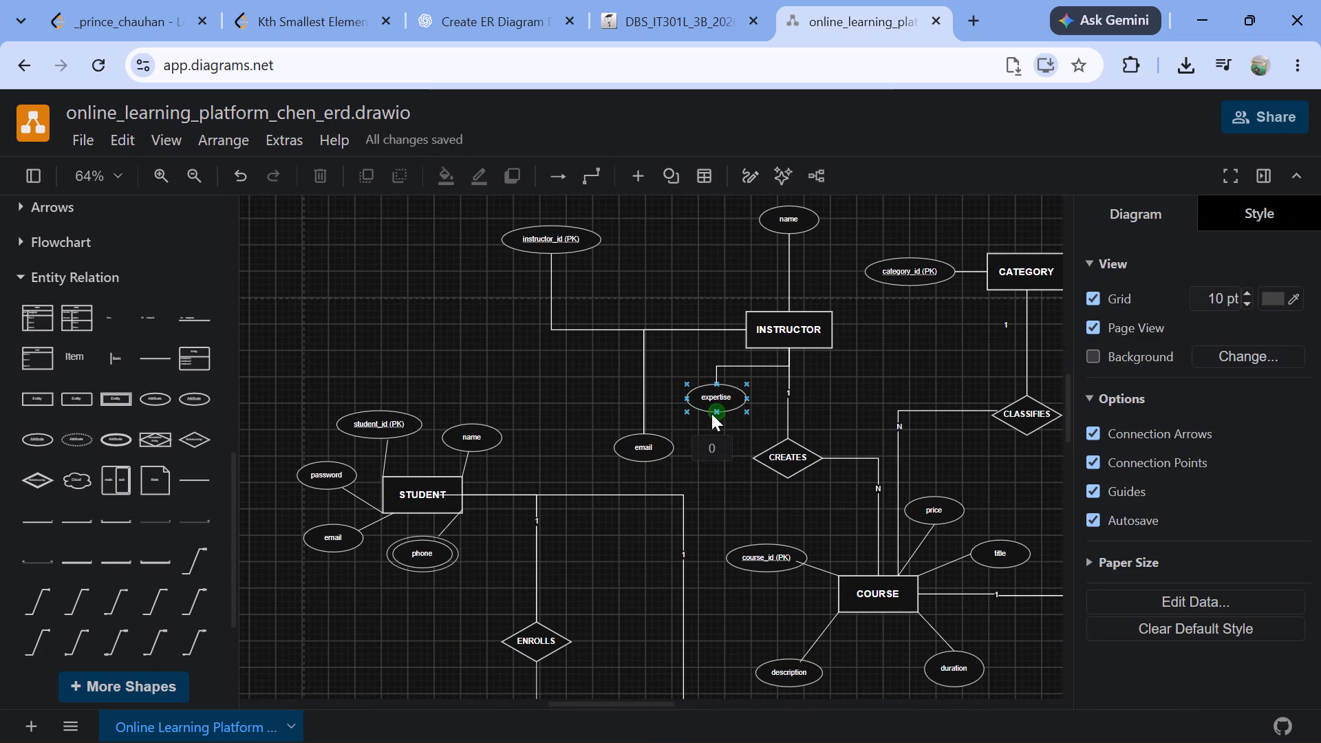
pyautogui.click(759, 376)
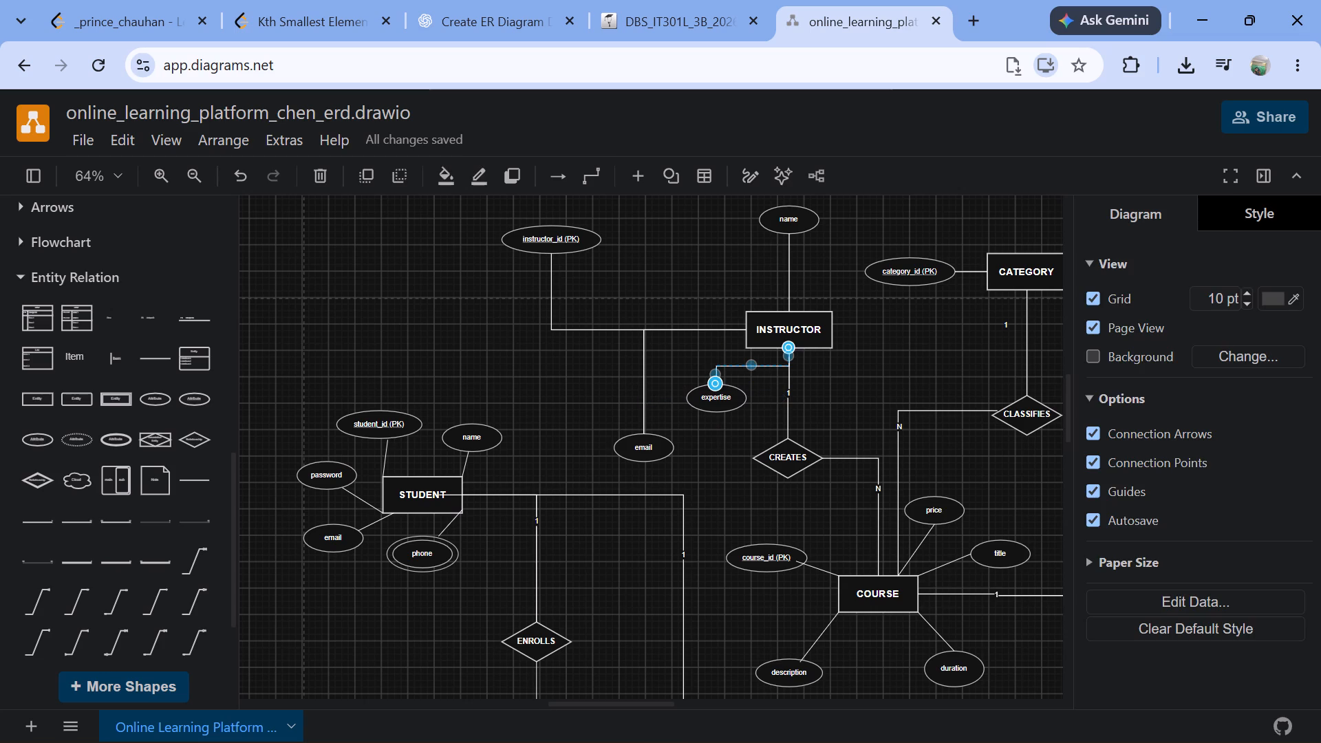
pyautogui.click(315, 170)
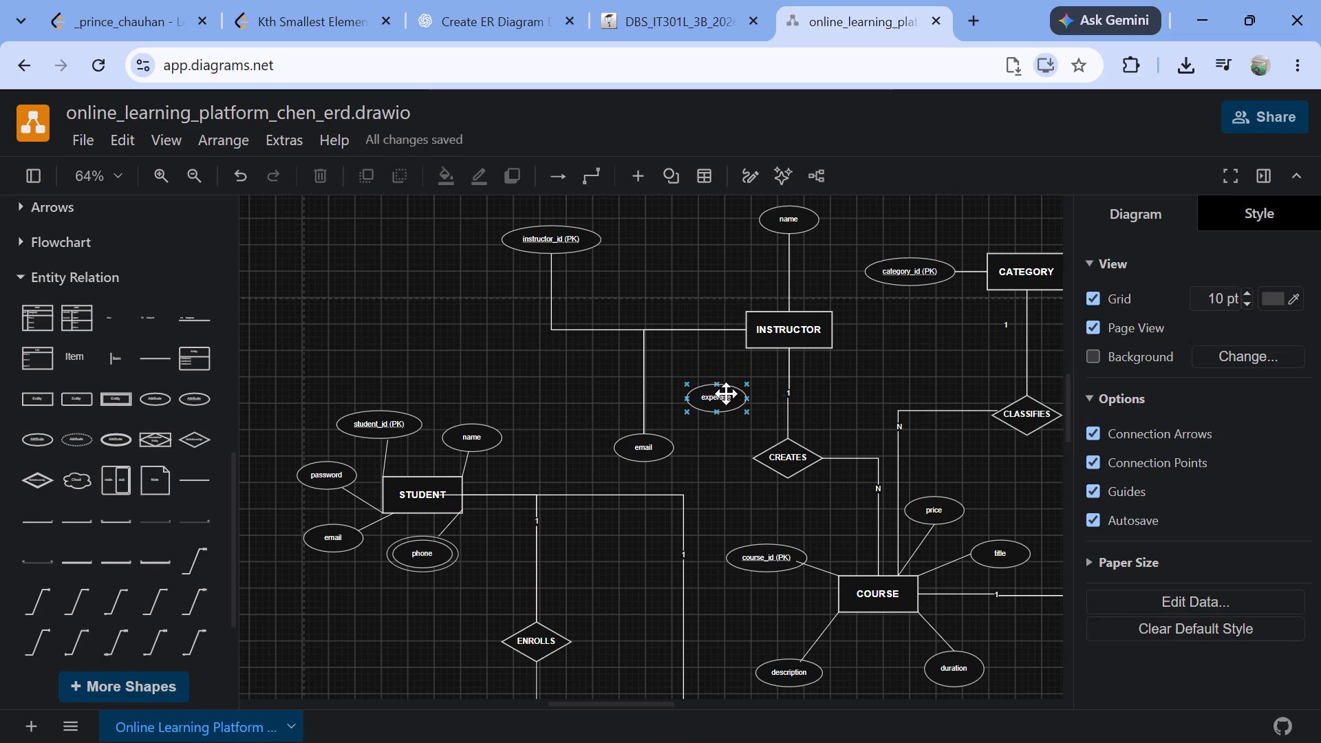
# Move the expertise attribute above and to the left of INSTRUCTOR, between instructor_id (PK) and name.
pyautogui.moveTo(726, 394); pyautogui.dragTo(699, 257)
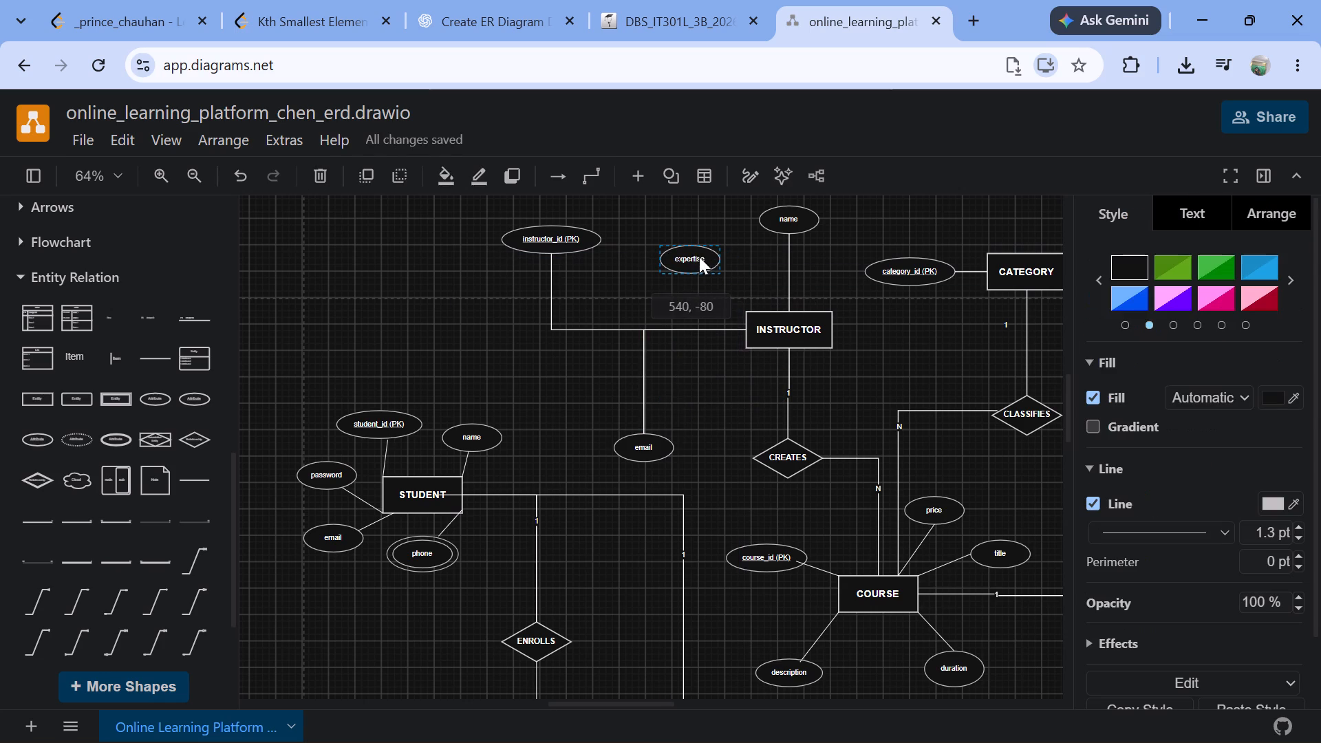
pyautogui.moveTo(699, 257); pyautogui.dragTo(707, 256)
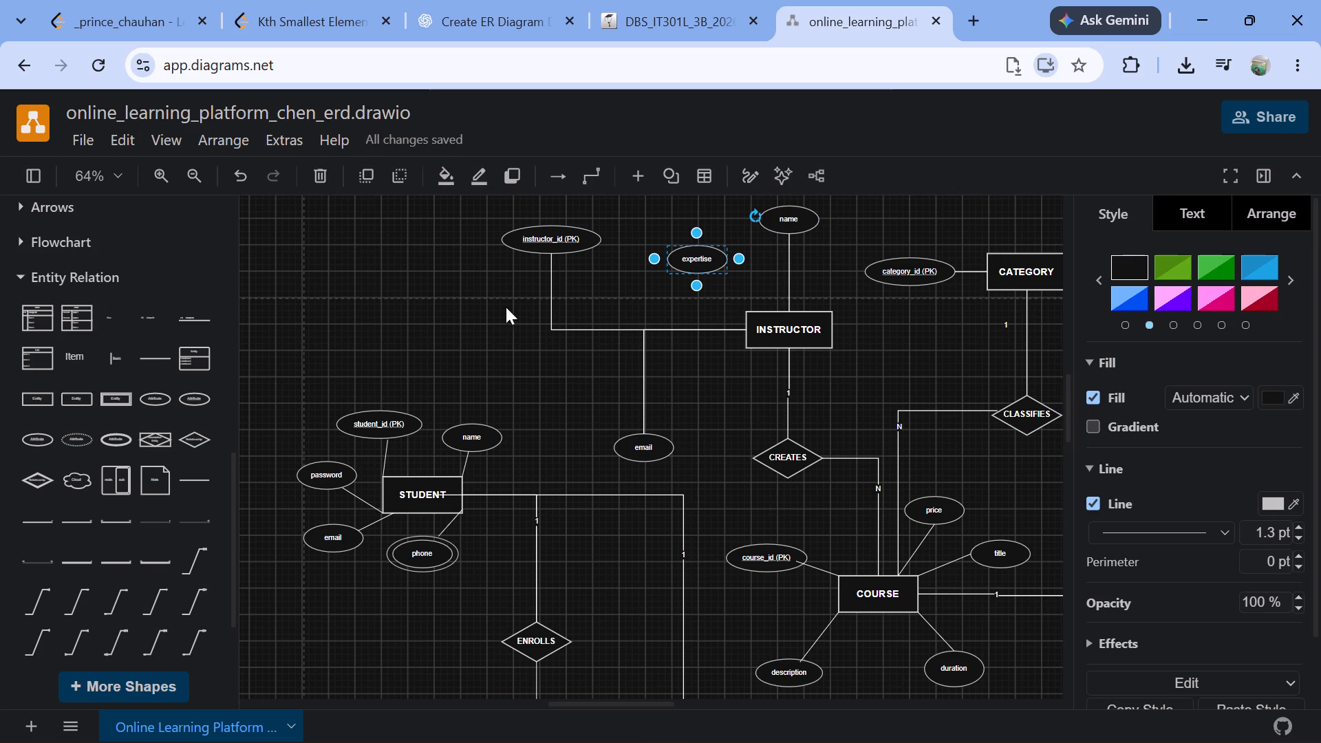
# Delete the lines connecting instructor_id (PK) and email to INSTRUCTOR.
pyautogui.click(571, 335)
pyautogui.click(312, 175)
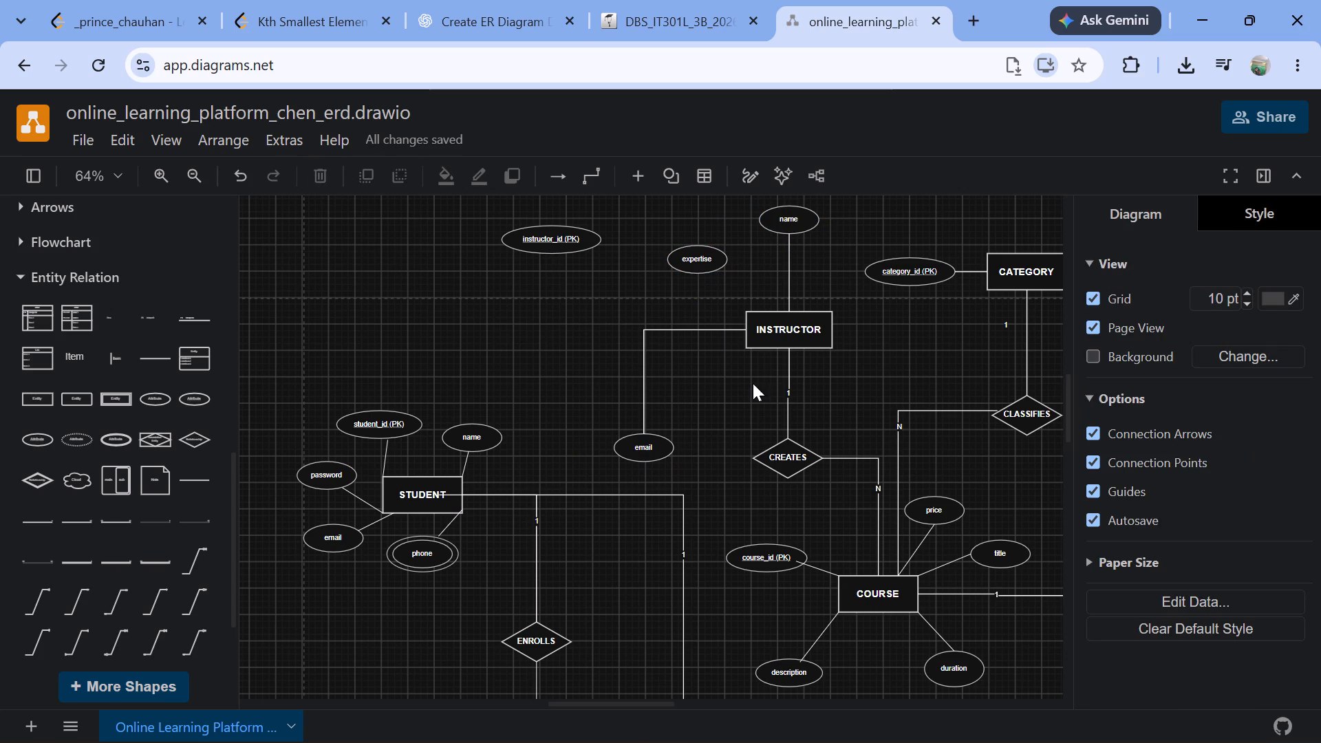
pyautogui.click(643, 351)
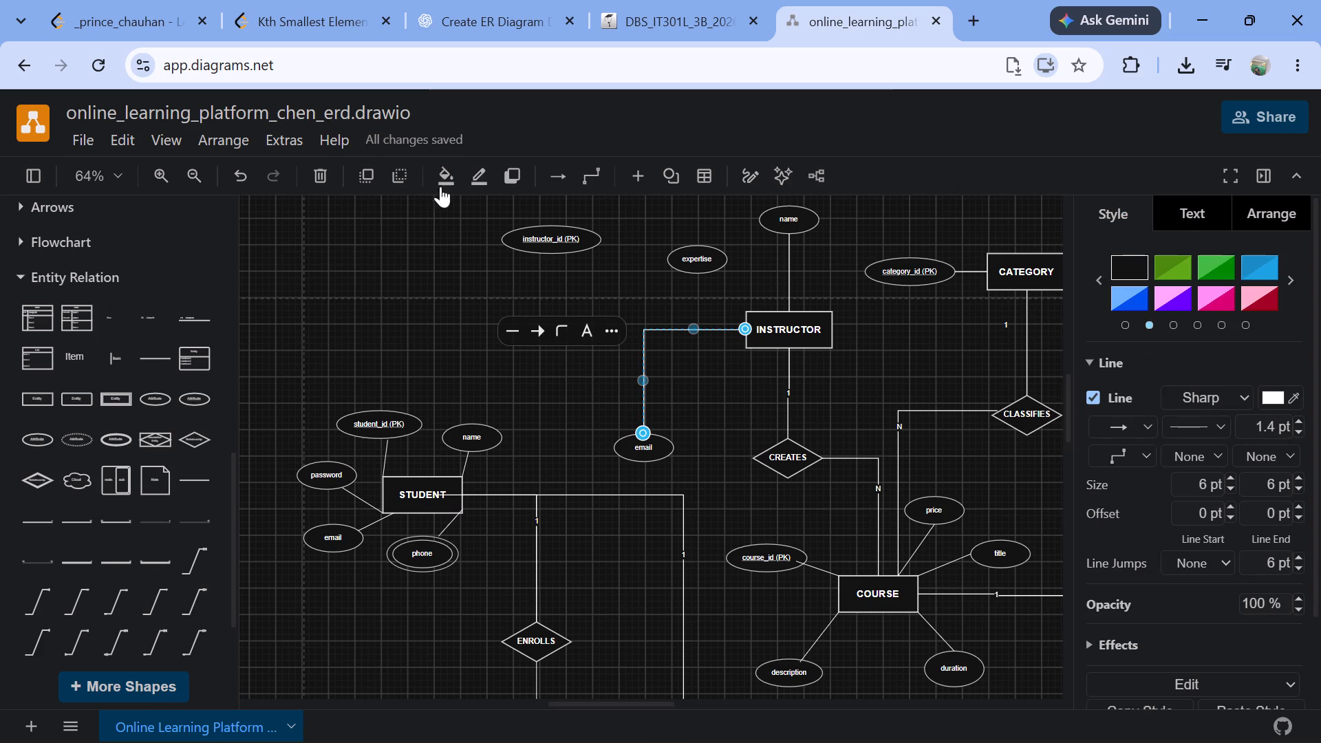
pyautogui.click(316, 188)
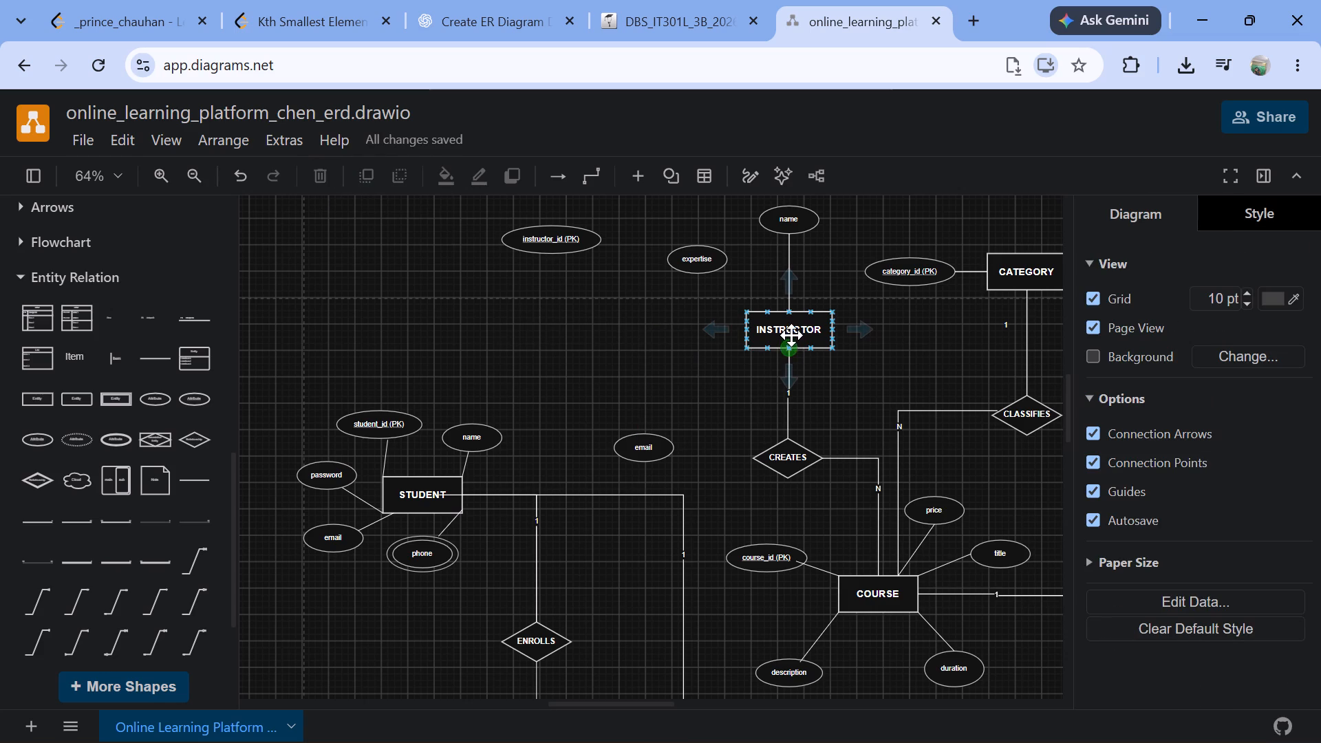
# Move INSTRUCTOR slightly lower, keeping it directly between name above and CREATES below.
pyautogui.moveTo(791, 334); pyautogui.dragTo(700, 354)
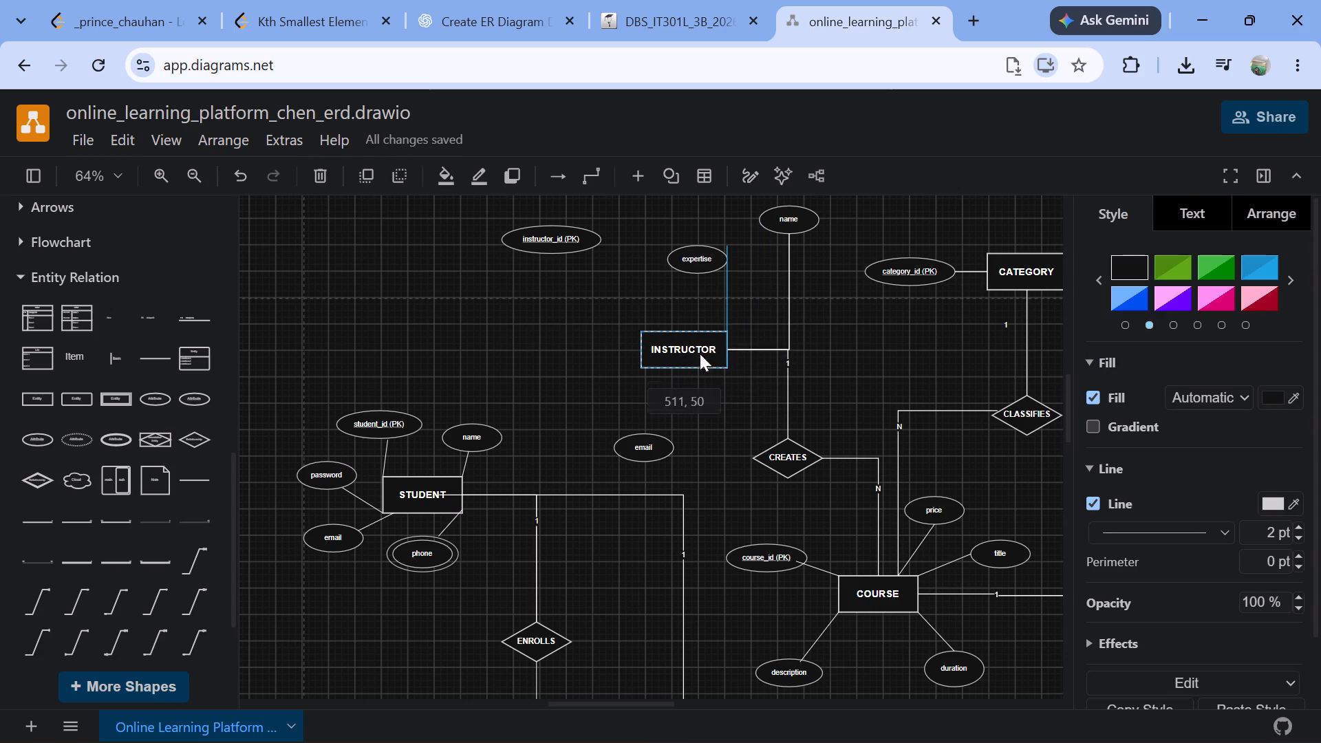
pyautogui.moveTo(700, 354); pyautogui.dragTo(793, 352)
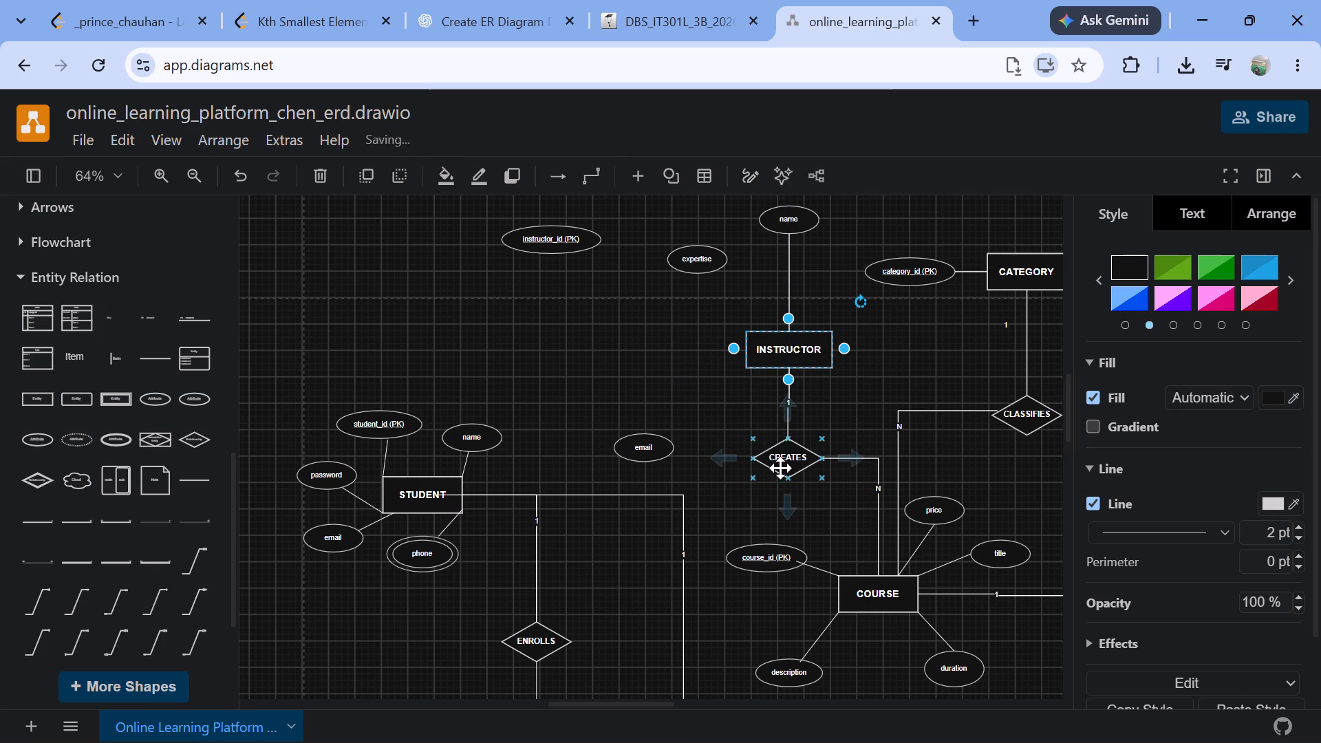
# Move INSTRUCTOR's email attribute up to the left of INSTRUCTOR, just below instructor_id (PK).
pyautogui.moveTo(651, 451); pyautogui.dragTo(571, 331)
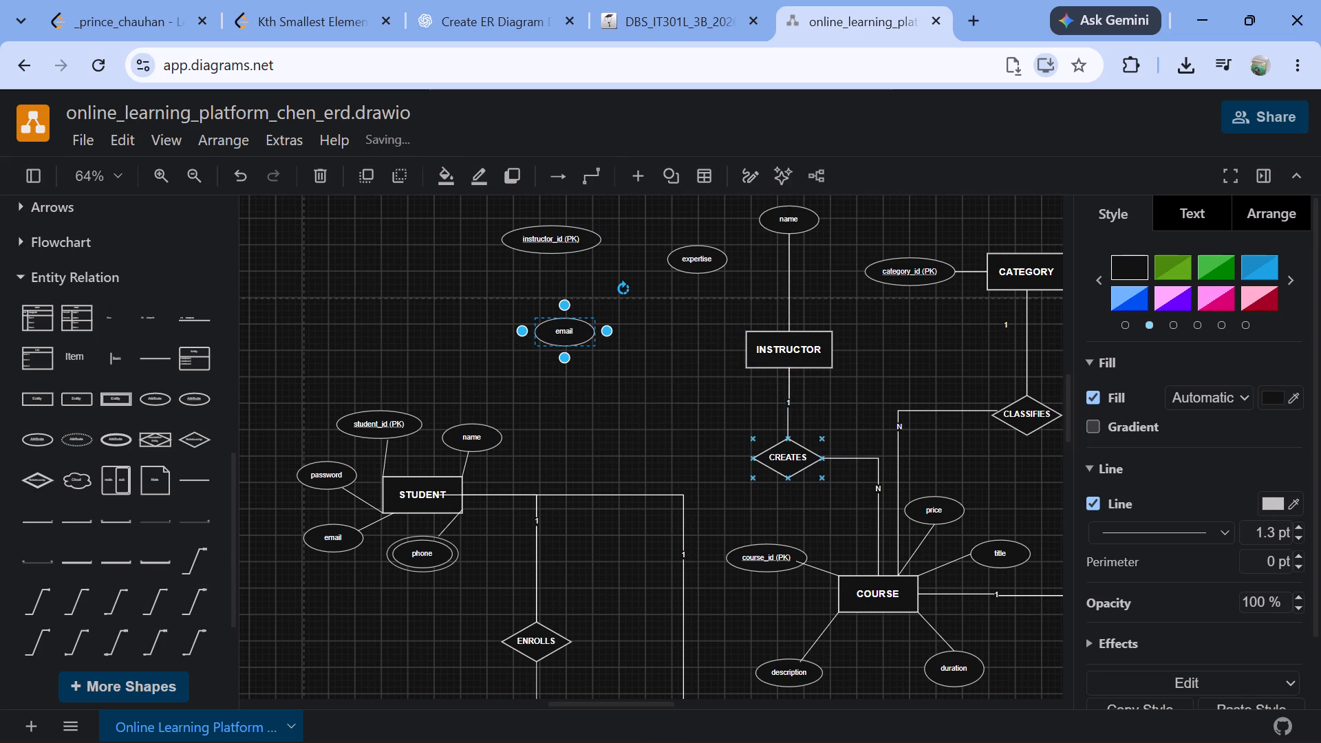
# Shift CREATES to the left, then align INSTRUCTOR directly above it in the ER diagram.
pyautogui.moveTo(792, 464); pyautogui.dragTo(720, 449)
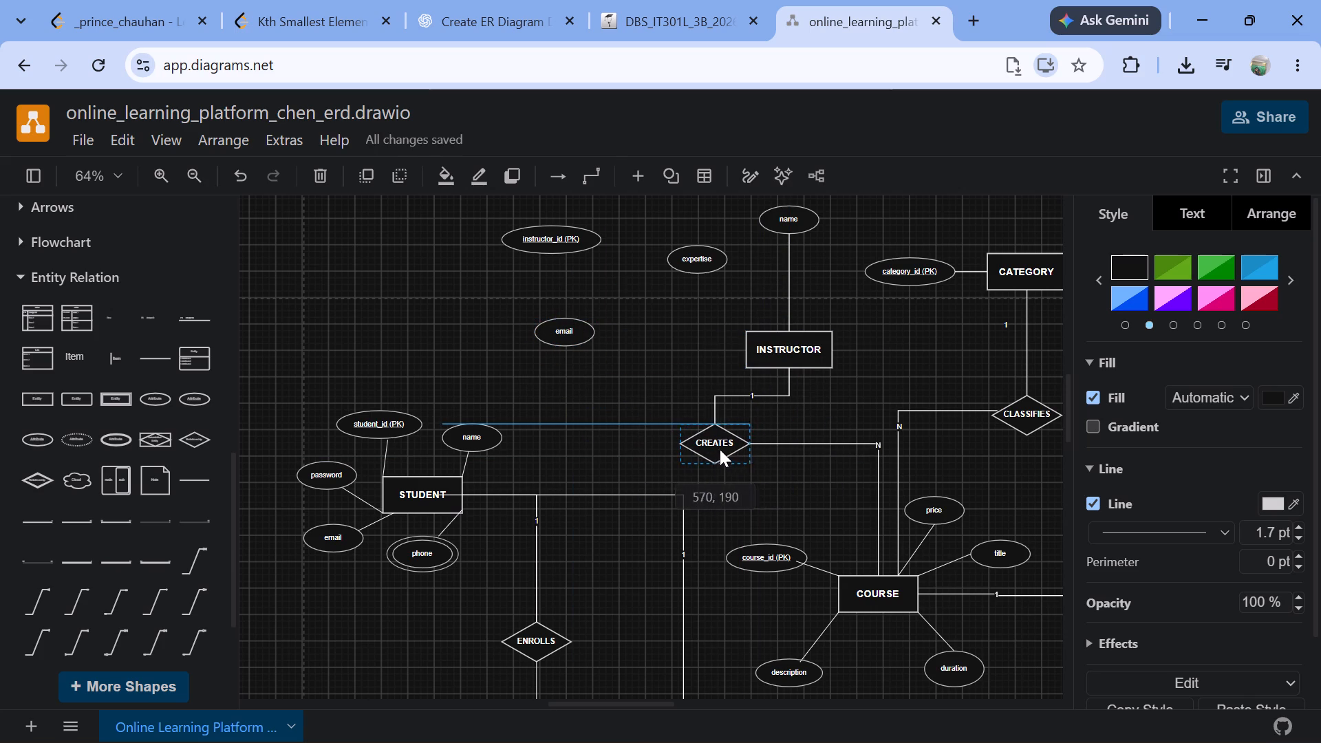
pyautogui.moveTo(720, 449); pyautogui.dragTo(707, 449)
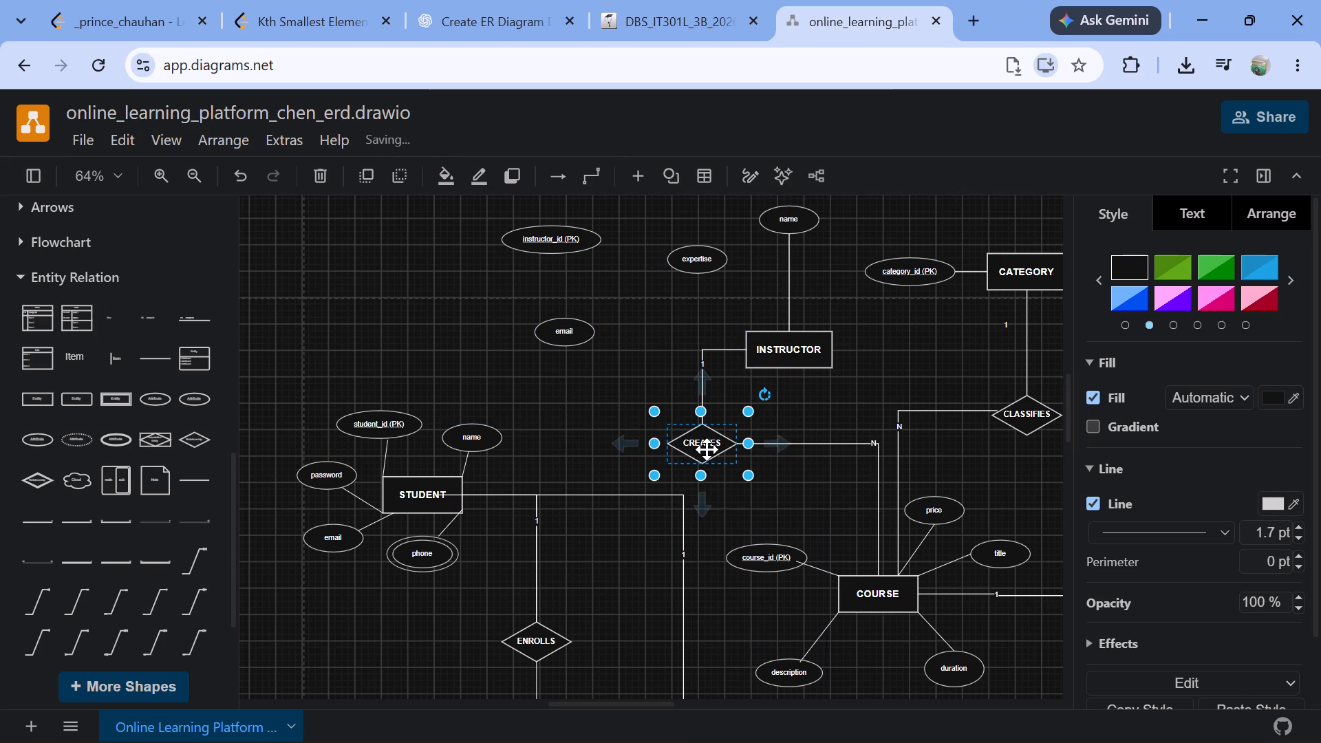
pyautogui.moveTo(800, 355); pyautogui.dragTo(711, 344)
pyautogui.click(823, 400)
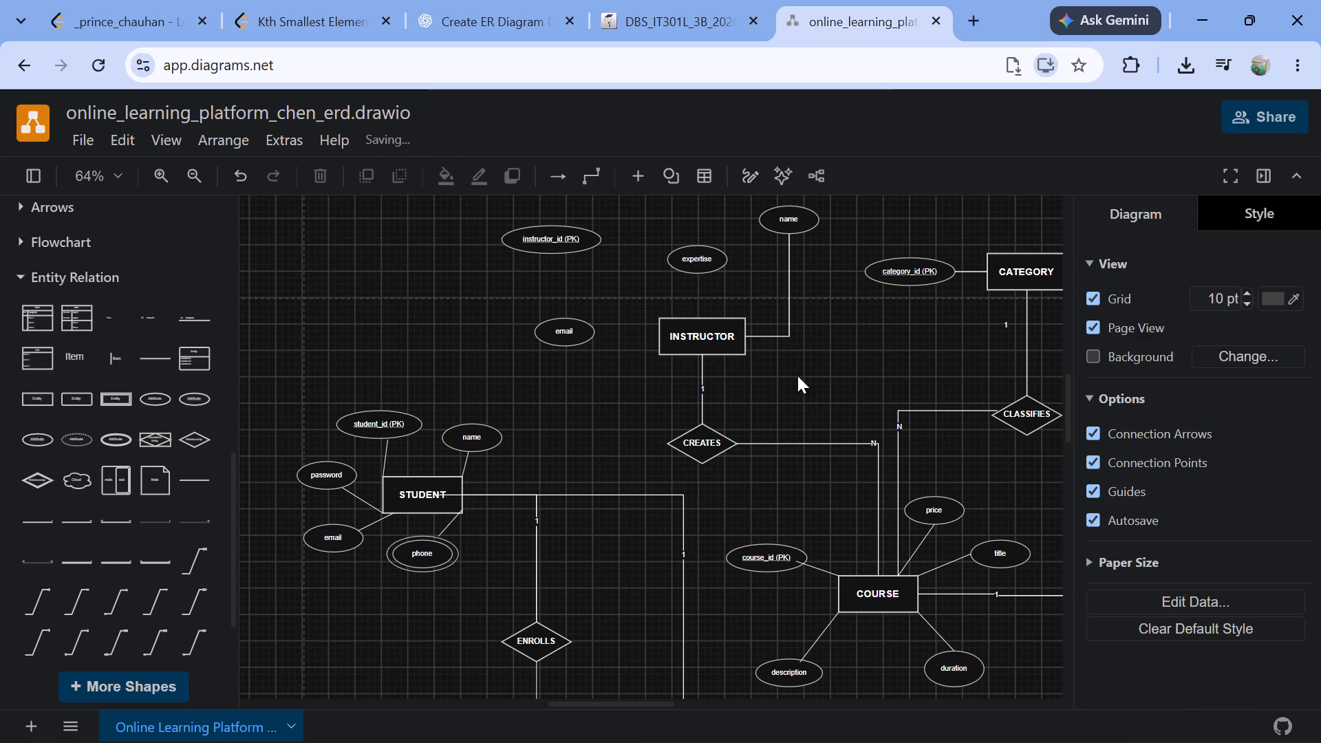
# Arrange INSTRUCTOR's attributes closer around it: name on its right, expertise above, instructor_id (PK) upper left, email lower left.
pyautogui.moveTo(794, 218); pyautogui.dragTo(823, 333)
pyautogui.click(764, 385)
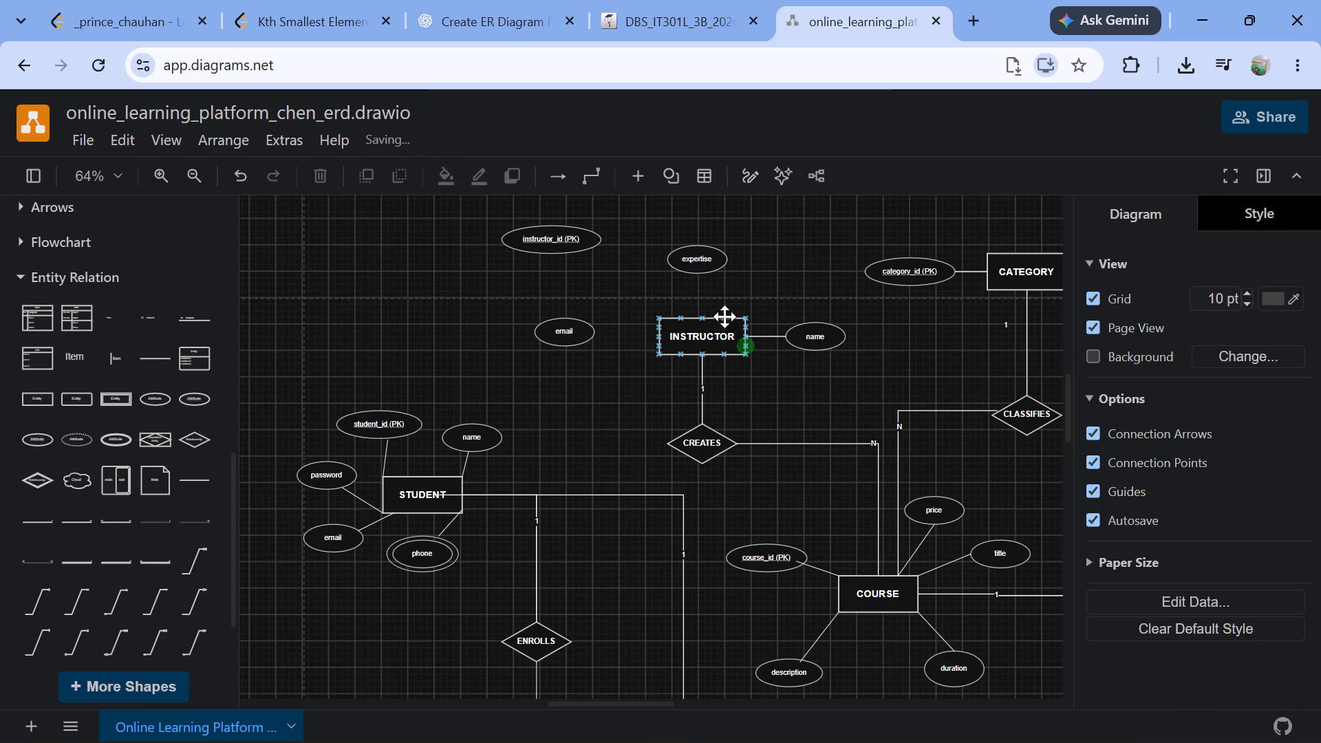
pyautogui.moveTo(691, 262); pyautogui.dragTo(674, 259)
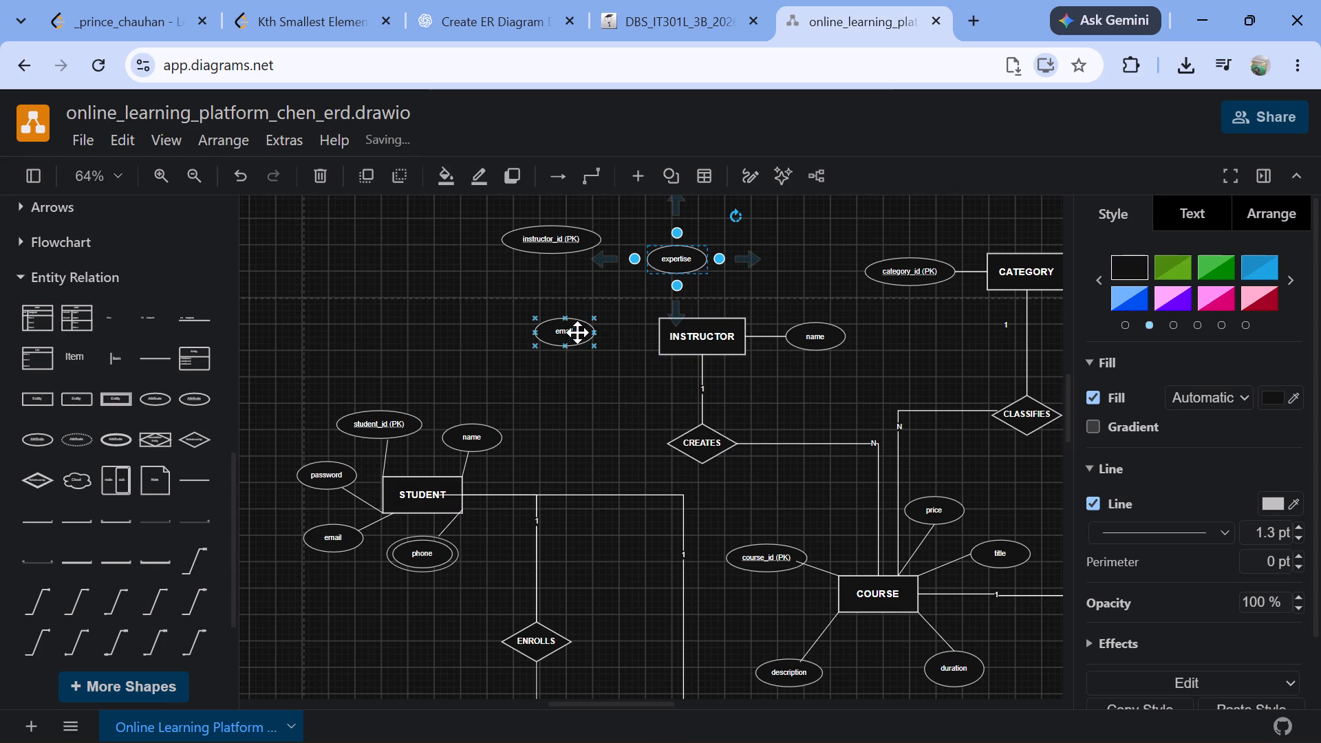
pyautogui.moveTo(563, 334); pyautogui.dragTo(590, 383)
pyautogui.moveTo(553, 234); pyautogui.dragTo(561, 297)
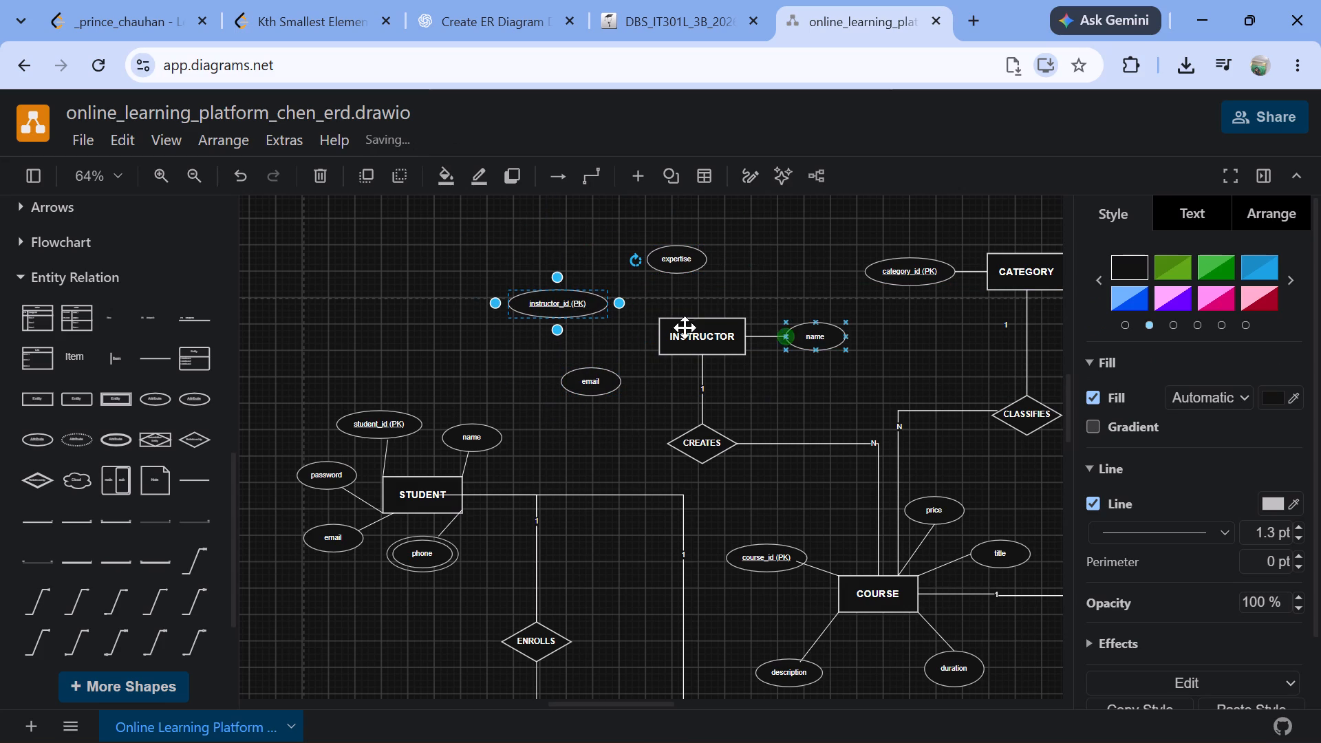
# Add a straight relation line connecting INSTRUCTOR's lower-left corner to its email attribute.
pyautogui.click(201, 482)
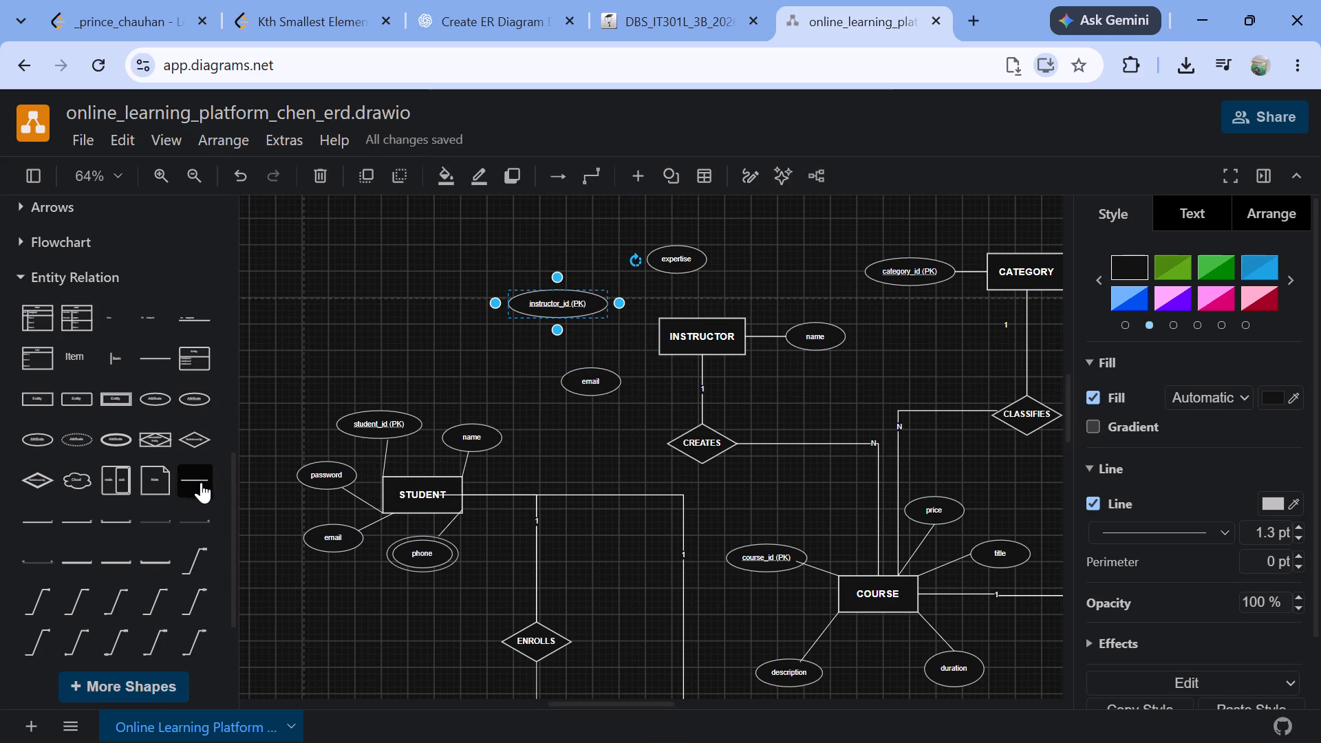
pyautogui.moveTo(600, 447); pyautogui.dragTo(658, 354)
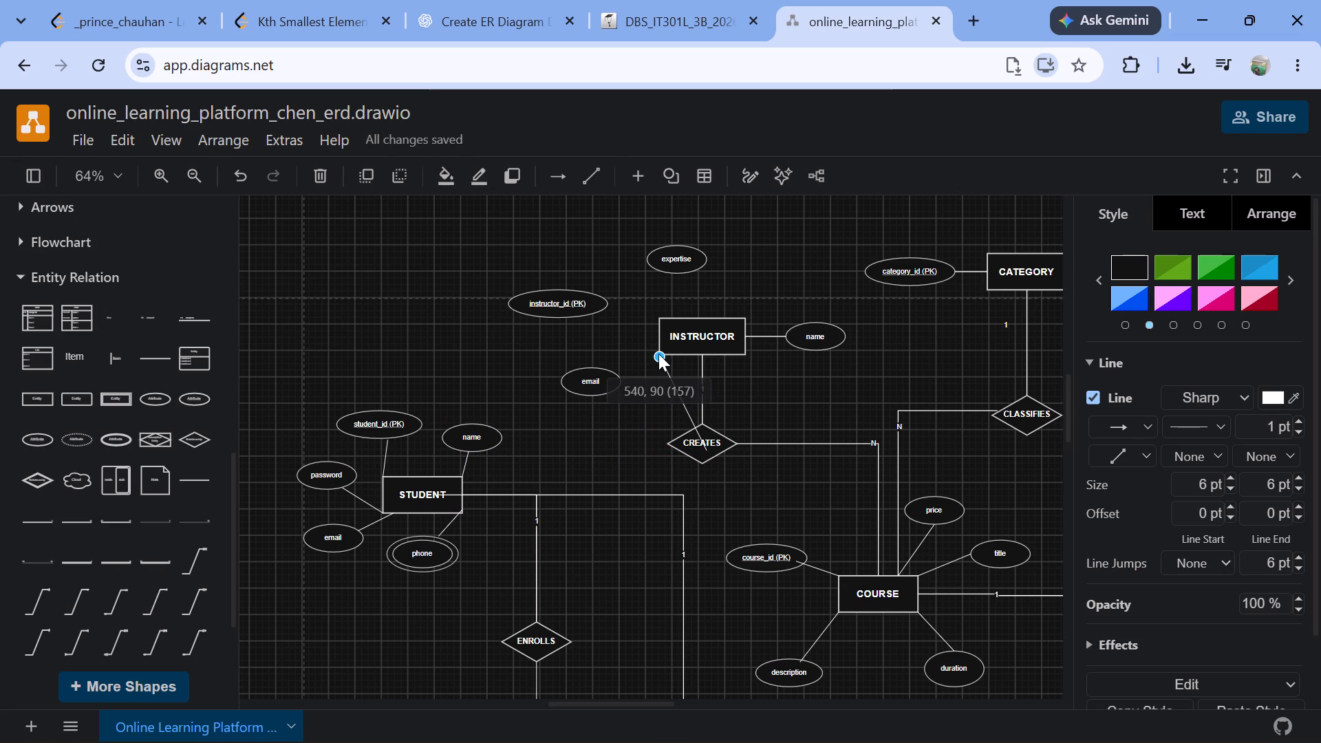
pyautogui.moveTo(658, 354); pyautogui.dragTo(660, 354)
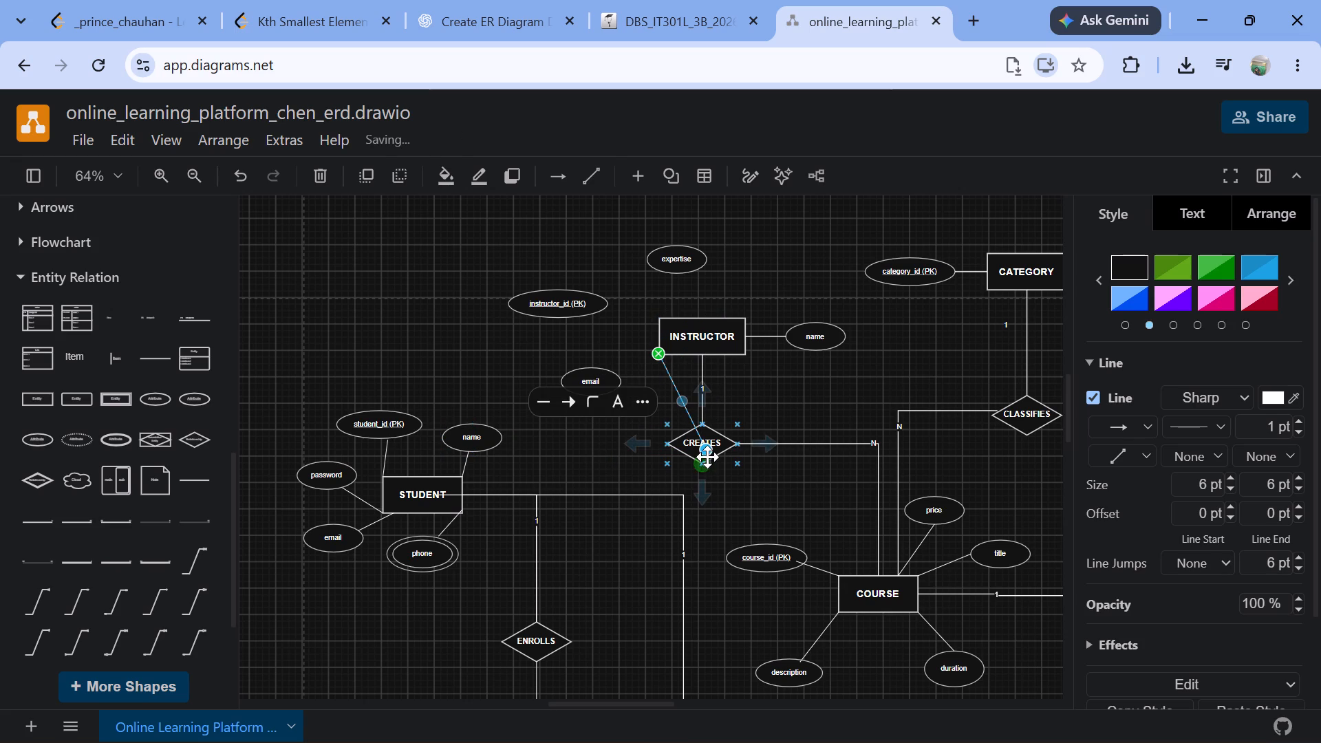
pyautogui.moveTo(707, 449); pyautogui.dragTo(618, 390)
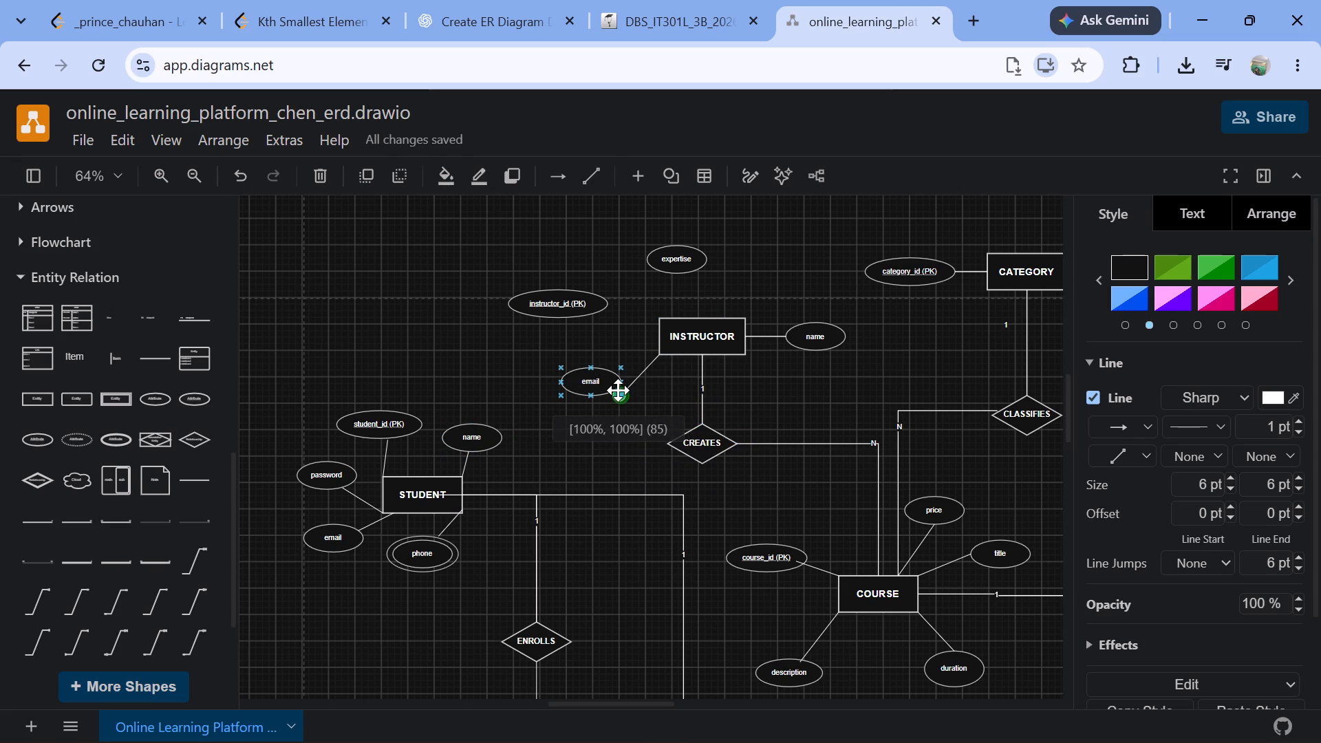
pyautogui.moveTo(618, 390); pyautogui.dragTo(619, 387)
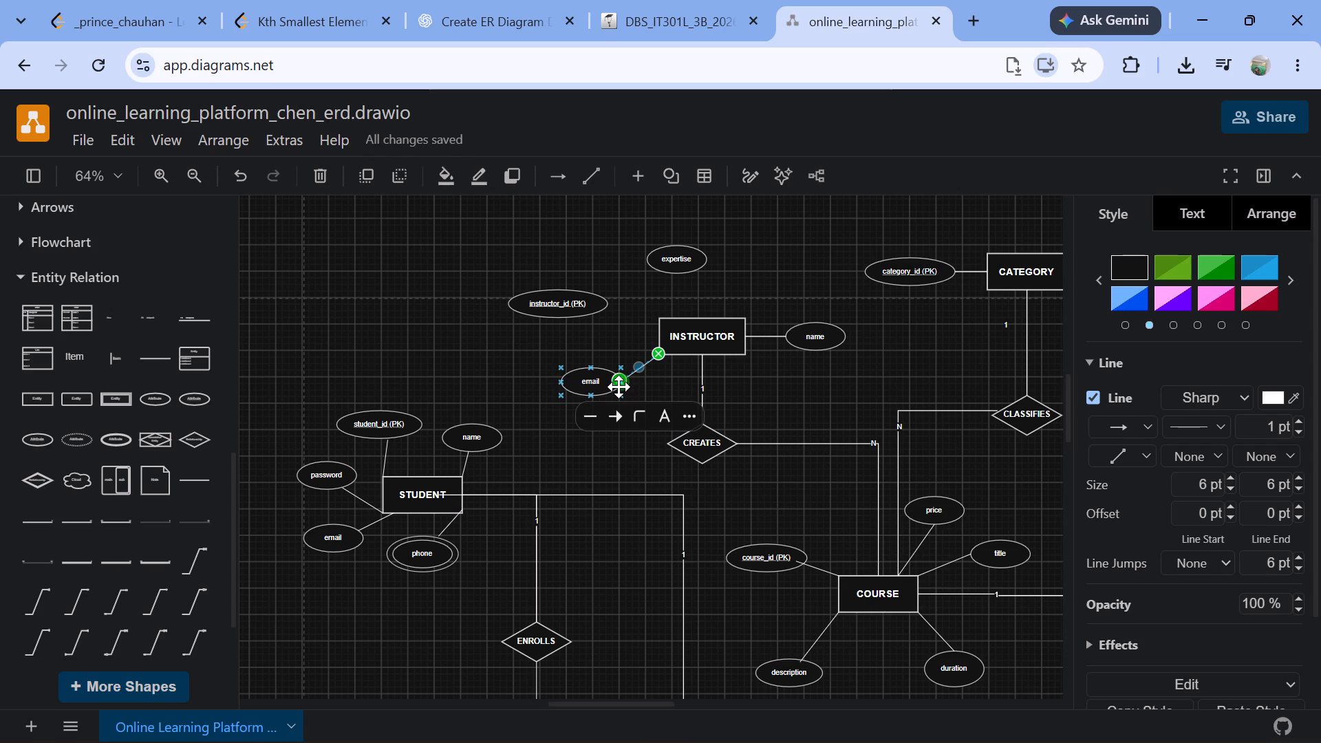
# Add a straight relation line connecting INSTRUCTOR's upper-left corner to the instructor_id (PK) attribute.
pyautogui.click(197, 480)
pyautogui.moveTo(592, 440); pyautogui.dragTo(612, 347)
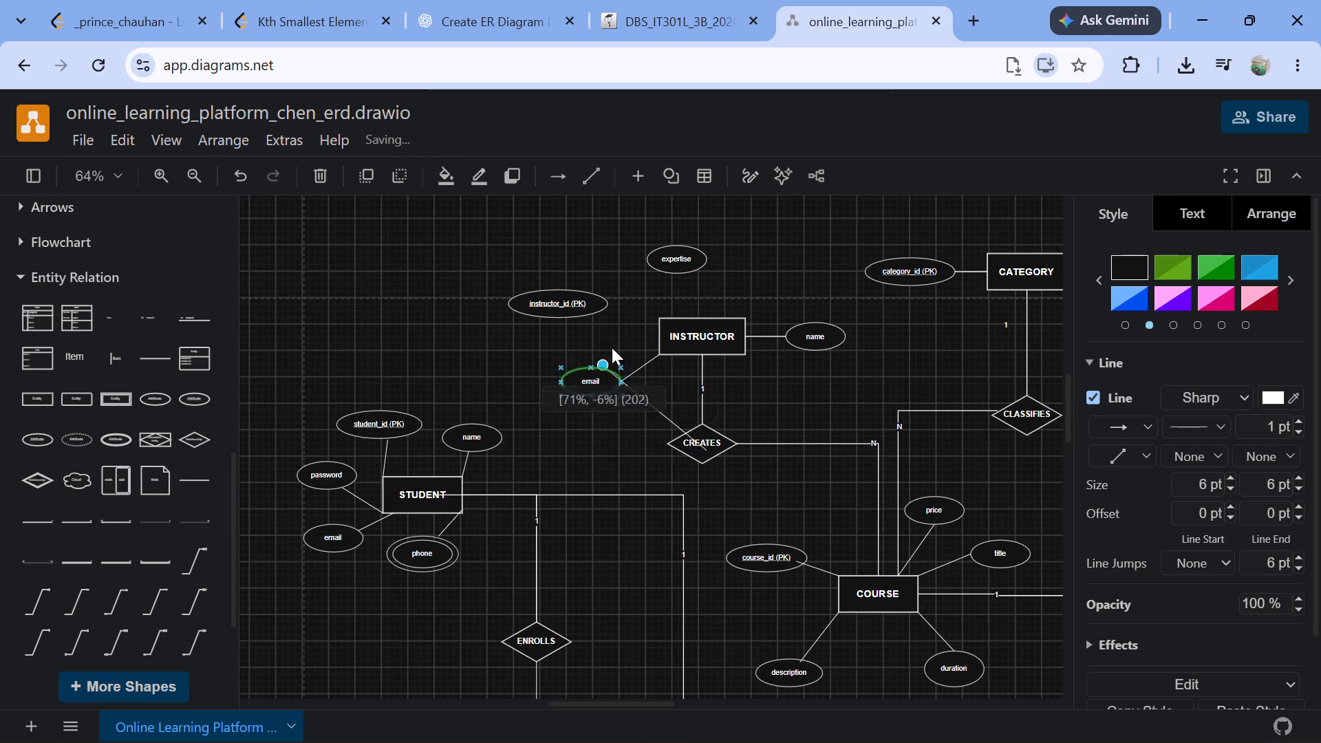
pyautogui.moveTo(612, 347); pyautogui.dragTo(660, 320)
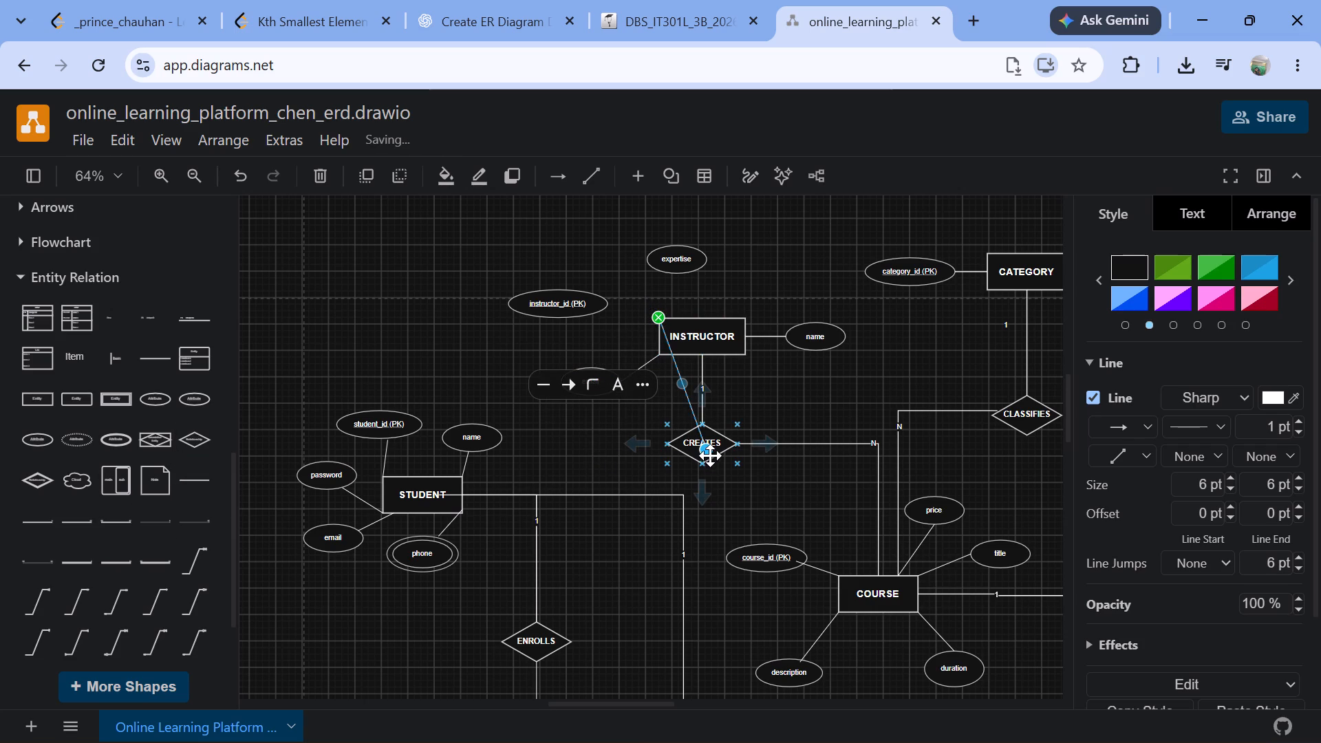
pyautogui.moveTo(704, 450); pyautogui.dragTo(619, 355)
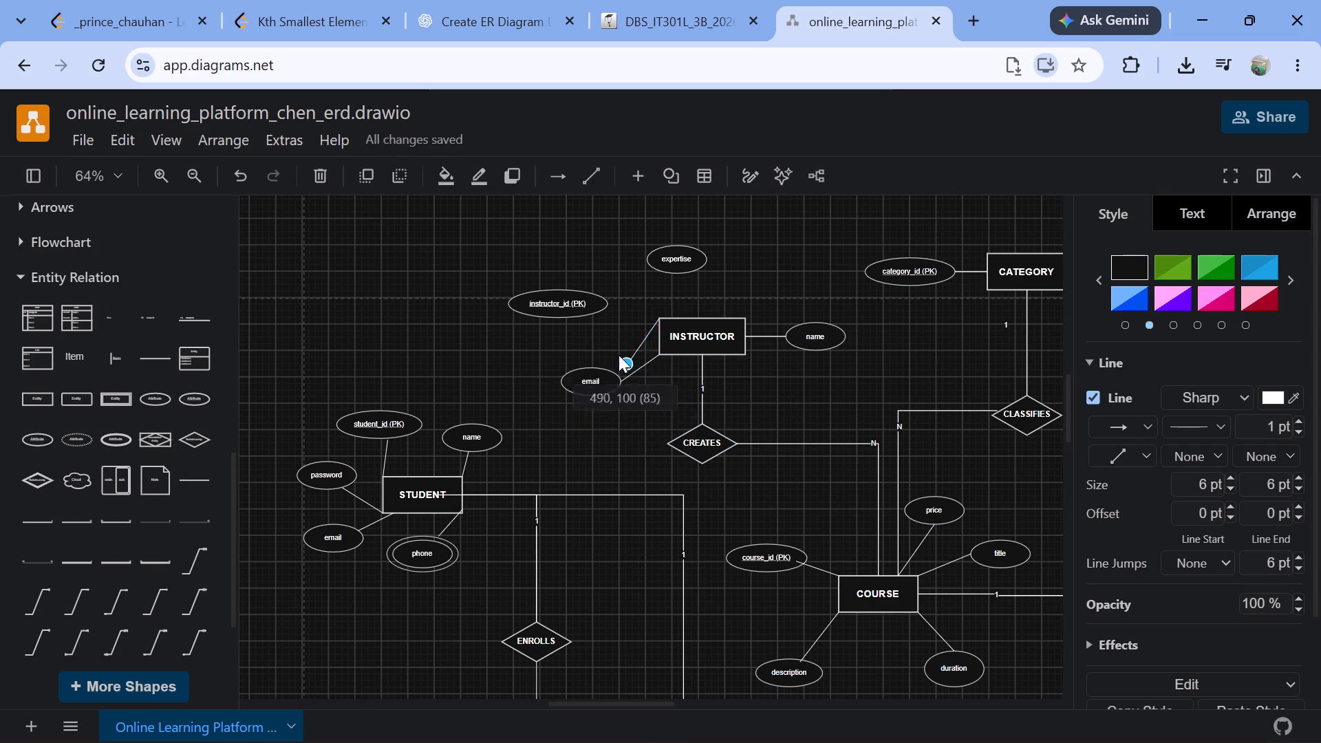
pyautogui.moveTo(619, 355); pyautogui.dragTo(605, 305)
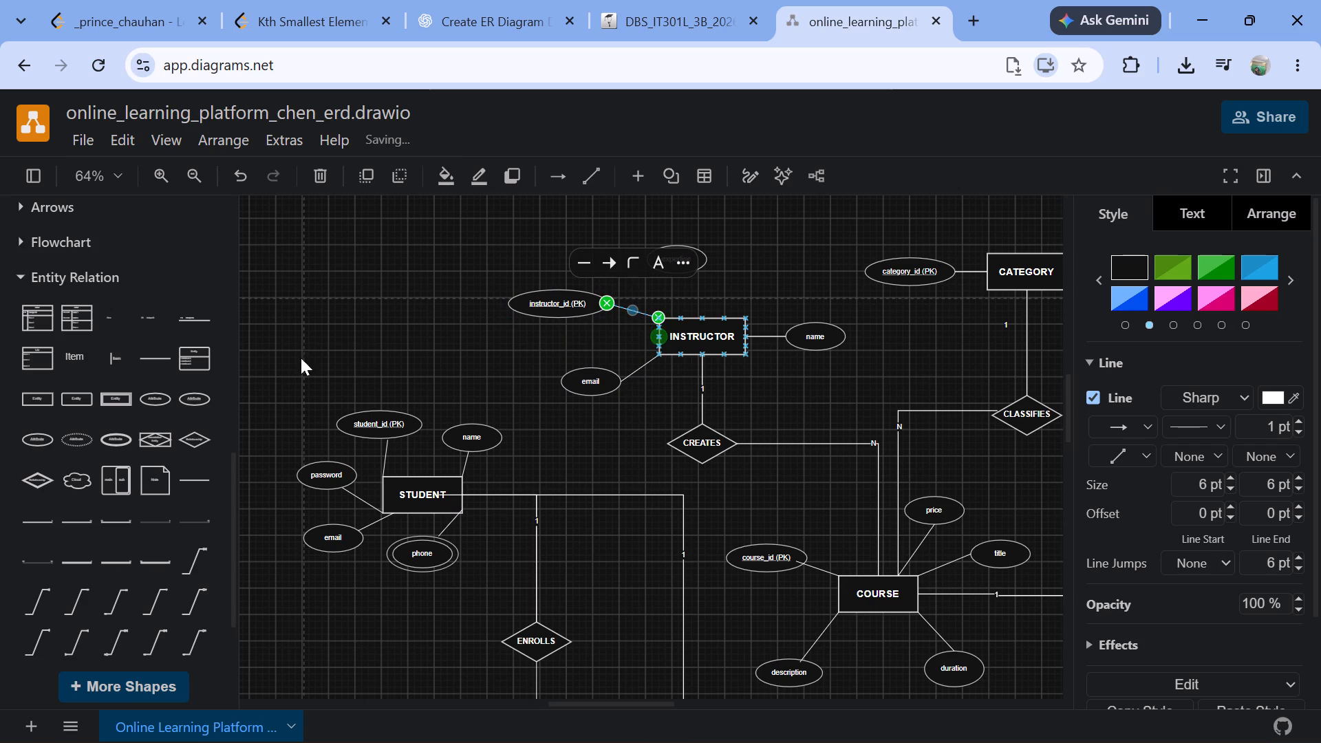
# Add a straight relation line connecting the middle of INSTRUCTOR's top edge to the bottom of the expertise attribute.
pyautogui.click(210, 473)
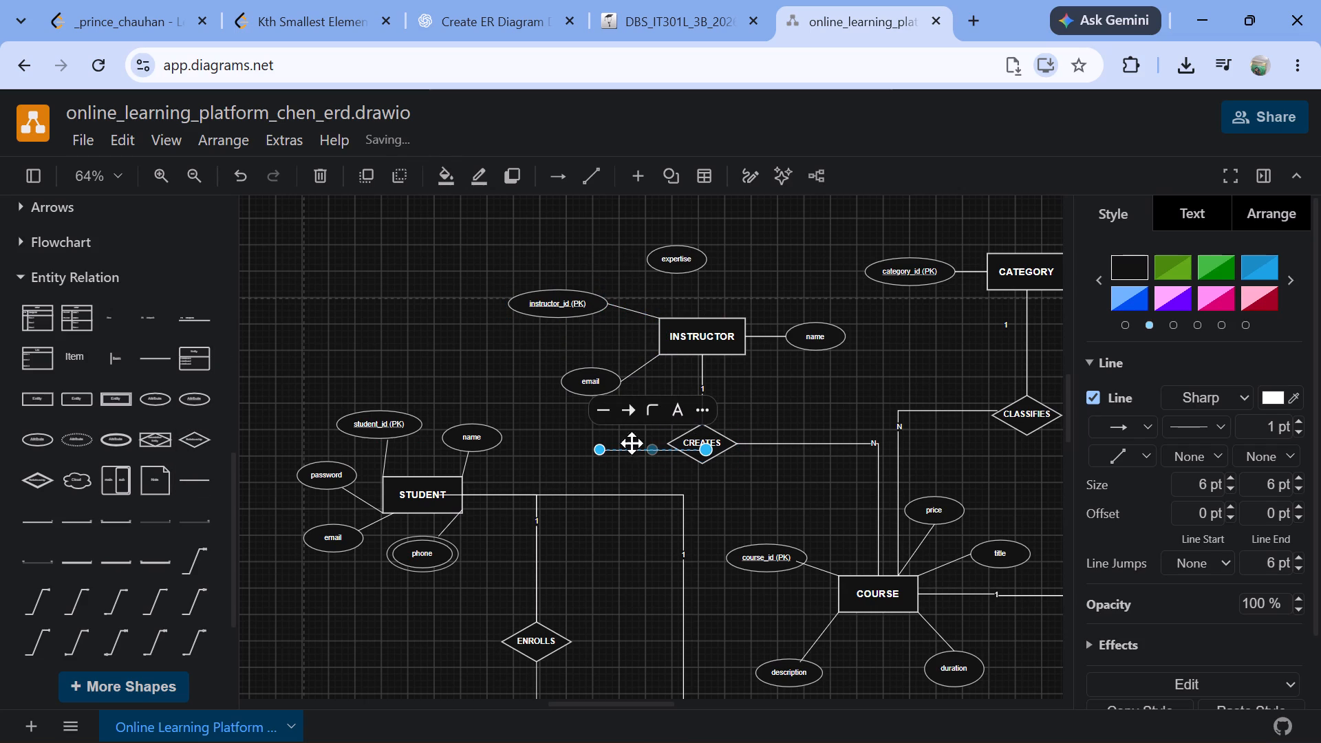
pyautogui.moveTo(597, 447); pyautogui.dragTo(684, 321)
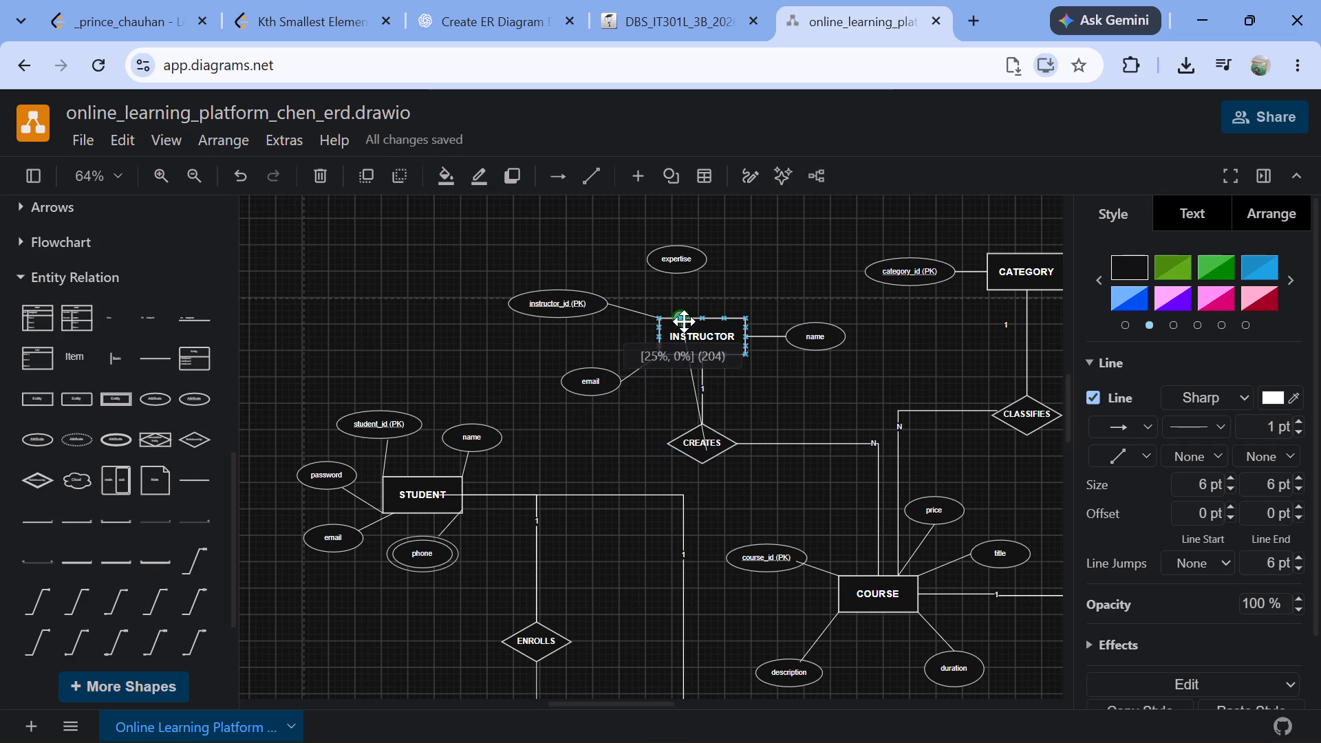
pyautogui.moveTo(684, 321); pyautogui.dragTo(704, 321)
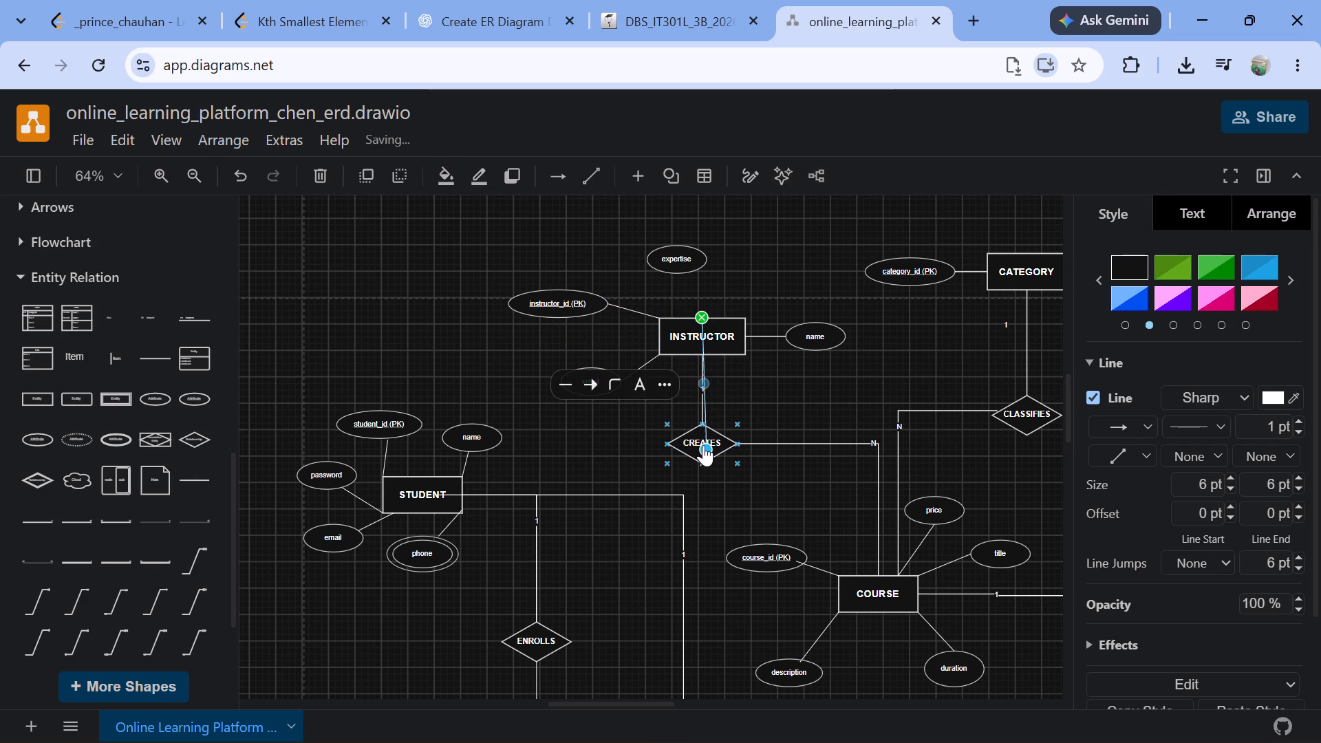
pyautogui.moveTo(705, 445); pyautogui.dragTo(697, 275)
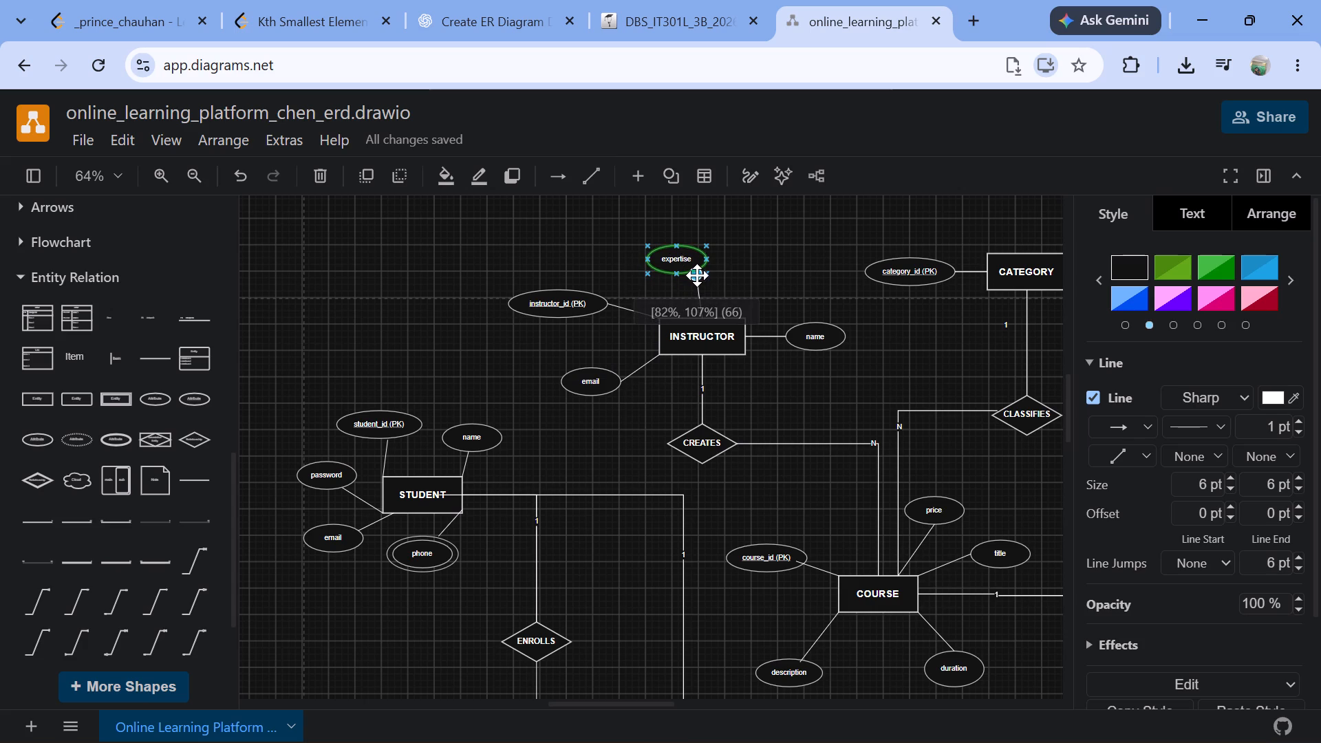
pyautogui.moveTo(697, 275); pyautogui.dragTo(680, 277)
pyautogui.click(771, 422)
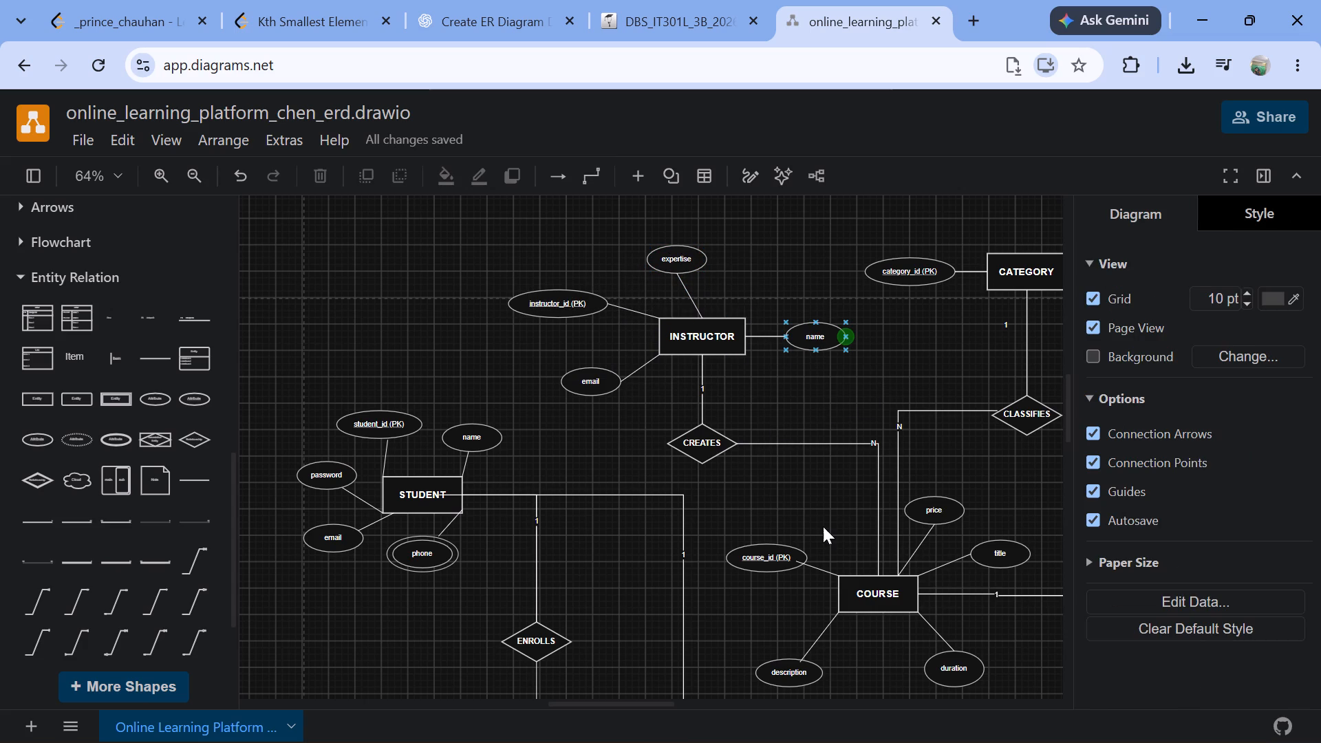
# Reattach the connector that runs across the STUDENT label to the midpoint of STUDENT's right edge.
pyautogui.scroll(-2, 823, 526)
pyautogui.scroll(3, 823, 526)
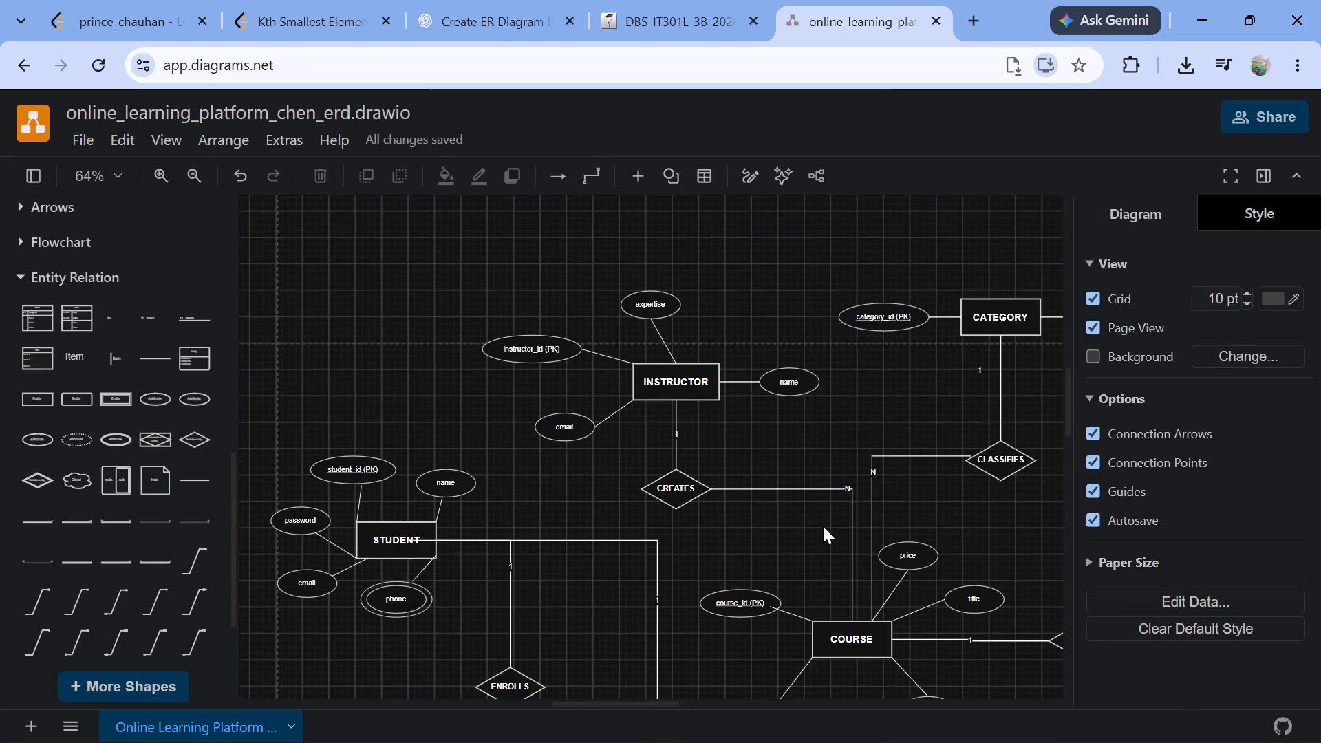
pyautogui.scroll(2, 823, 526)
pyautogui.scroll(-1, 823, 526)
pyautogui.hscroll(1, 823, 526)
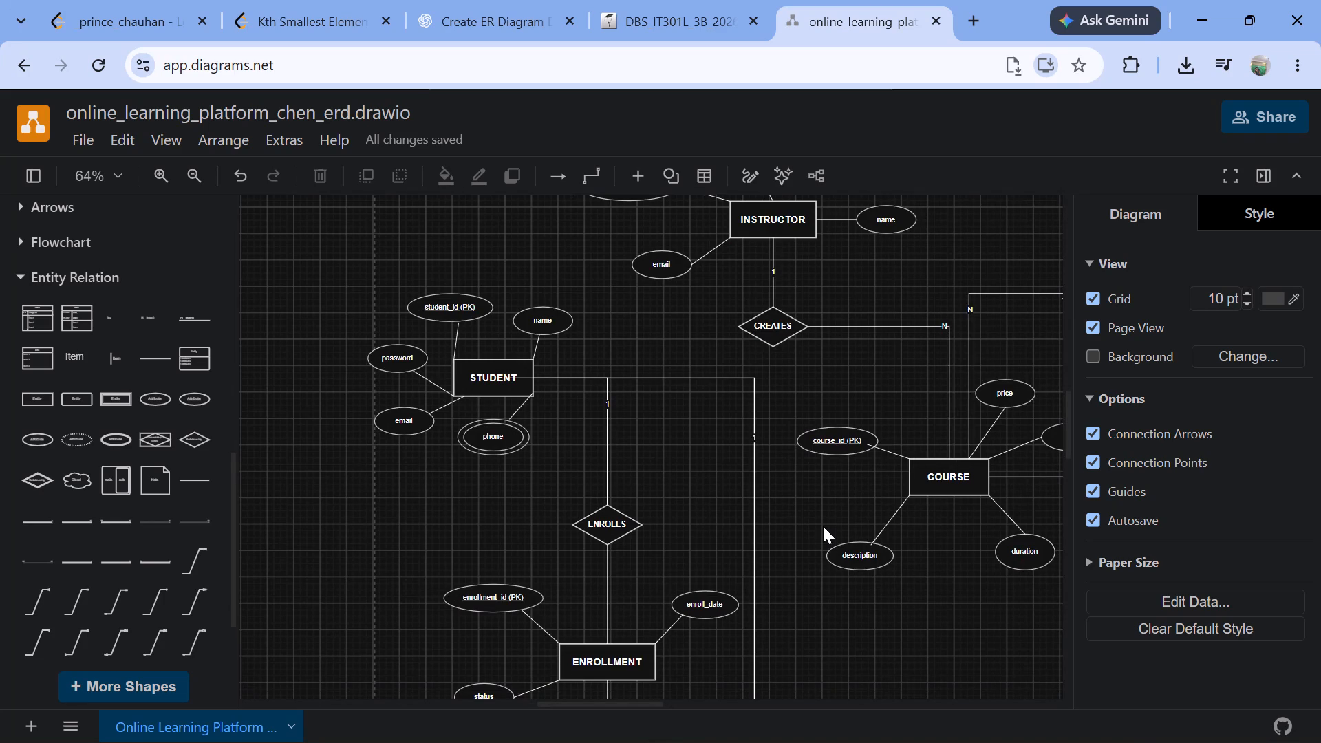
pyautogui.click(519, 380)
pyautogui.moveTo(508, 377); pyautogui.dragTo(529, 376)
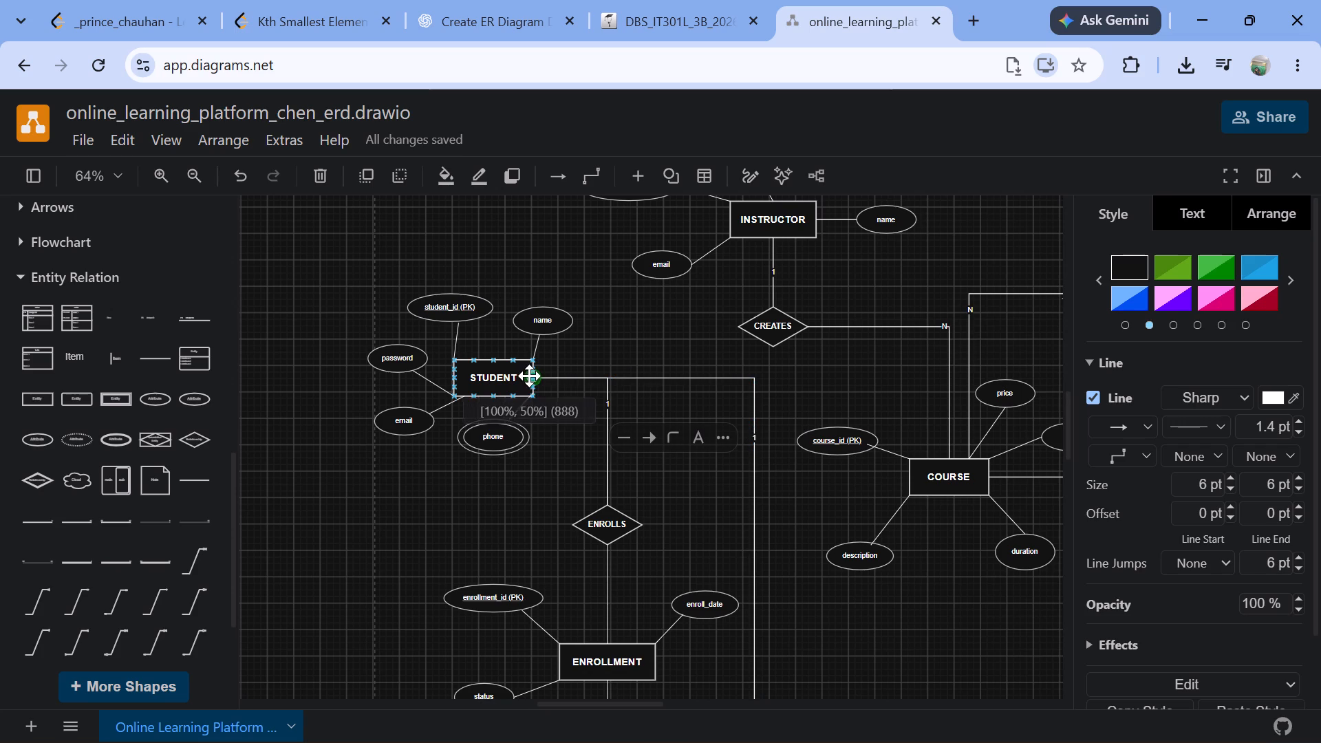
pyautogui.moveTo(529, 376); pyautogui.dragTo(532, 380)
pyautogui.click(716, 491)
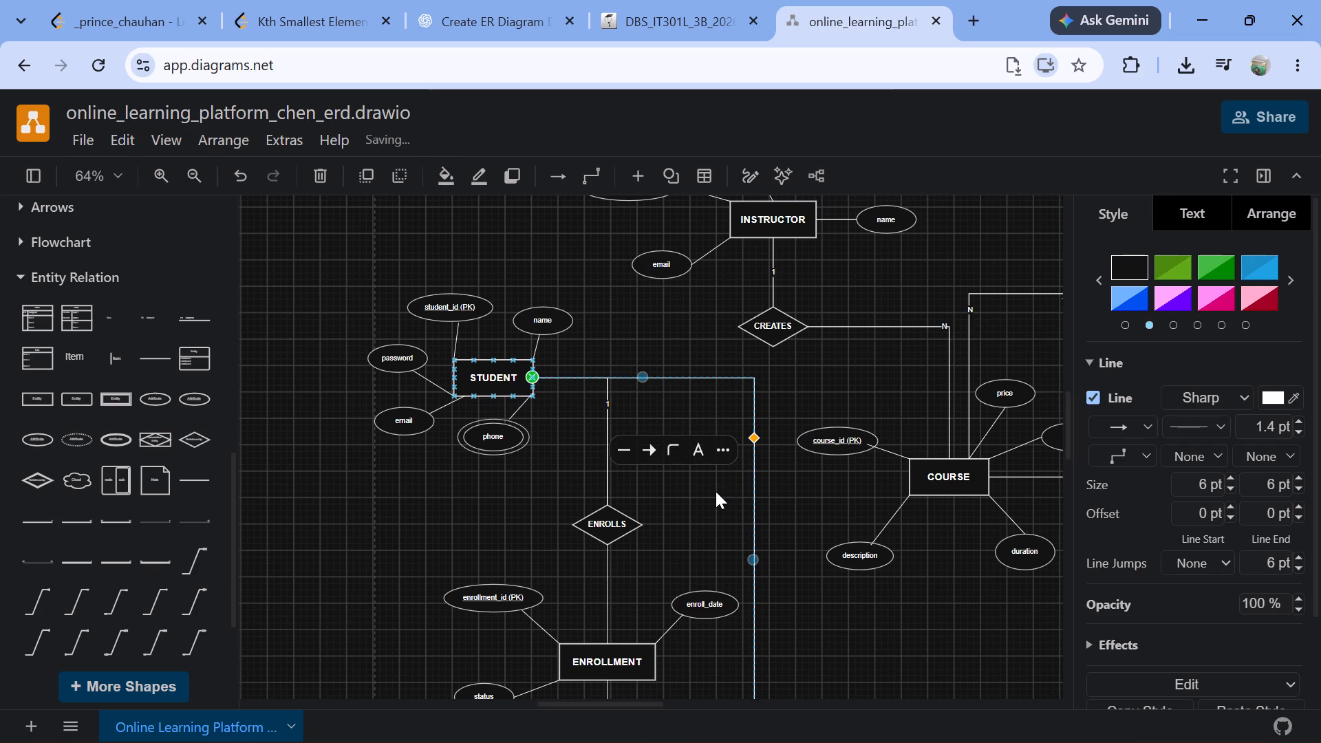
# Add a straight relation line from the bottom of lesson_no (partial key) down to LESSON's top edge.
pyautogui.scroll(2, 654, 482)
pyautogui.hscroll(1, 654, 482)
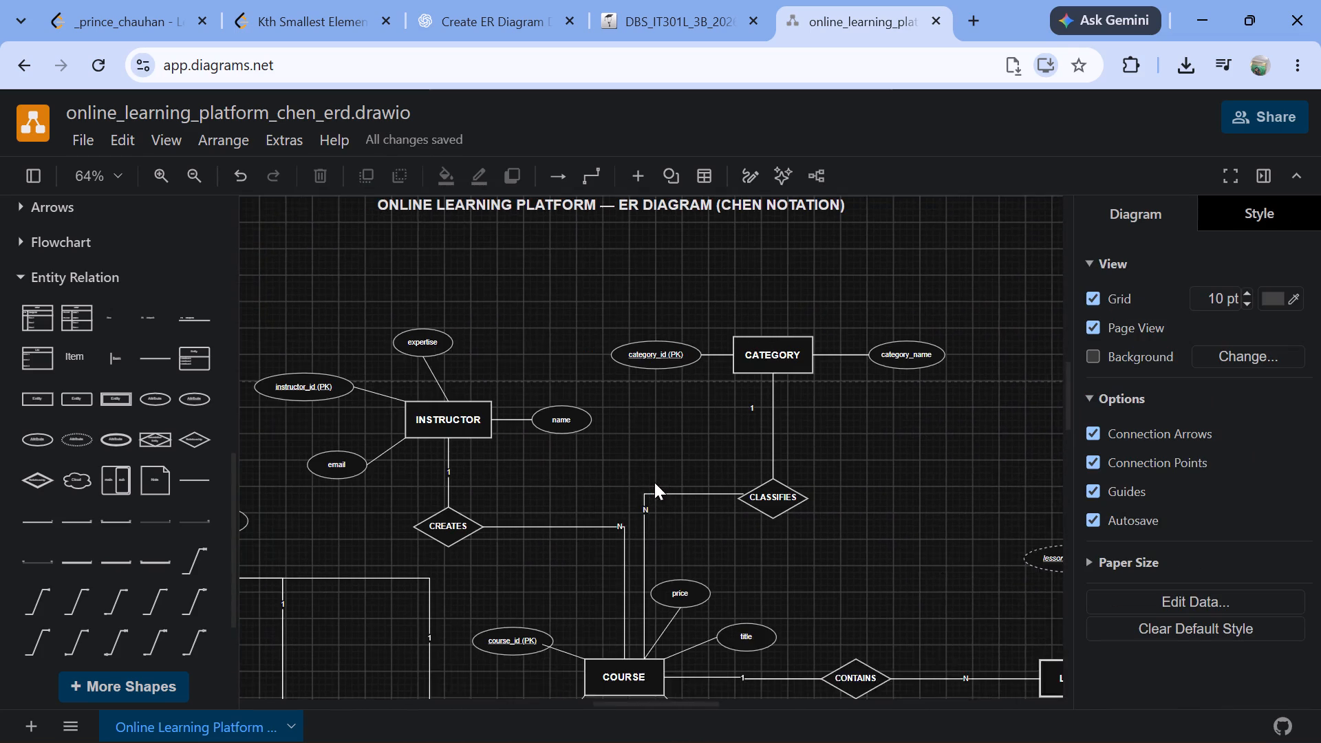
pyautogui.hscroll(1, 654, 482)
pyautogui.scroll(-2, 654, 482)
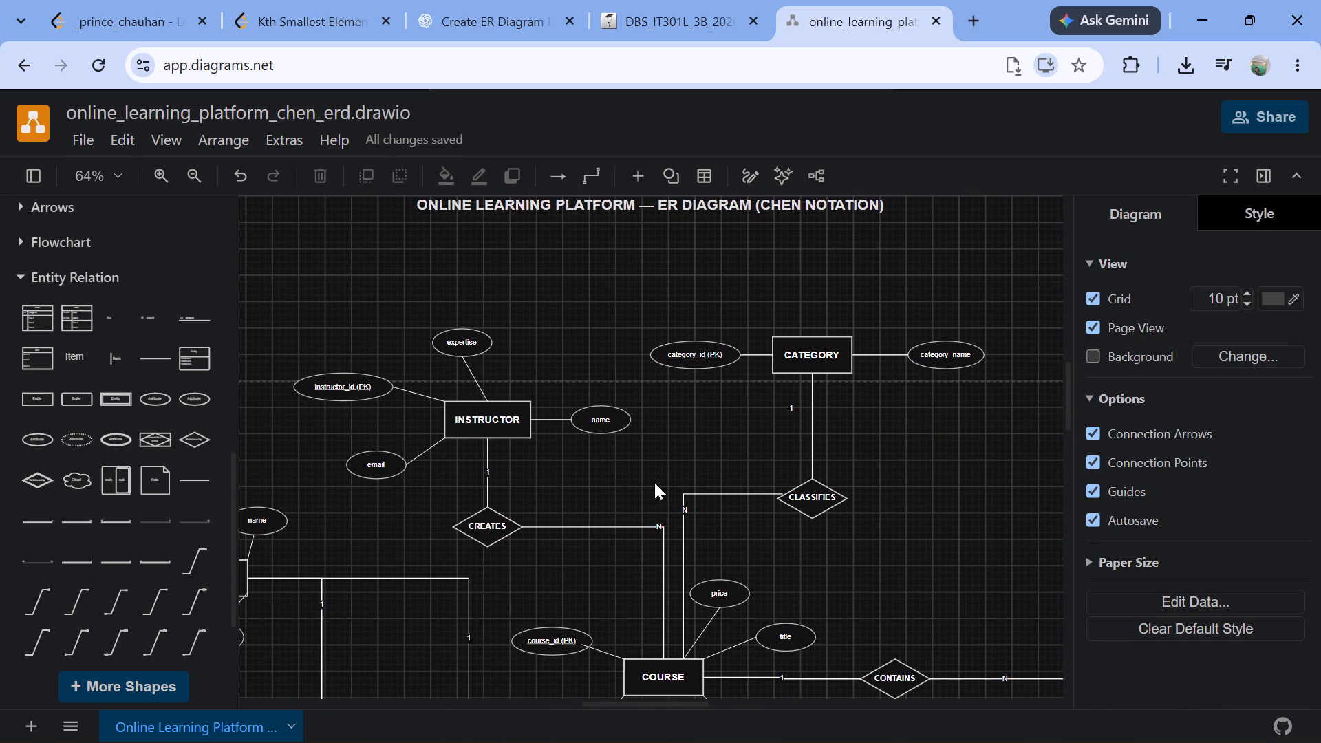
pyautogui.scroll(-2, 654, 482)
pyautogui.hscroll(-4, 654, 482)
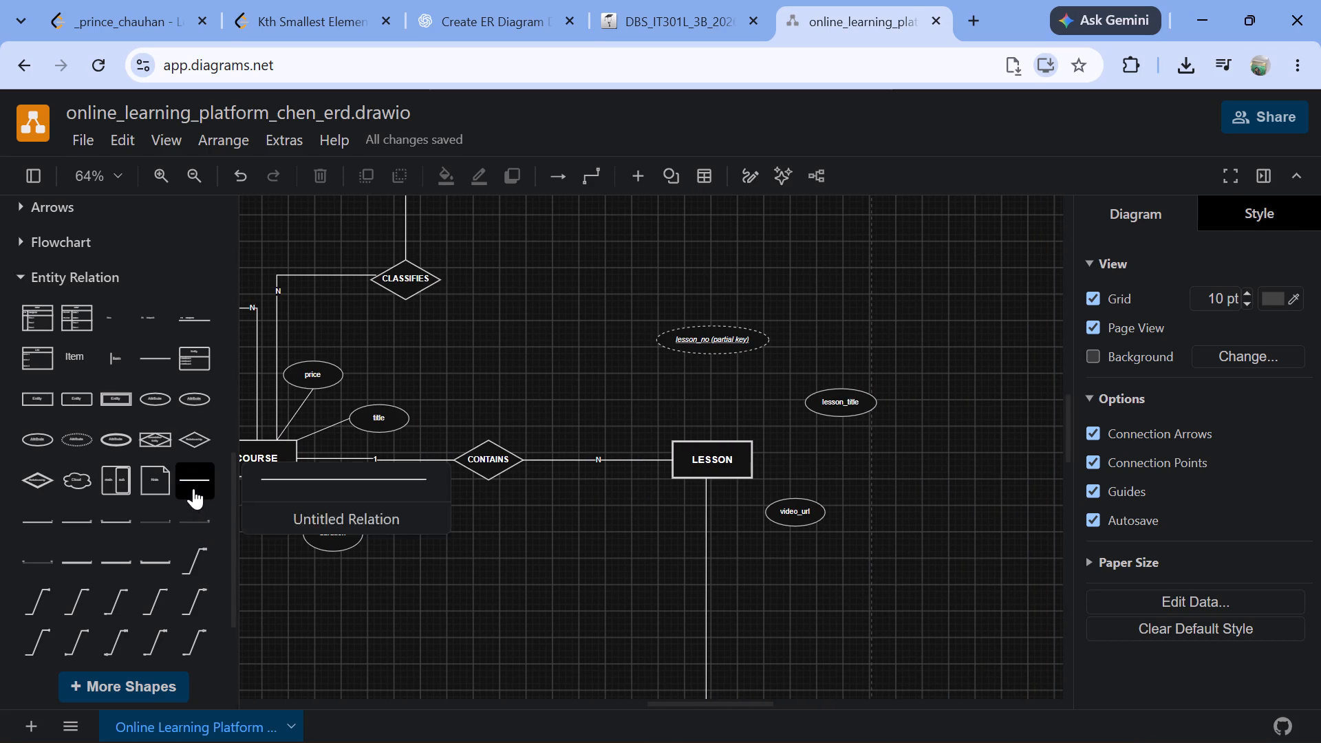
pyautogui.click(193, 488)
pyautogui.moveTo(597, 446); pyautogui.dragTo(652, 391)
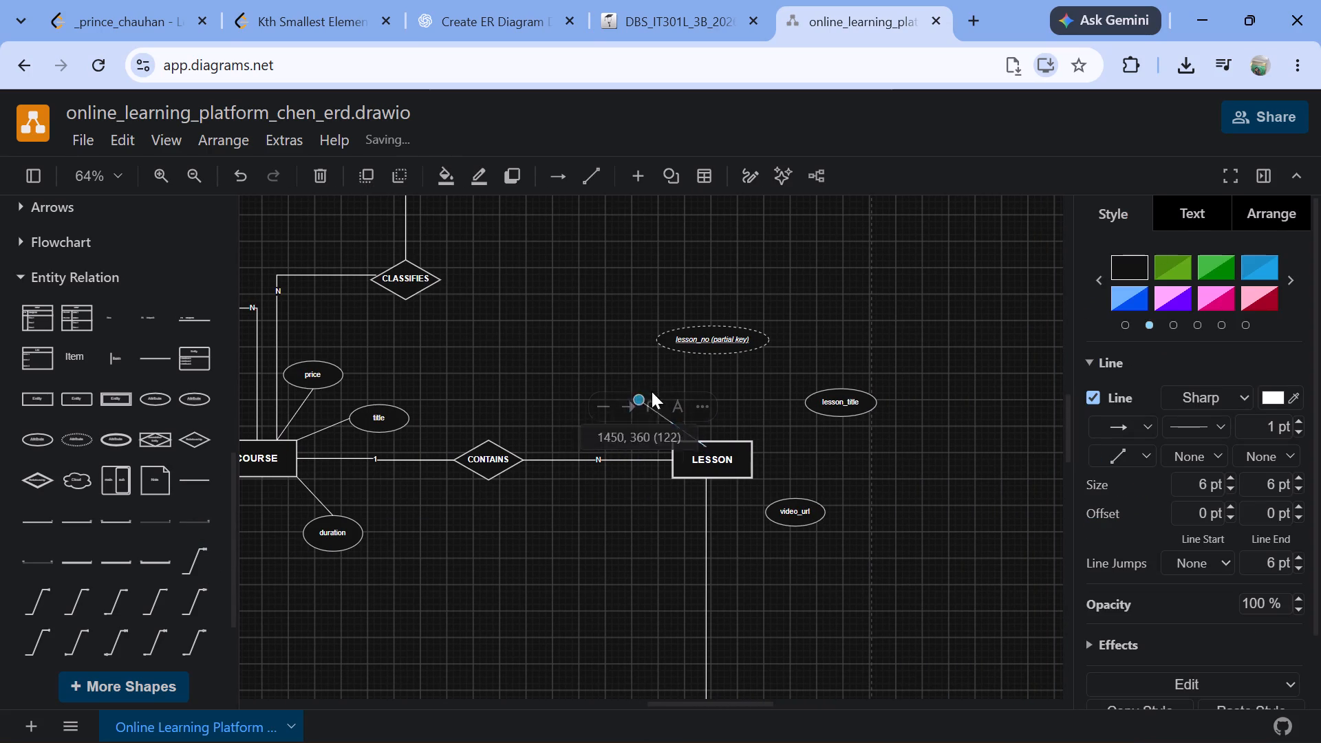
pyautogui.moveTo(652, 391); pyautogui.dragTo(717, 356)
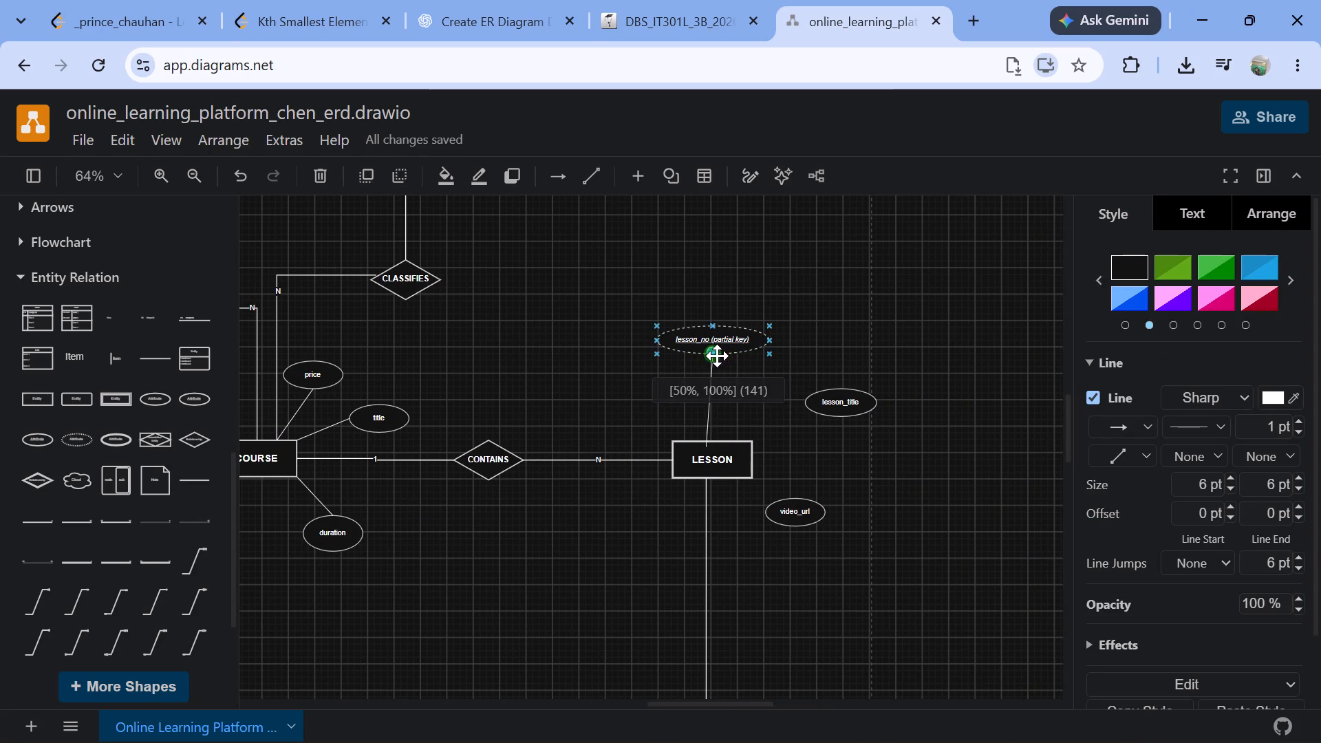
pyautogui.moveTo(717, 356); pyautogui.dragTo(716, 355)
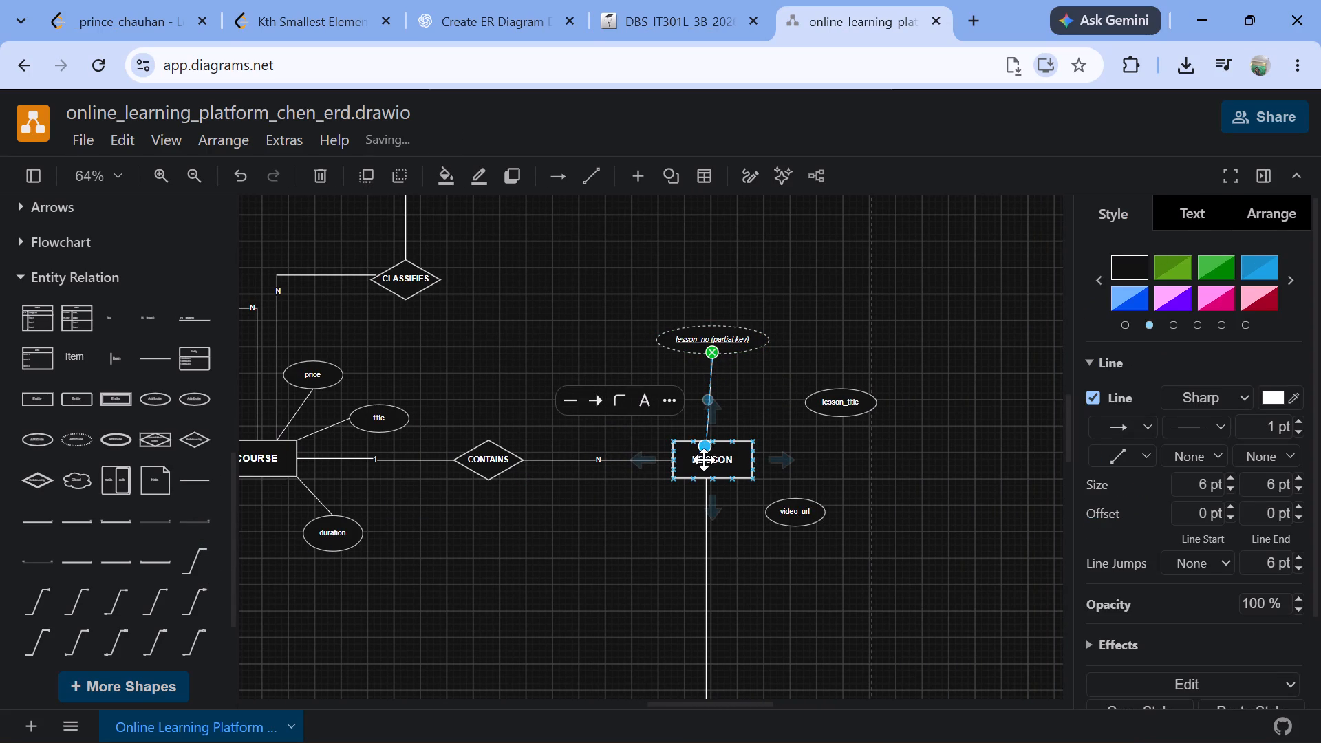
pyautogui.click(701, 448)
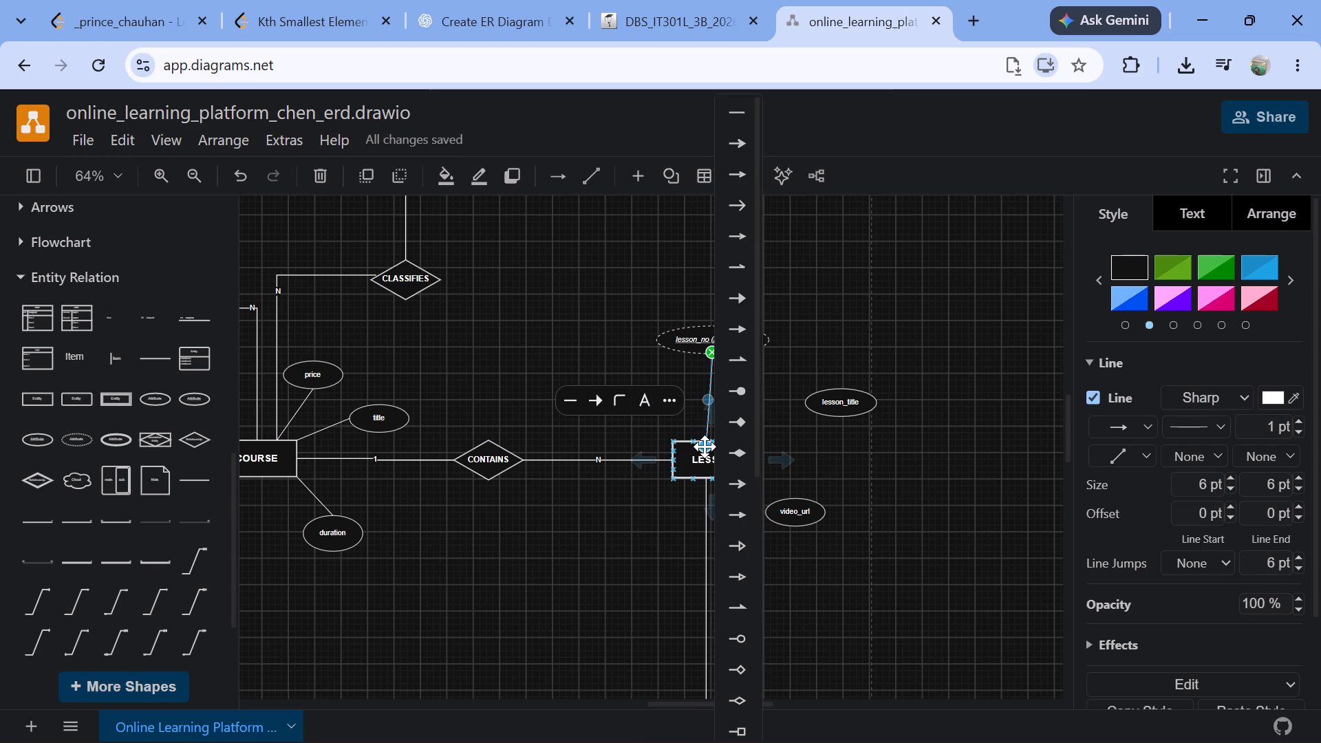
pyautogui.moveTo(705, 446); pyautogui.dragTo(694, 443)
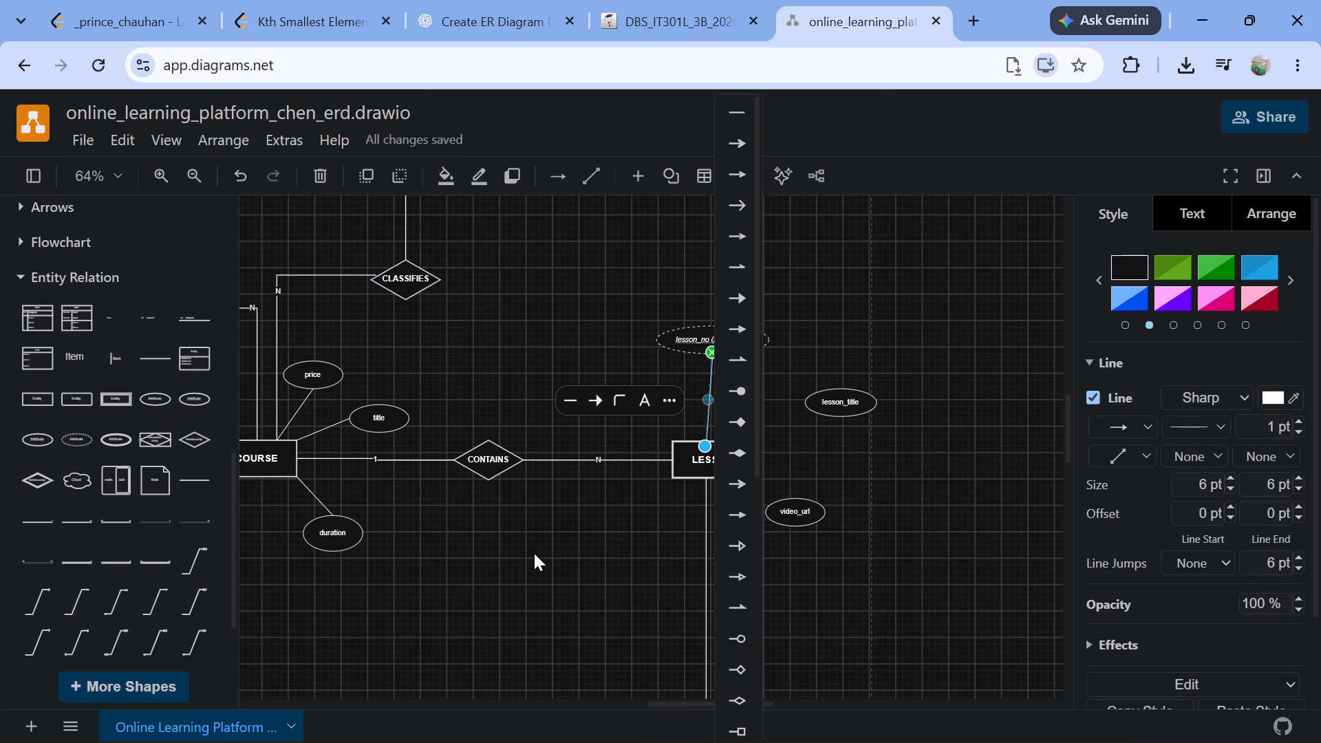
pyautogui.click(534, 553)
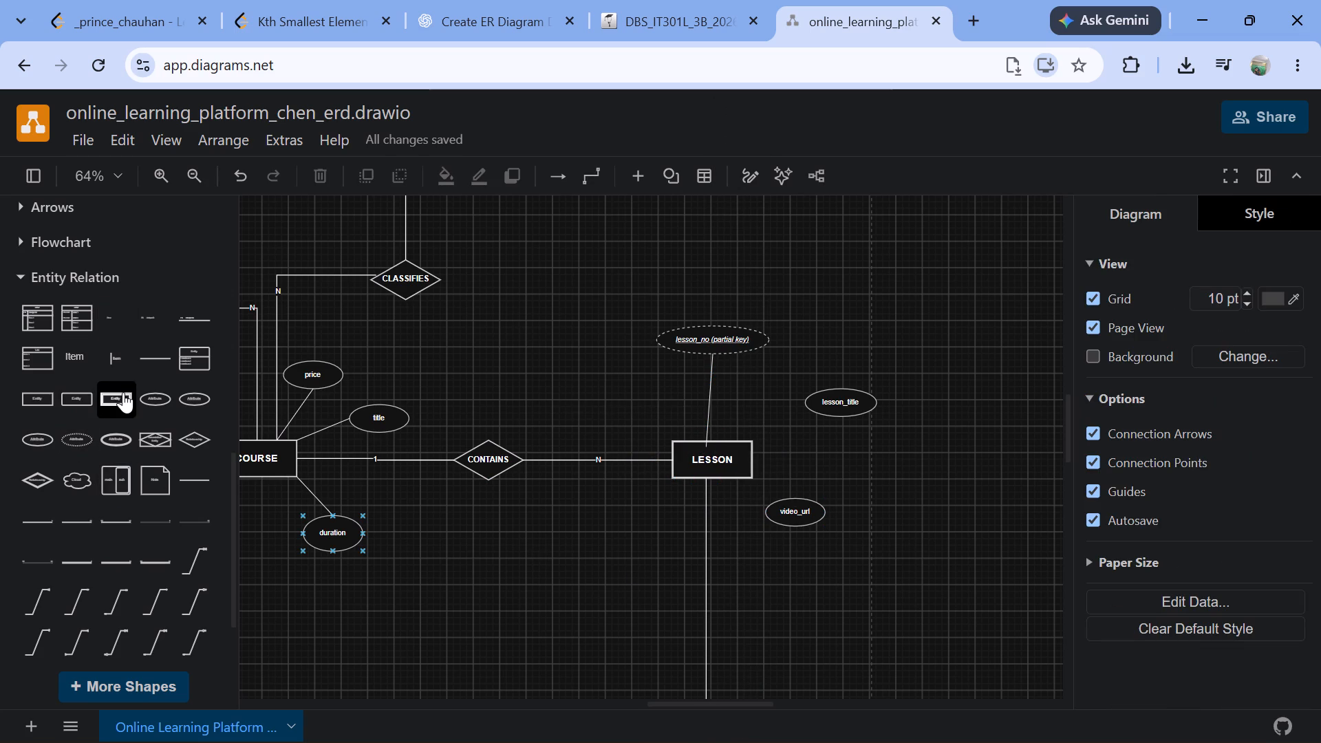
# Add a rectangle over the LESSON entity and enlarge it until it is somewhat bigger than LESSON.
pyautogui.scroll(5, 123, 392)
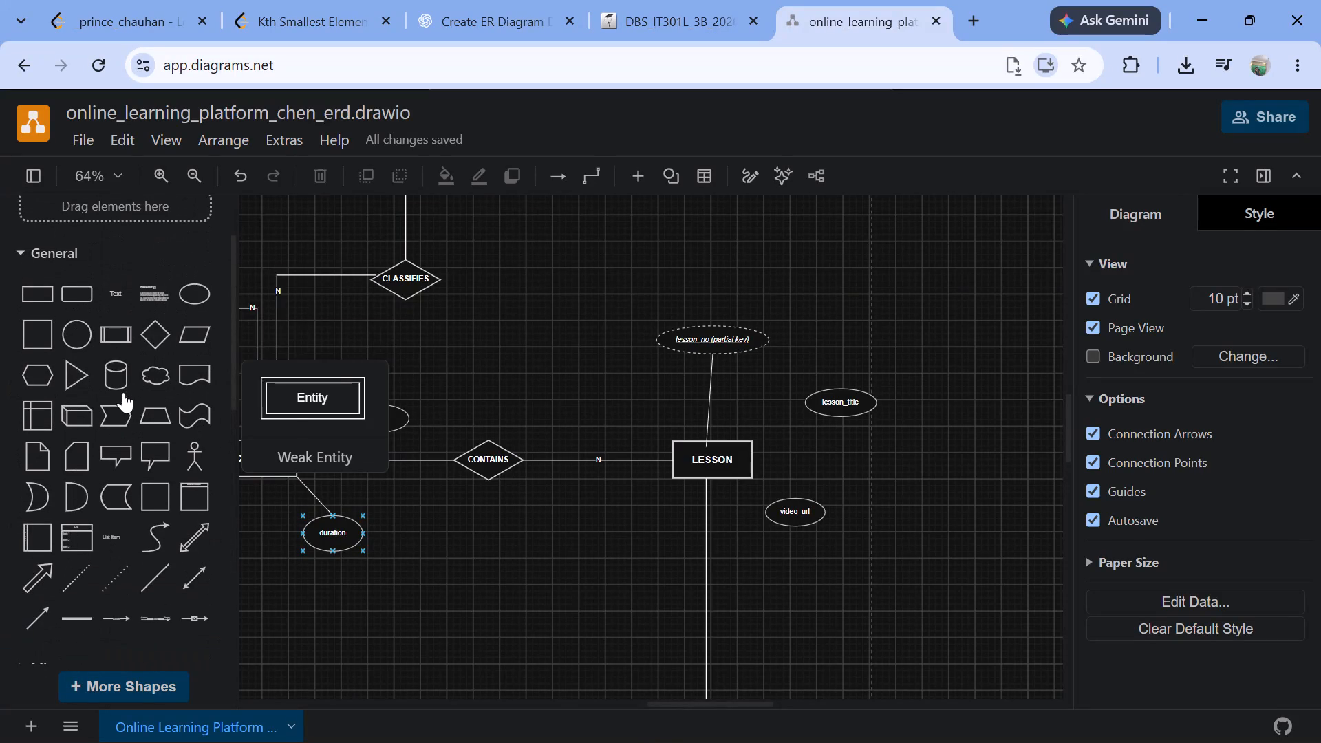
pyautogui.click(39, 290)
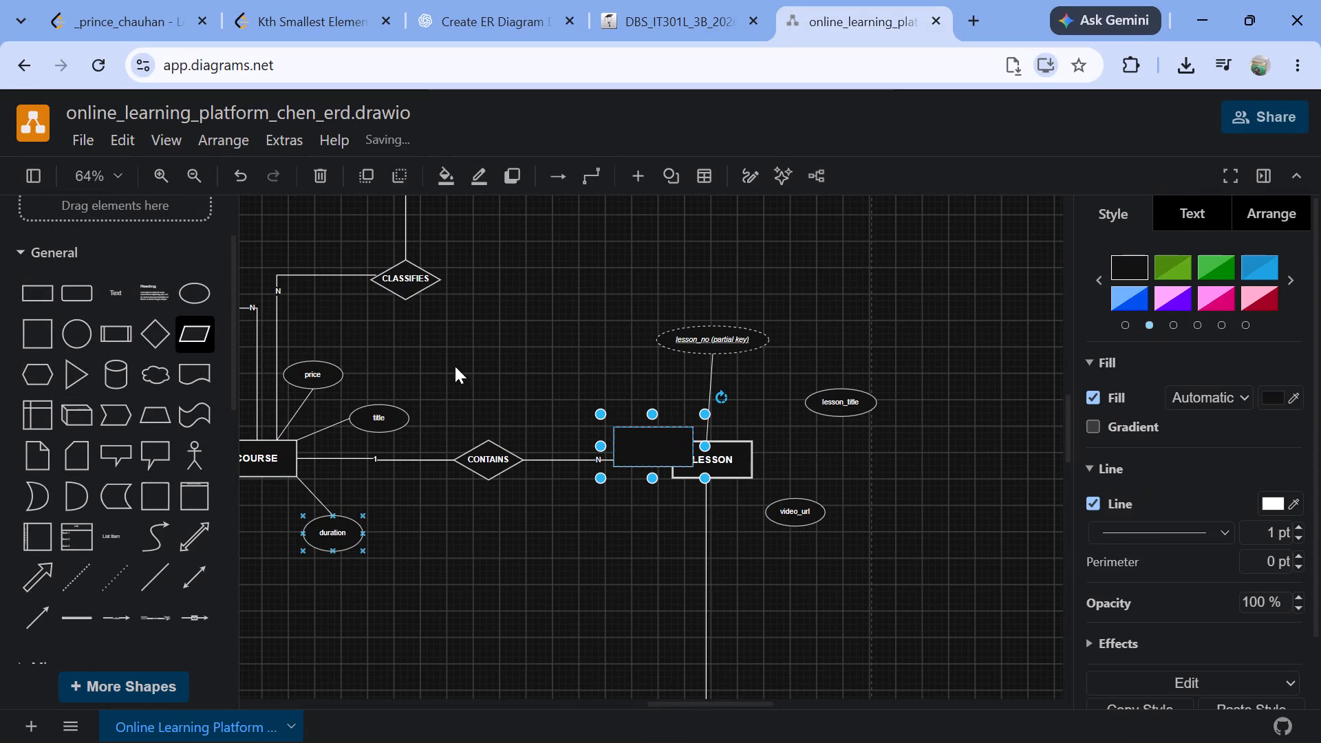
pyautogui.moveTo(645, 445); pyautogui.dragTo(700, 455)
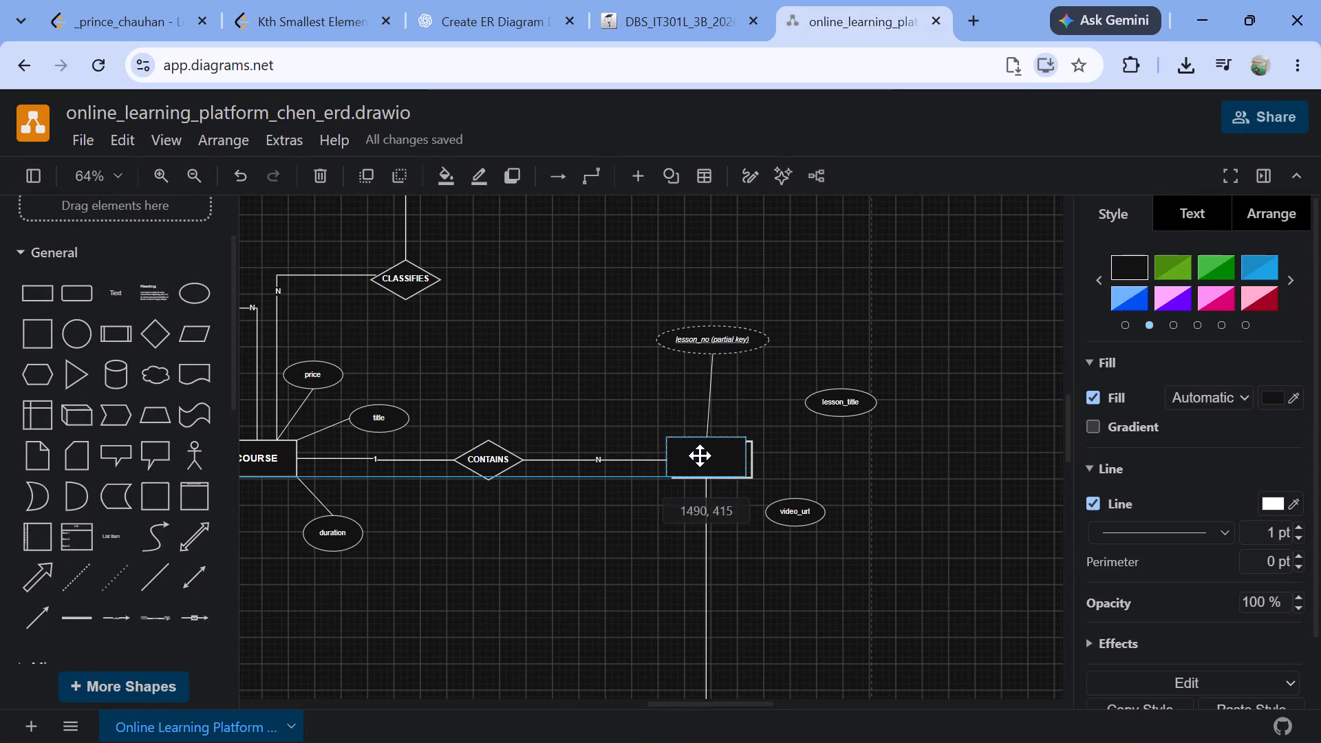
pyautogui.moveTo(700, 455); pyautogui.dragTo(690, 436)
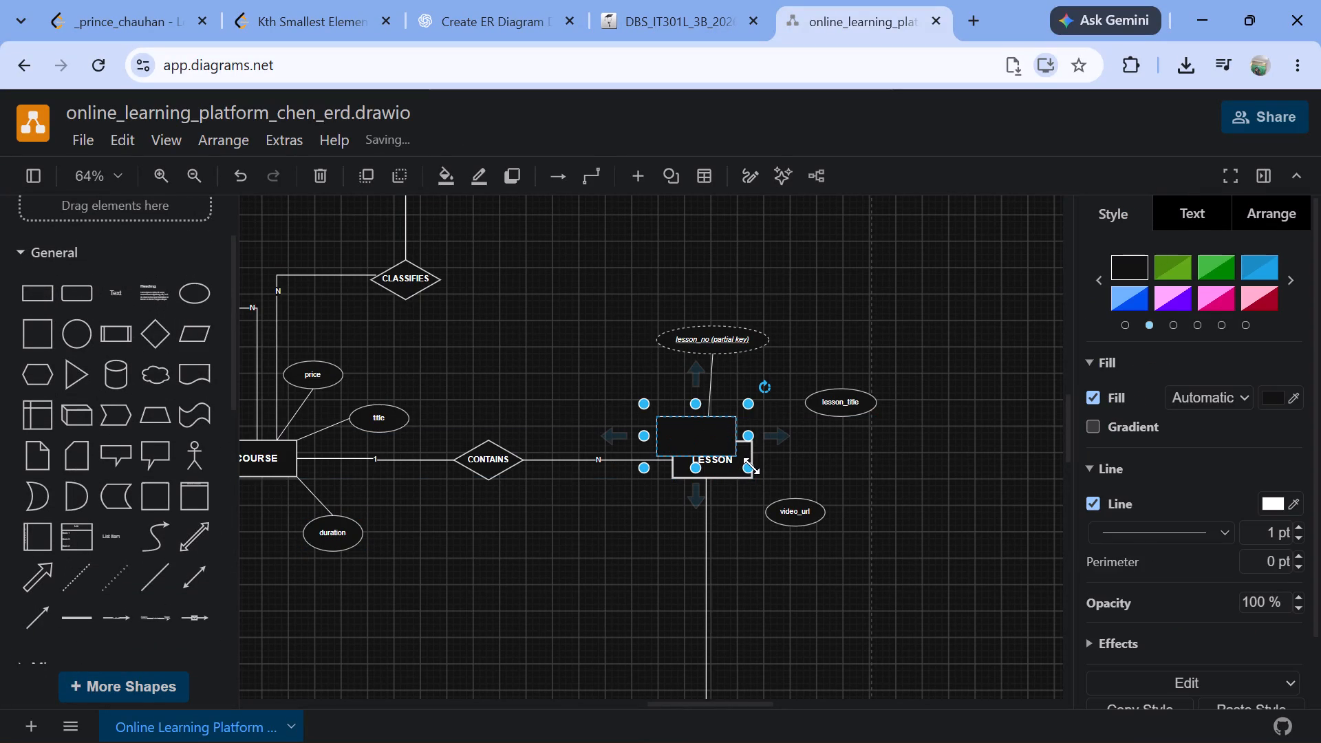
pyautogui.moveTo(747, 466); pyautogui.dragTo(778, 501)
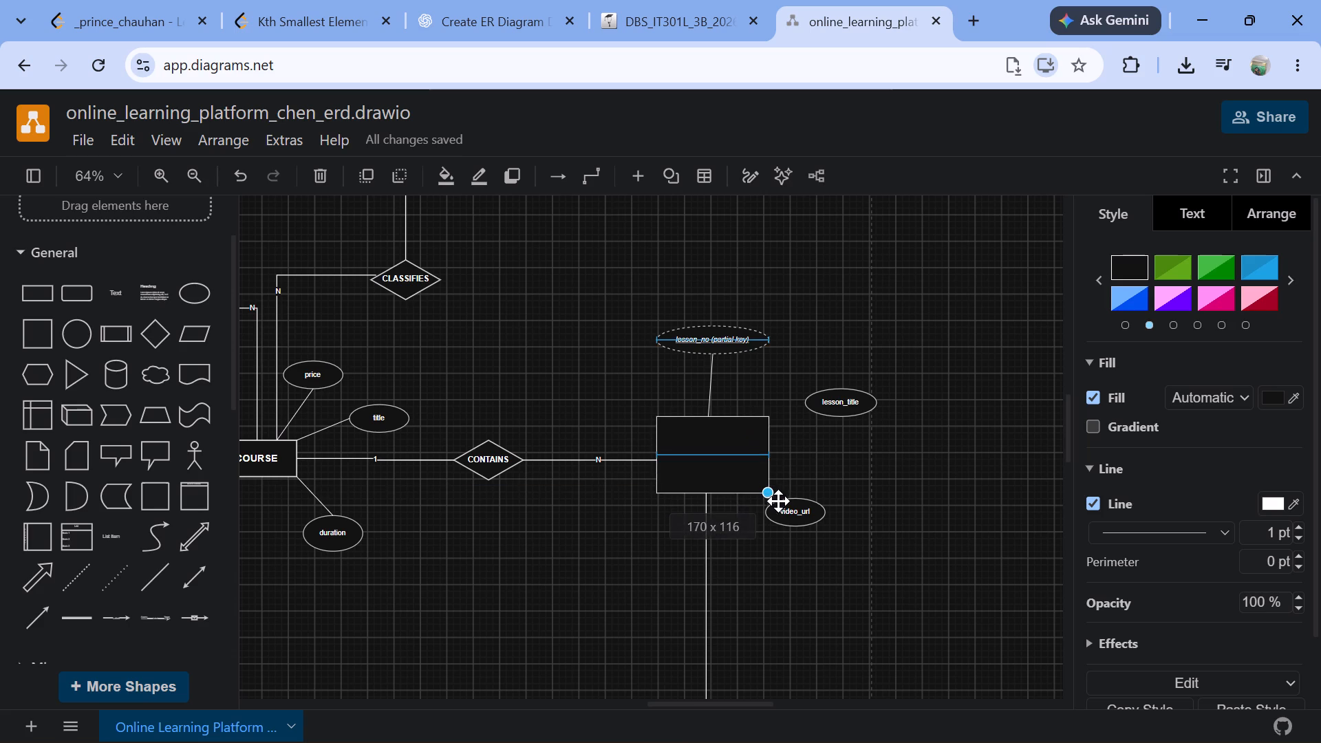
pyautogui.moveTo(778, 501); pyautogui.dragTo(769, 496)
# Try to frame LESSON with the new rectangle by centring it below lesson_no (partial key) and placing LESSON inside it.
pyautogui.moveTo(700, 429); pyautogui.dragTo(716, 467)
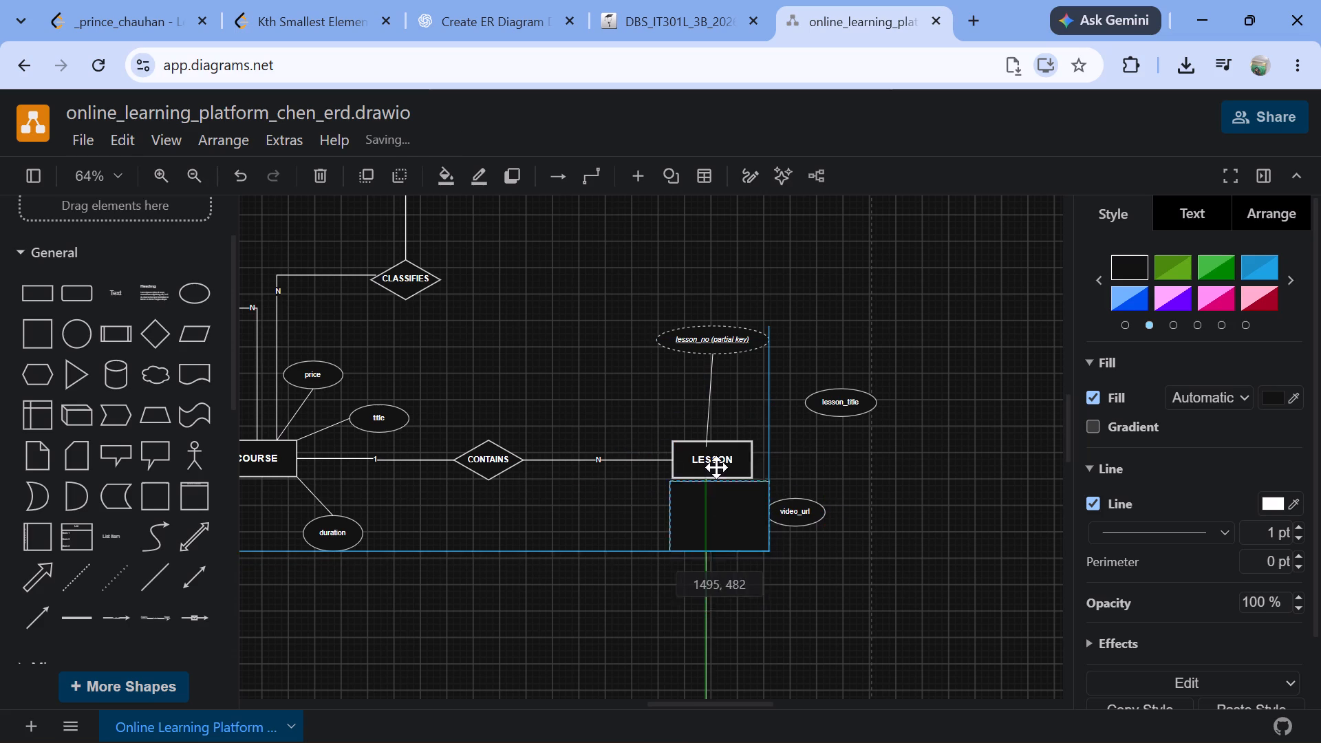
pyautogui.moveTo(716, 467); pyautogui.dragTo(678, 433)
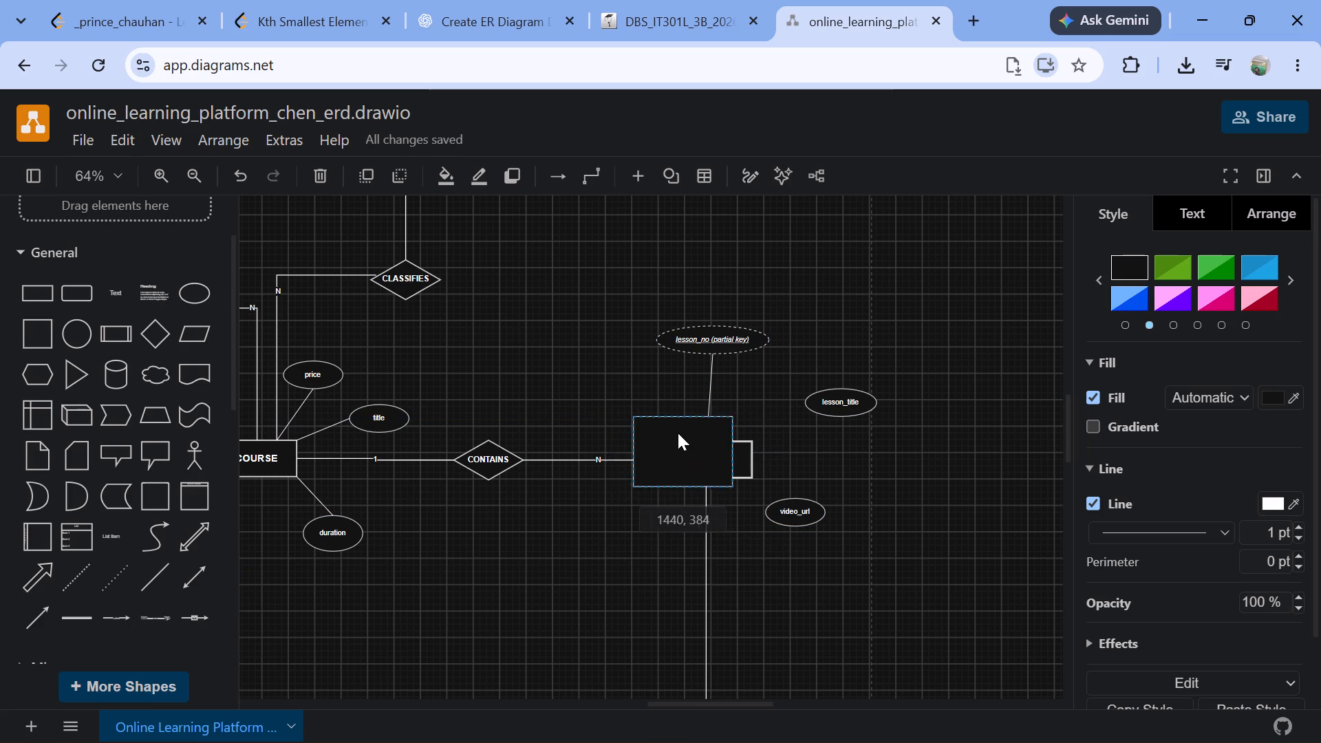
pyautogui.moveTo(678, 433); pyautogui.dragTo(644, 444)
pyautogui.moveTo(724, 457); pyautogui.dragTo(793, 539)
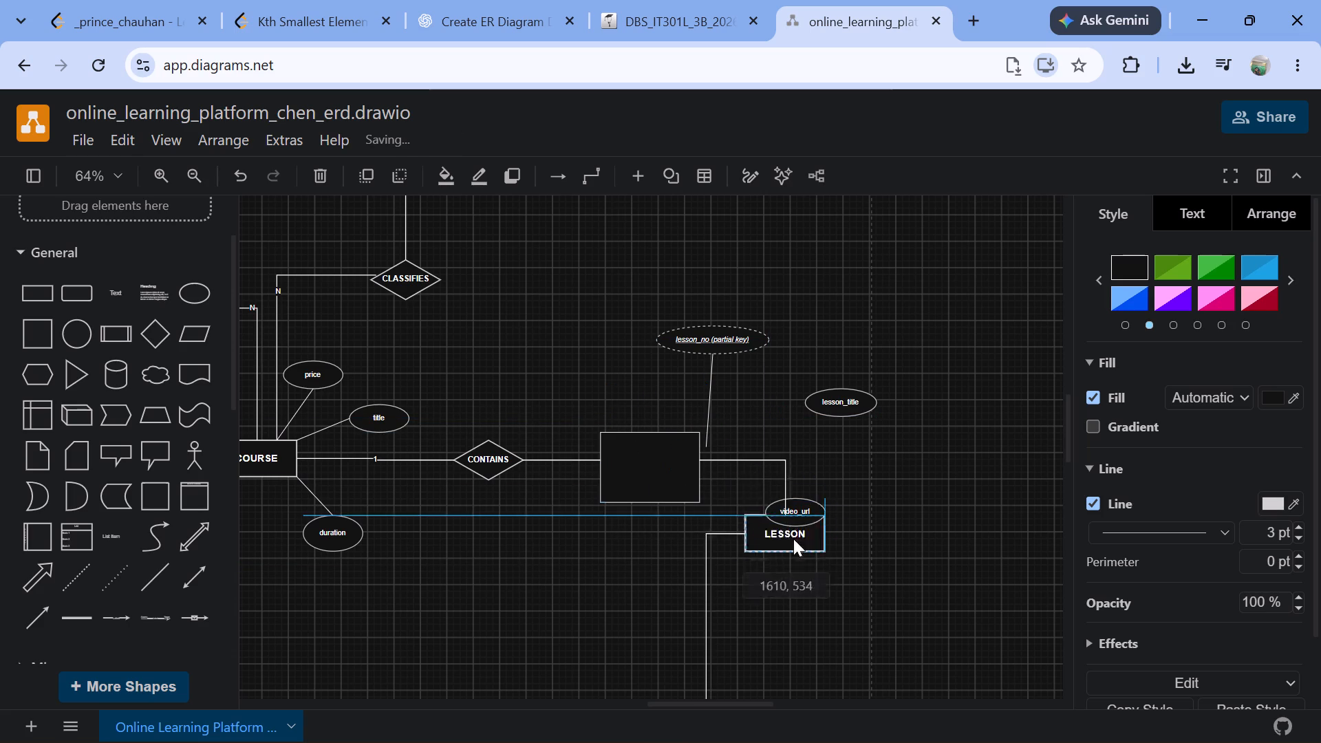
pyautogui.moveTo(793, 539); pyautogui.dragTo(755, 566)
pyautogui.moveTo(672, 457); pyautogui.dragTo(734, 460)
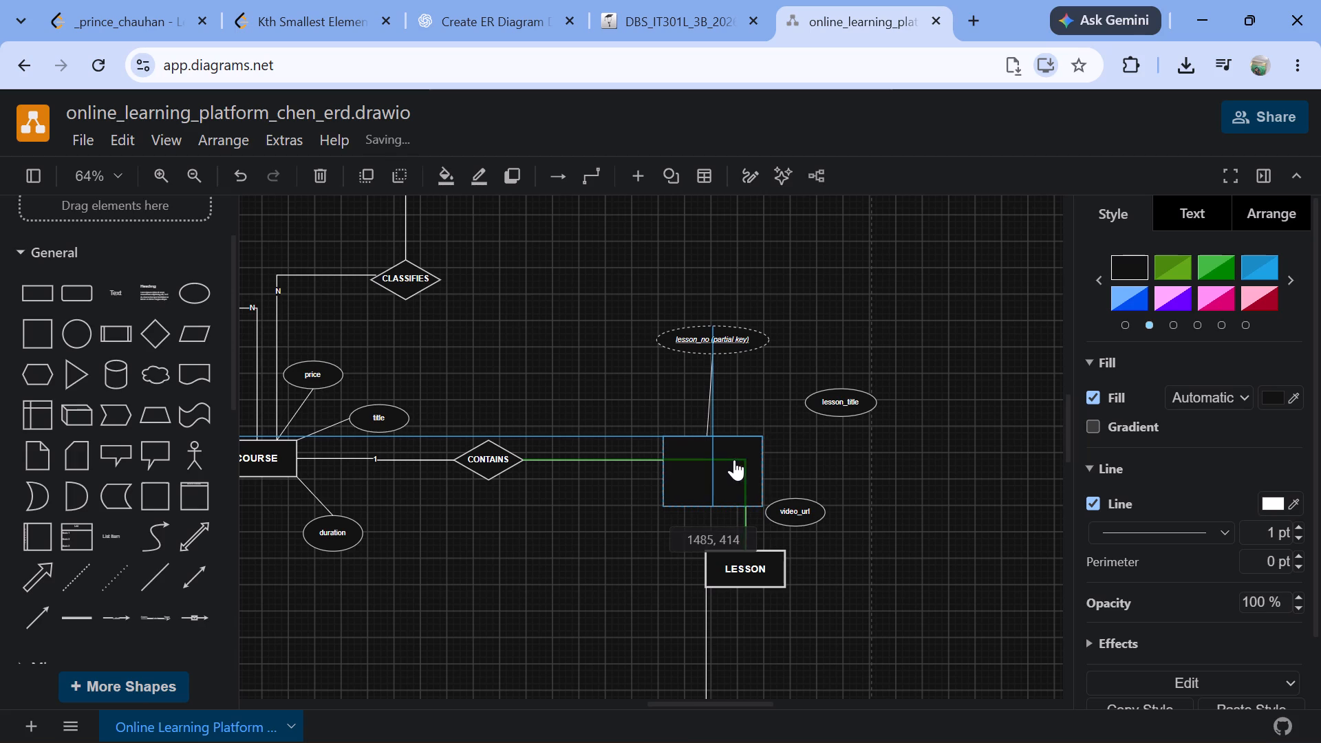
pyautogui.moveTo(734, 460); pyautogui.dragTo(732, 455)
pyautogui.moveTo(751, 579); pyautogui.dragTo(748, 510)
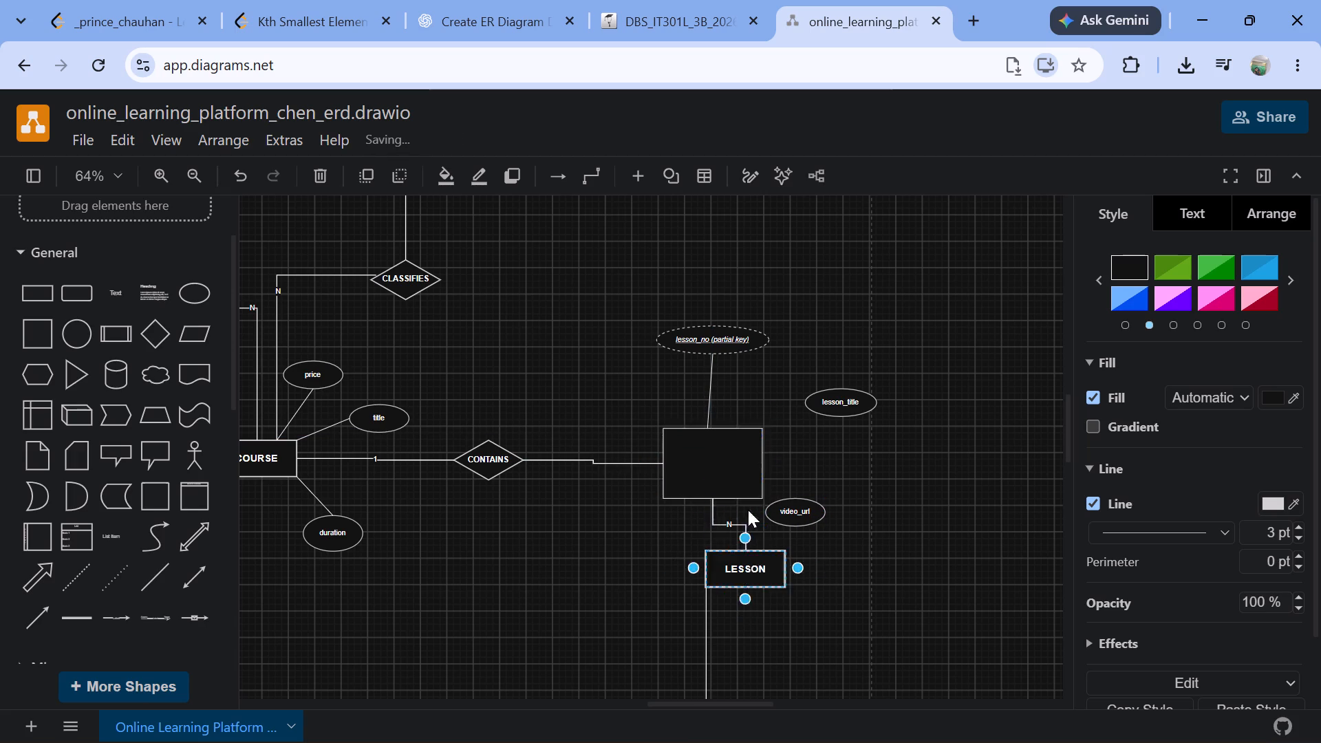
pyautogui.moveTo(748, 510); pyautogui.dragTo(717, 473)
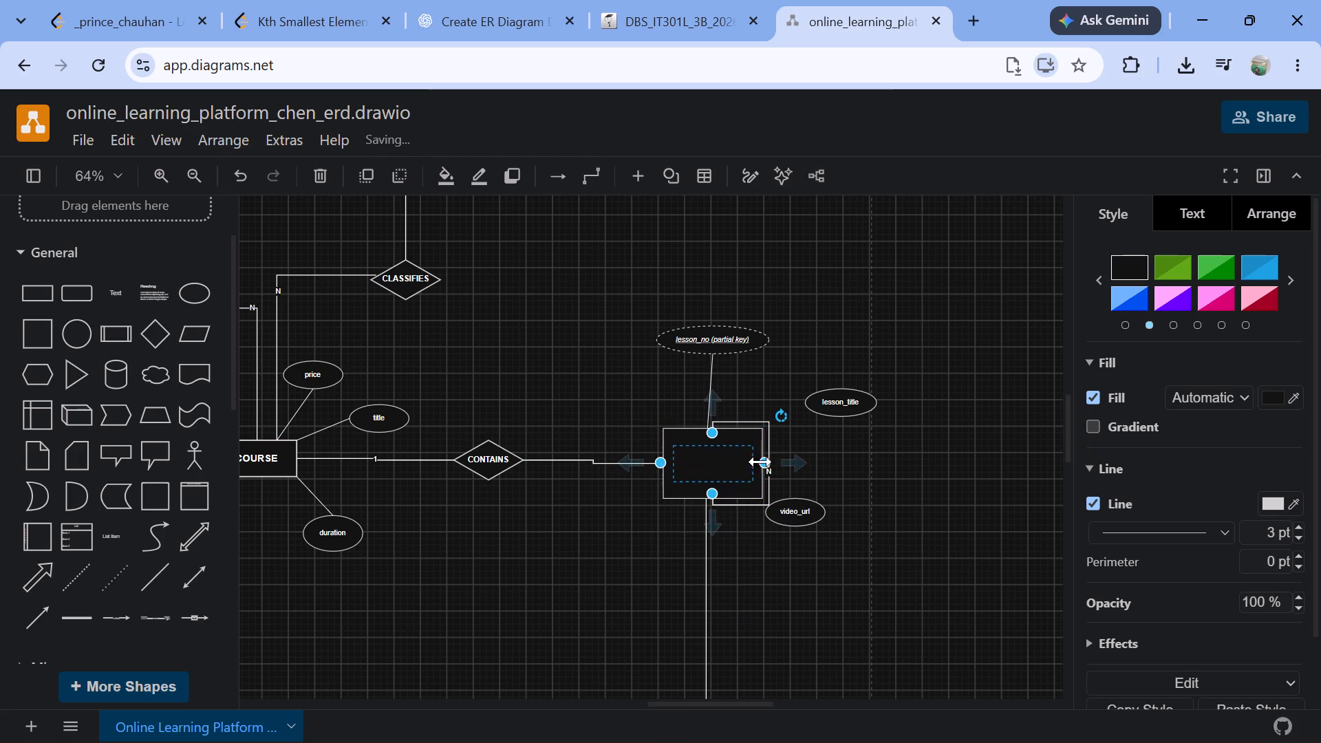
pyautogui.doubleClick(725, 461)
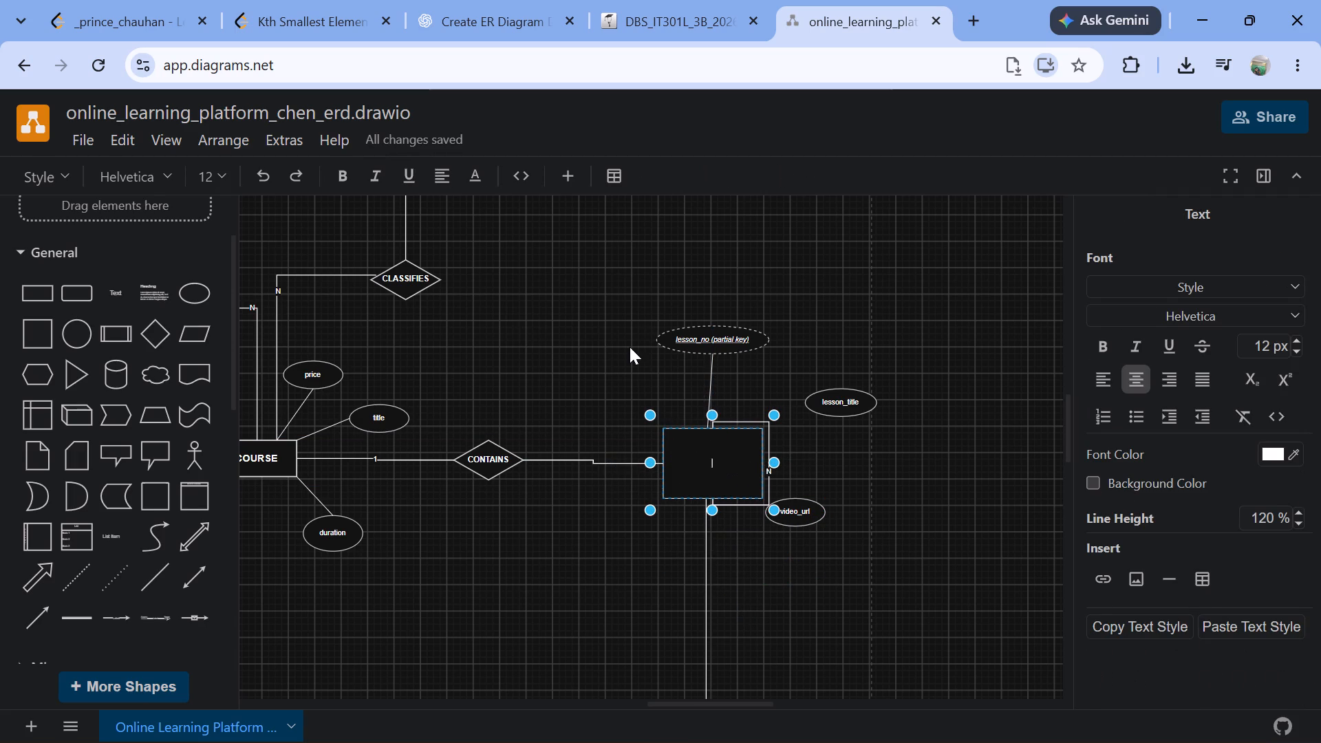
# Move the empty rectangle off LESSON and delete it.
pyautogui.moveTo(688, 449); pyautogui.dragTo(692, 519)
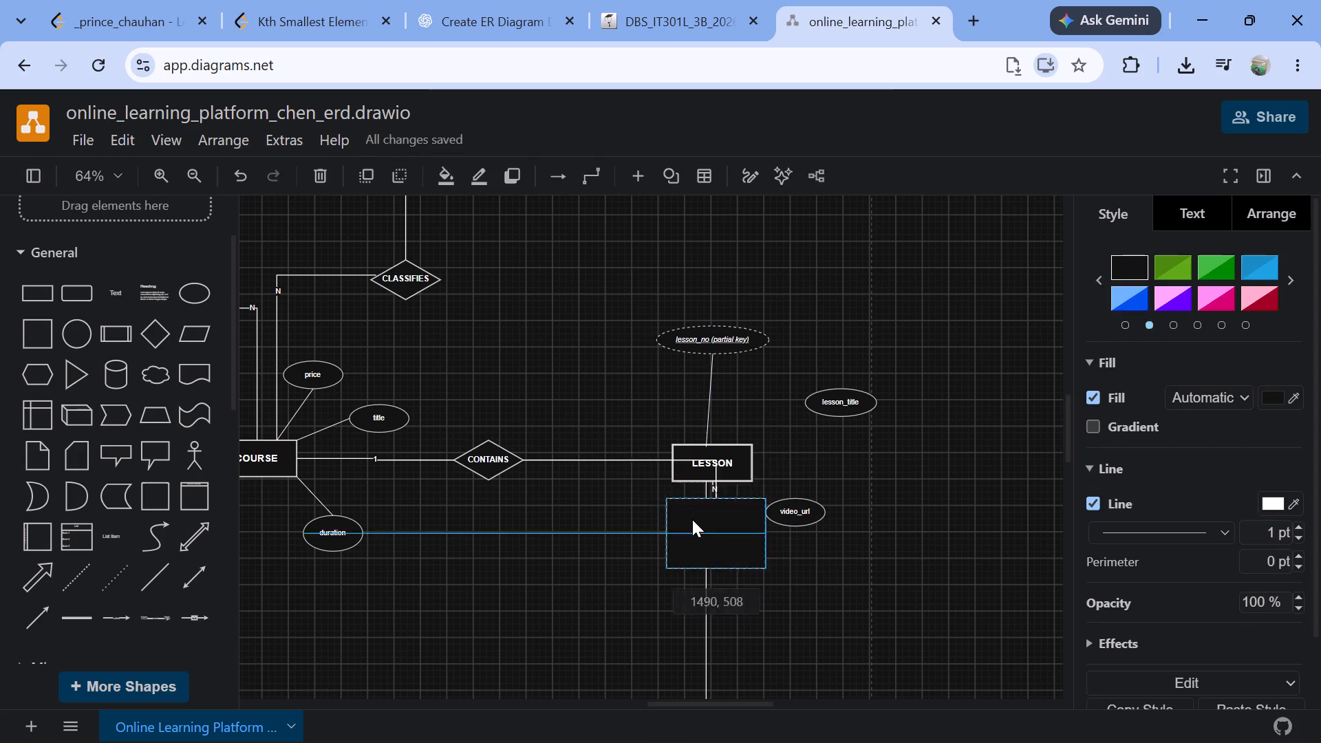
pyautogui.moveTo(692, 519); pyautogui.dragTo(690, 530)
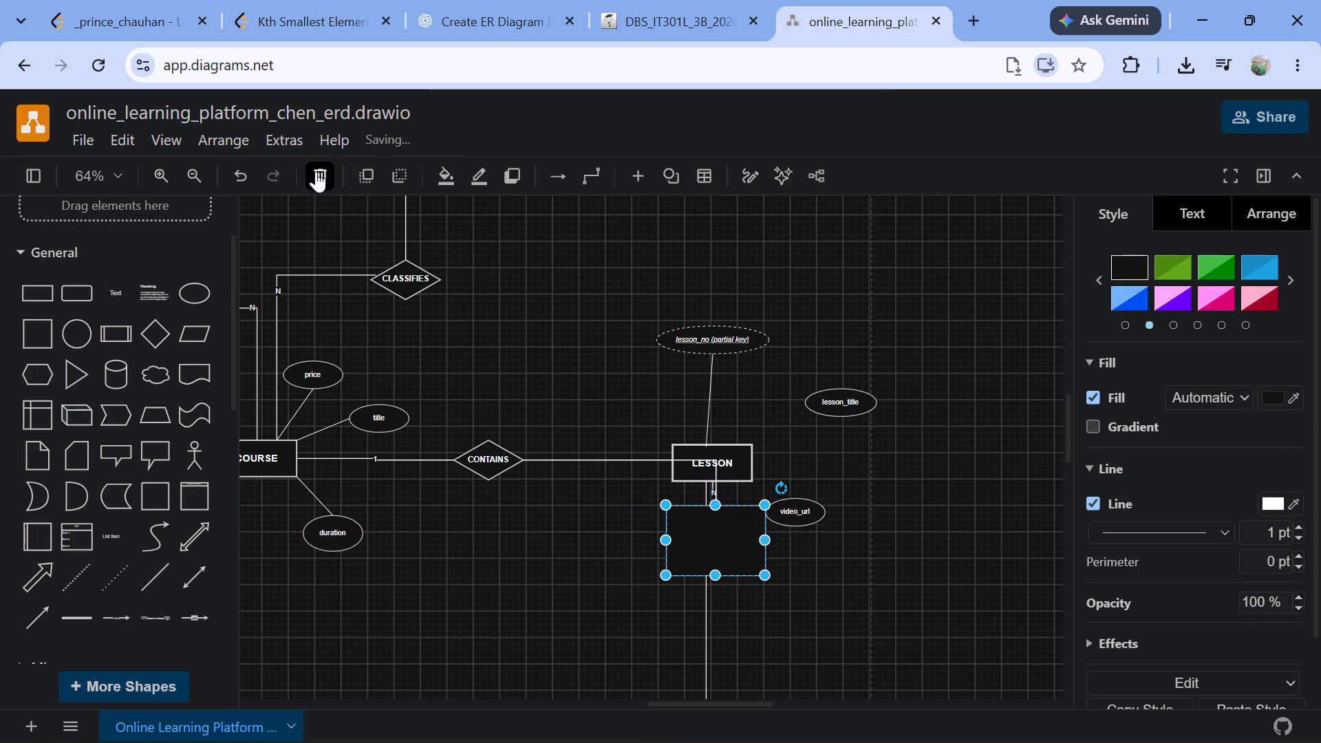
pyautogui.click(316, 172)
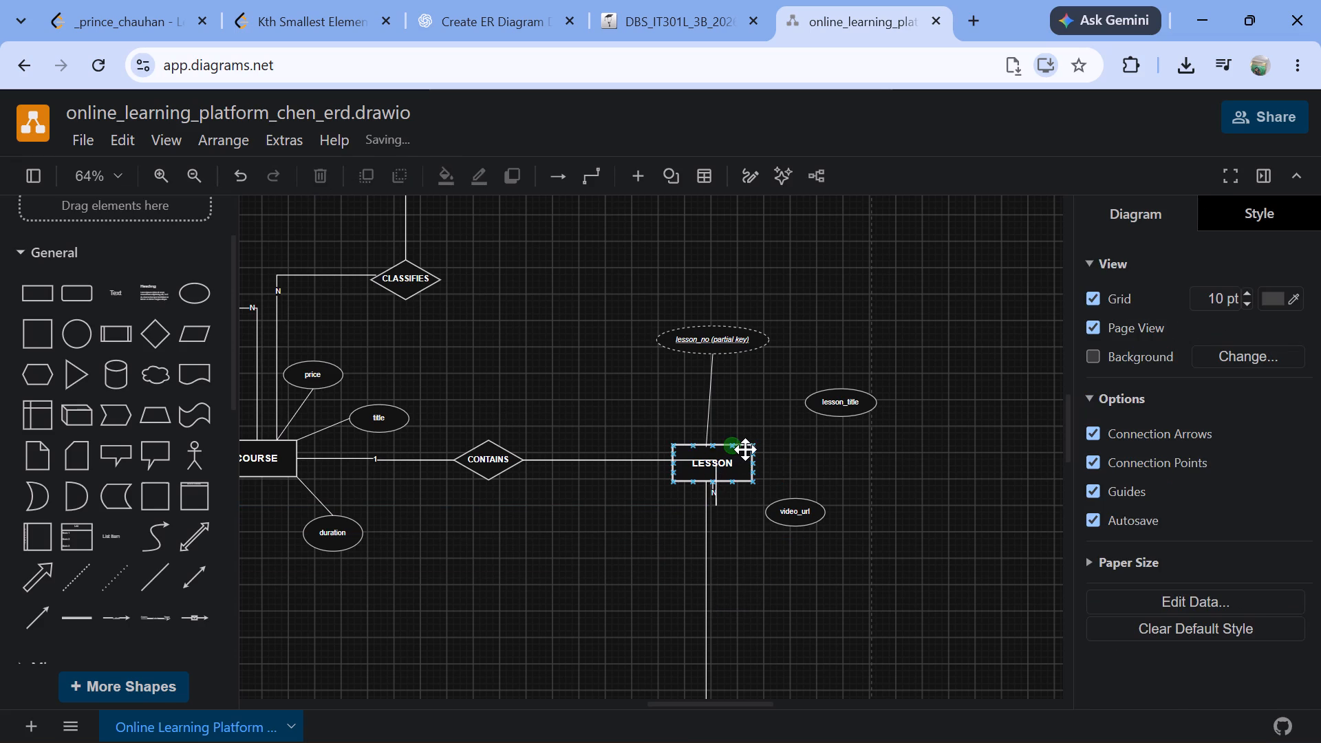
# Toggle the shadow effect on the LESSON entity.
pyautogui.click(745, 449)
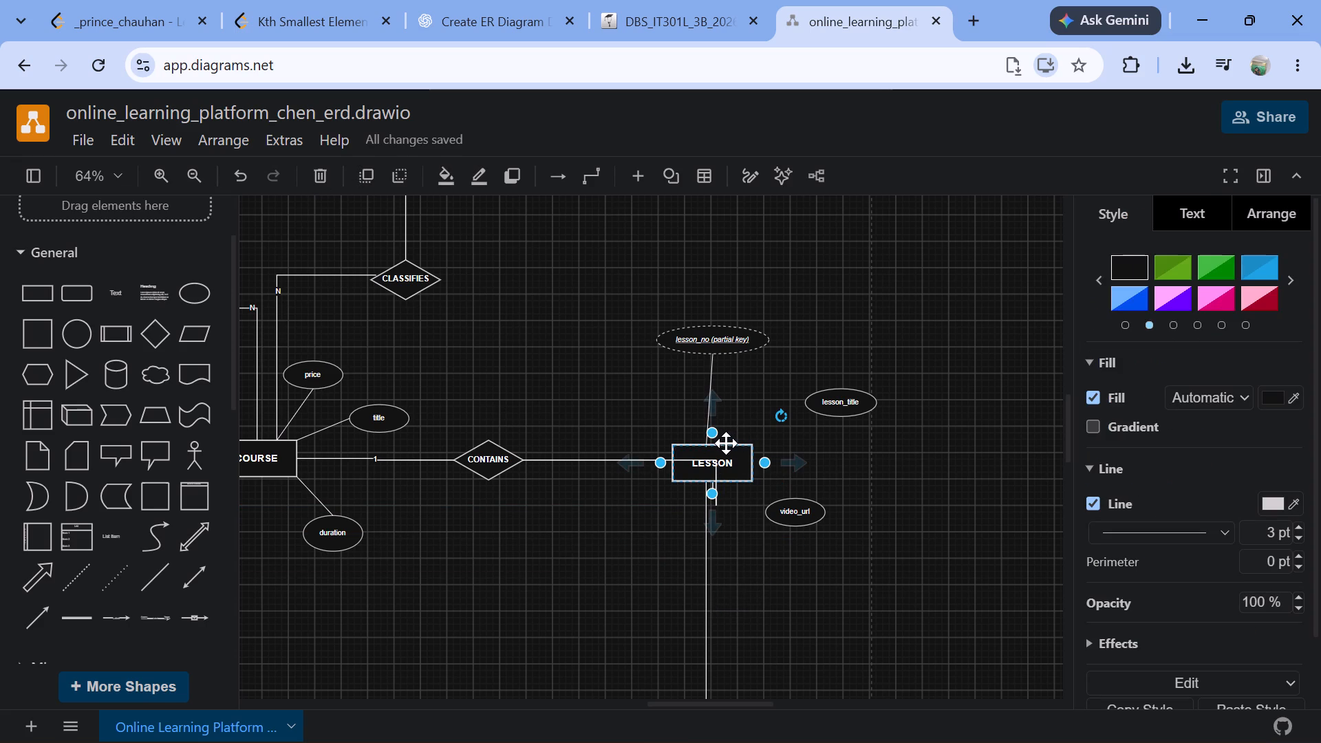
pyautogui.click(726, 443)
pyautogui.click(519, 184)
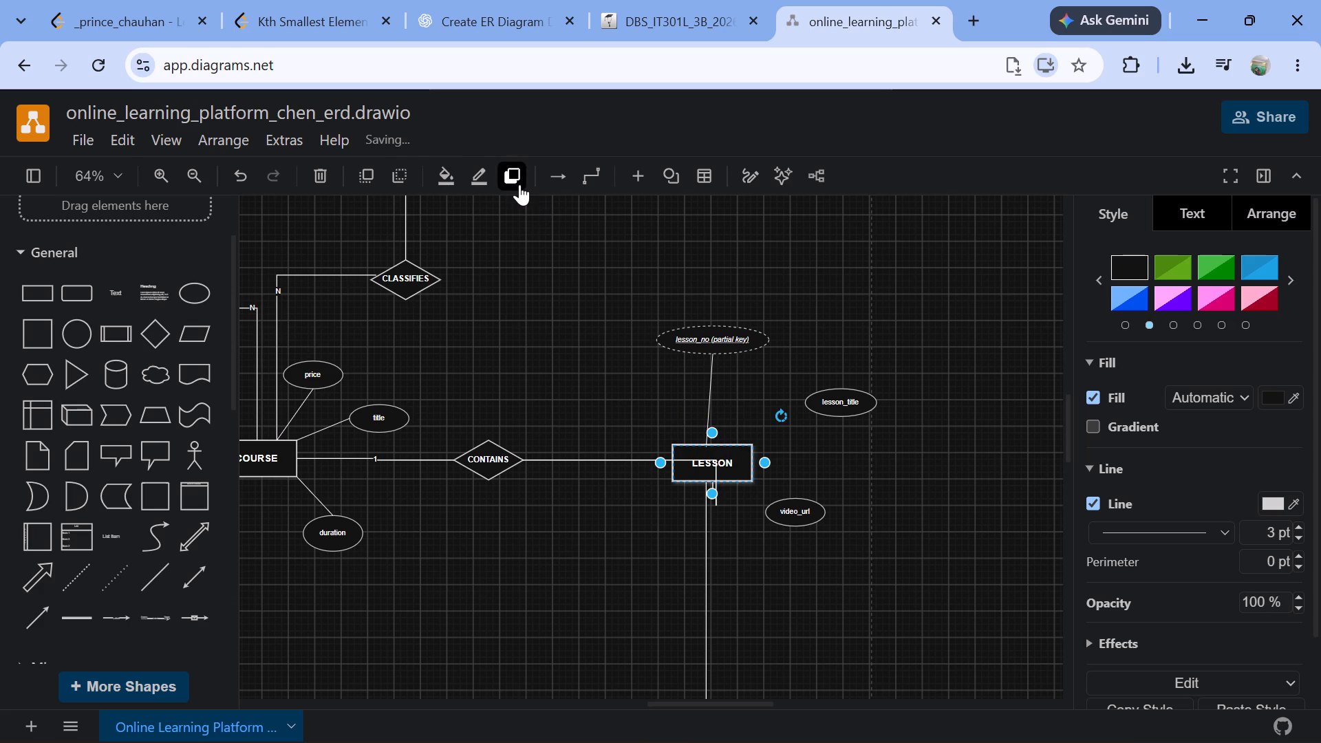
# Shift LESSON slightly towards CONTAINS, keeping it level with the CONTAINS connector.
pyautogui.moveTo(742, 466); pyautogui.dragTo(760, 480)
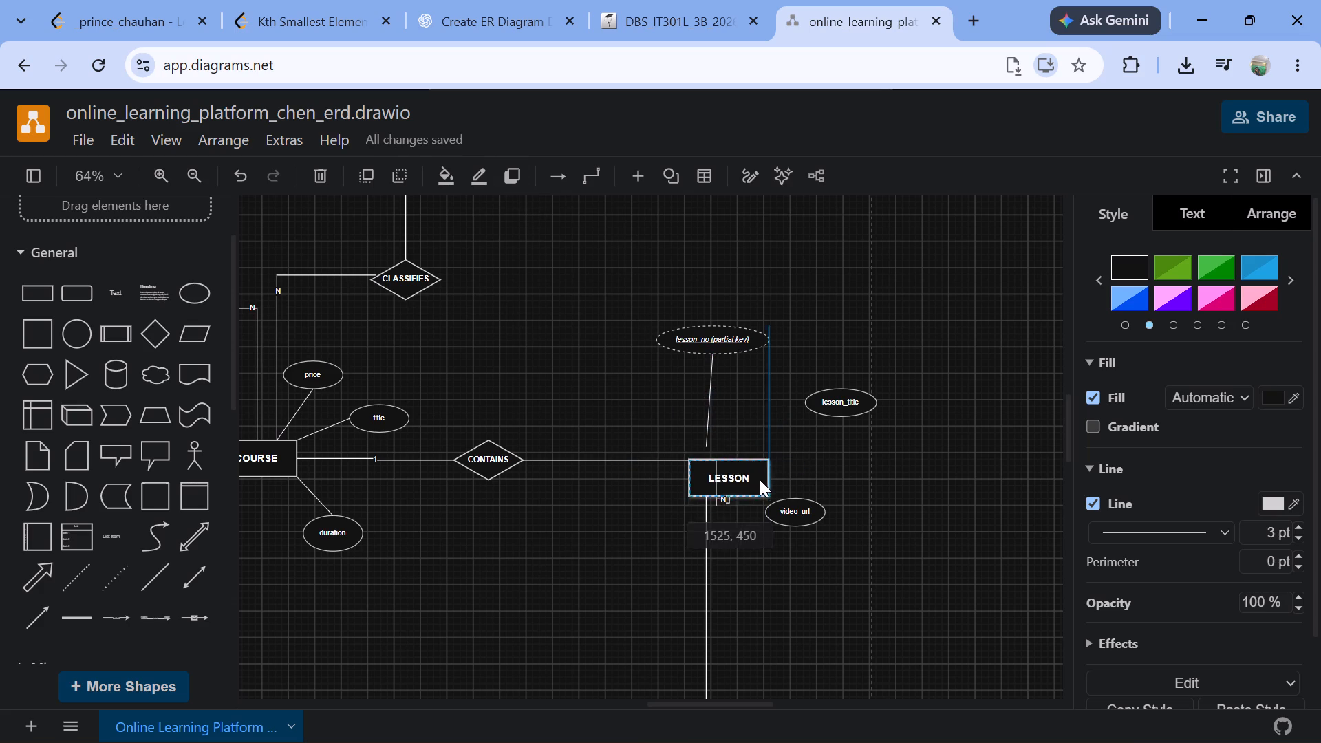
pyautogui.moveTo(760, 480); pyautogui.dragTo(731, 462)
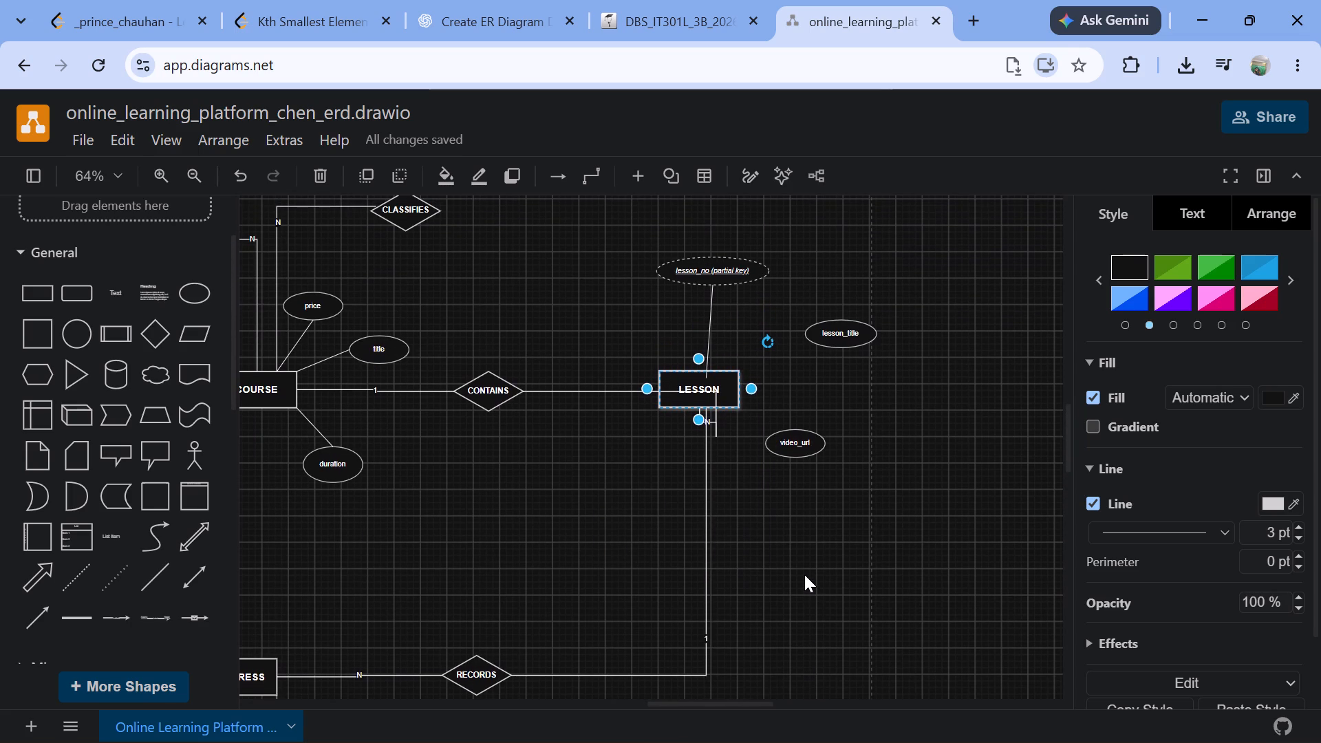
# Delete the straight line between lesson_no (partial key) and LESSON.
pyautogui.click(711, 324)
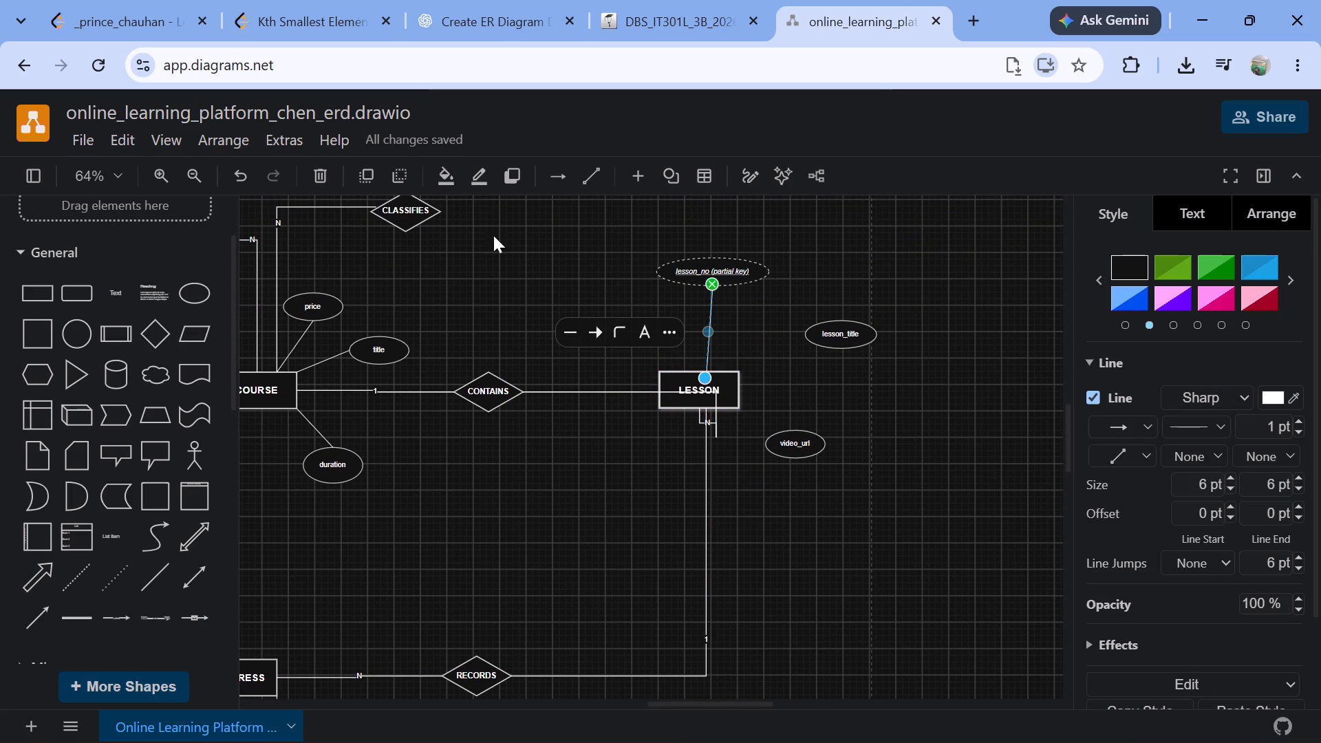
pyautogui.click(307, 177)
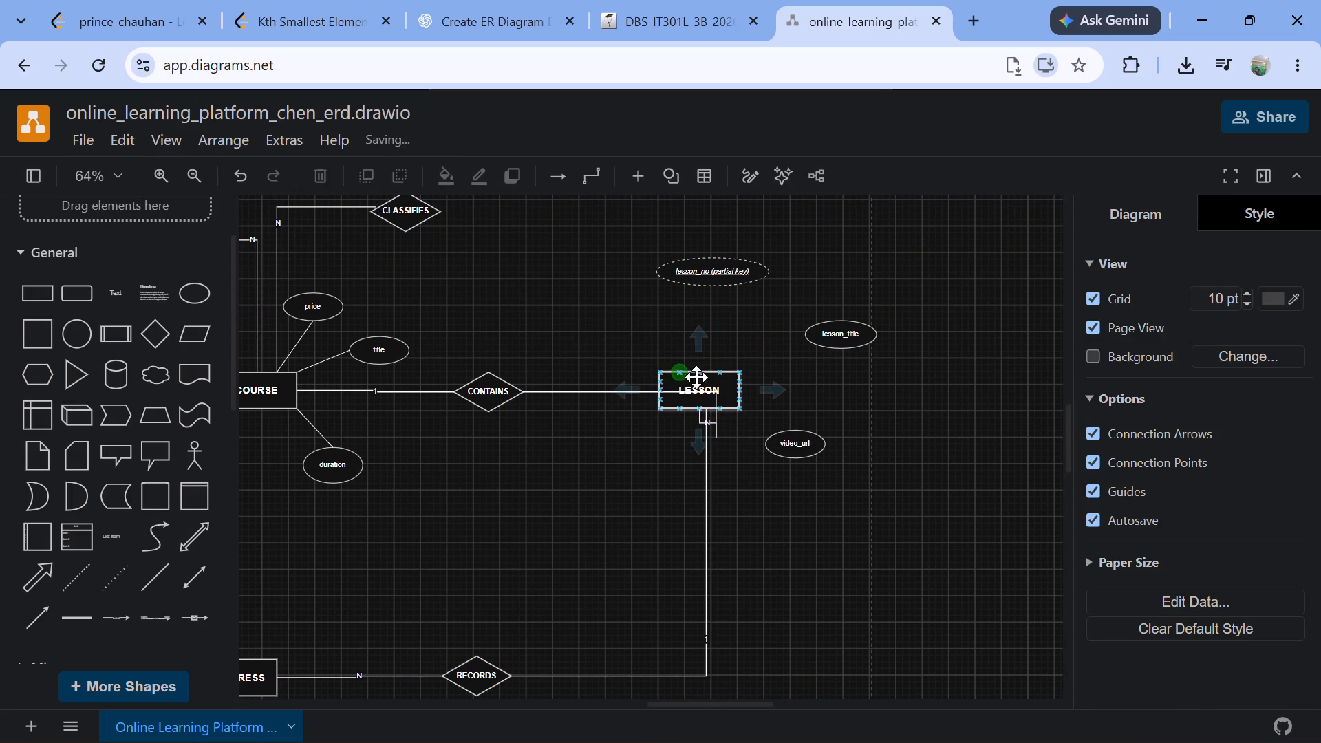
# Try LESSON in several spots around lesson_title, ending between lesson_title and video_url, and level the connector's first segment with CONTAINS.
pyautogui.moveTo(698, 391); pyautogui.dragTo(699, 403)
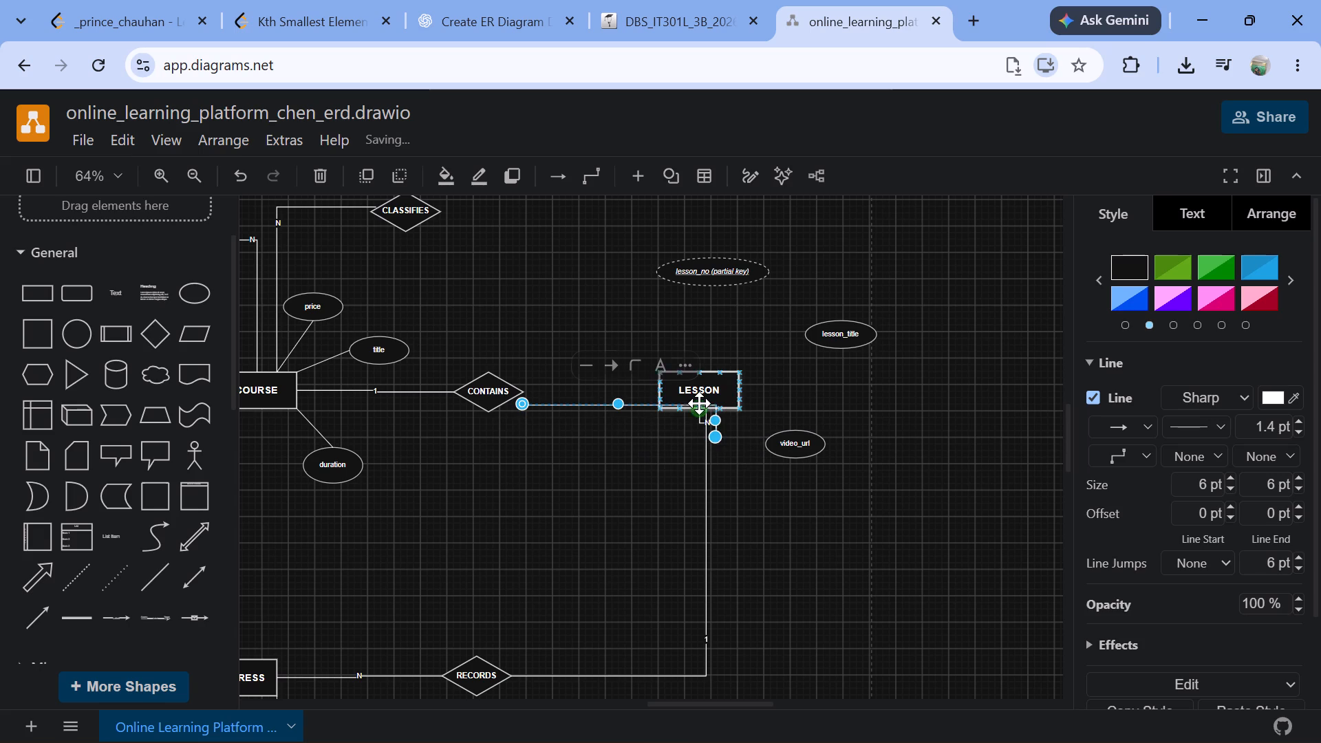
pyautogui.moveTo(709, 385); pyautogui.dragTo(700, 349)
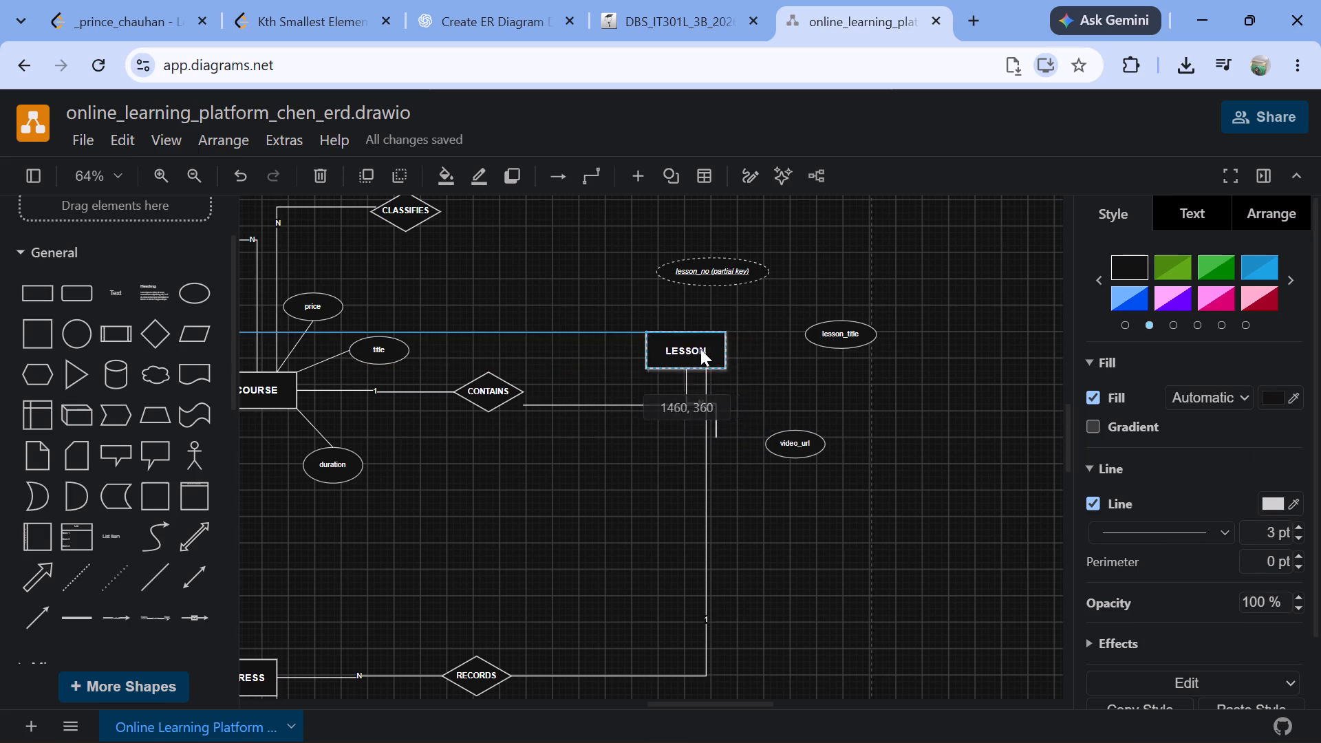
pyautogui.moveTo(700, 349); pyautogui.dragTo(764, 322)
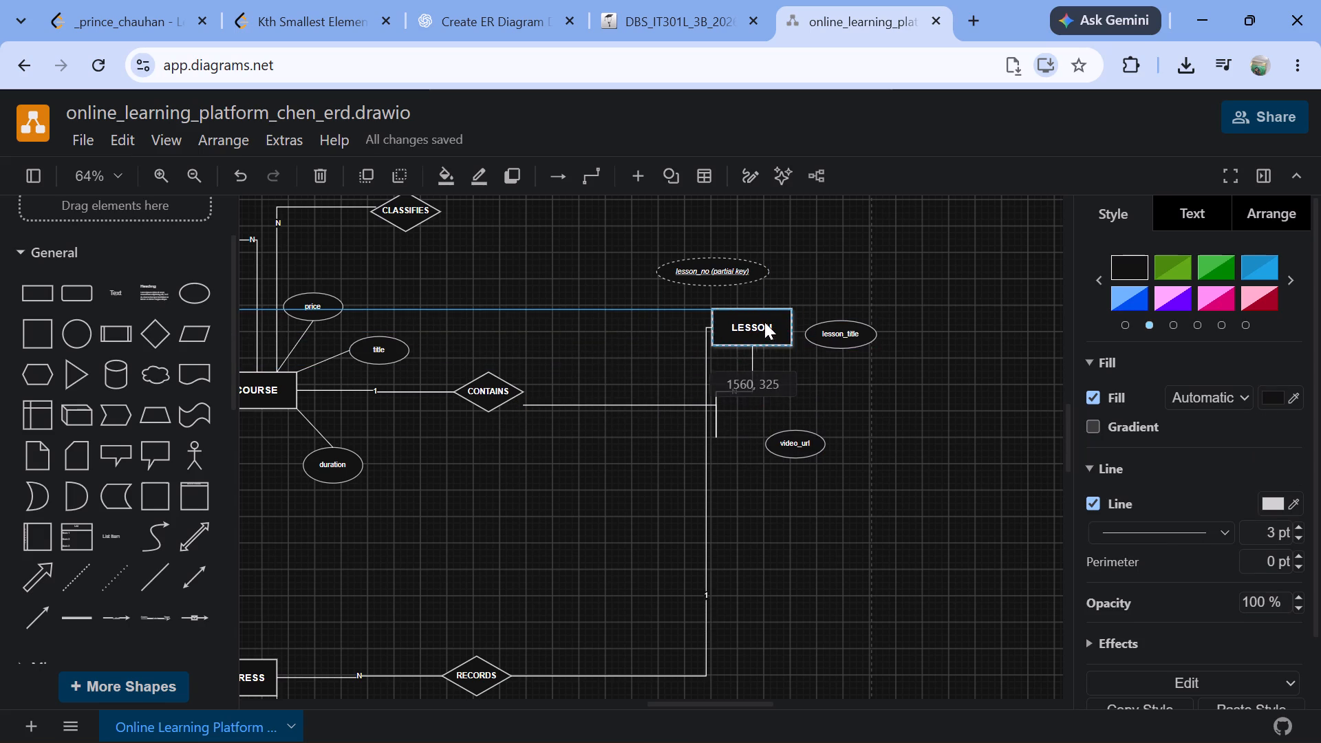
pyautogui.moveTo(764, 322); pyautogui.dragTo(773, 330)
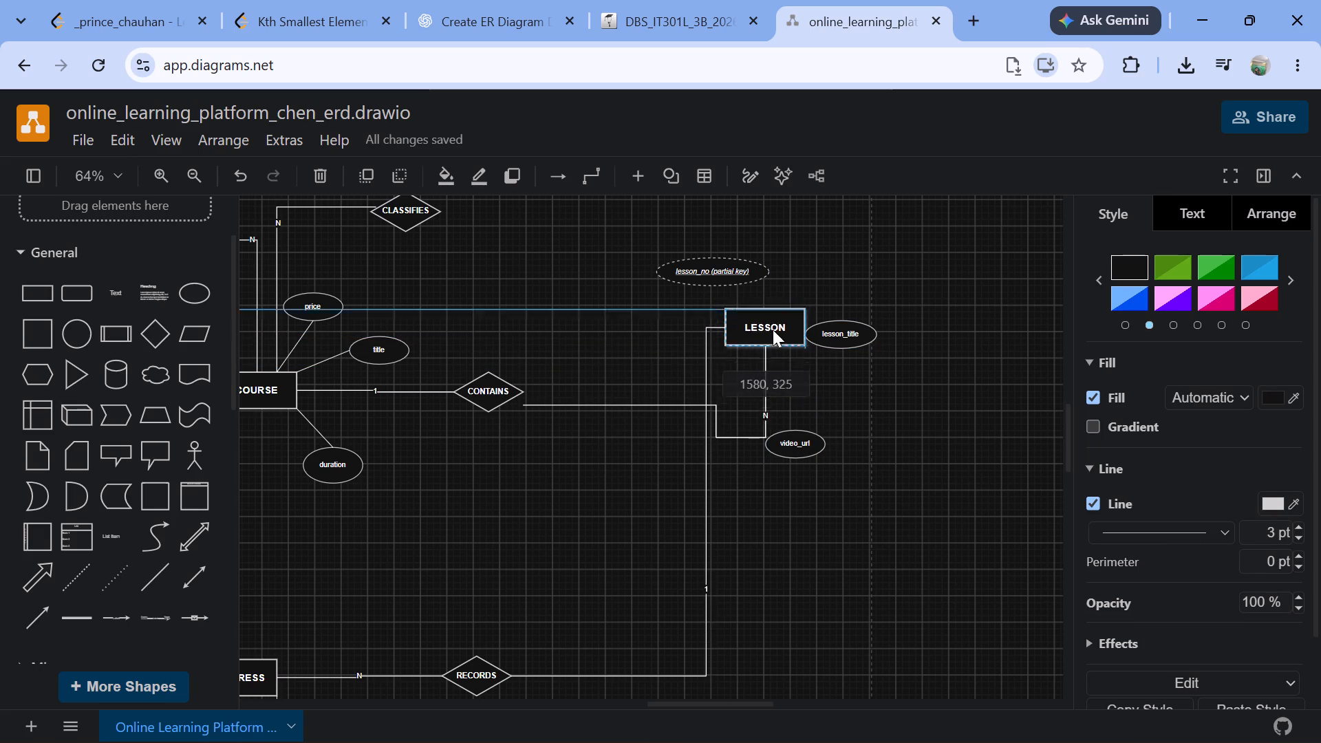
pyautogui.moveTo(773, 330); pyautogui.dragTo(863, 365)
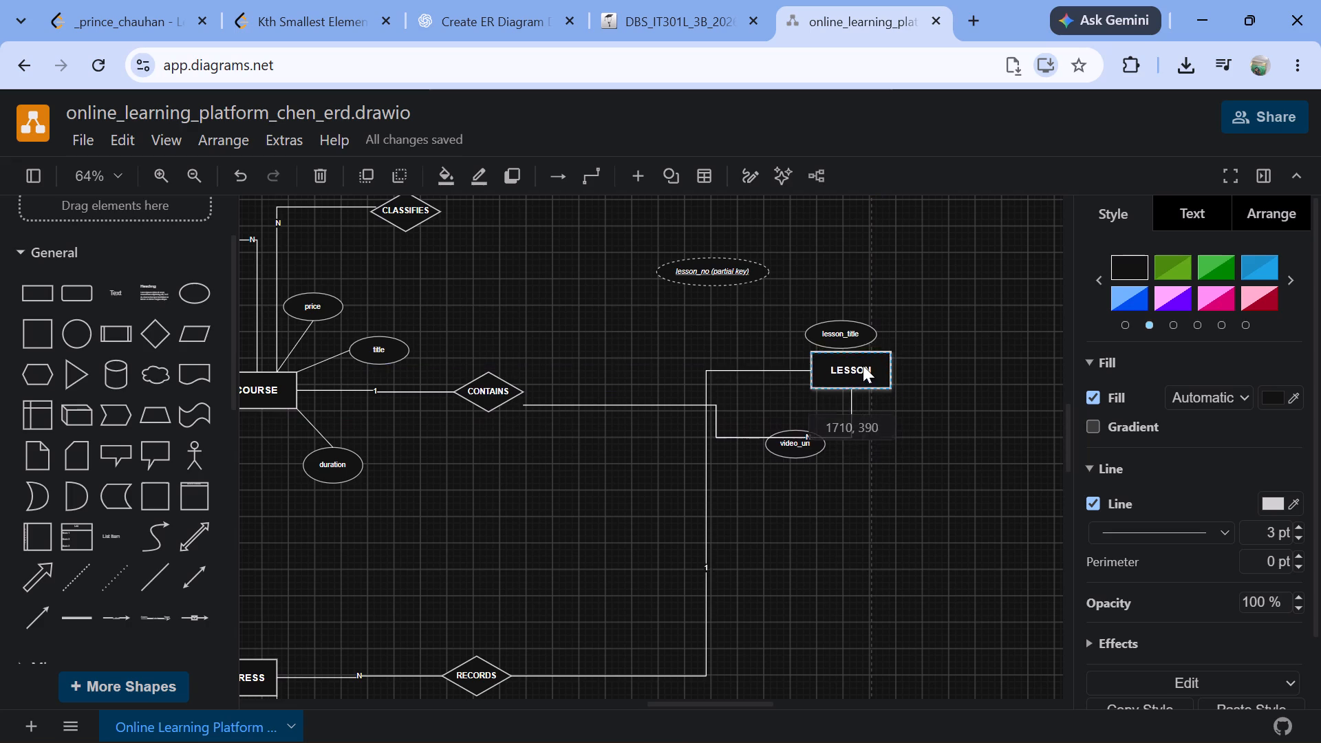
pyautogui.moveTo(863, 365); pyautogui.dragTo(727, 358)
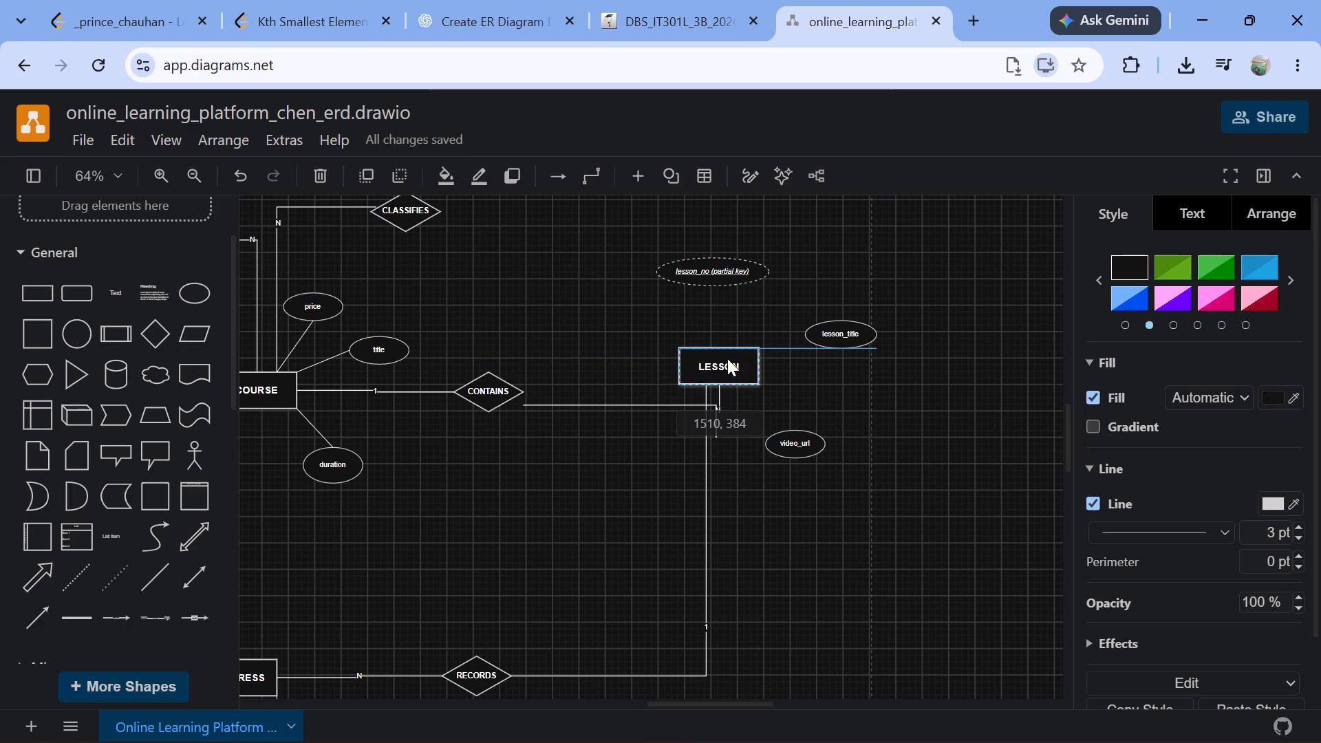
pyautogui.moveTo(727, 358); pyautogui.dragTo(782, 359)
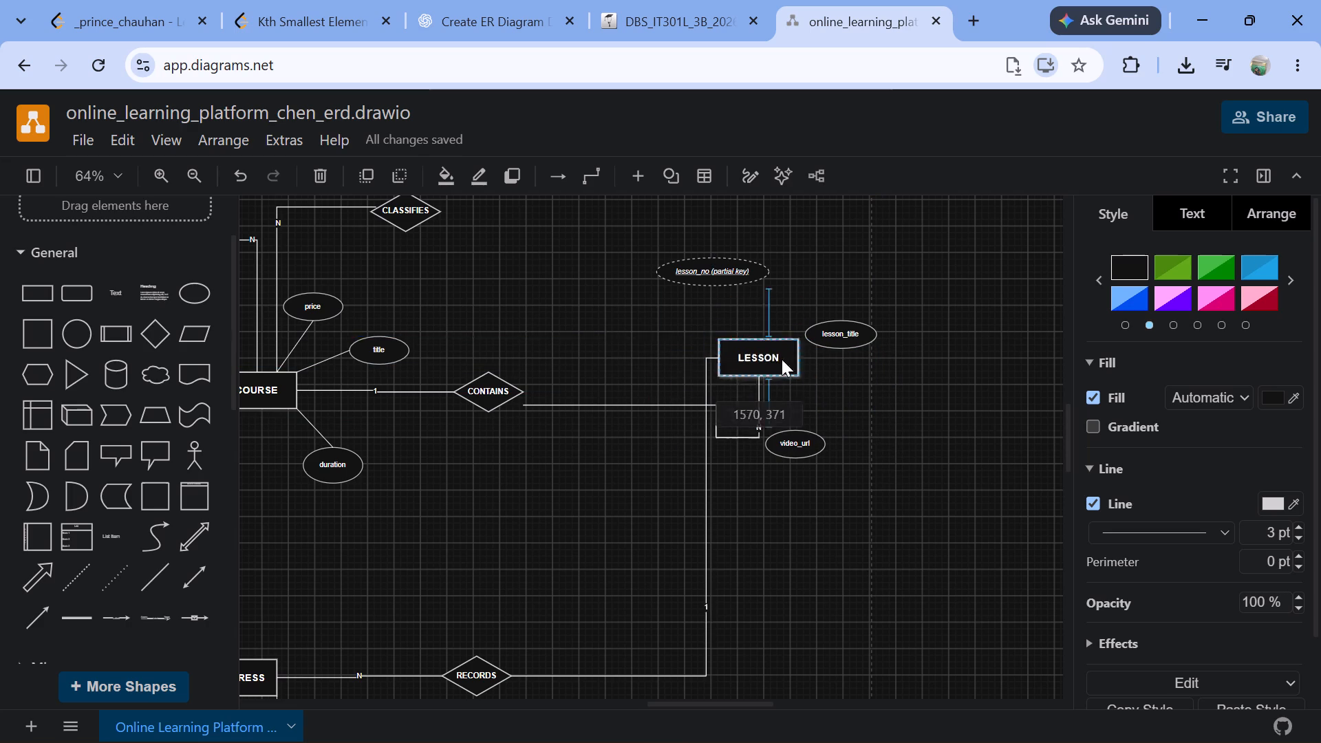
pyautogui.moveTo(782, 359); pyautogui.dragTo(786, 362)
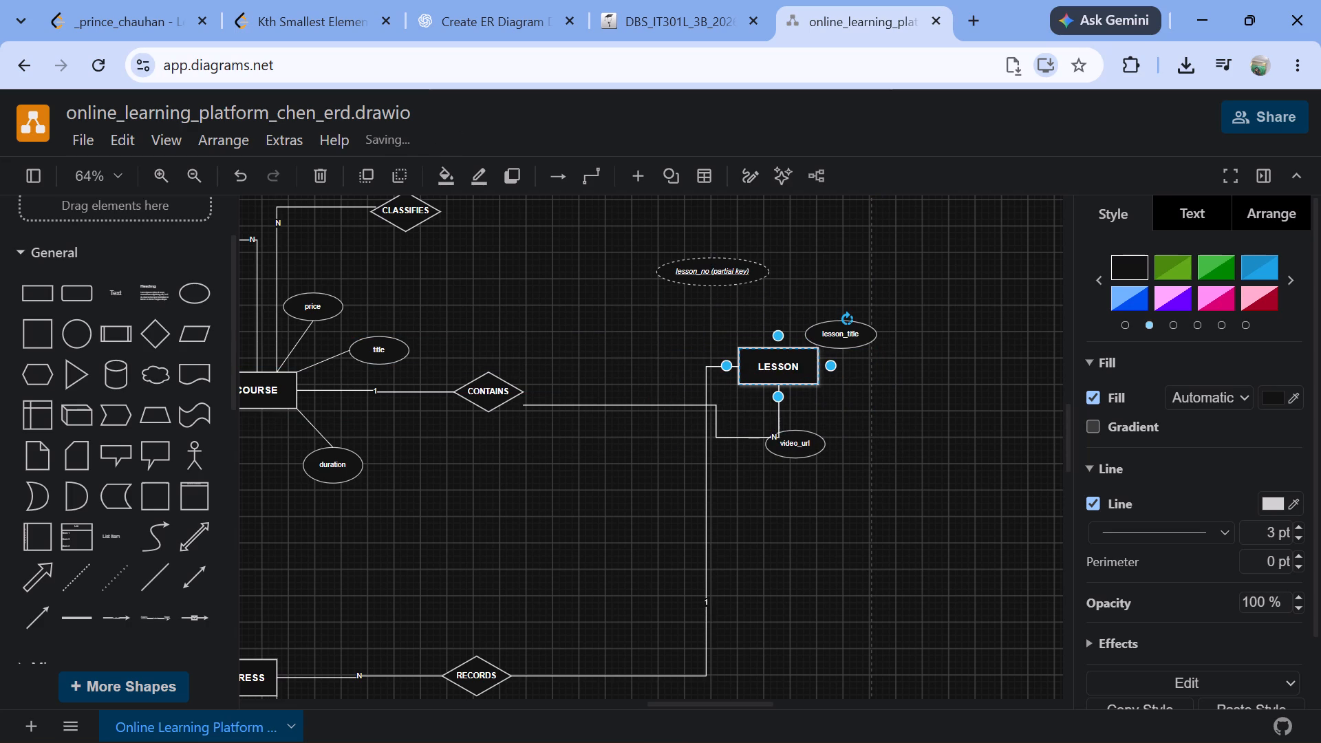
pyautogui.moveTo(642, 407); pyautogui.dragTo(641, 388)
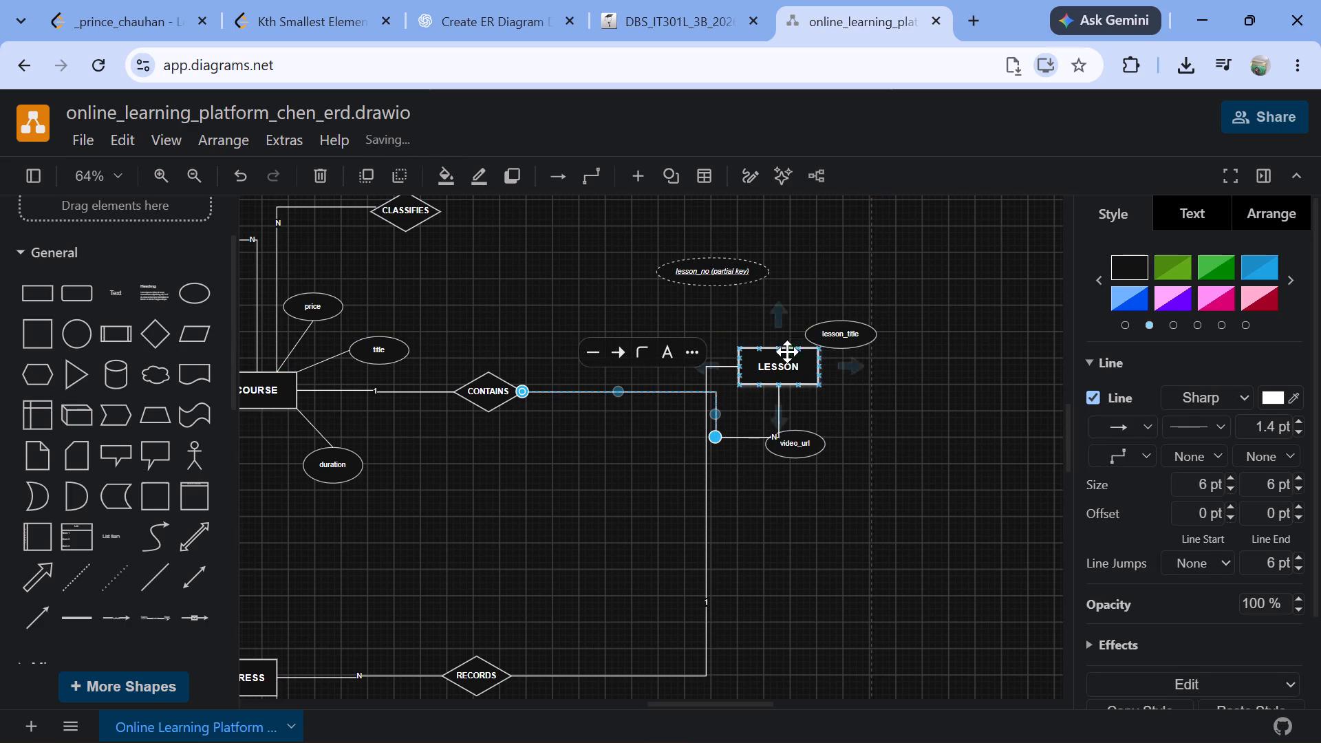
# Move LESSON out past lesson_title and video_url, between their heights and nearly level with CONTAINS.
pyautogui.moveTo(787, 362); pyautogui.dragTo(905, 366)
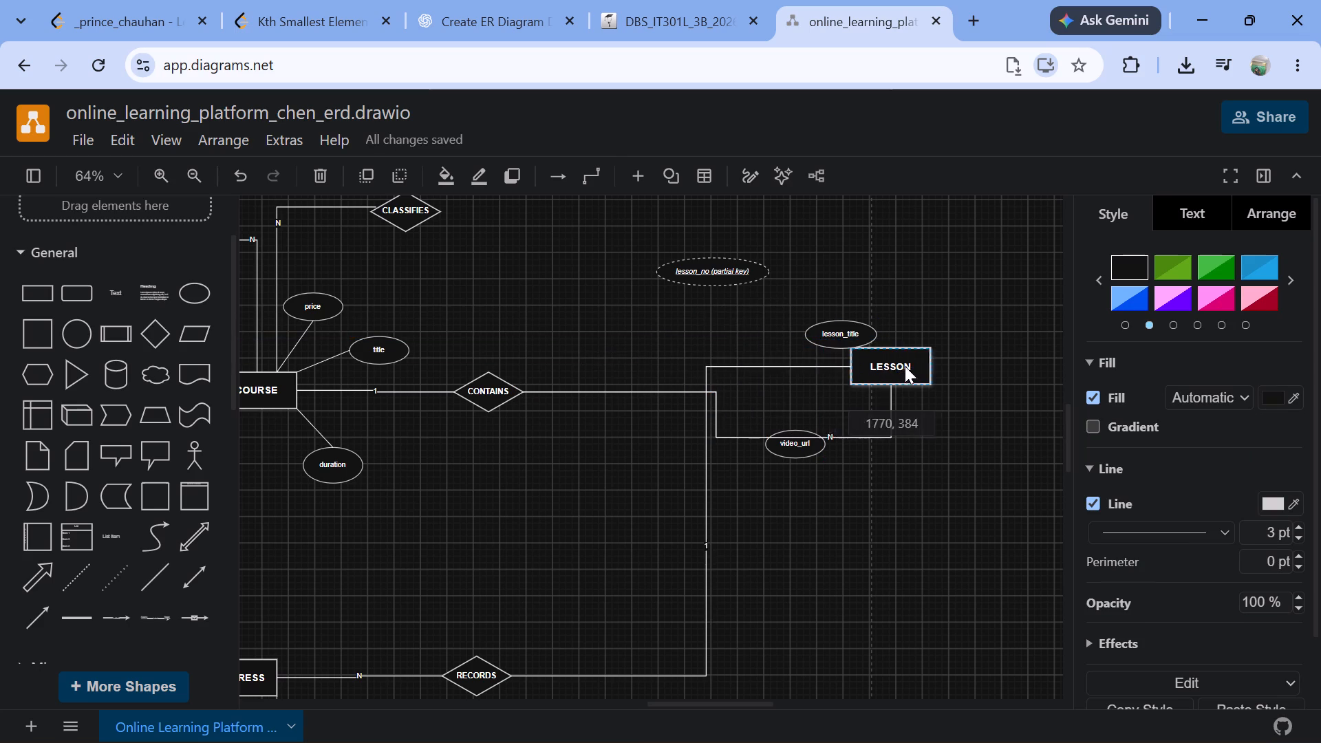
pyautogui.moveTo(905, 366); pyautogui.dragTo(924, 405)
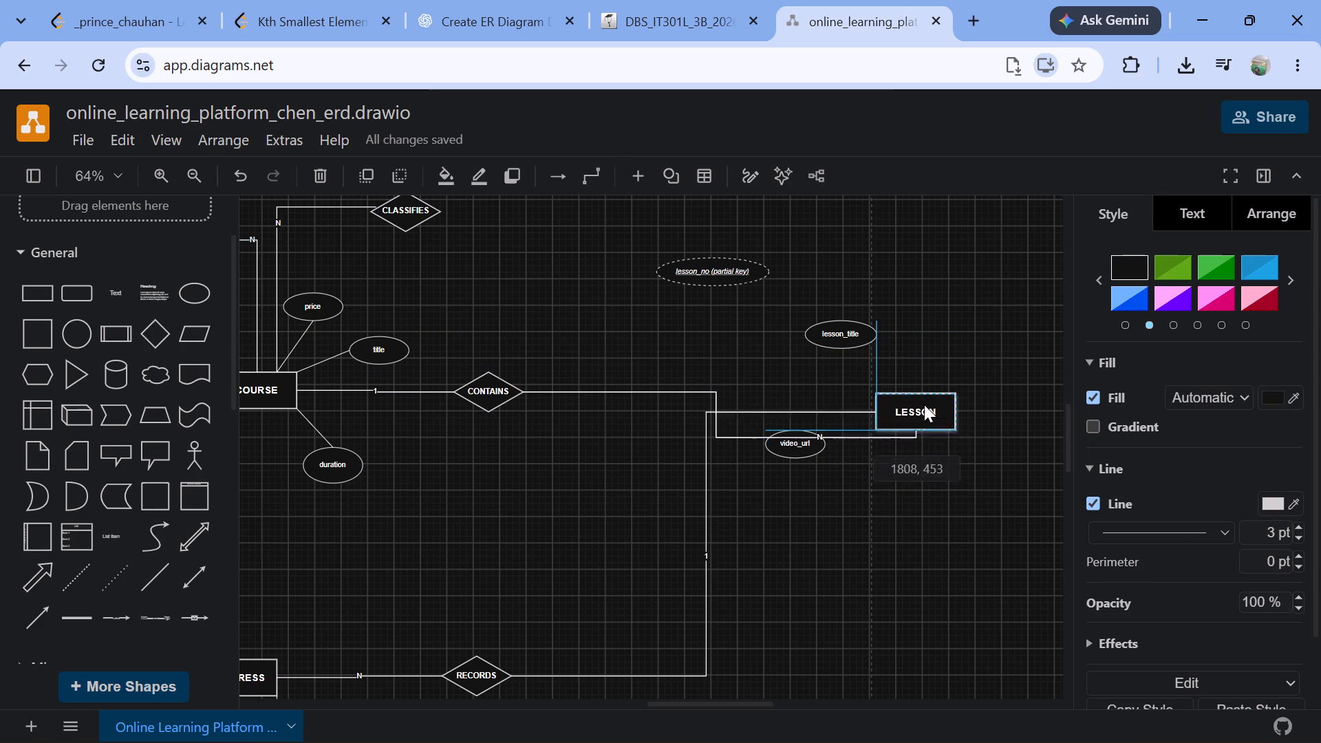
pyautogui.moveTo(924, 405); pyautogui.dragTo(914, 563)
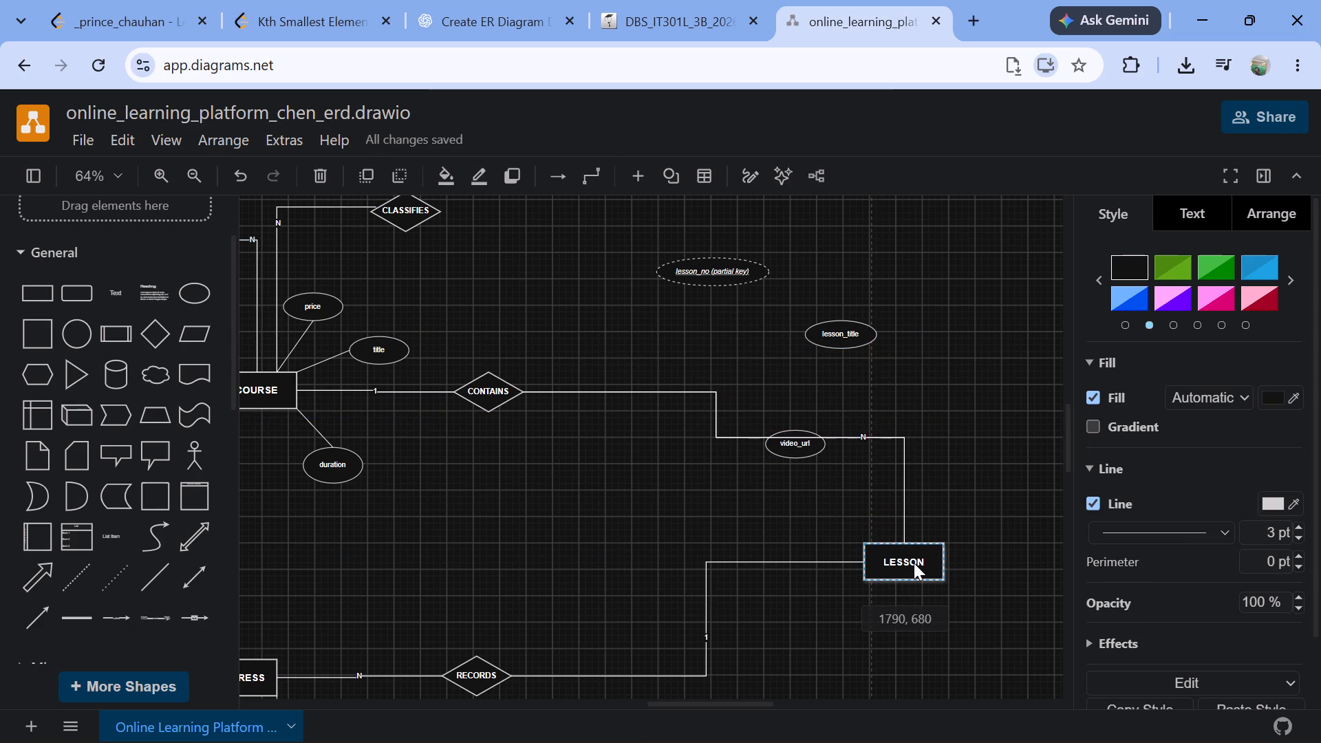
pyautogui.moveTo(914, 563); pyautogui.dragTo(864, 474)
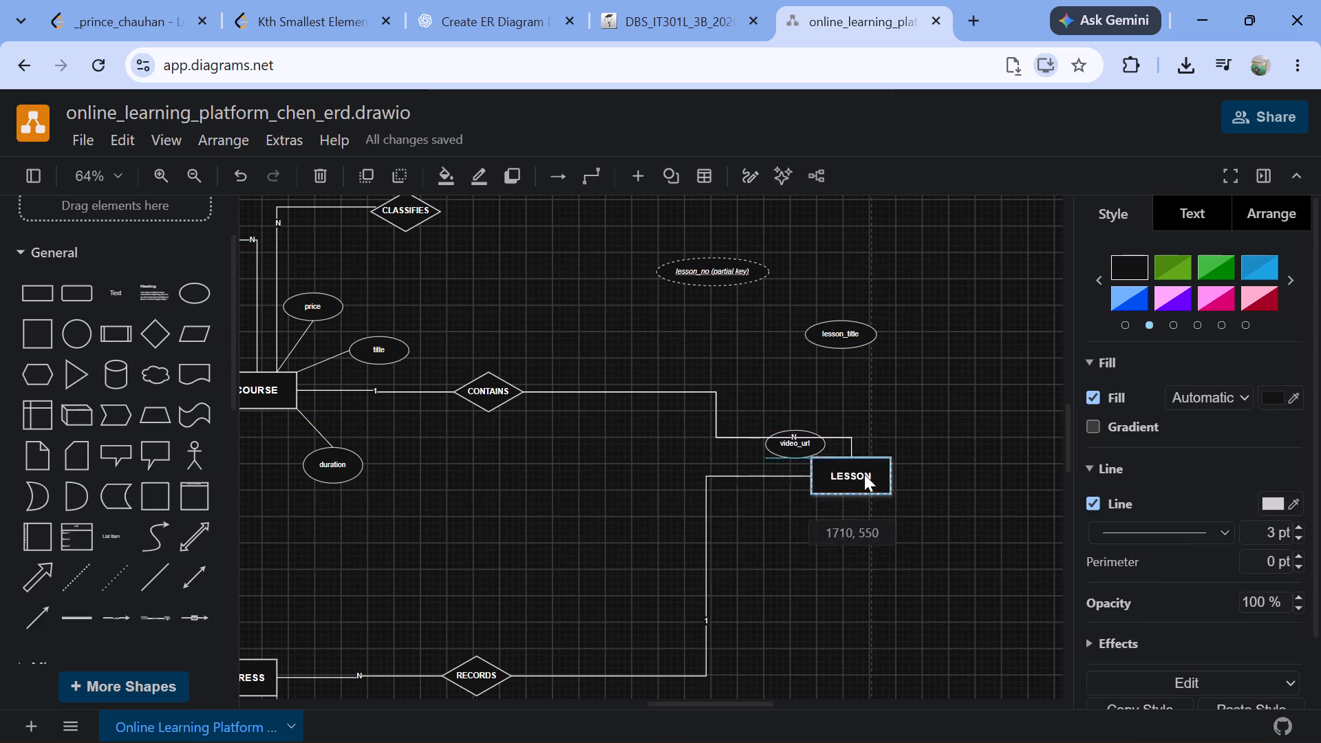
pyautogui.moveTo(864, 474); pyautogui.dragTo(914, 377)
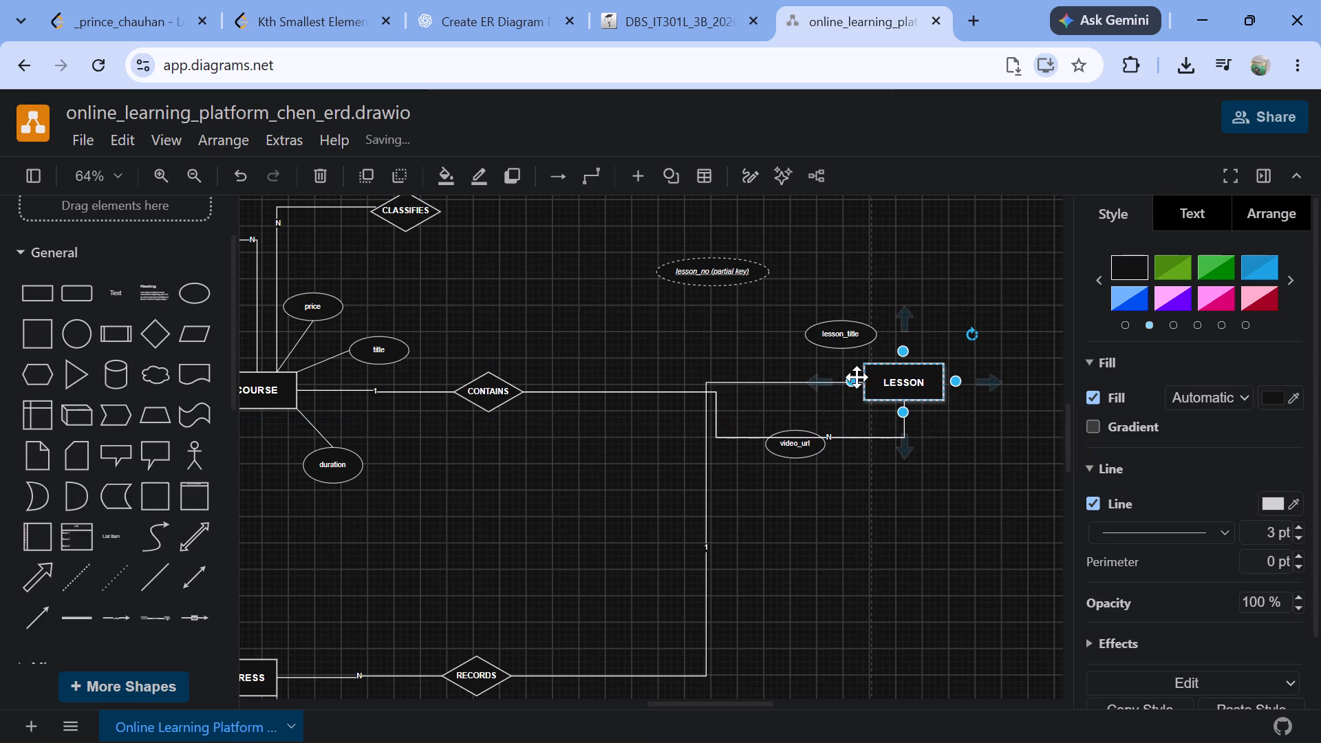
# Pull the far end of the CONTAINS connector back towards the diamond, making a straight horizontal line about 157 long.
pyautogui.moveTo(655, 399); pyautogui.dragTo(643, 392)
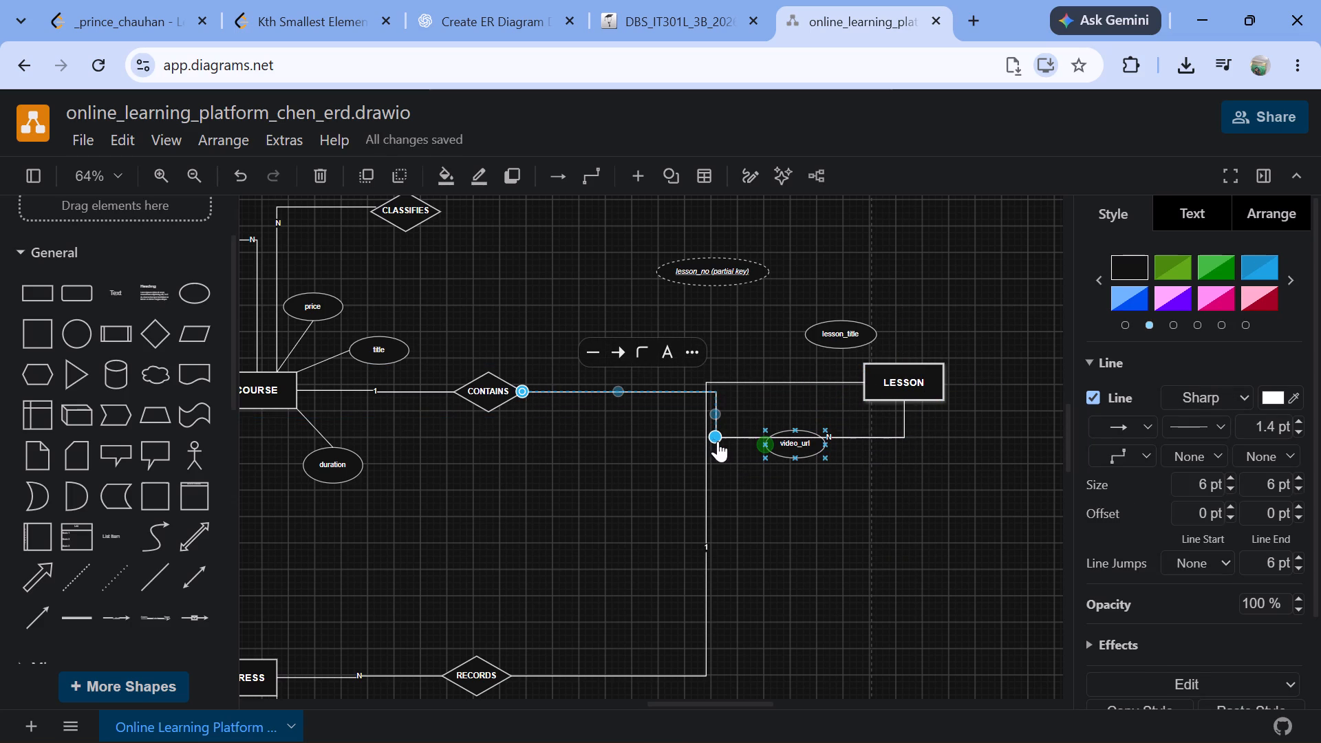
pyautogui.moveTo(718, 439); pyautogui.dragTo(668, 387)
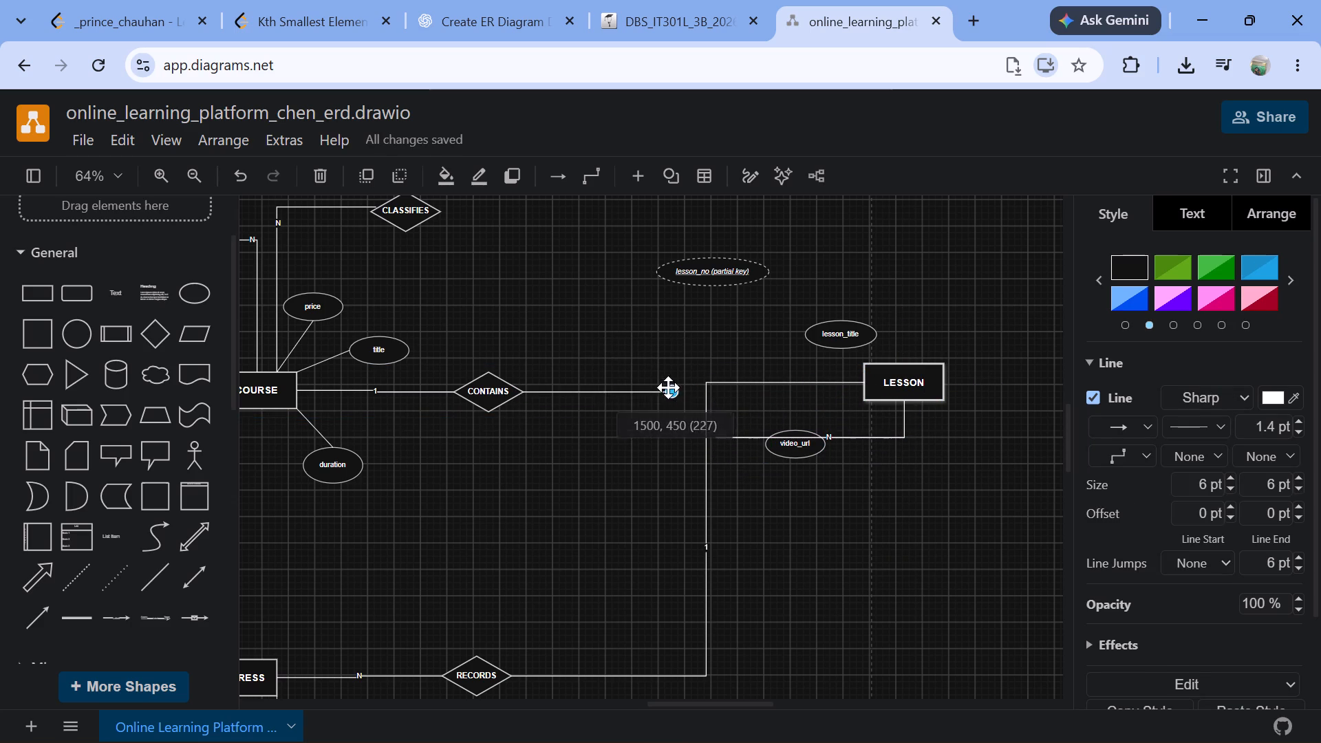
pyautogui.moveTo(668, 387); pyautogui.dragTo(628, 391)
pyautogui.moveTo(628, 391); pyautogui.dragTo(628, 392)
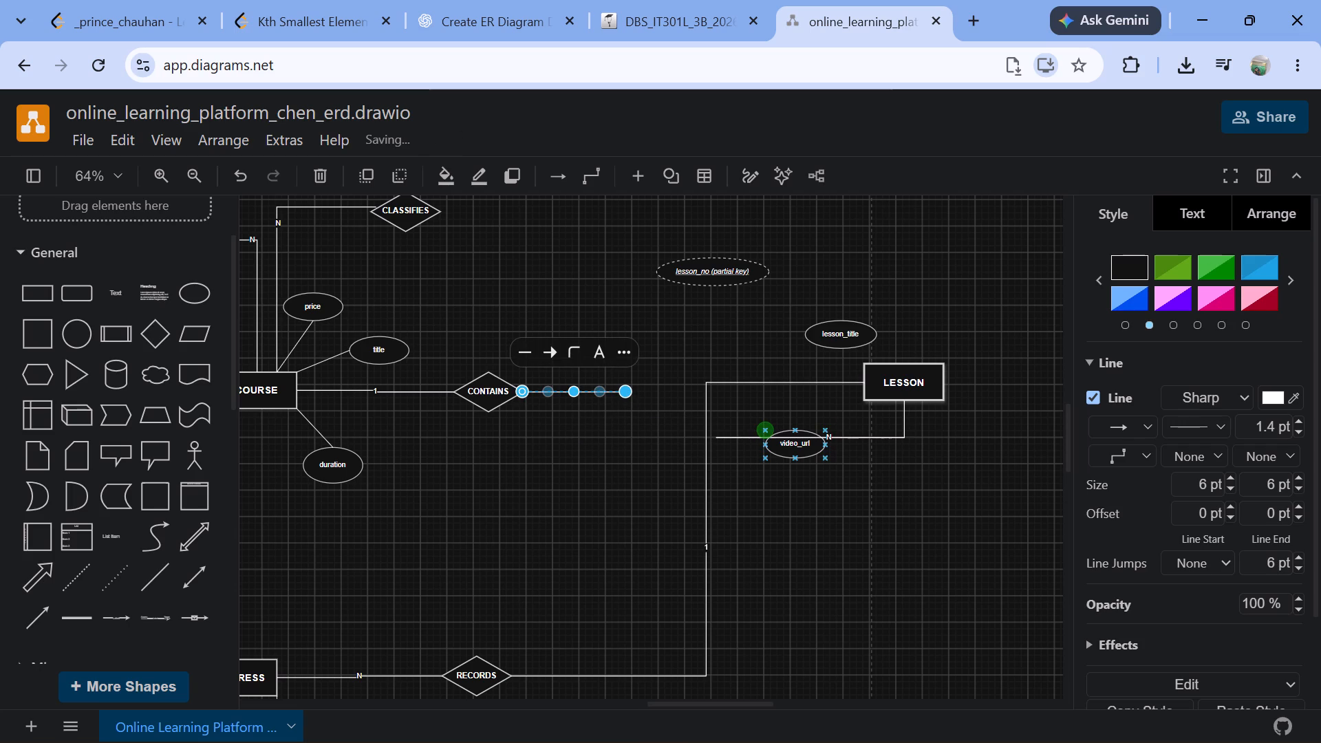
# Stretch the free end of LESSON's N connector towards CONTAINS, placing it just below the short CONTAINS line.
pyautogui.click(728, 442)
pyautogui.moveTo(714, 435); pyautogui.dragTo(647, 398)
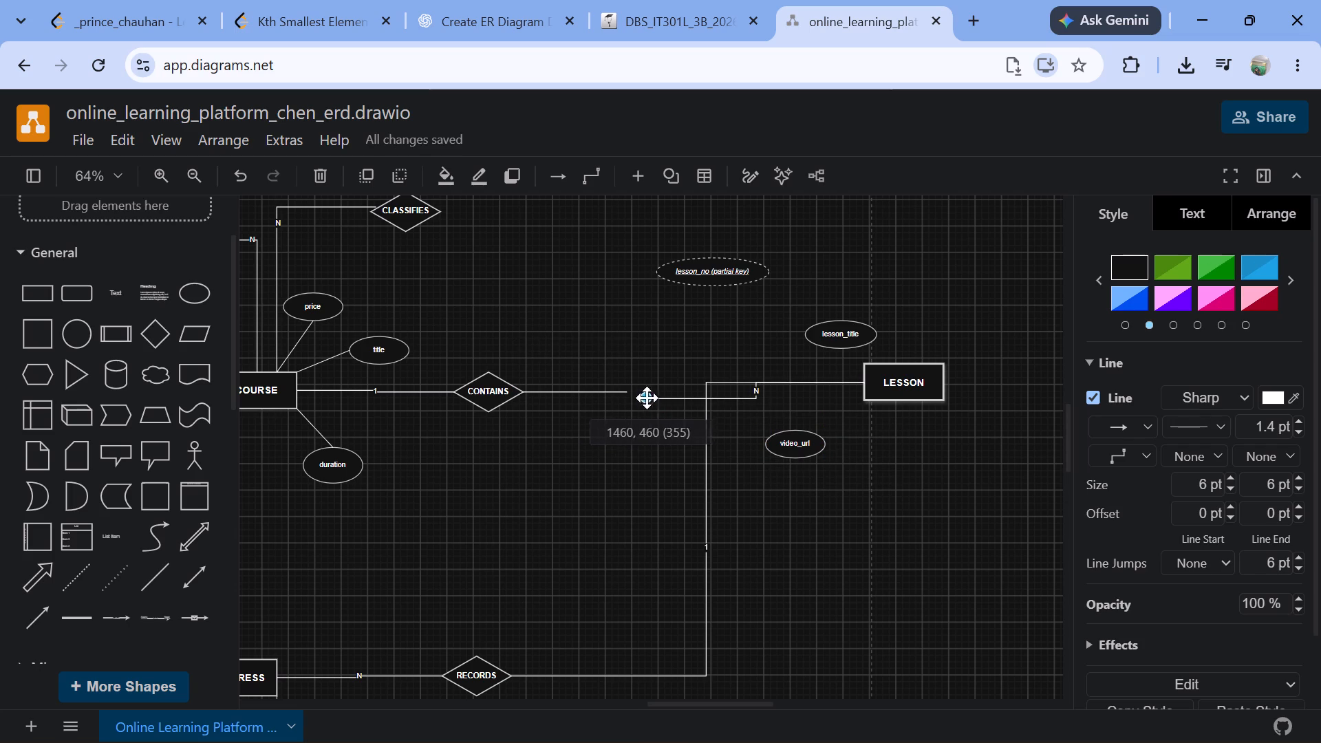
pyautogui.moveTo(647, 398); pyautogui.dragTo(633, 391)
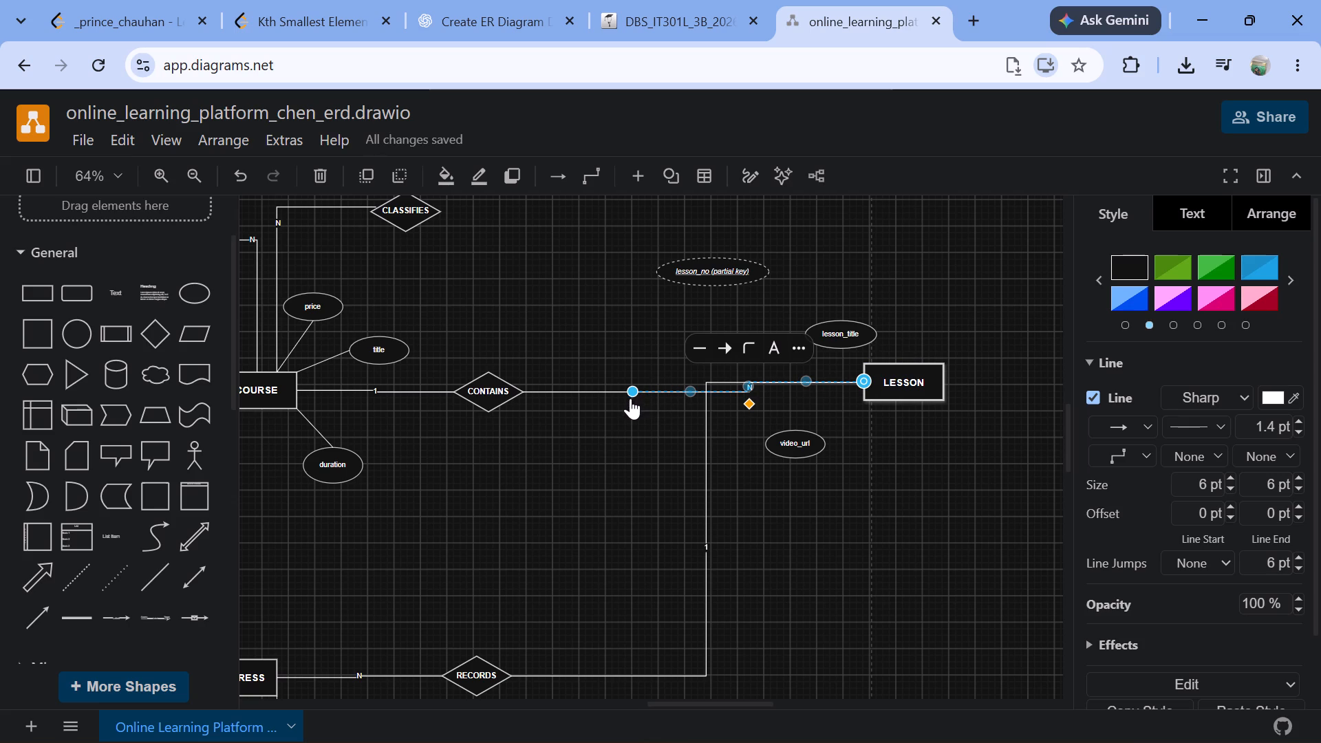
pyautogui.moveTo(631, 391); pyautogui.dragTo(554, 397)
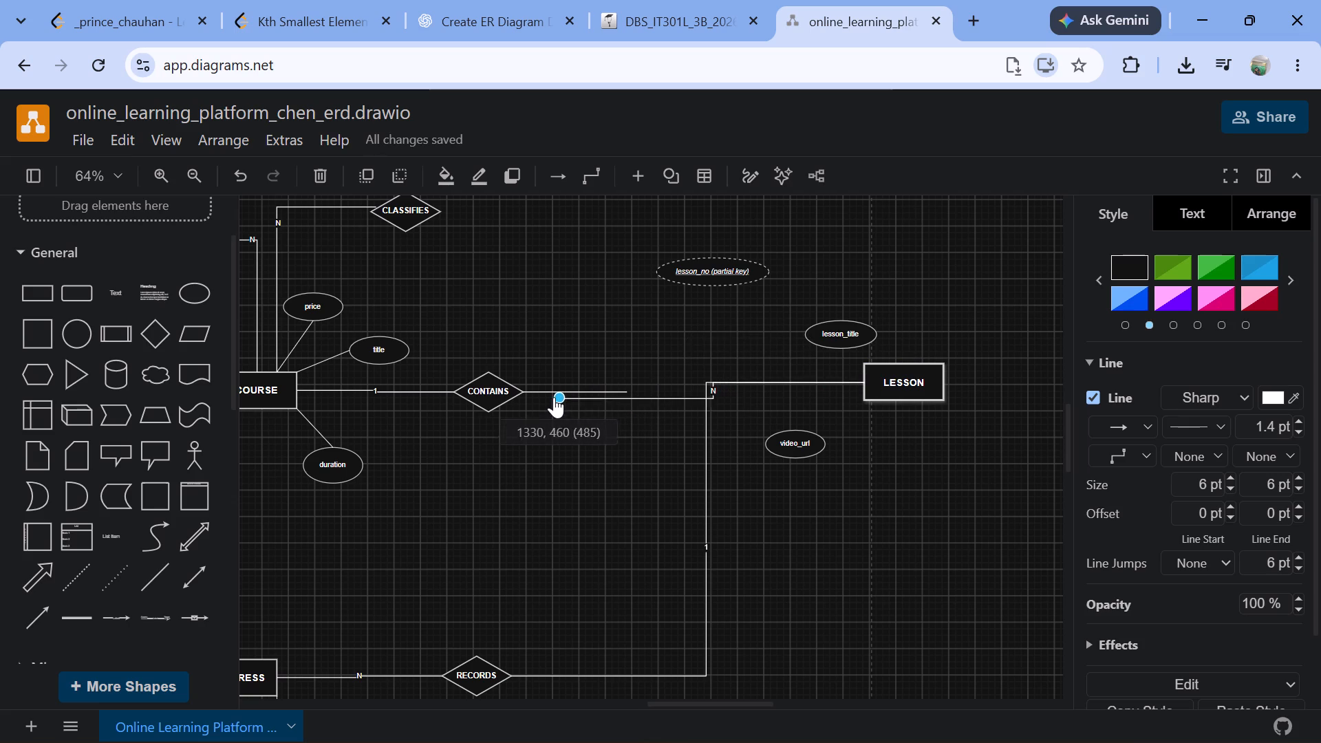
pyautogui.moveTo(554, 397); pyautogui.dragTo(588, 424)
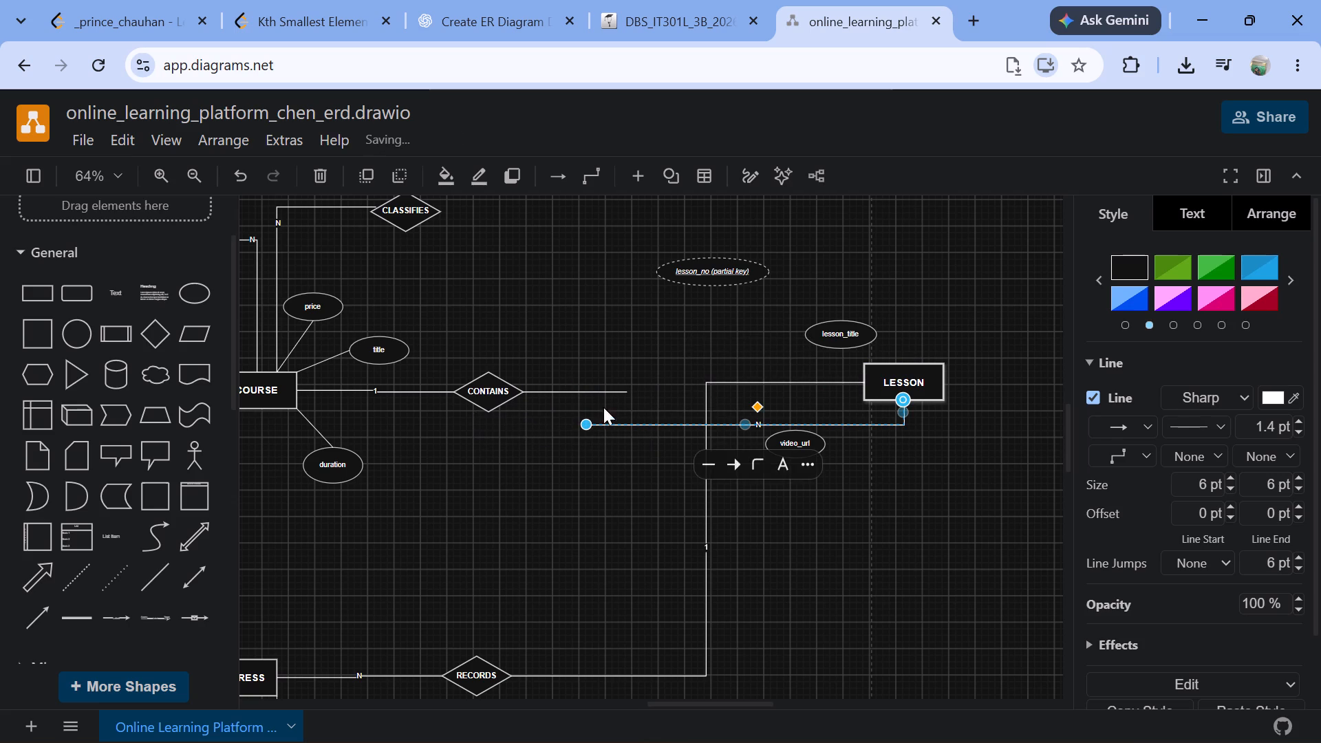
# Delete the short straight line attached to CONTAINS on its LESSON side.
pyautogui.click(594, 396)
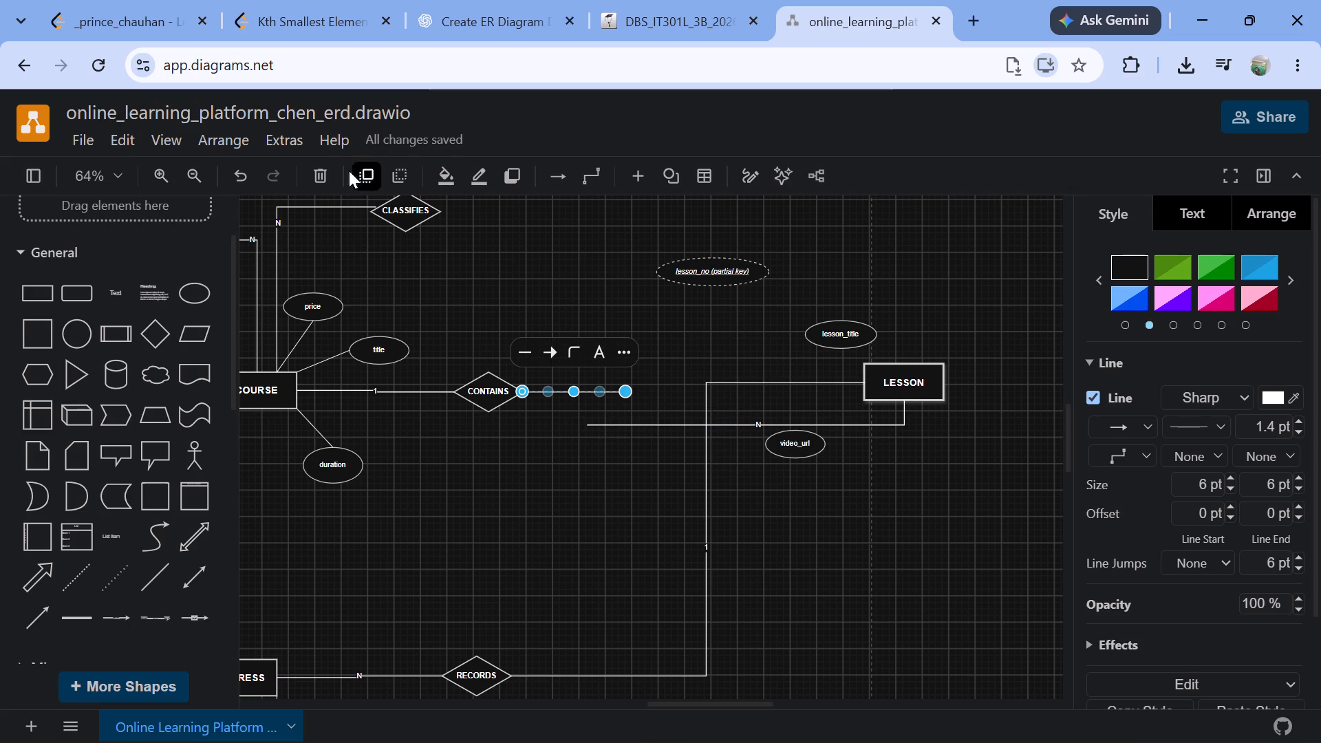
pyautogui.click(319, 171)
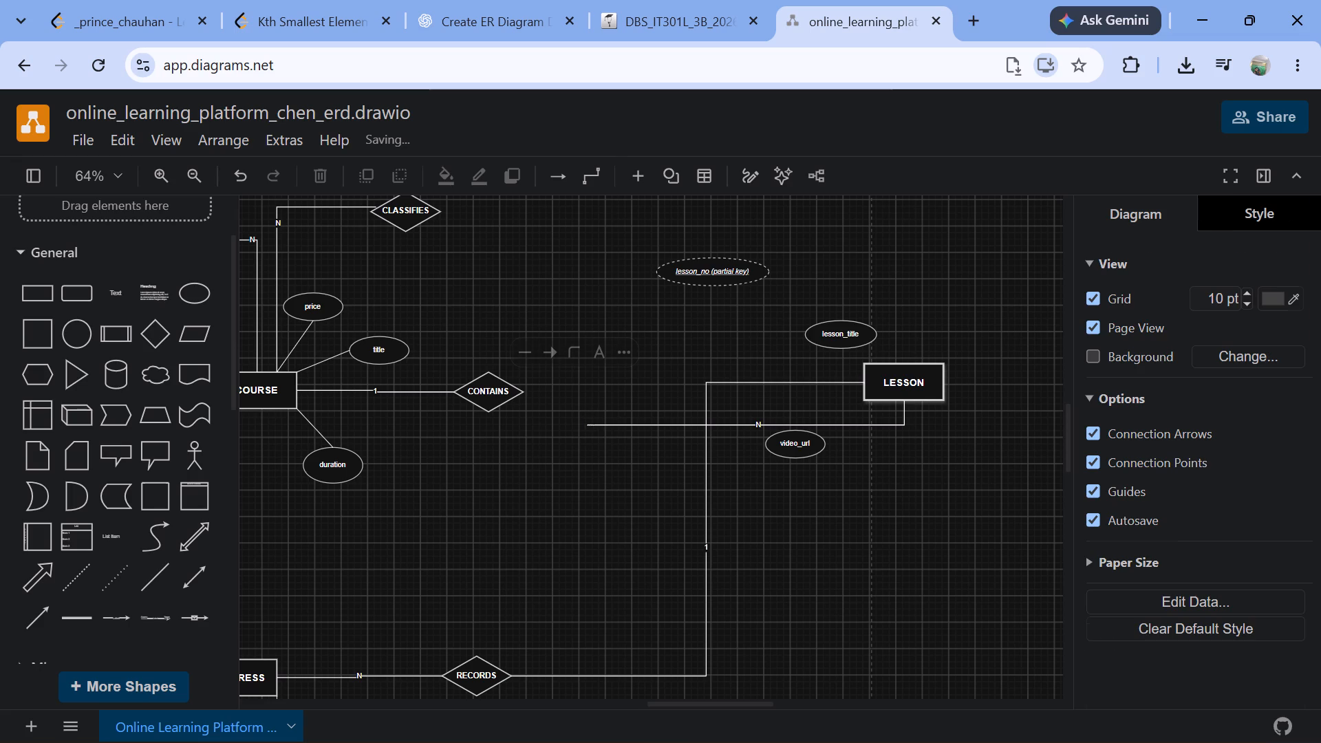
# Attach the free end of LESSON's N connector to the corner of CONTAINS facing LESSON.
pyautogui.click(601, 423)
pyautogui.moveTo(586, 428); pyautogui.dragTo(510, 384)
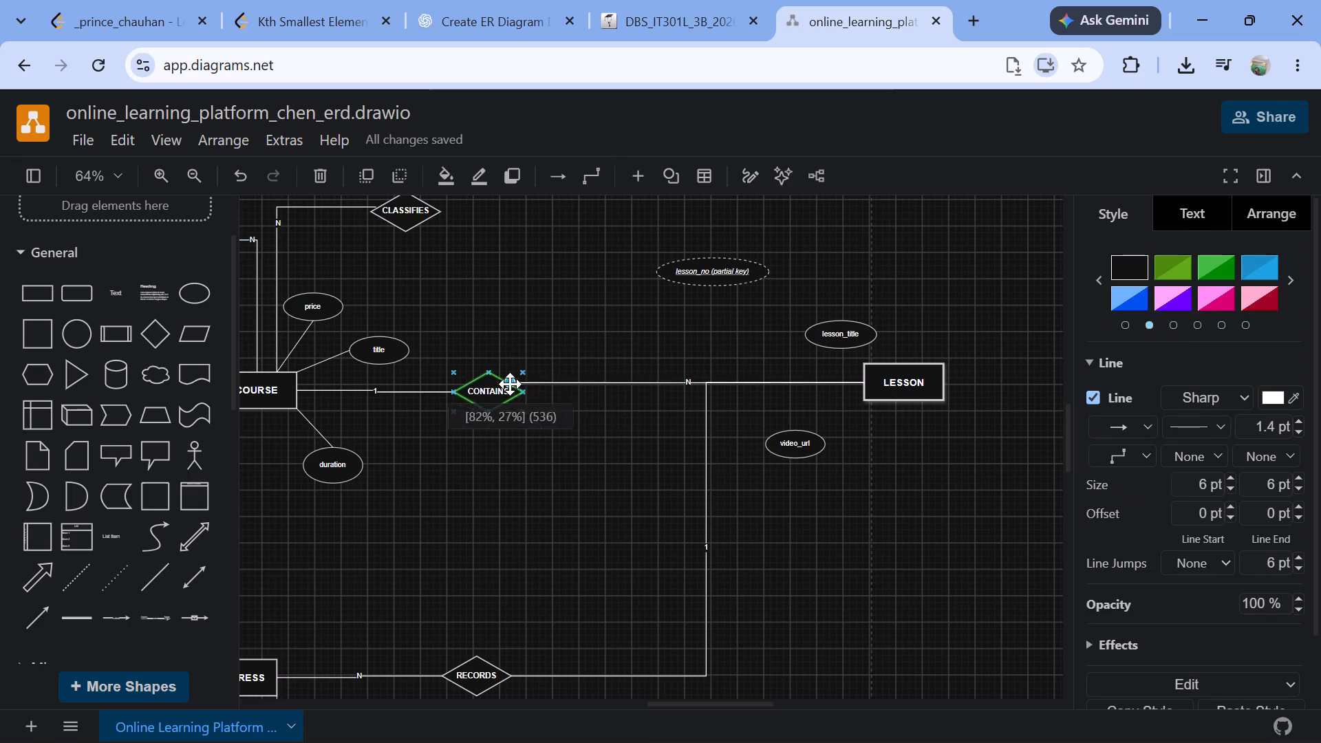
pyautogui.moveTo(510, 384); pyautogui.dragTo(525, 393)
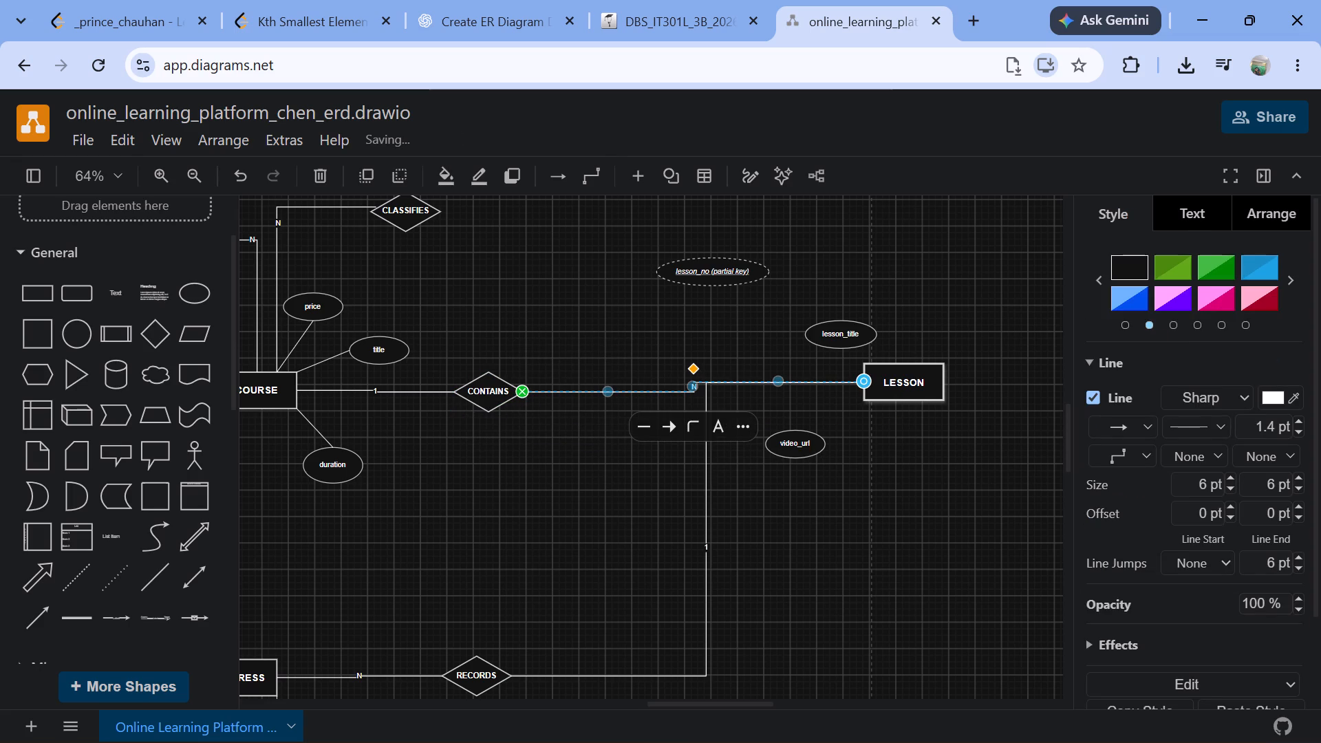
# Detach the N connector from CONTAINS and place its free end directly below the diamond, about level with duration.
pyautogui.click(611, 397)
pyautogui.moveTo(522, 391); pyautogui.dragTo(476, 369)
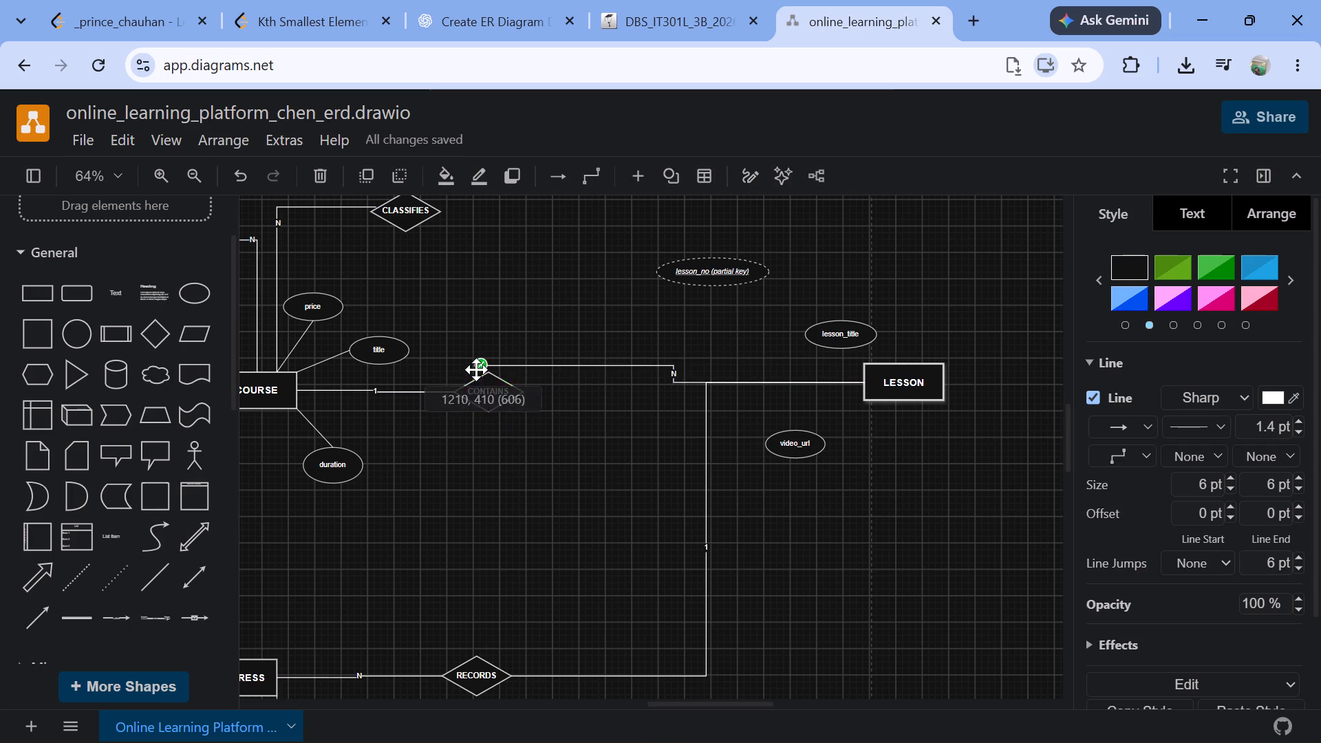
pyautogui.moveTo(476, 369); pyautogui.dragTo(477, 473)
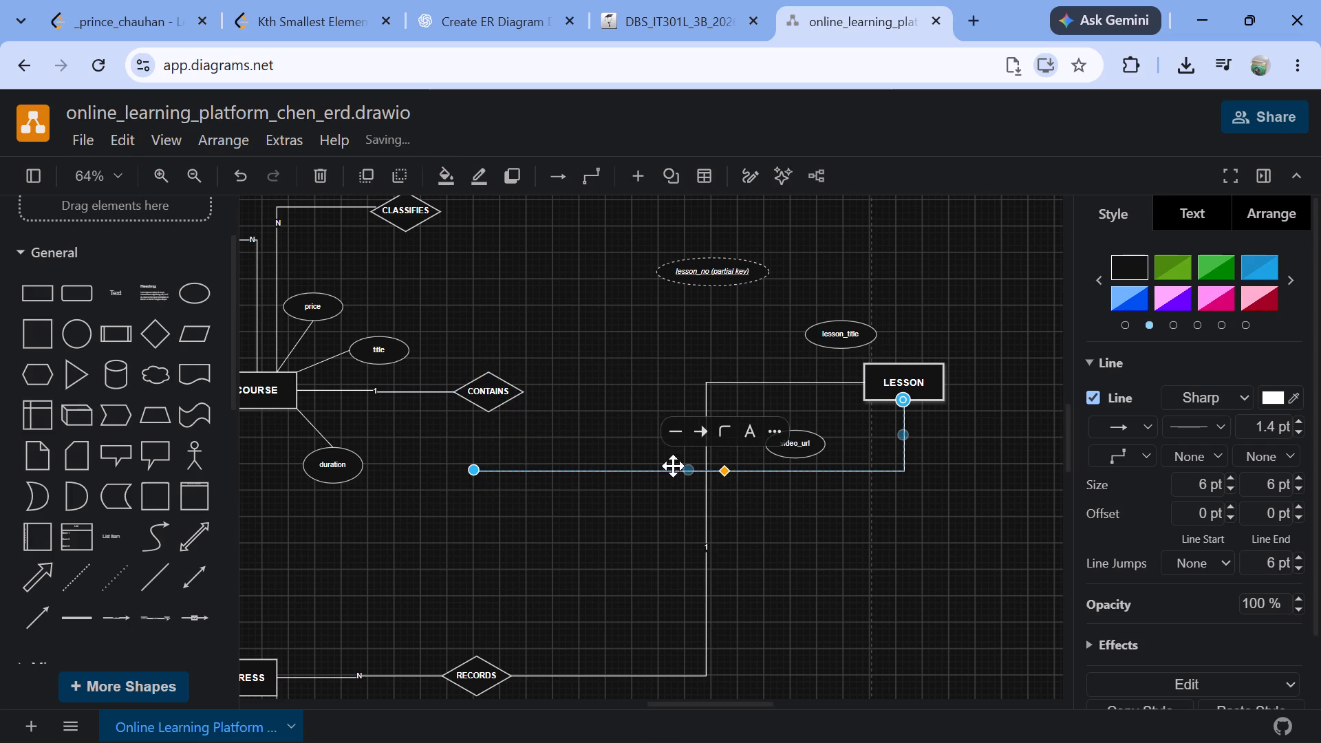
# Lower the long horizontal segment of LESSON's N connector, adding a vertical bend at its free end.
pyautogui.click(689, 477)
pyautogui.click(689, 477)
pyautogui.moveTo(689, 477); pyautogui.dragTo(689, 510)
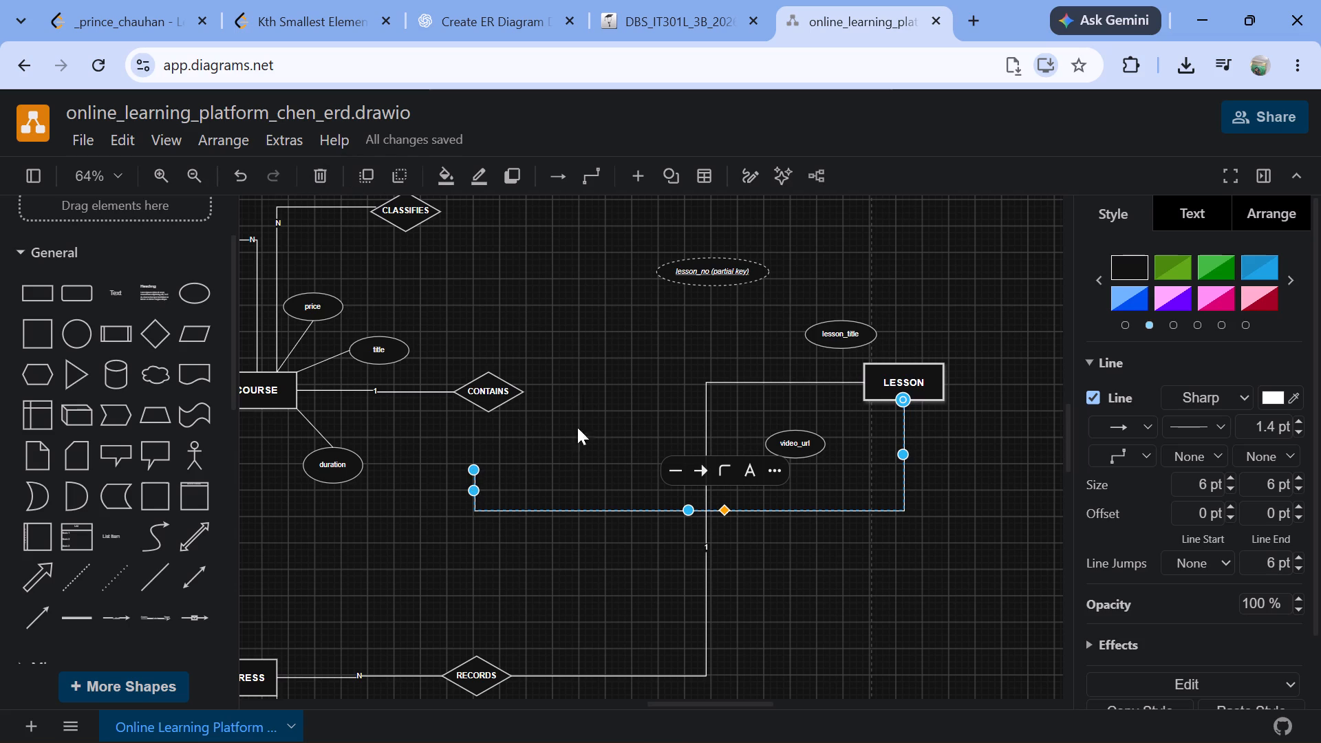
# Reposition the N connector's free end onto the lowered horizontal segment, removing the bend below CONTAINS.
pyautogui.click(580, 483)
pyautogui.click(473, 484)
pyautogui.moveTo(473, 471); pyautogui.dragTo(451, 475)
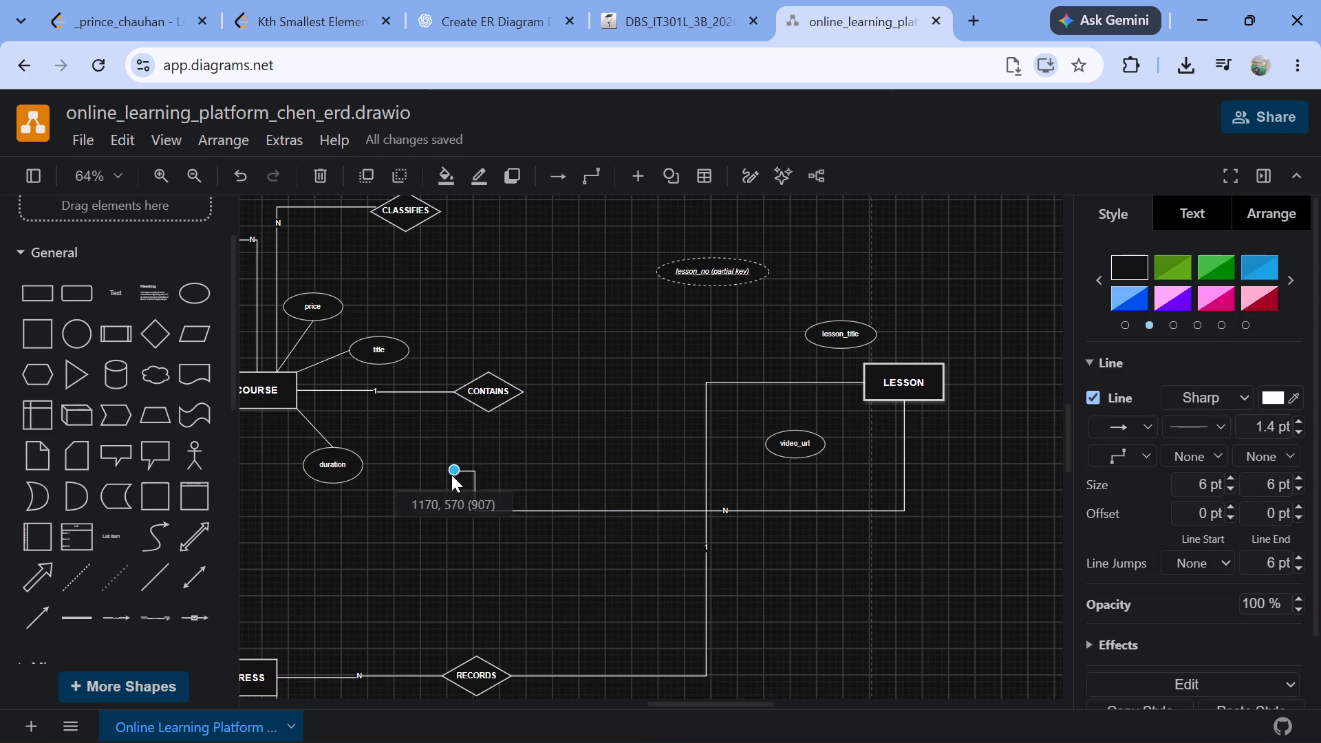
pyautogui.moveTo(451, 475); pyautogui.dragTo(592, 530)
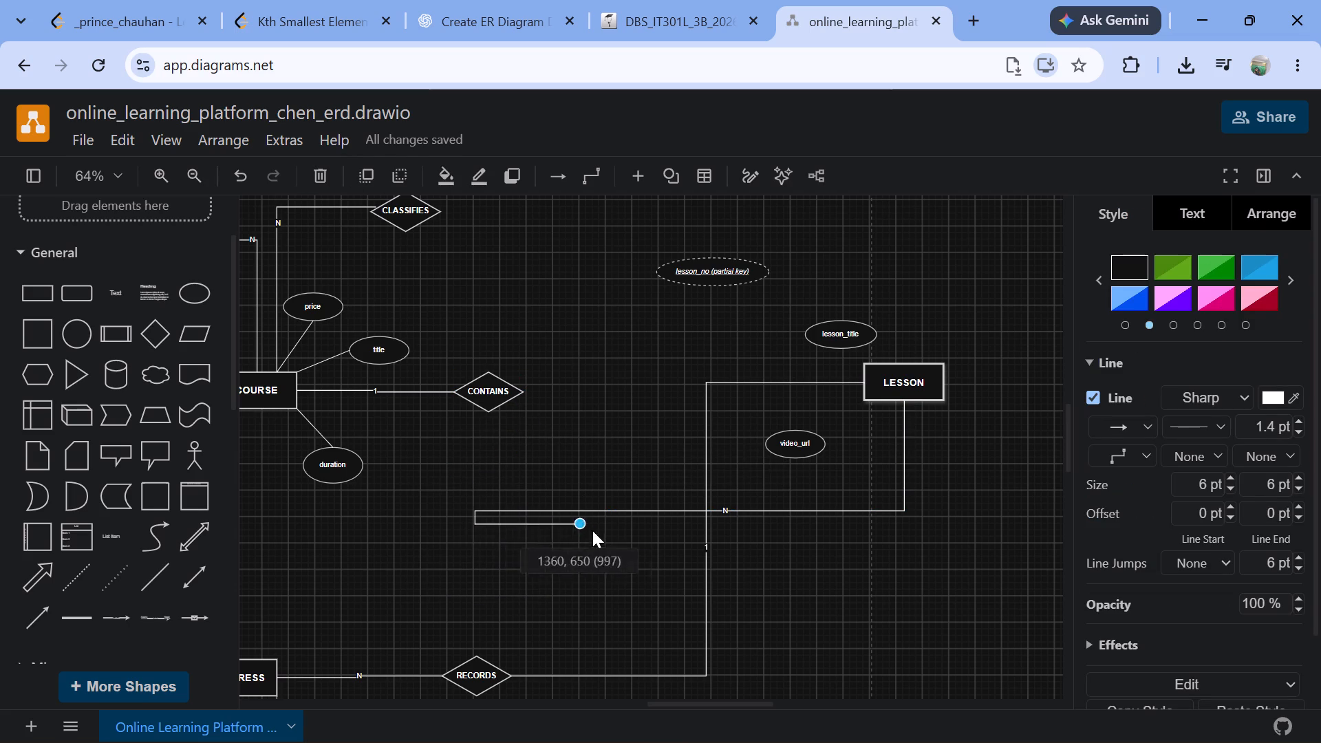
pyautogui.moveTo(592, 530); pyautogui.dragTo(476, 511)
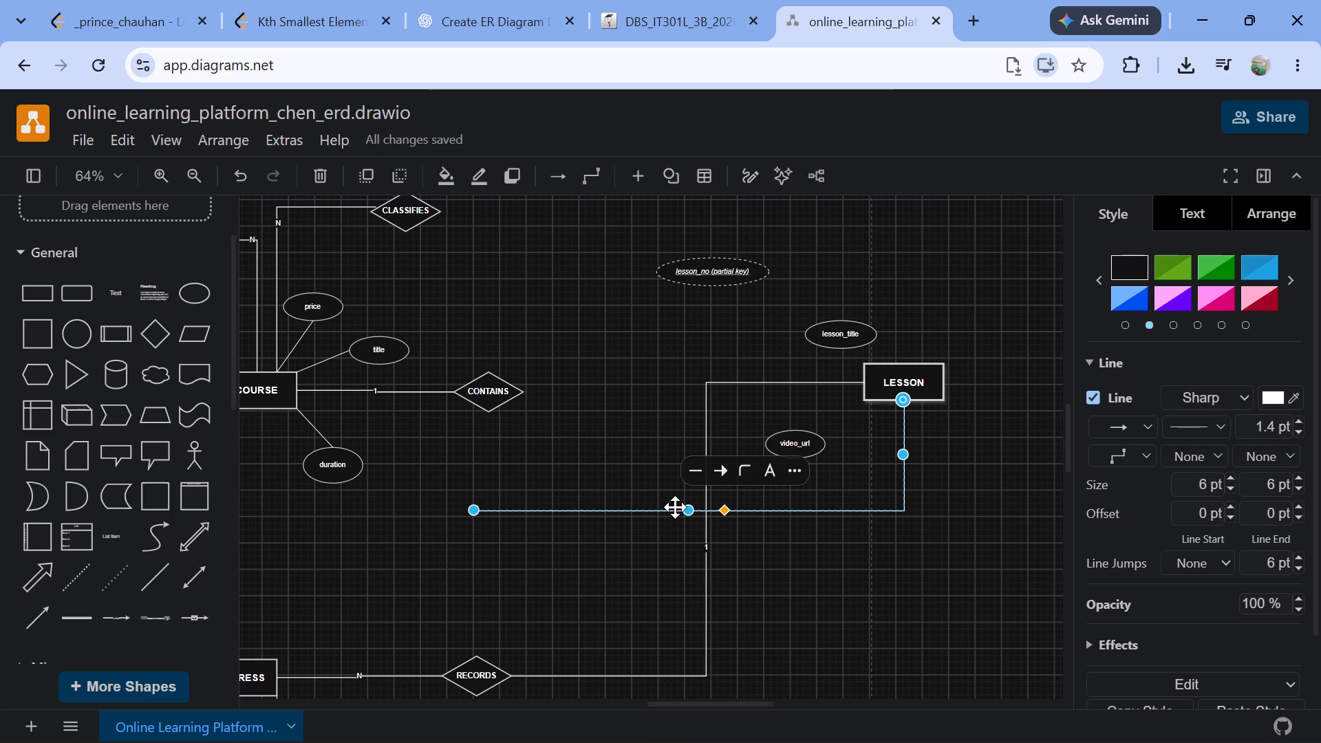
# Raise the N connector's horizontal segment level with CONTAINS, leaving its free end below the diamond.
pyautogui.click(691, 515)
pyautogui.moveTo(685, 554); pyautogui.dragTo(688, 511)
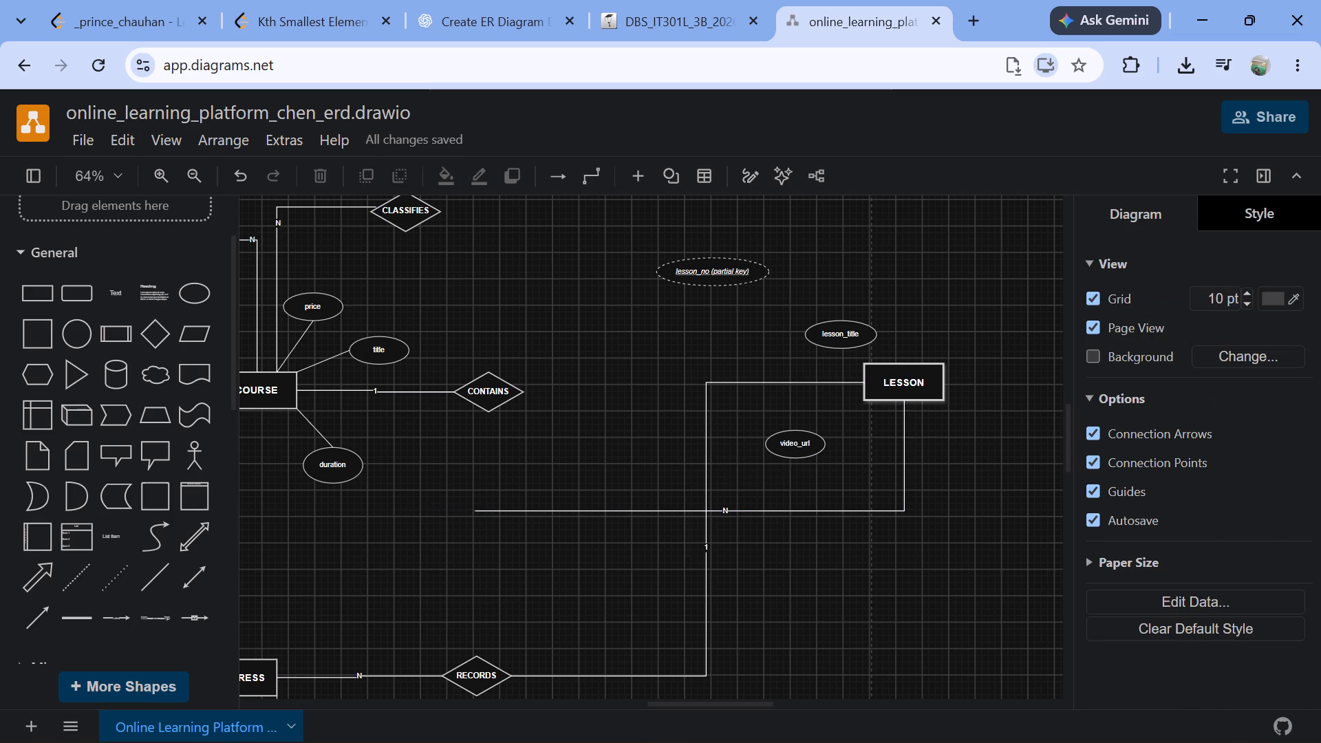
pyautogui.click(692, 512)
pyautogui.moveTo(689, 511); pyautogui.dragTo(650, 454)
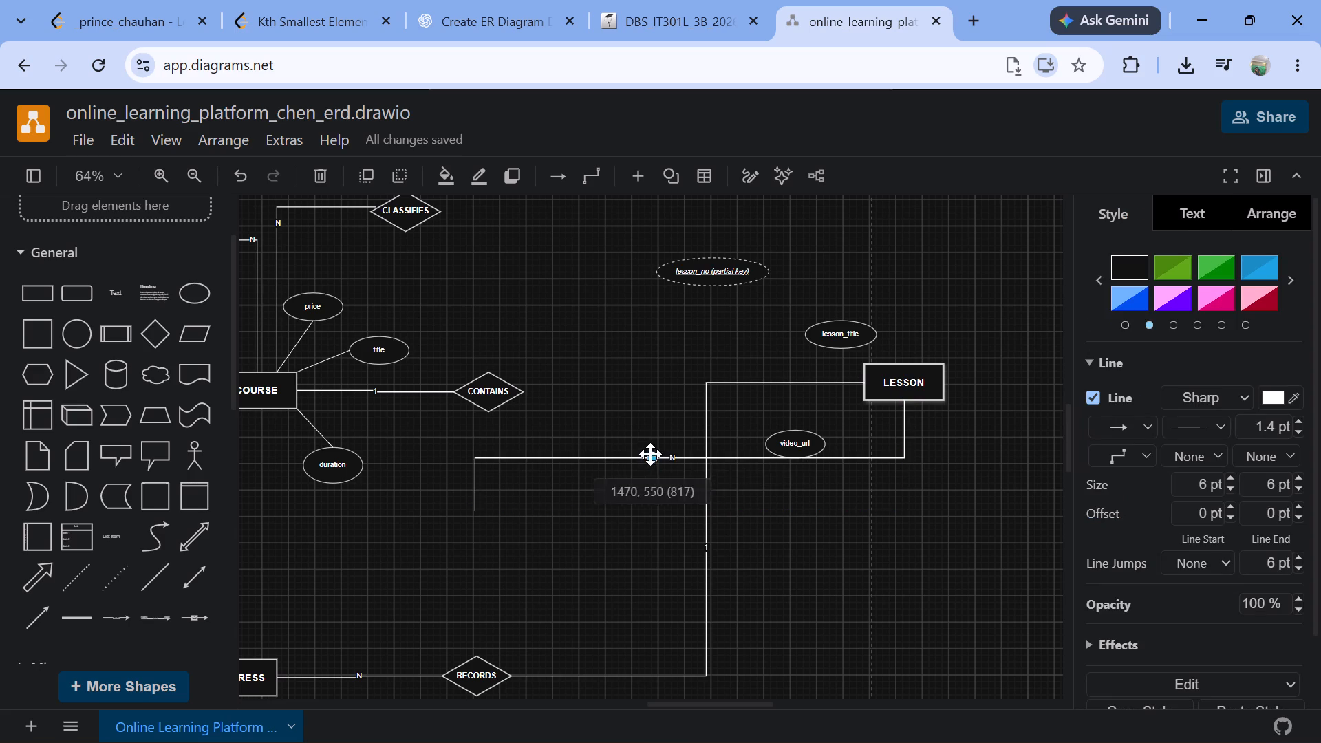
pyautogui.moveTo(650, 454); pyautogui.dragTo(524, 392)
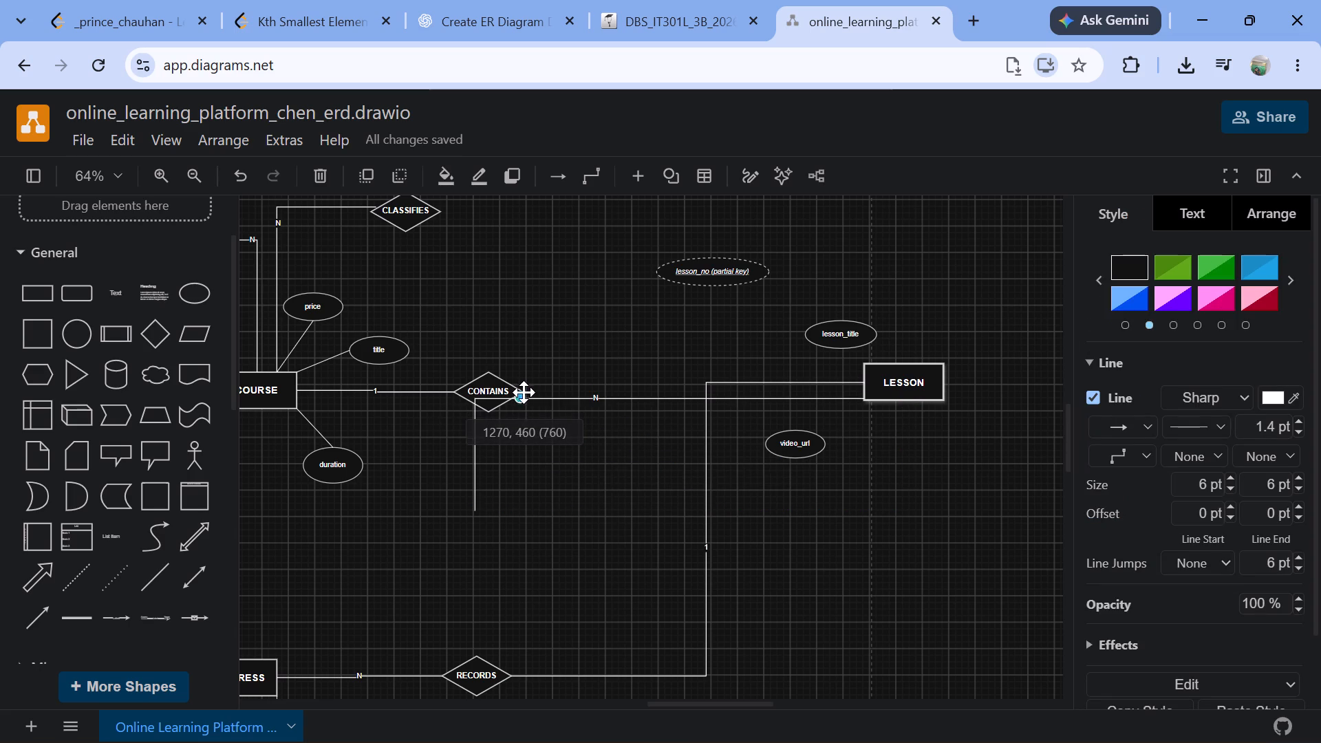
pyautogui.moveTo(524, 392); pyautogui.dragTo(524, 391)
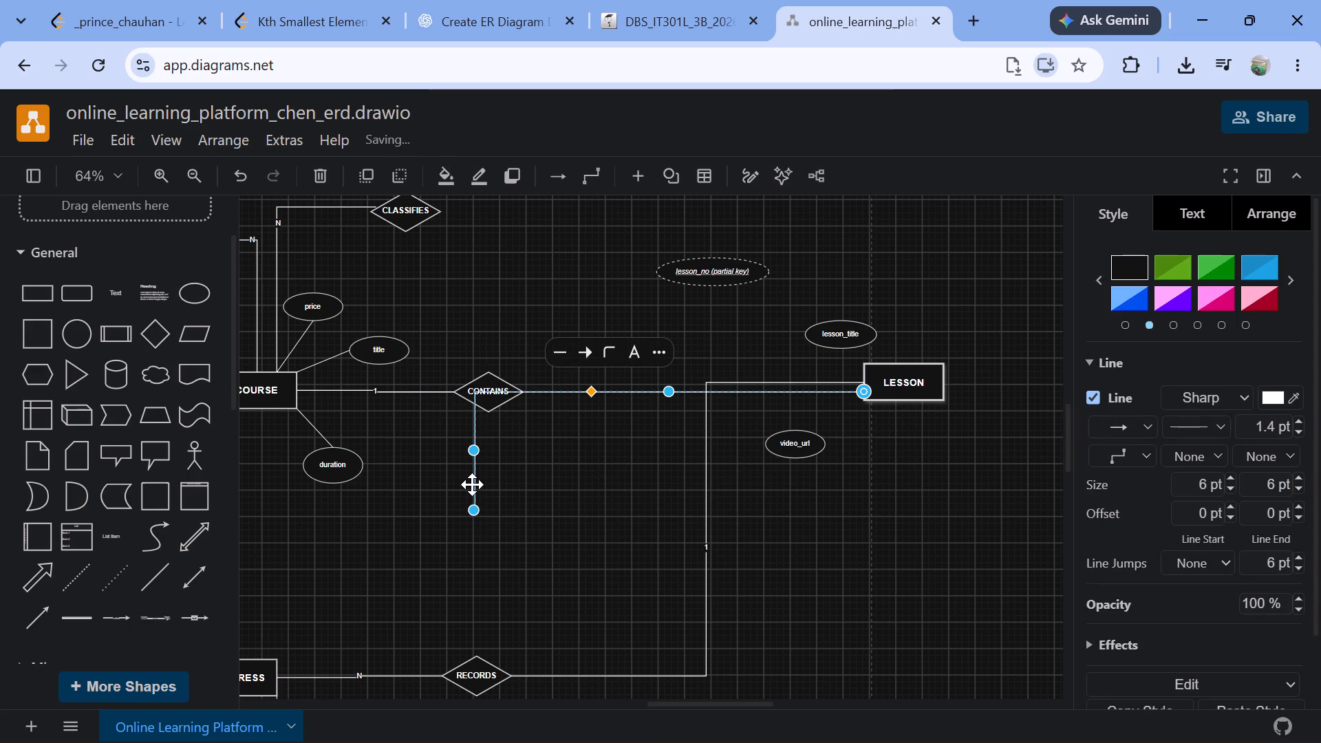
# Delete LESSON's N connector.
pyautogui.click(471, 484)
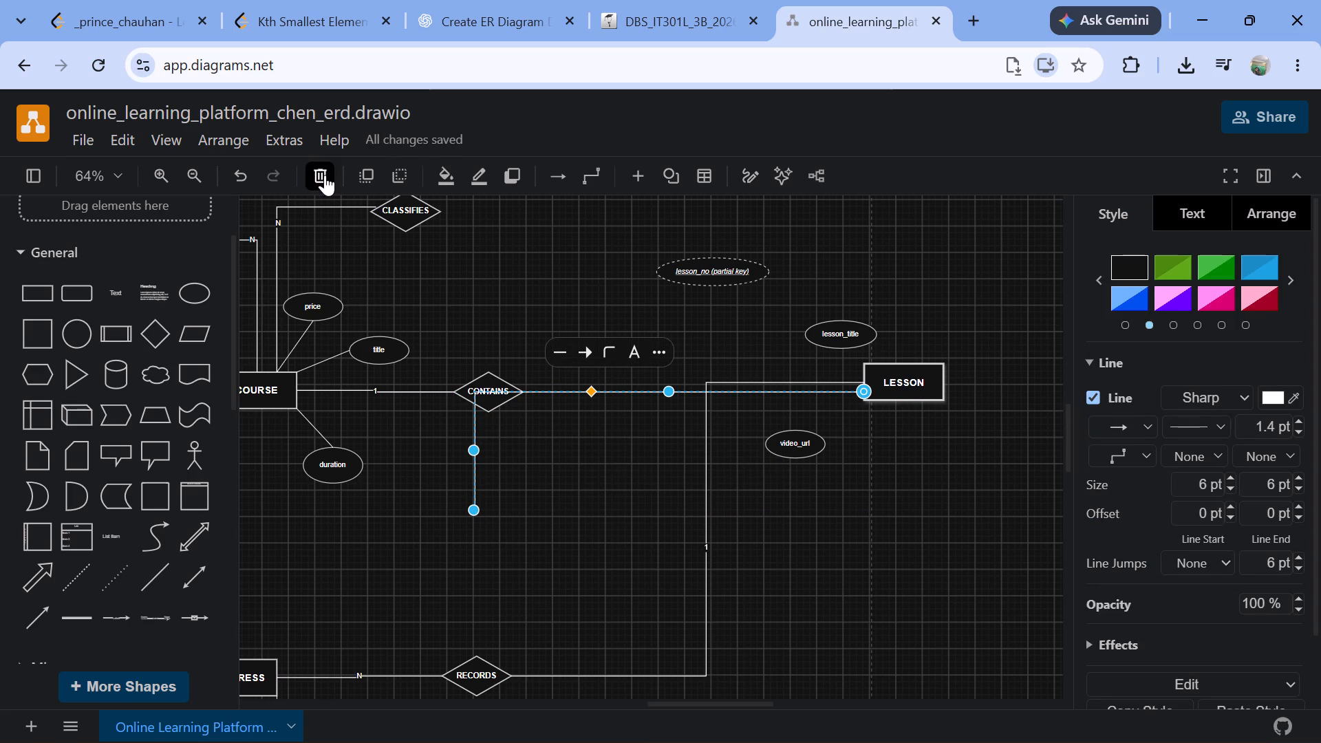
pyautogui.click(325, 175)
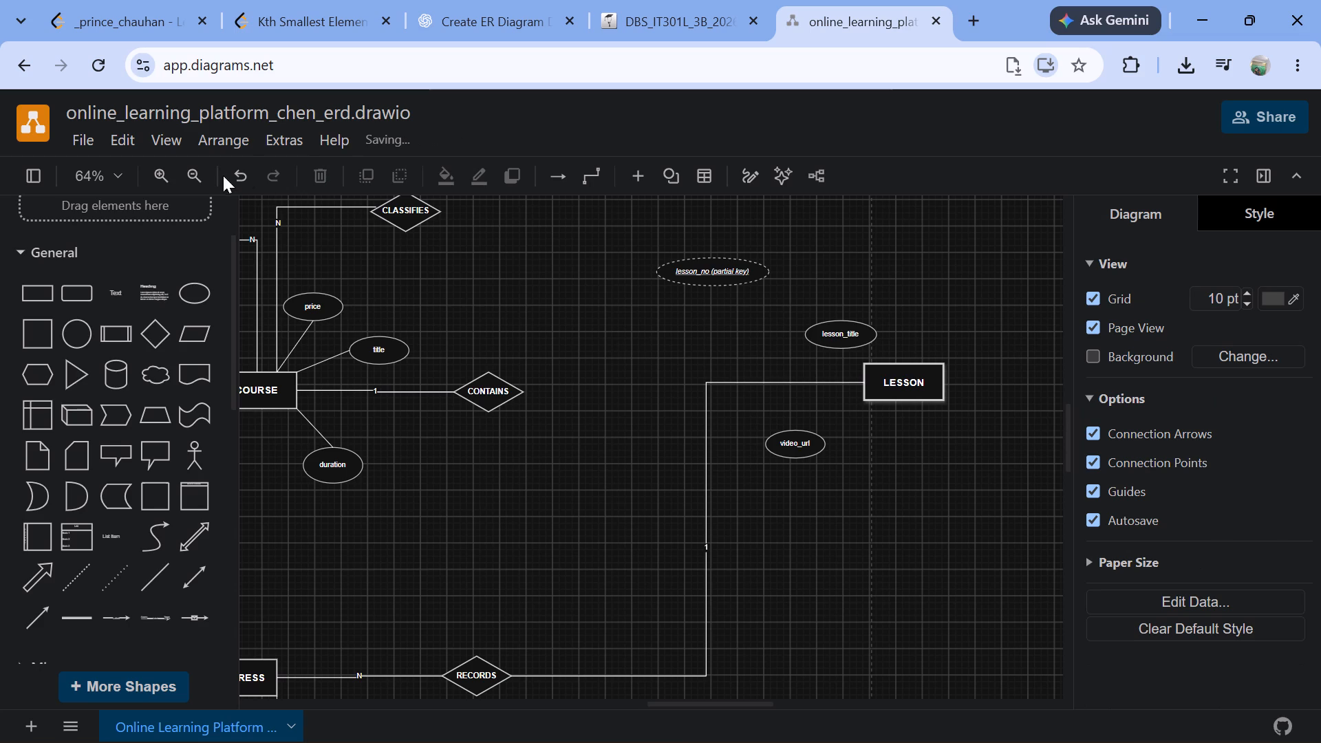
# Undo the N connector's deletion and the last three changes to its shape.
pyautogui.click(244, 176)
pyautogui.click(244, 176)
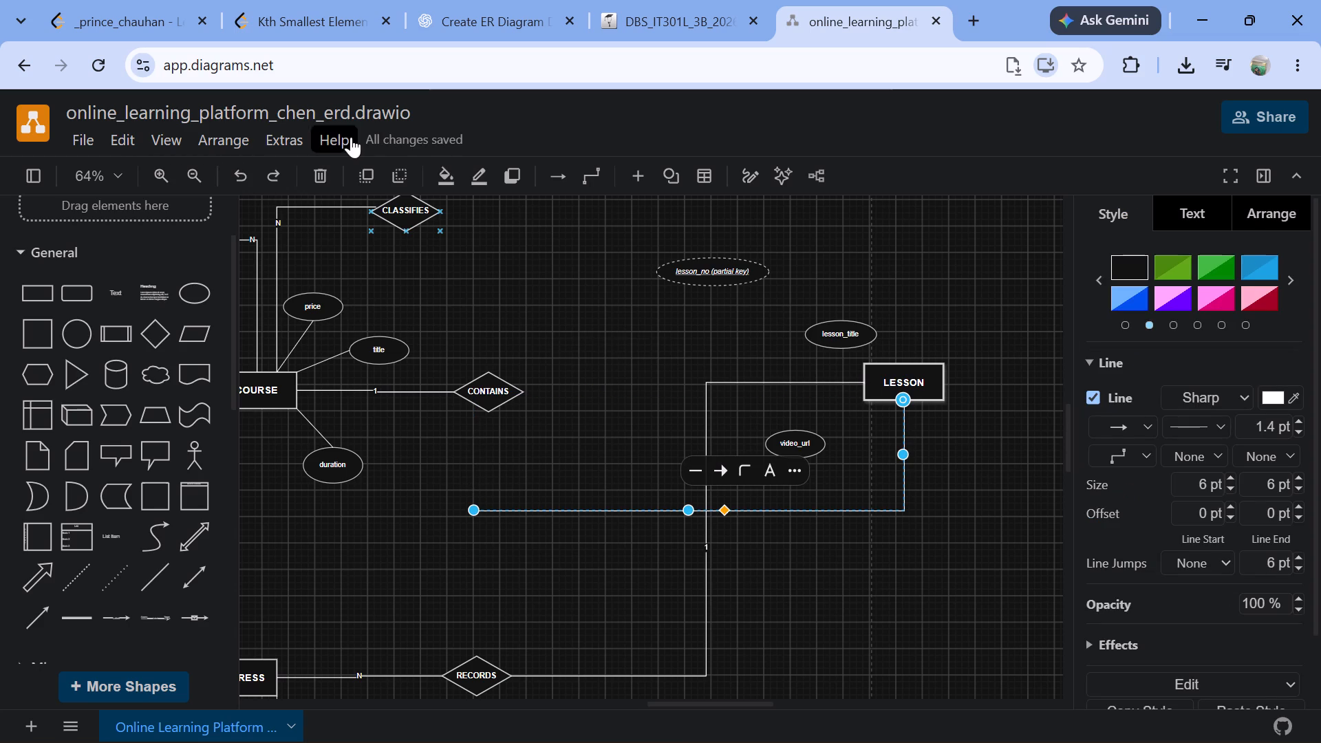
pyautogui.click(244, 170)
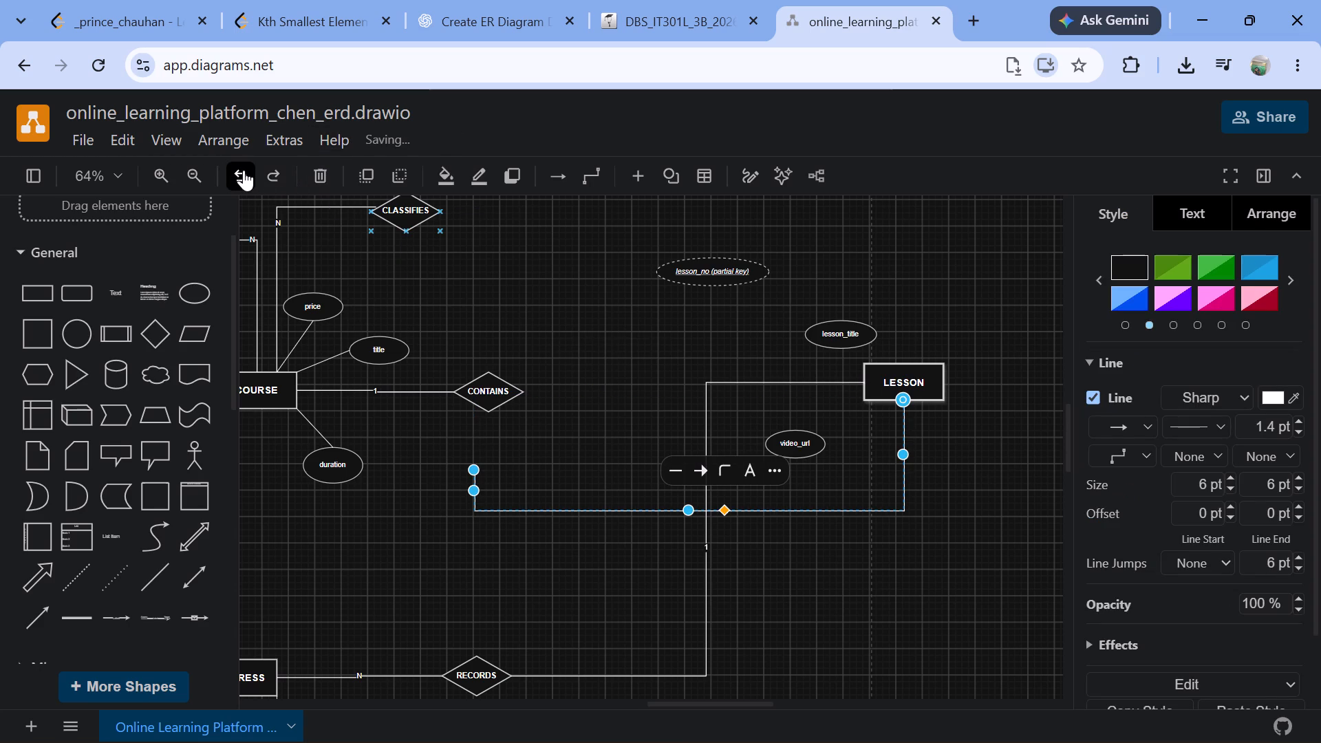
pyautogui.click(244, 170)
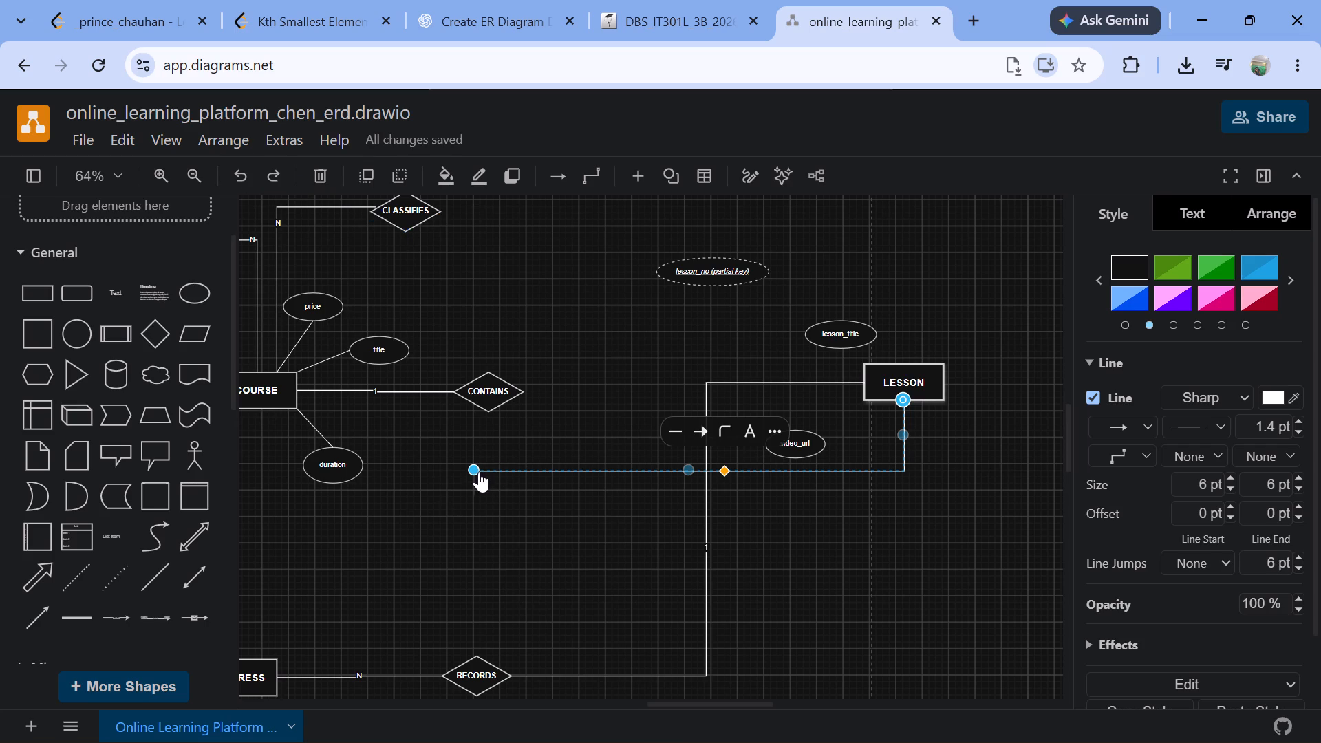
# Bring the free end of LESSON's N connector to the CONTAINS diamond's near vertex, level with its centre.
pyautogui.moveTo(475, 470); pyautogui.dragTo(529, 383)
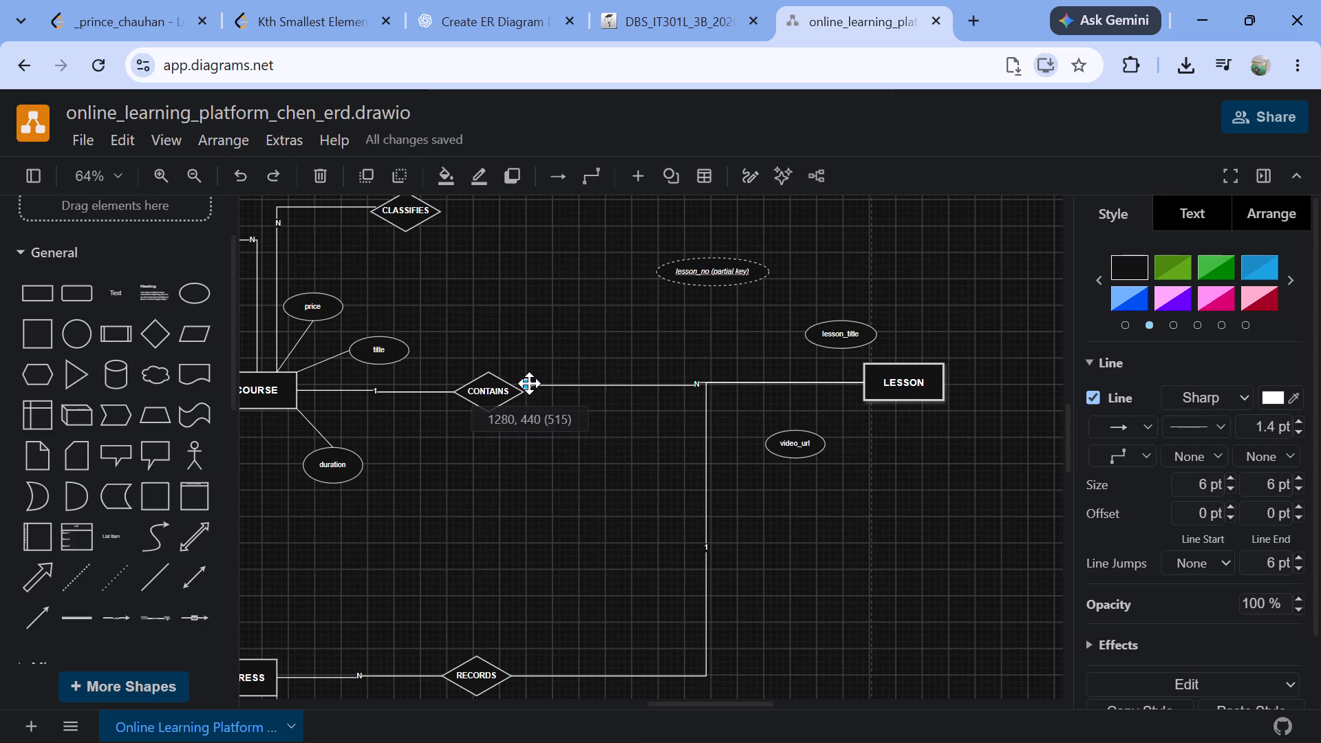
pyautogui.moveTo(529, 383); pyautogui.dragTo(524, 391)
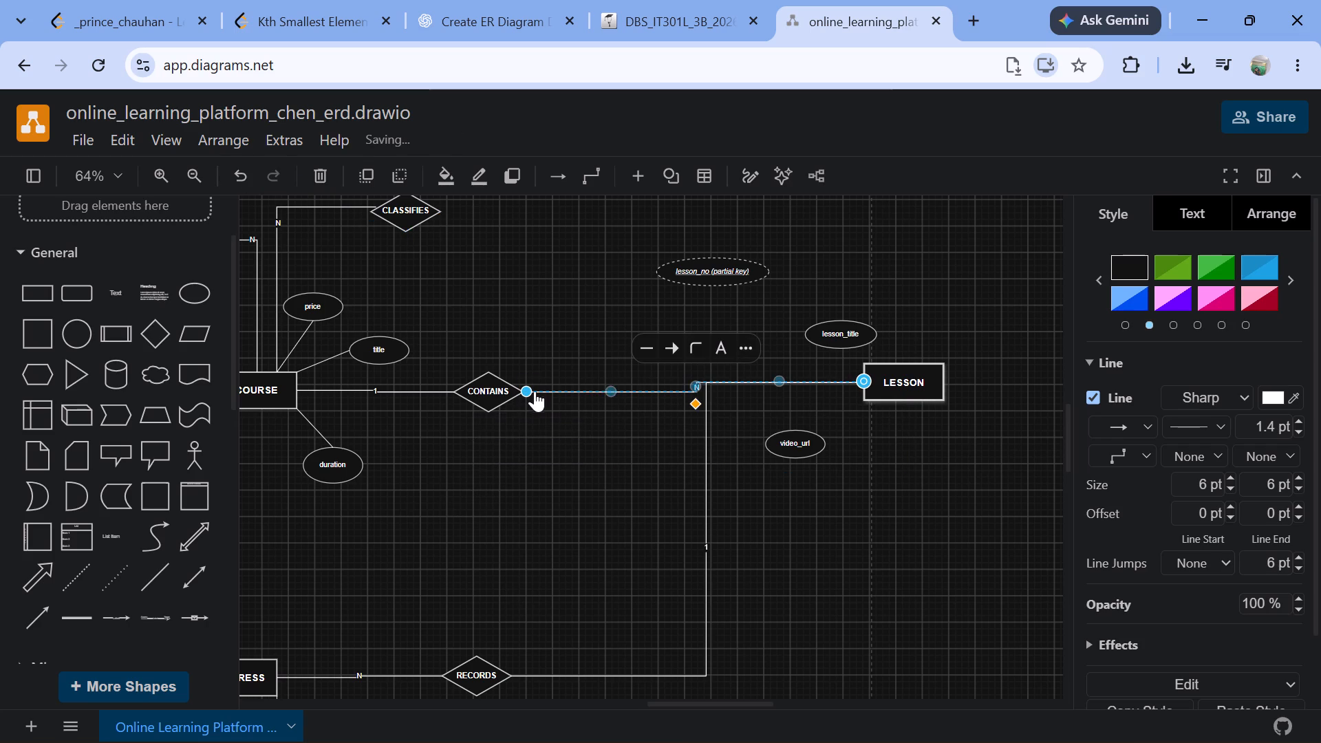
# Move LESSON to about 1500, 422.5, level with CONTAINS and centred beneath lesson_no, so the N connector runs straight.
pyautogui.moveTo(904, 385); pyautogui.dragTo(892, 390)
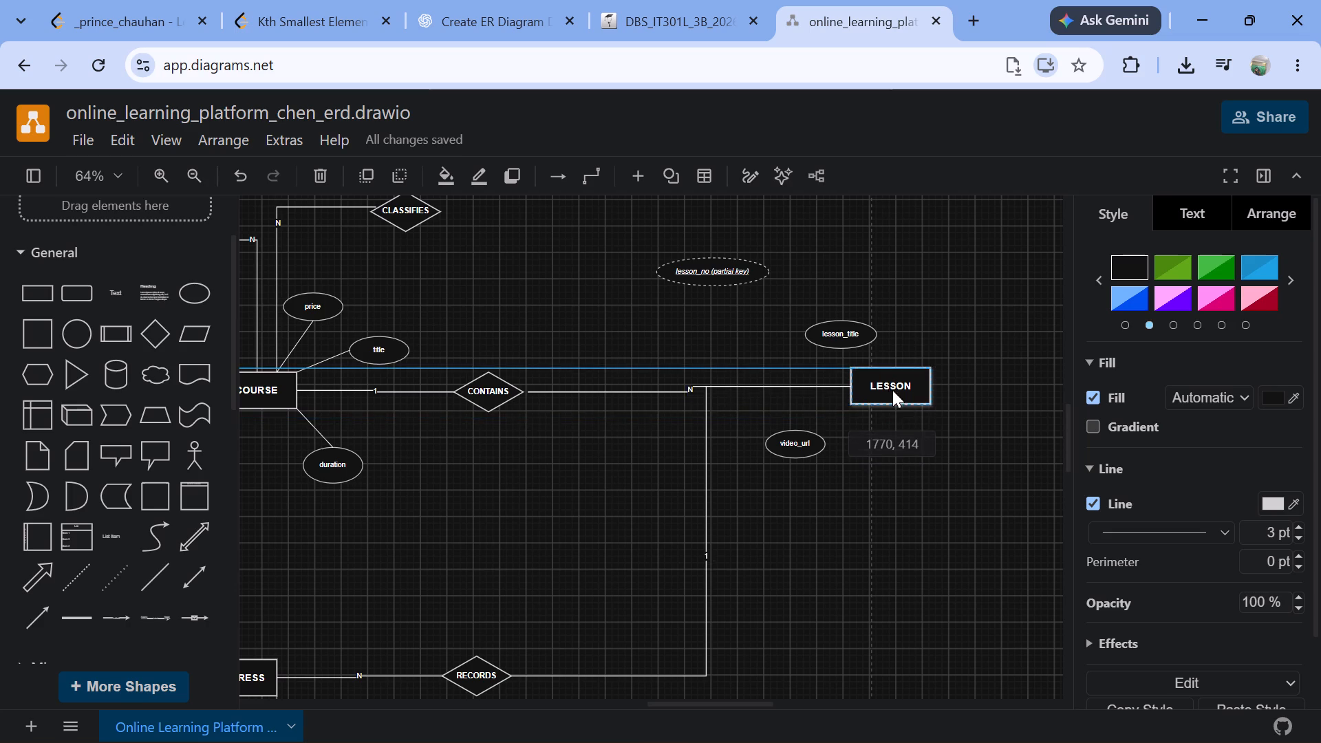
pyautogui.moveTo(892, 390); pyautogui.dragTo(879, 396)
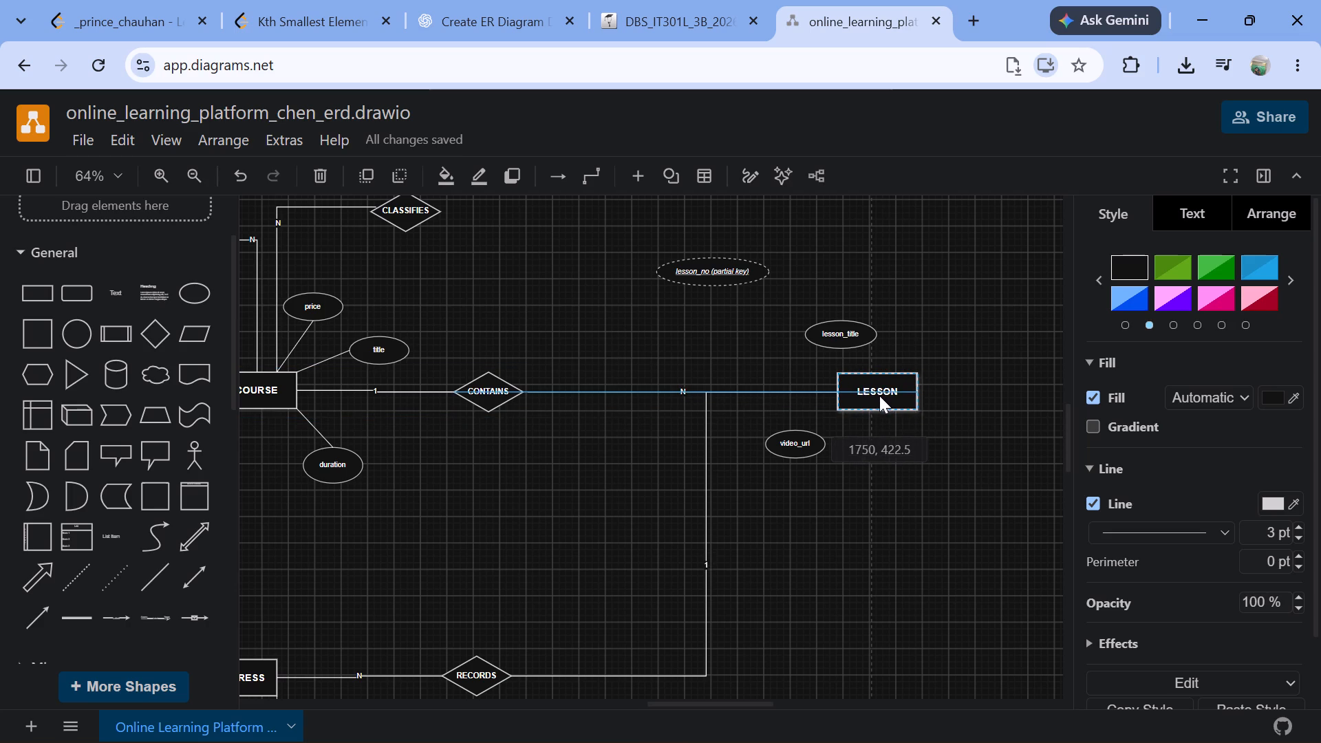
pyautogui.moveTo(879, 396); pyautogui.dragTo(821, 395)
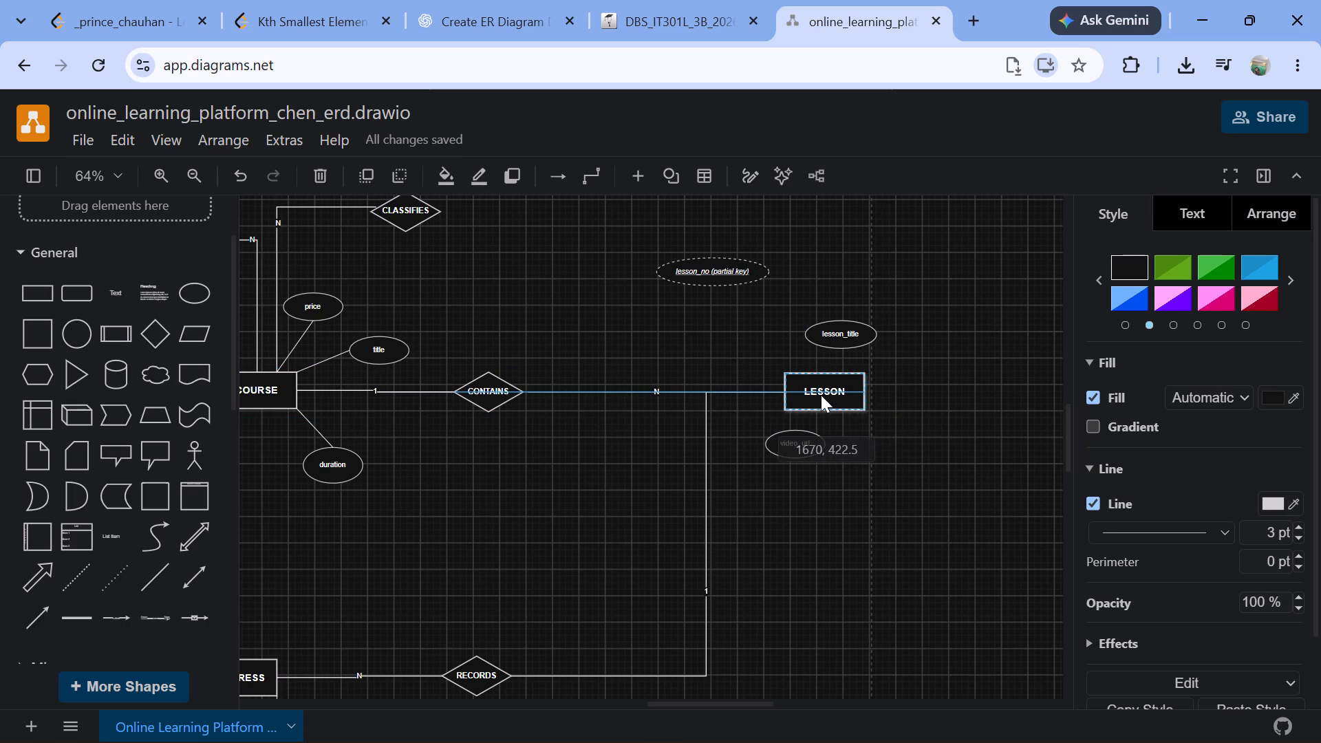
pyautogui.moveTo(821, 395); pyautogui.dragTo(798, 394)
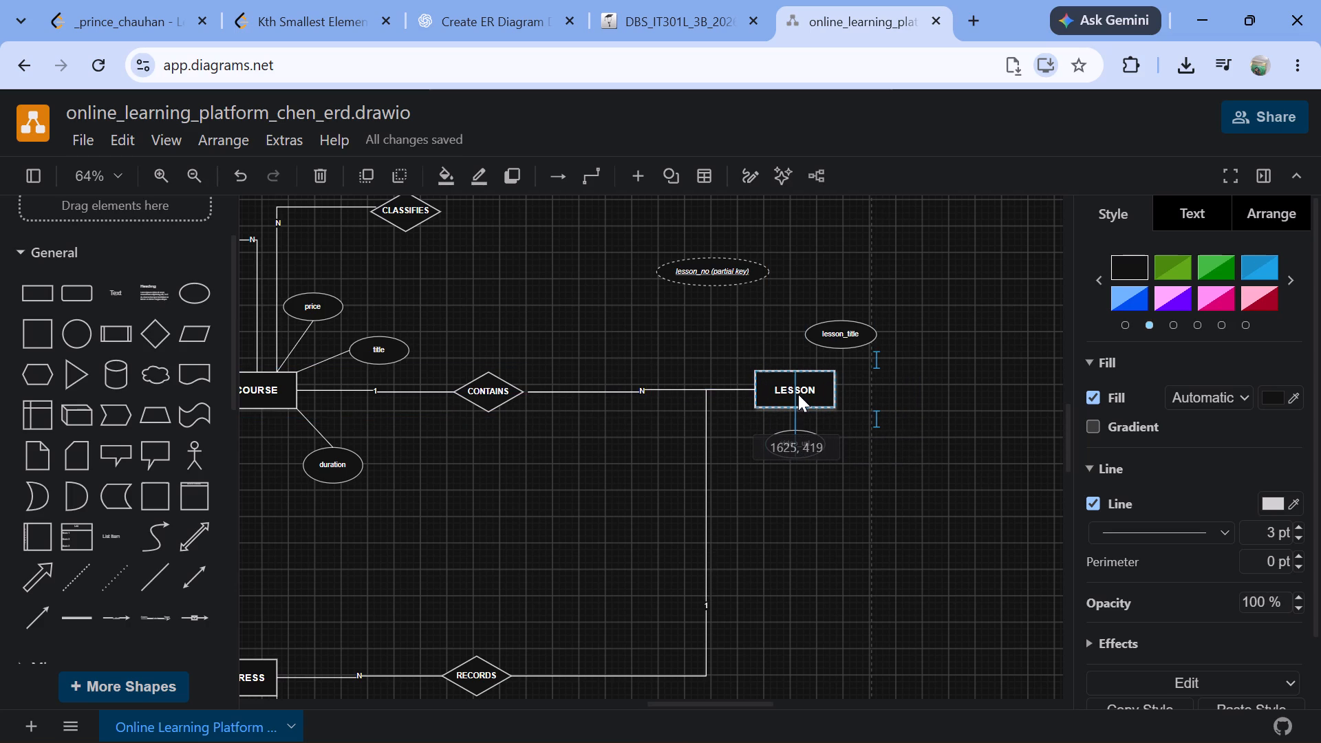
pyautogui.moveTo(798, 394); pyautogui.dragTo(741, 395)
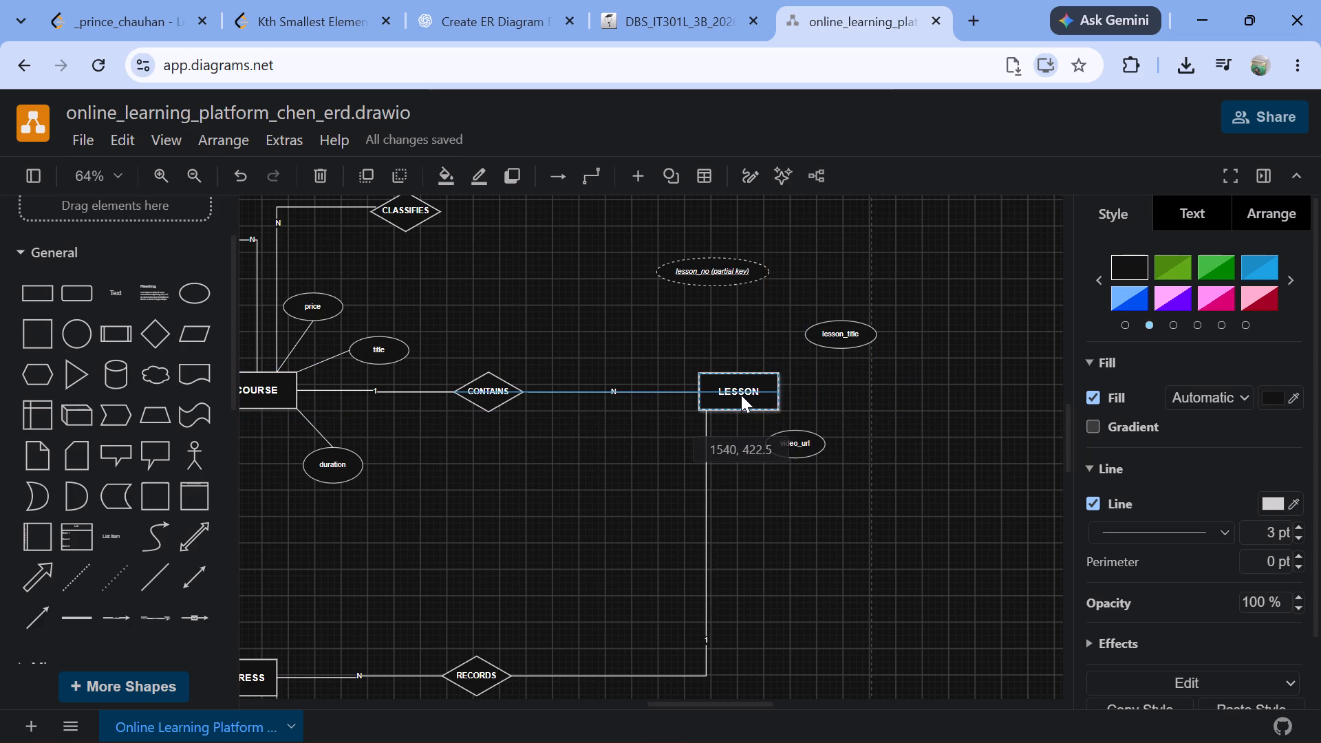
pyautogui.moveTo(741, 395); pyautogui.dragTo(712, 395)
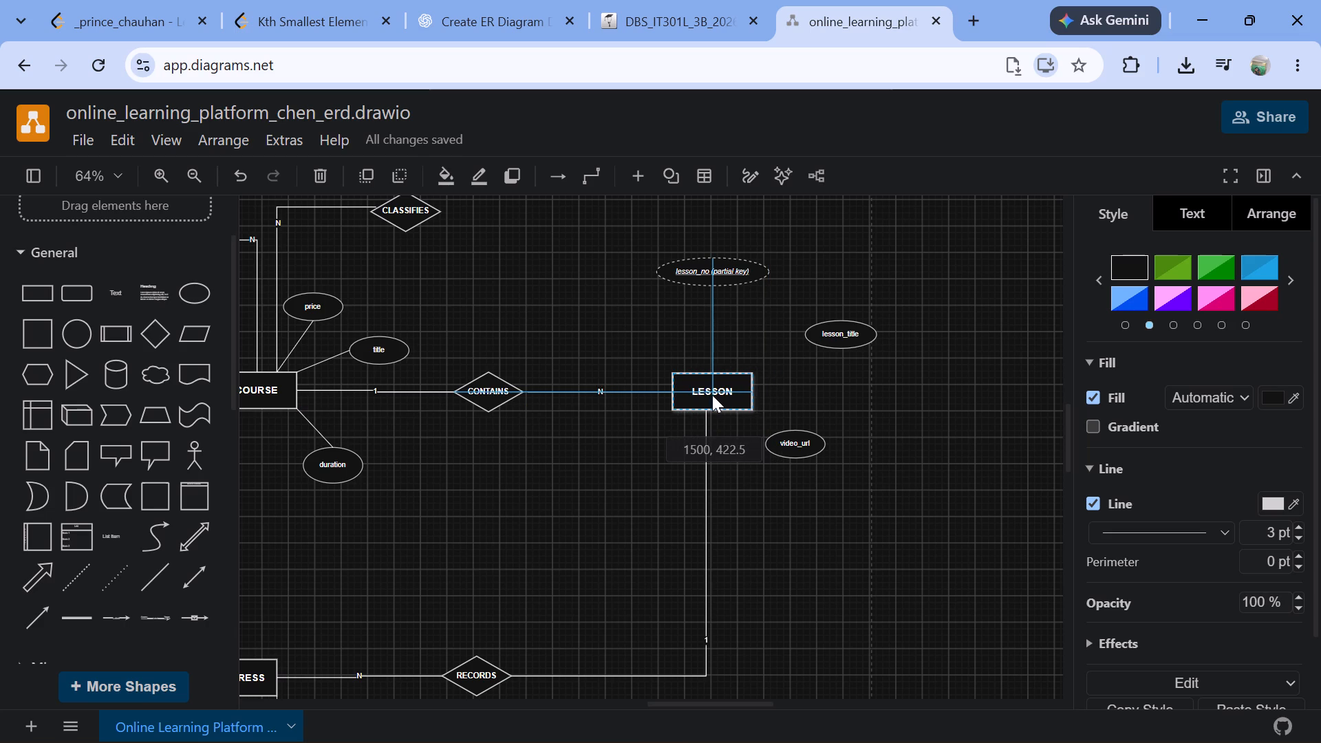
pyautogui.moveTo(712, 395); pyautogui.dragTo(711, 395)
pyautogui.click(905, 406)
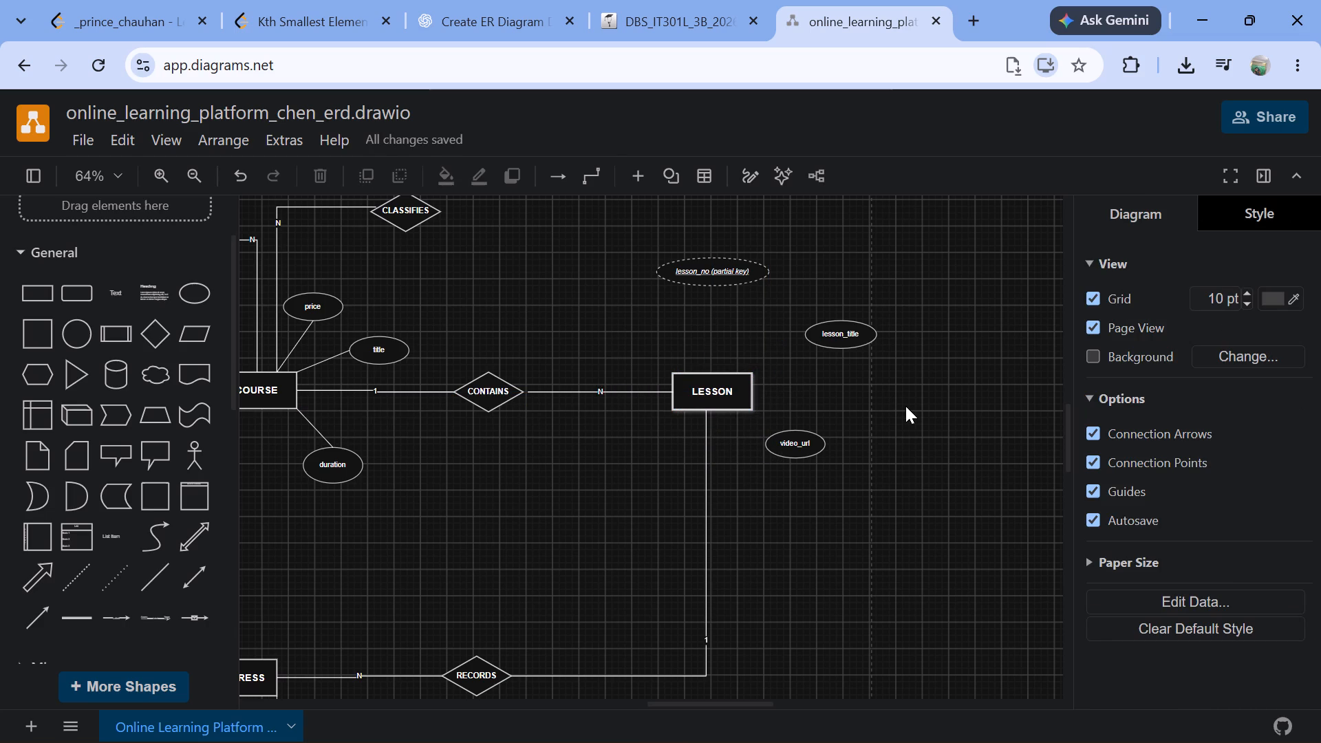
# Review the ER diagram's overall layout, including the area around LESSON, its attributes and the neighbouring relationships.
pyautogui.scroll(1, 640, 501)
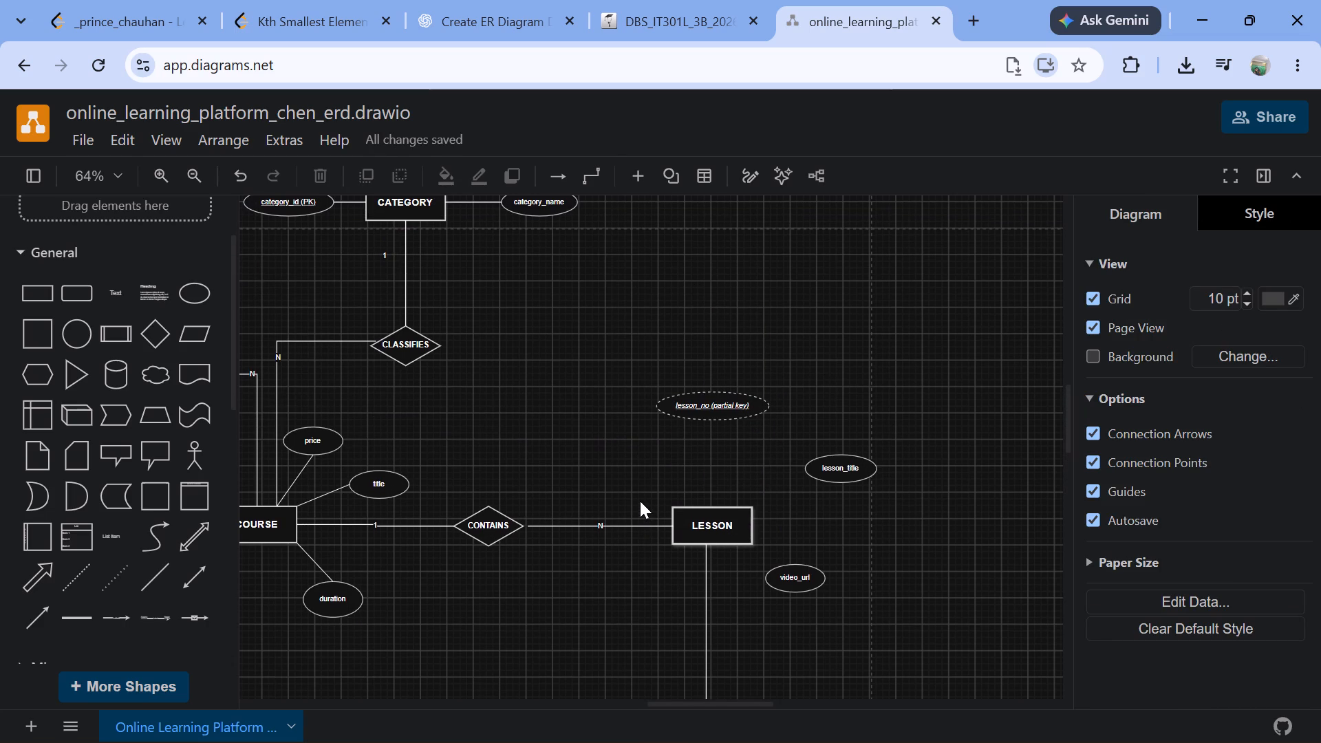
pyautogui.scroll(1, 584, 369)
pyautogui.hscroll(7, 584, 369)
pyautogui.hscroll(-3, 584, 369)
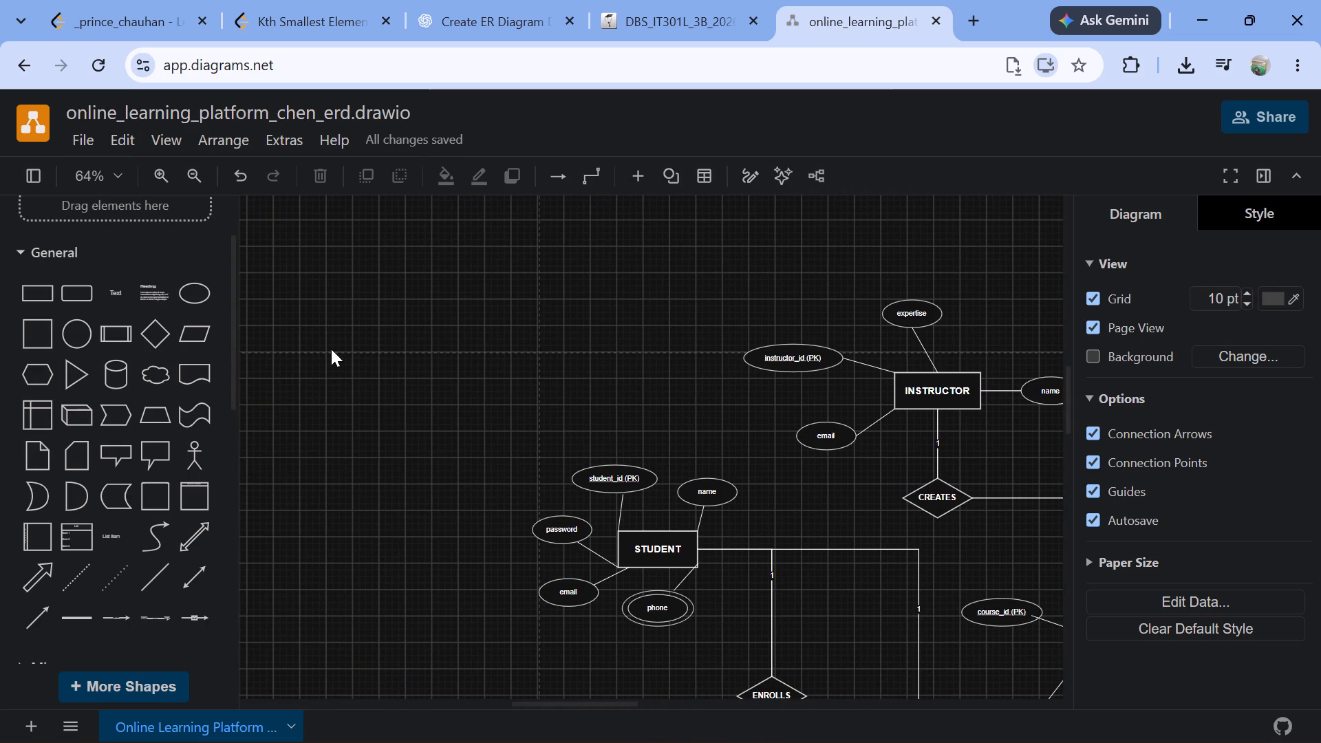
pyautogui.hscroll(-1, 785, 474)
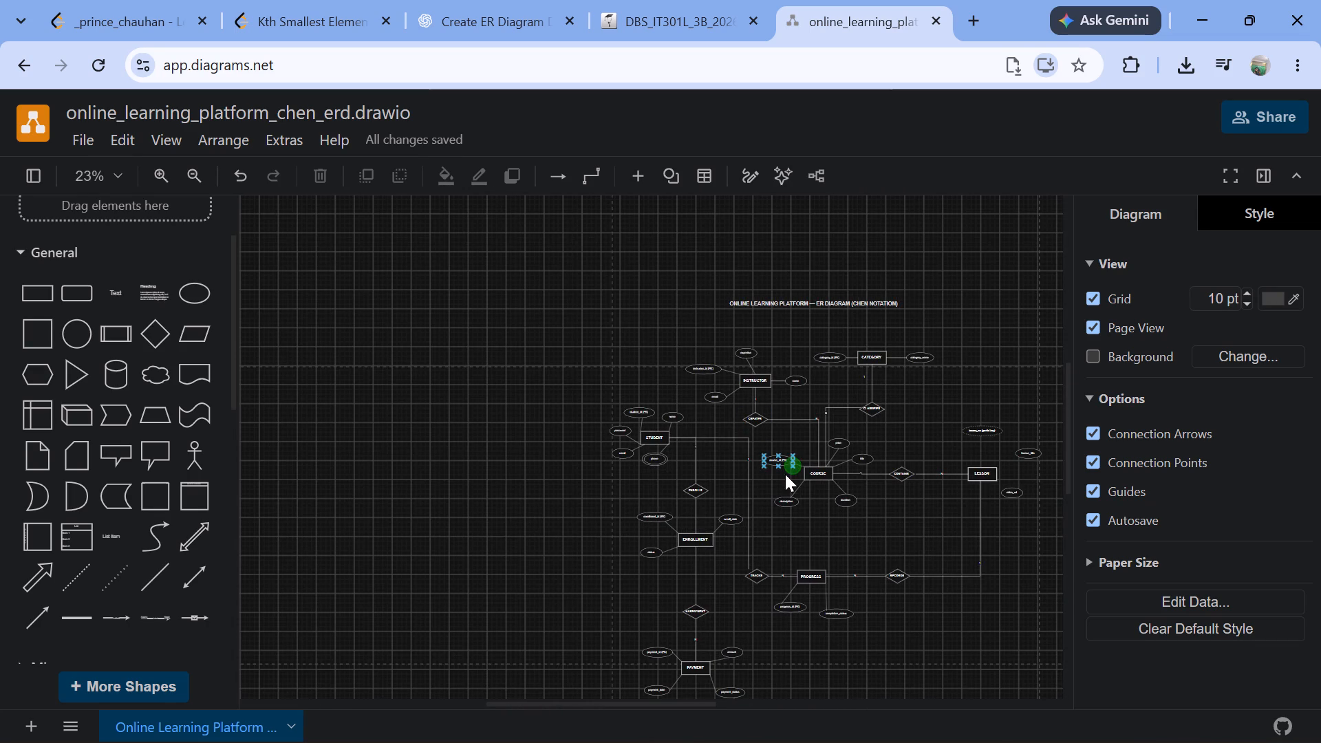
pyautogui.hscroll(-1, 785, 474)
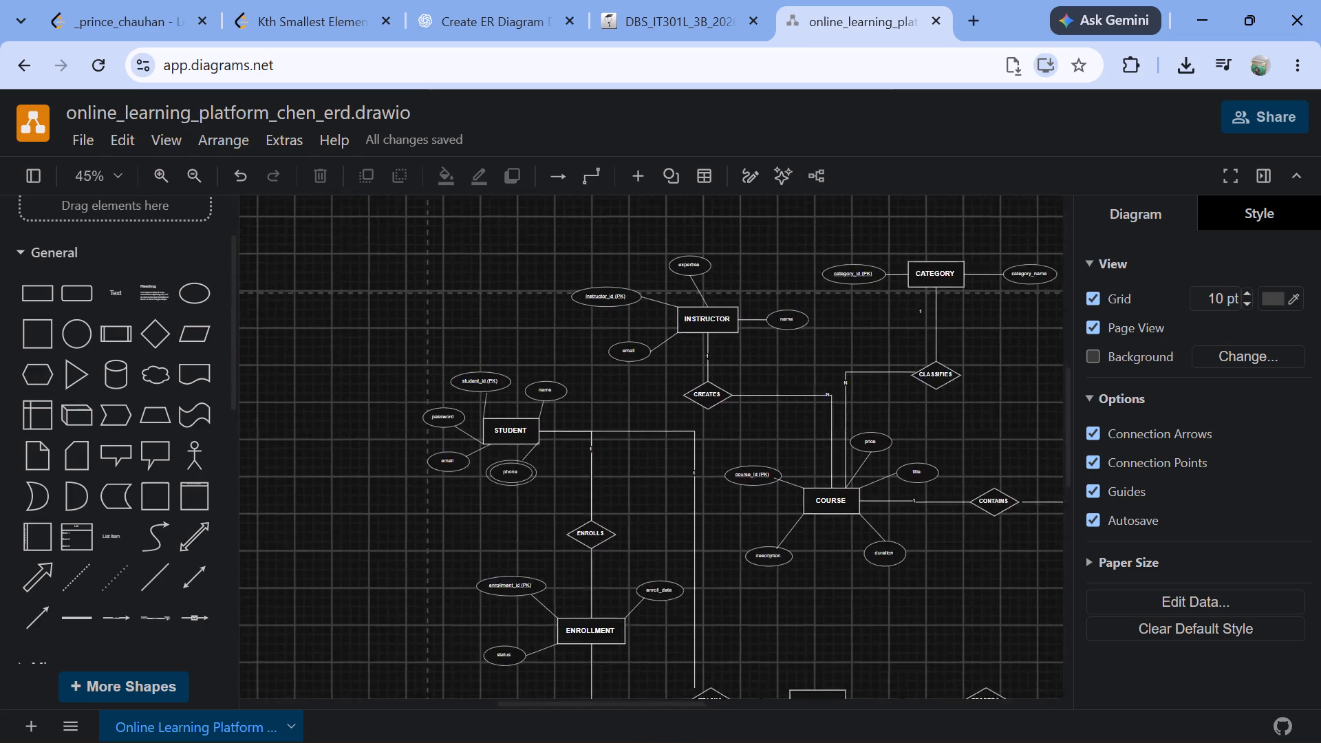
pyautogui.hscroll(-5, 822, 435)
pyautogui.hscroll(1, 822, 435)
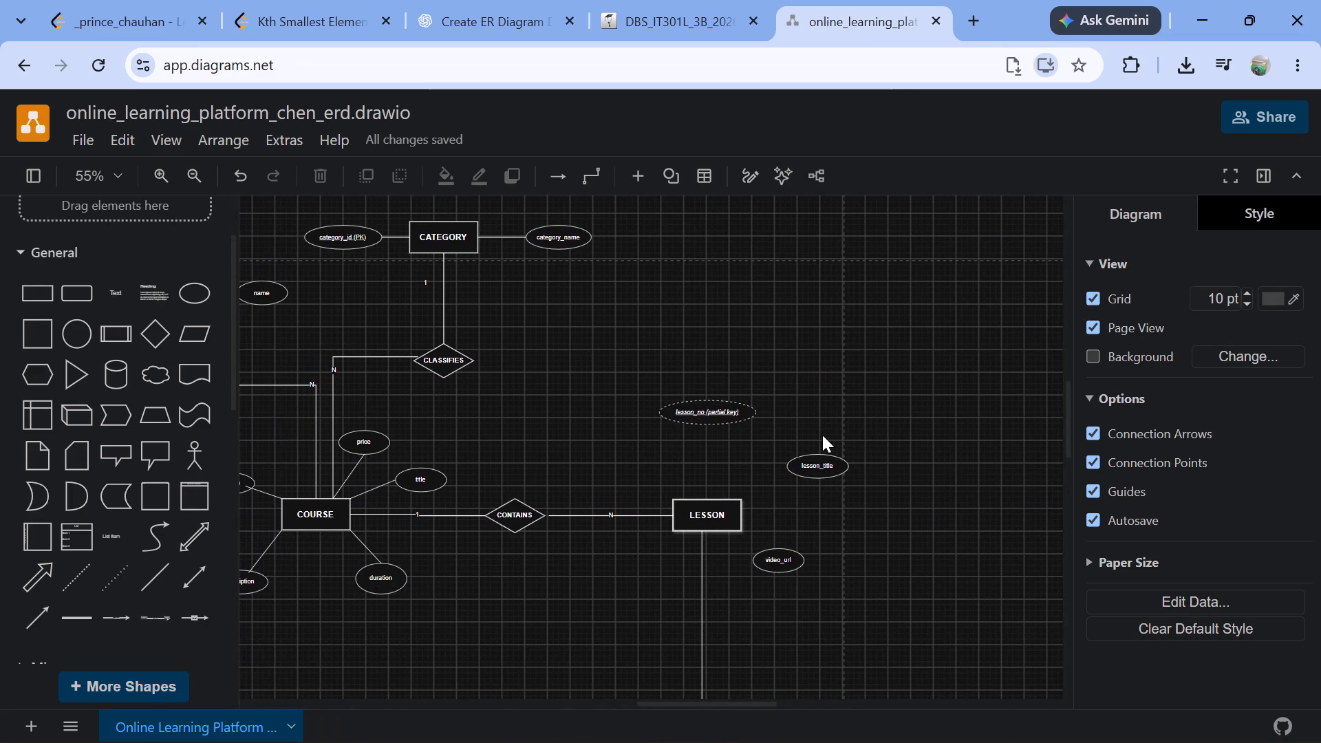
pyautogui.scroll(1, 822, 435)
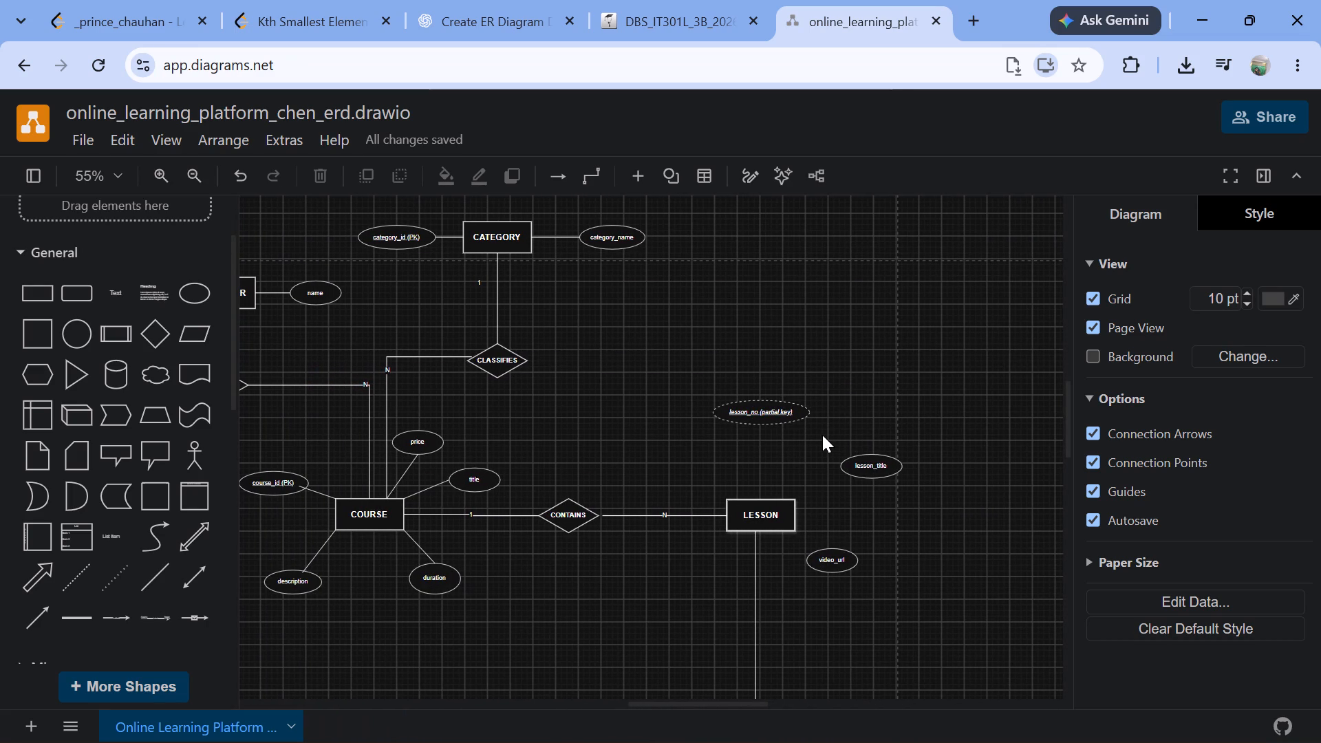
pyautogui.scroll(1, 822, 435)
pyautogui.scroll(-1, 822, 435)
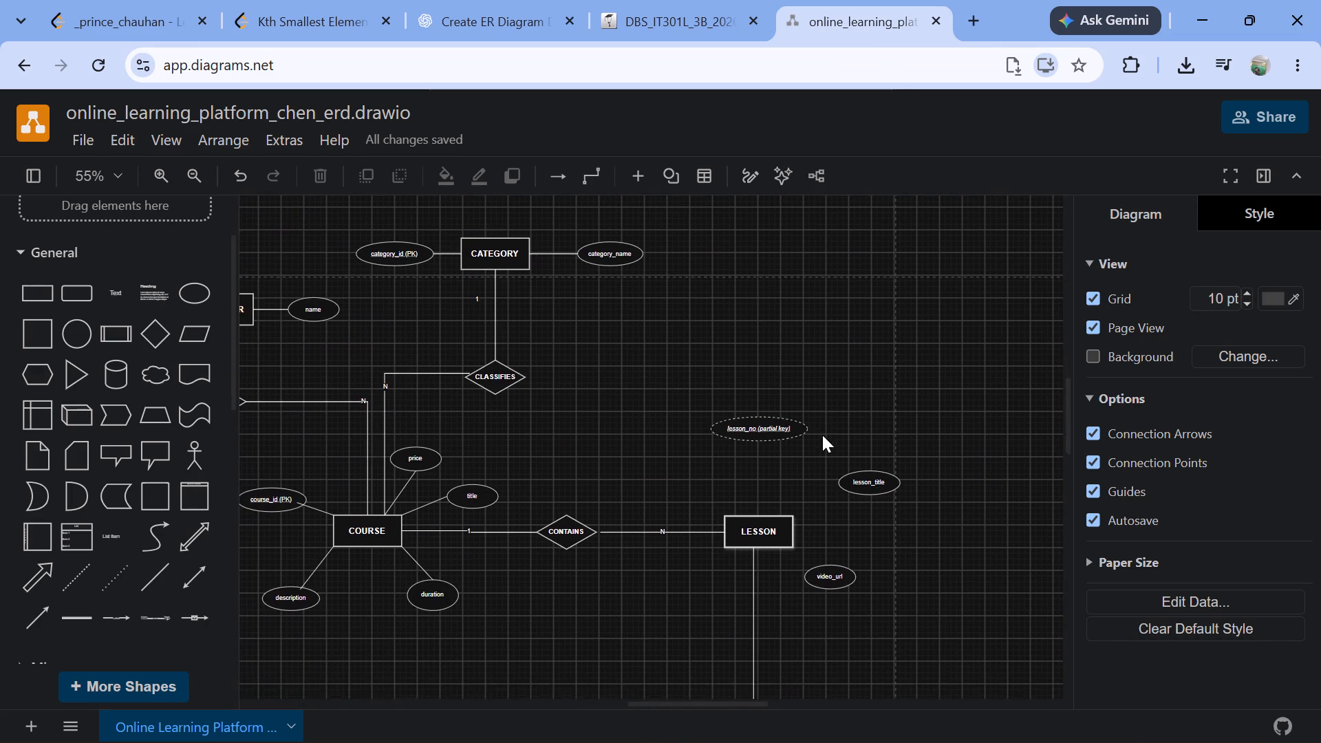
pyautogui.scroll(-1, 822, 435)
pyautogui.scroll(1, 822, 435)
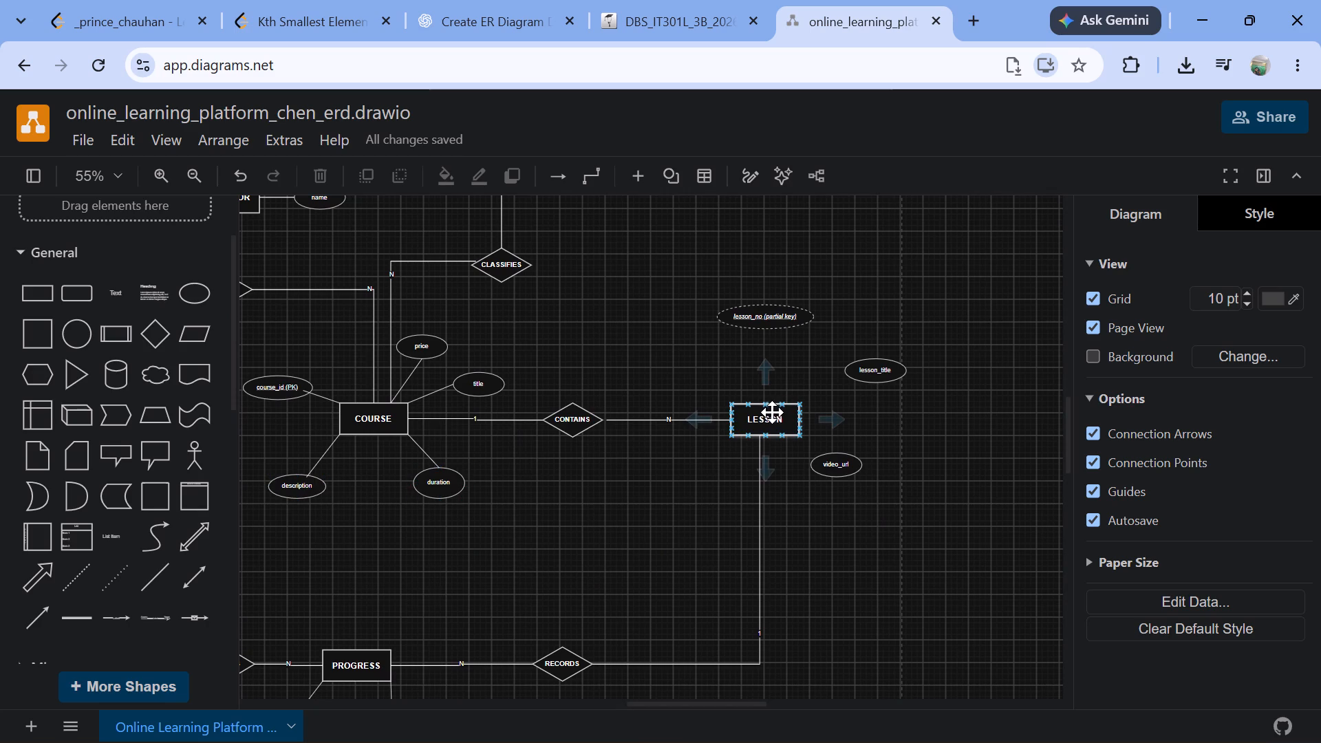
# Duplicate the LESSON rectangle.
pyautogui.click(769, 412)
pyautogui.rightClick(769, 412)
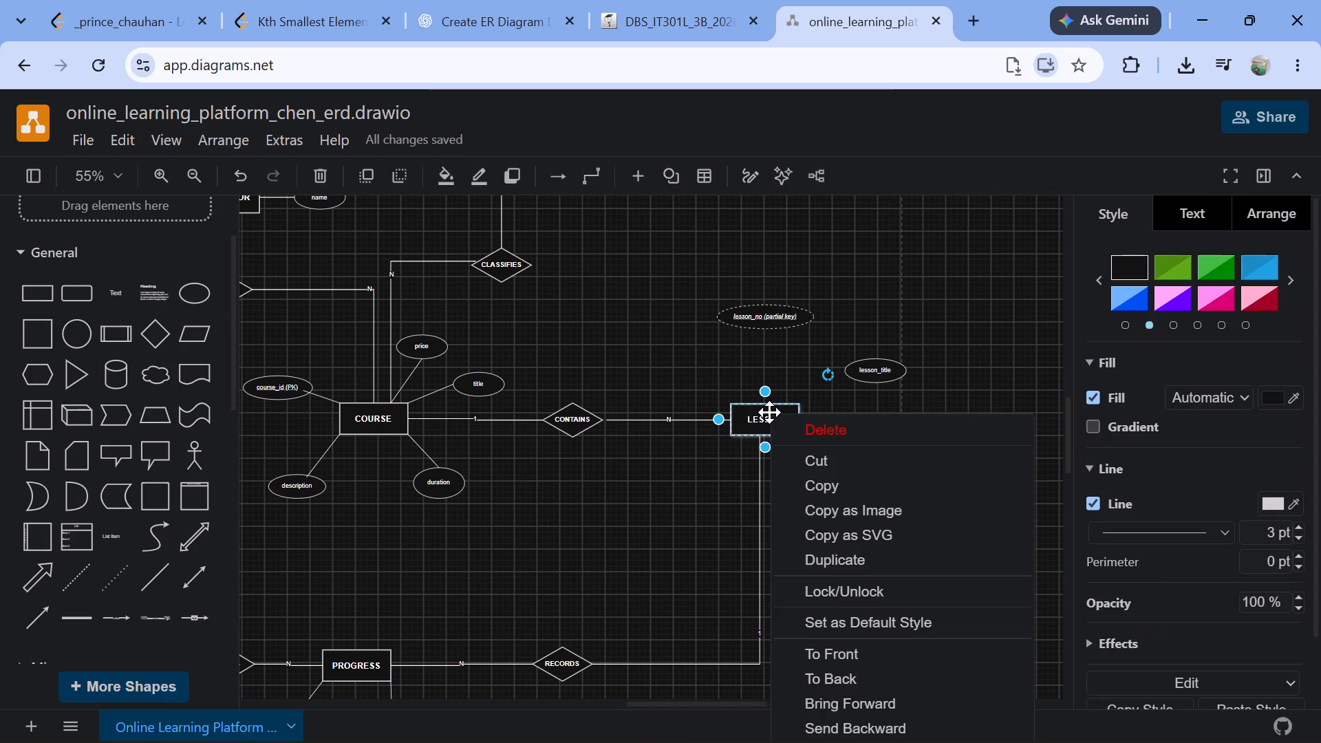
pyautogui.scroll(-1, 883, 571)
pyautogui.click(851, 312)
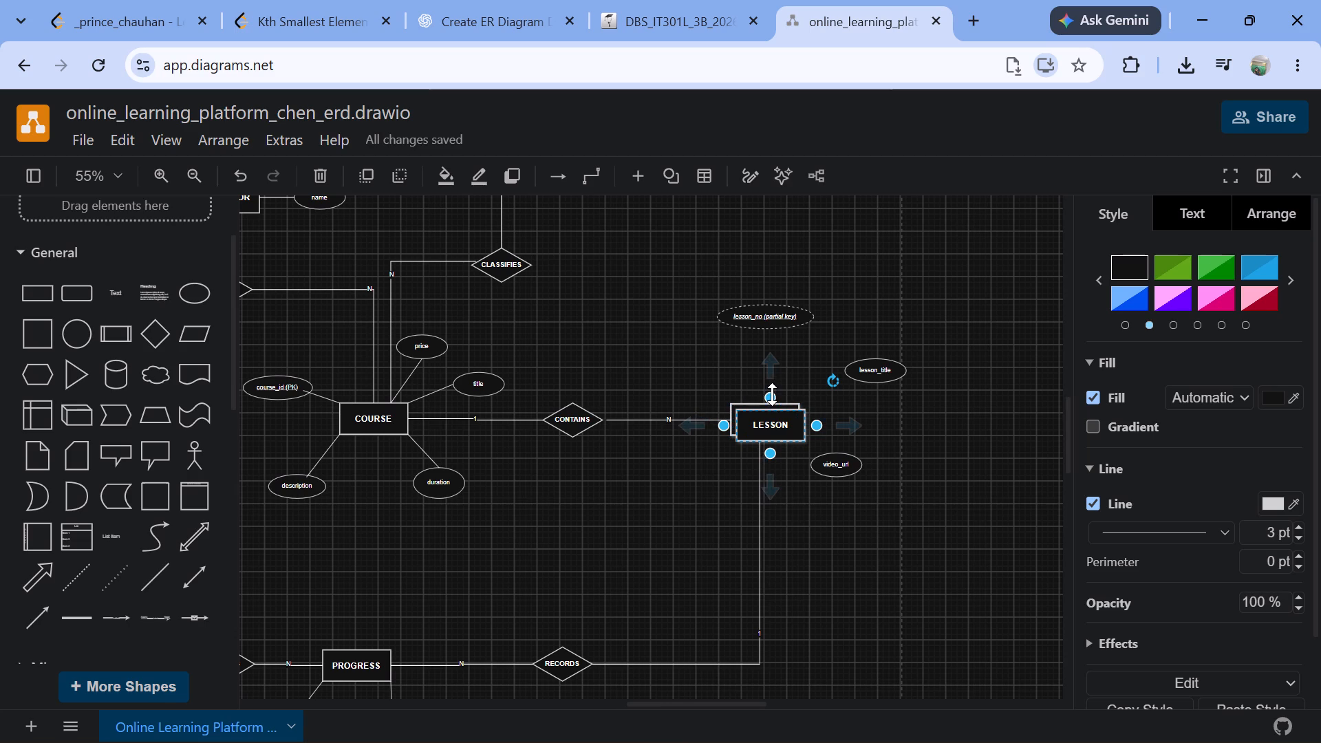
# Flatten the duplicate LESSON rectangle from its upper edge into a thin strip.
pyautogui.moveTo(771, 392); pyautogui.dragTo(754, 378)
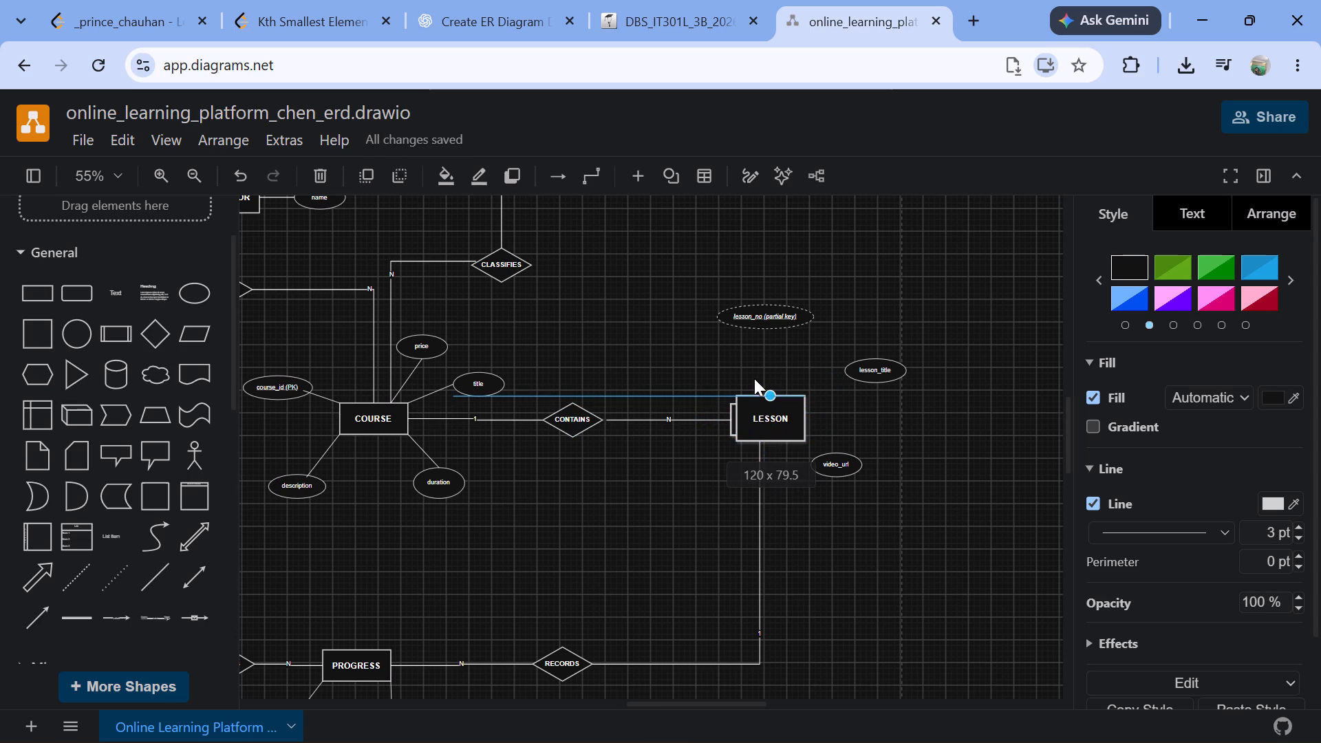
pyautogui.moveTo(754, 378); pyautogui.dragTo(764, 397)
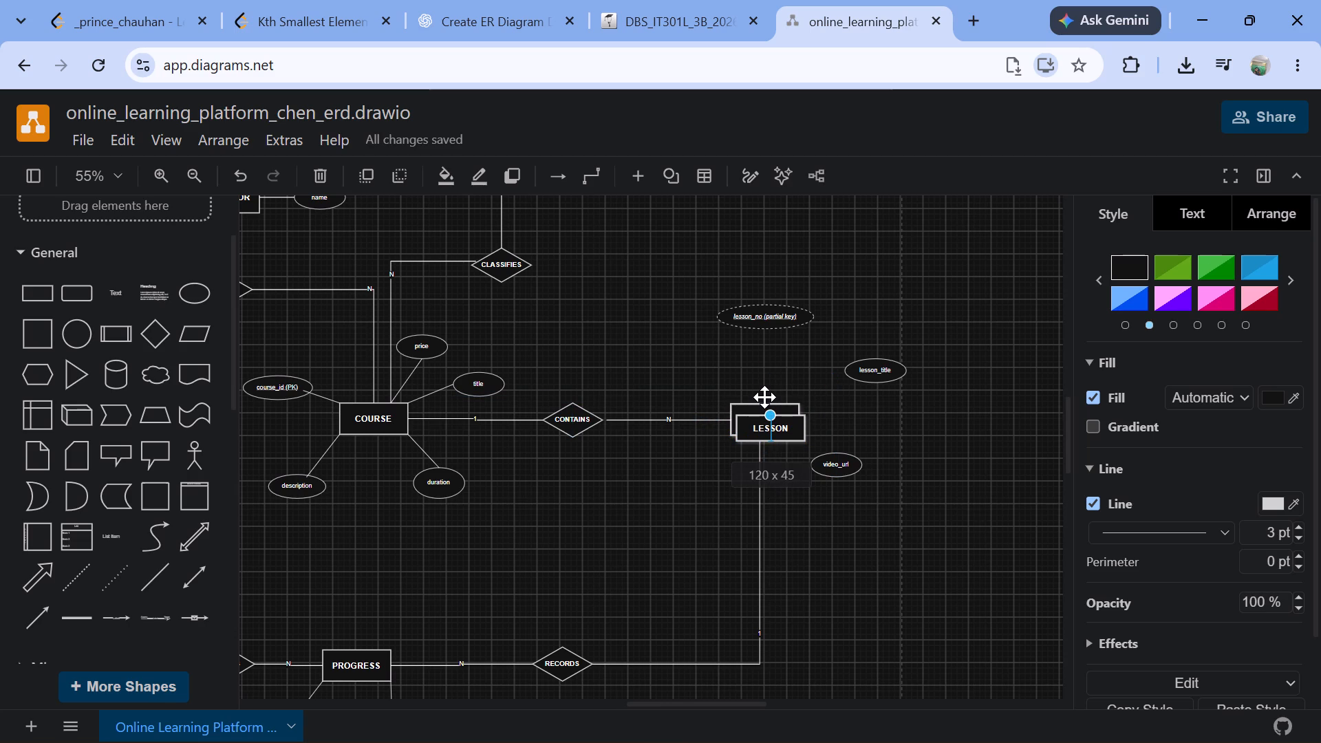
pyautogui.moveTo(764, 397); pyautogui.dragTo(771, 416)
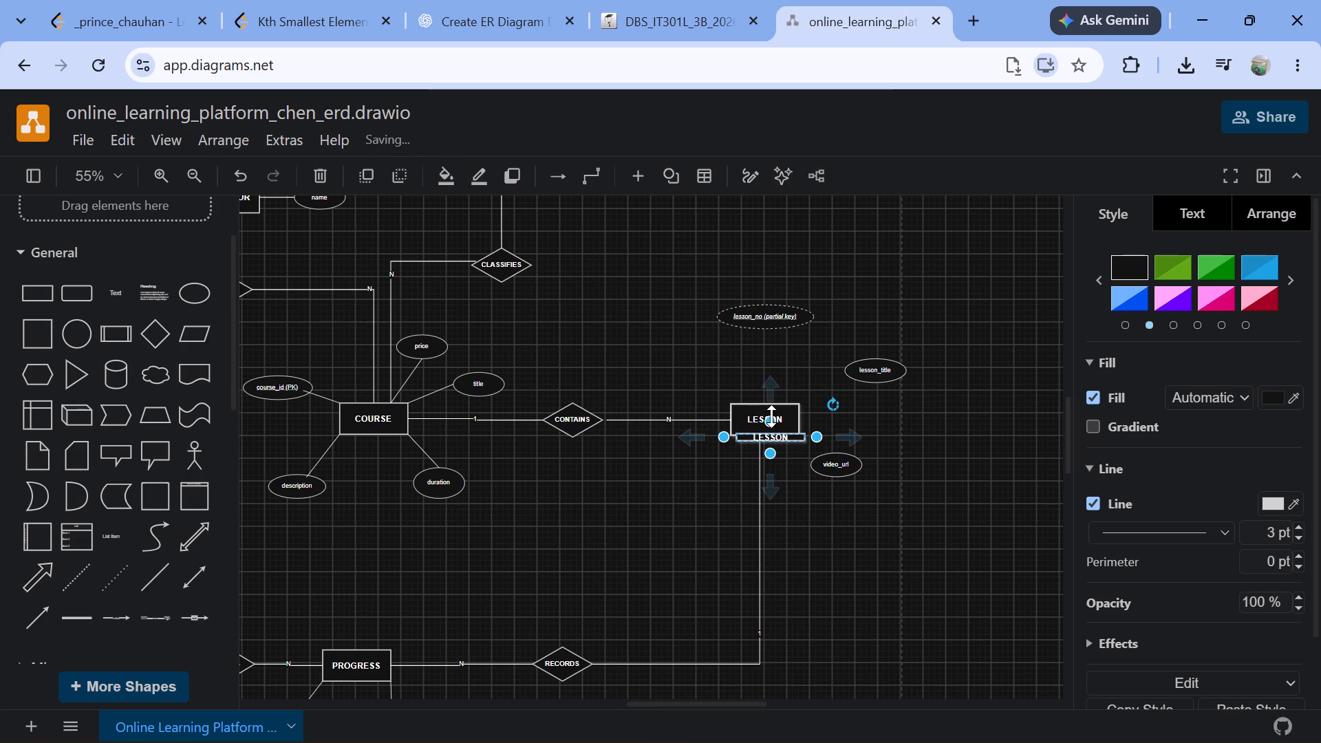
# Enlarge the original LESSON rectangle upward and widen it to 150.
pyautogui.click(758, 400)
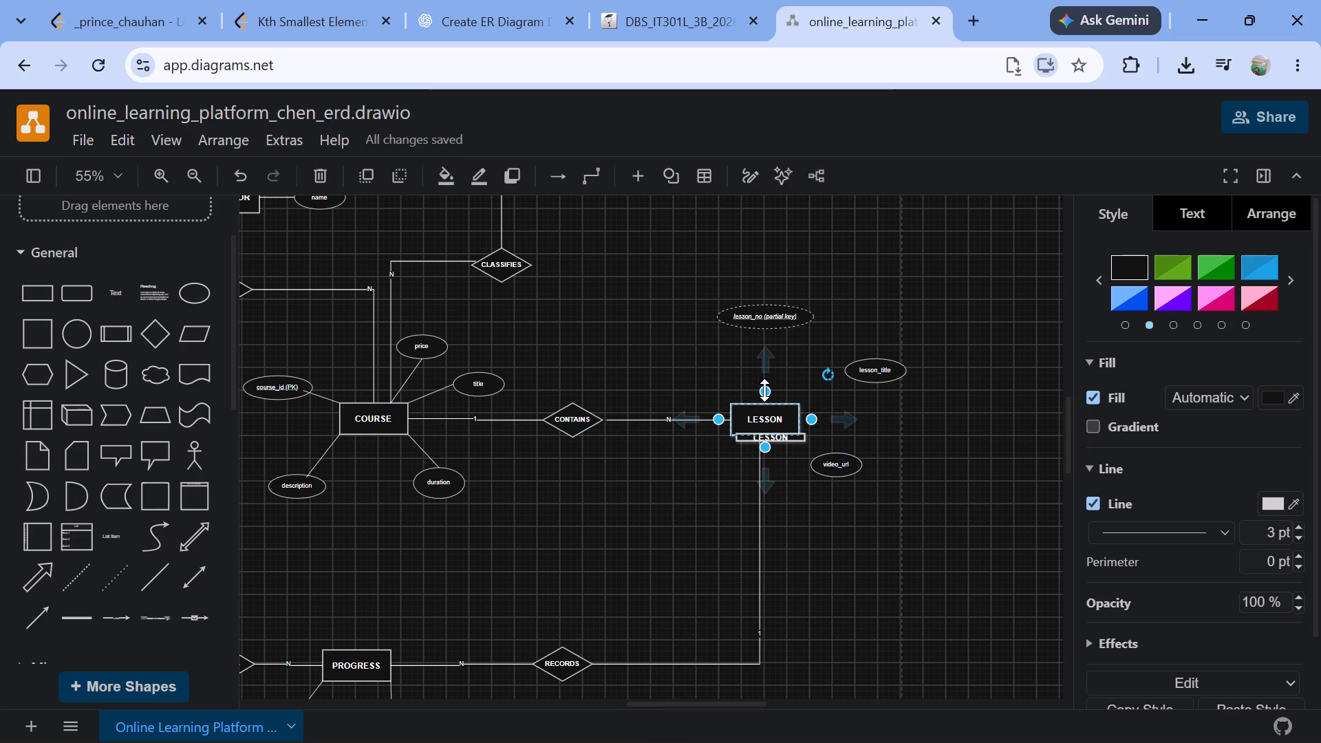
pyautogui.moveTo(764, 390); pyautogui.dragTo(761, 376)
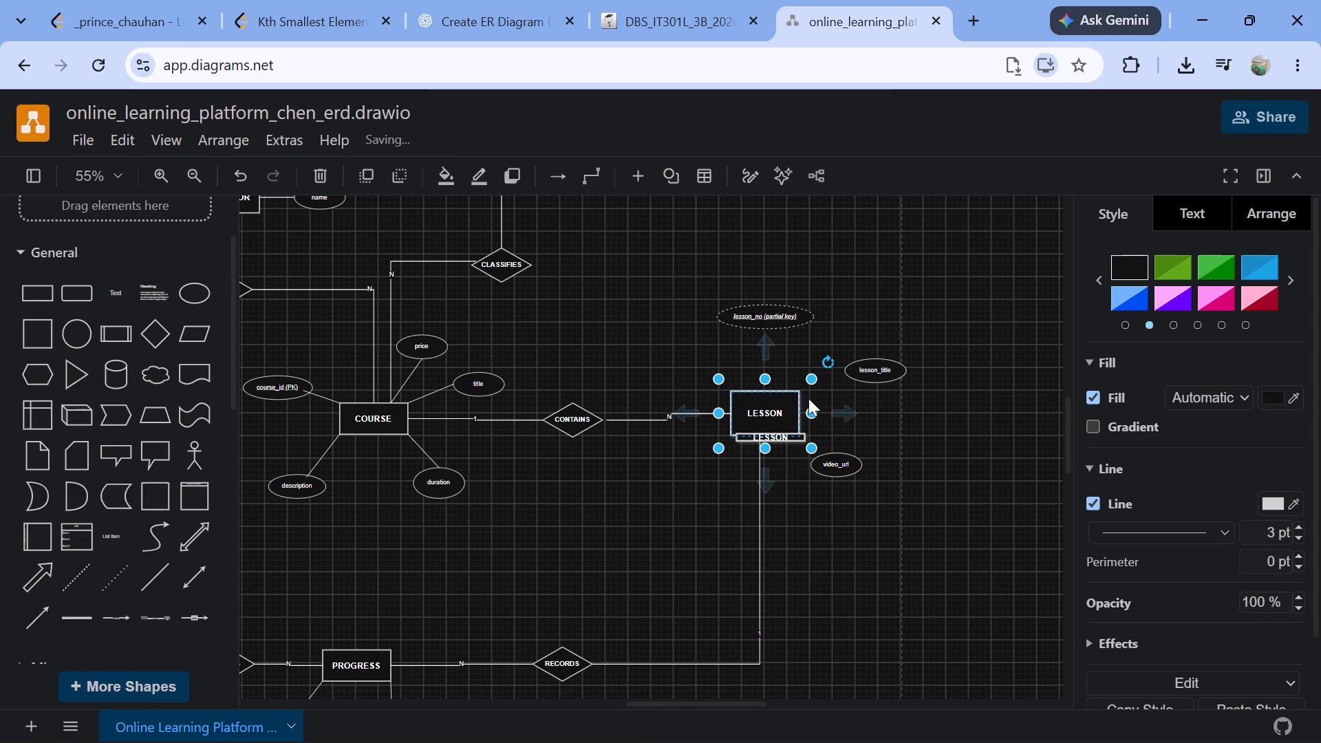
pyautogui.moveTo(810, 412); pyautogui.dragTo(828, 413)
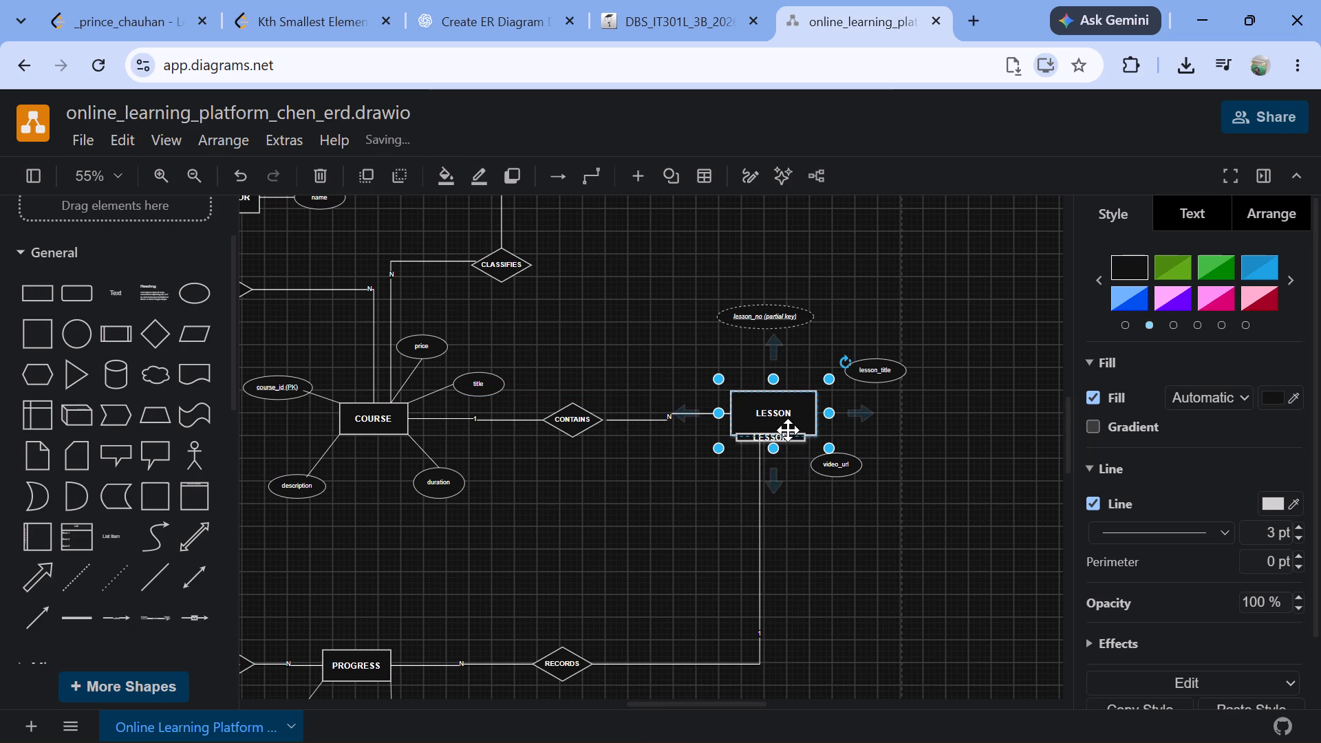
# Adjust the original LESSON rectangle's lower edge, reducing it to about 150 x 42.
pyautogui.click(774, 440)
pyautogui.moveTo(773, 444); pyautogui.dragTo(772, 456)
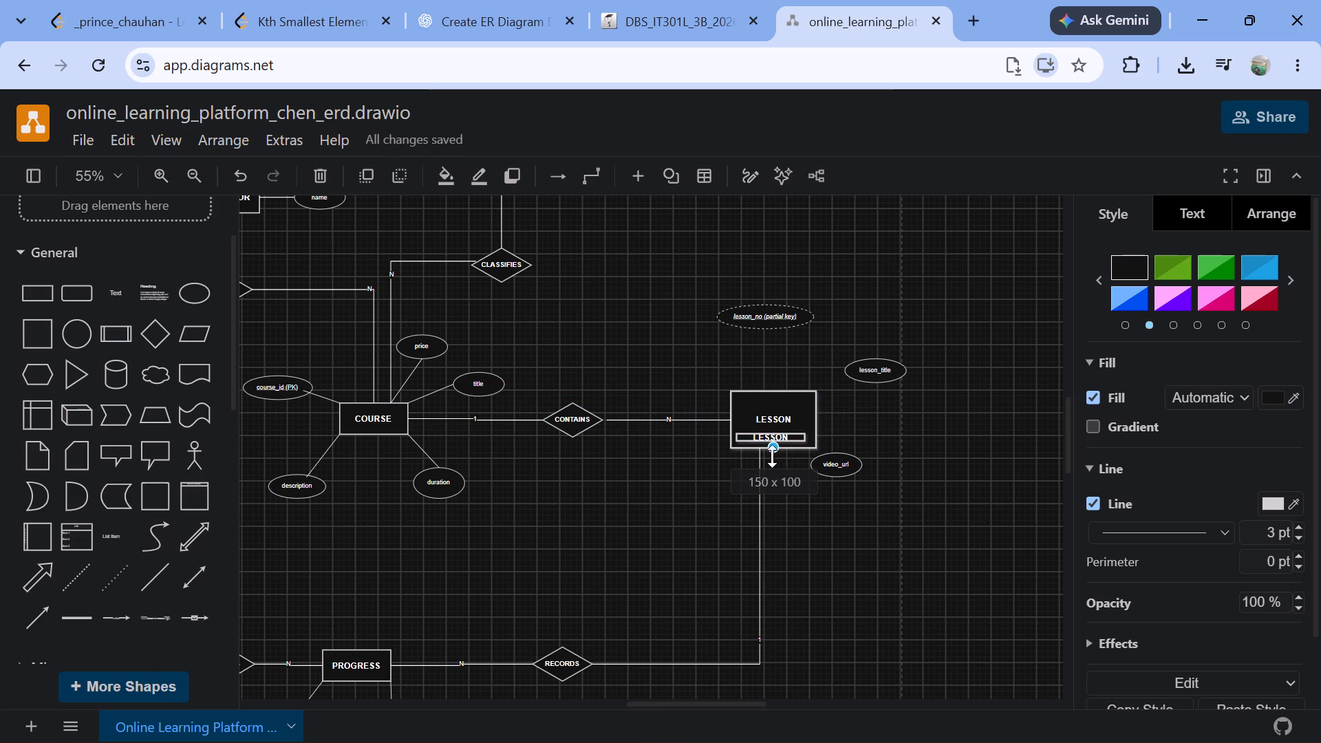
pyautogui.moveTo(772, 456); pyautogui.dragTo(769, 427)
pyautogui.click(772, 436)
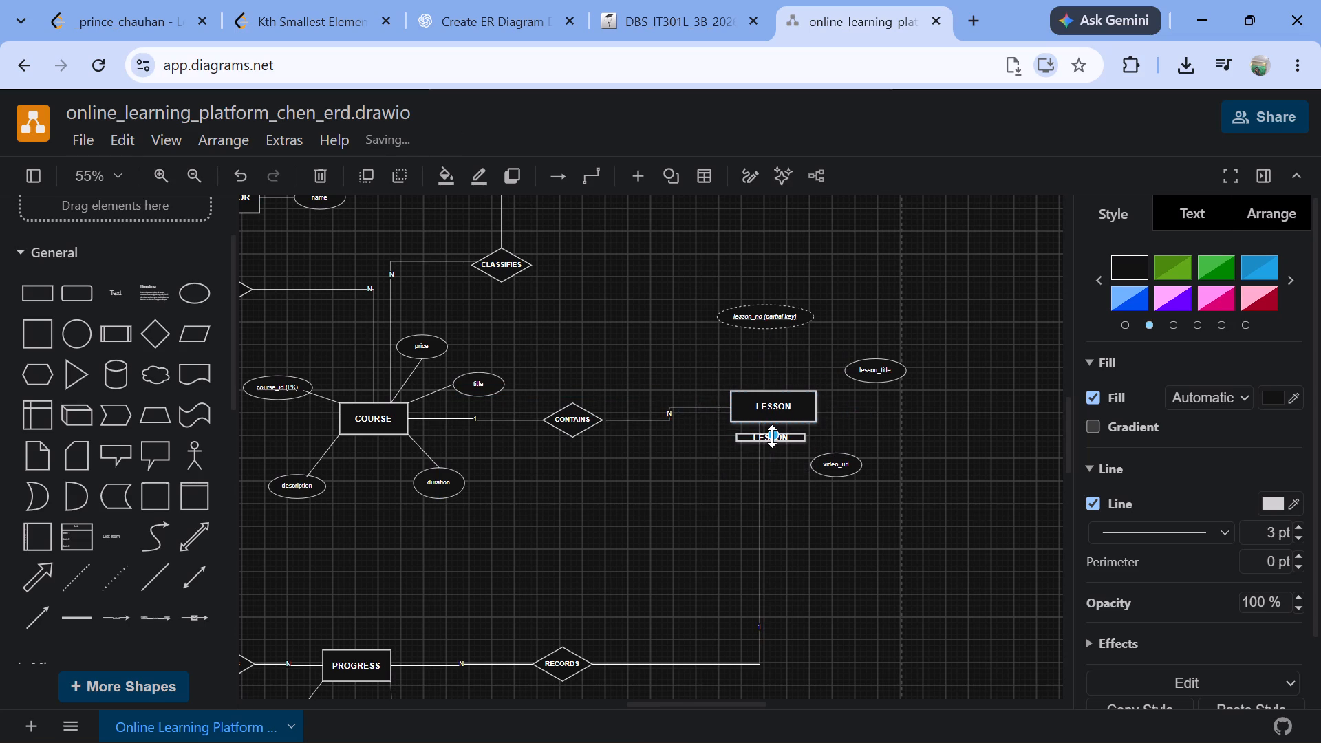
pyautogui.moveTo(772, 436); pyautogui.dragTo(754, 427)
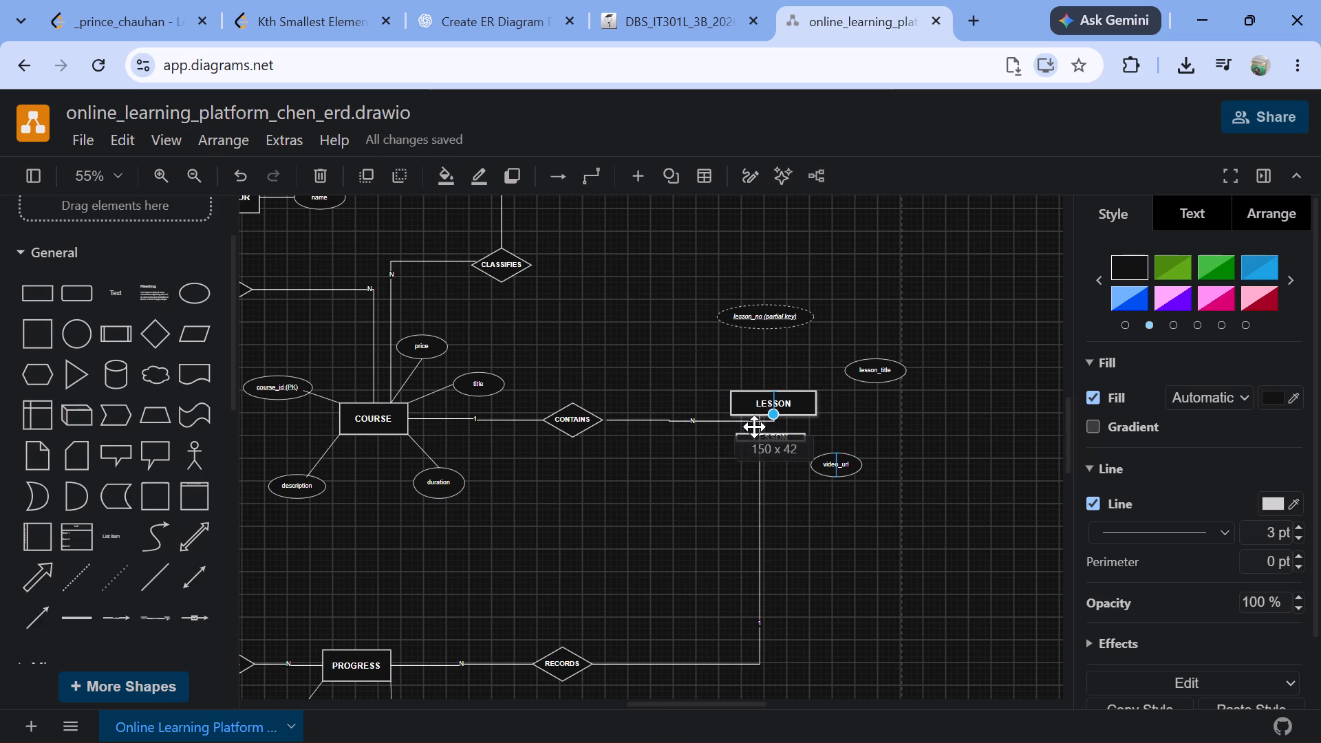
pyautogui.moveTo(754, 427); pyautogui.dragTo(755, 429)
# Make the flattened LESSON duplicate taller again and move it clear below the original rectangle.
pyautogui.click(784, 440)
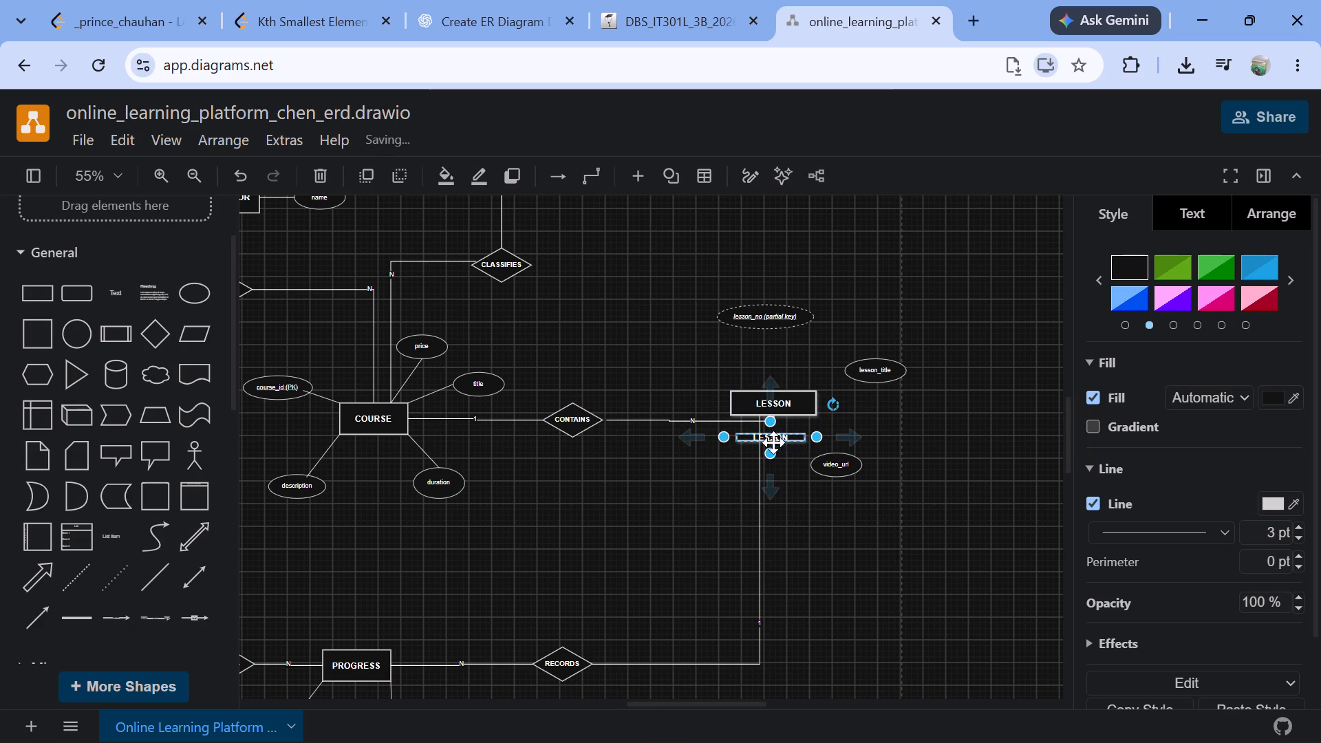
pyautogui.moveTo(773, 449); pyautogui.dragTo(773, 474)
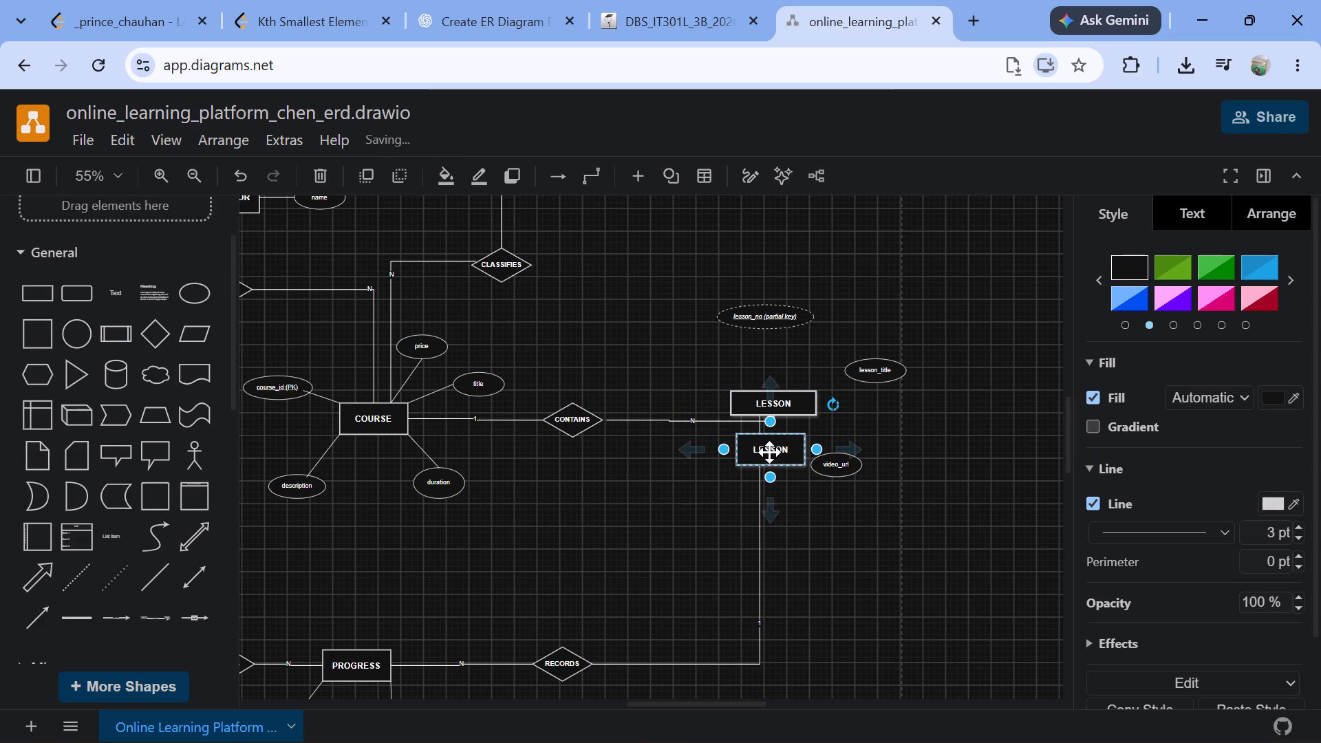
pyautogui.moveTo(769, 451); pyautogui.dragTo(763, 502)
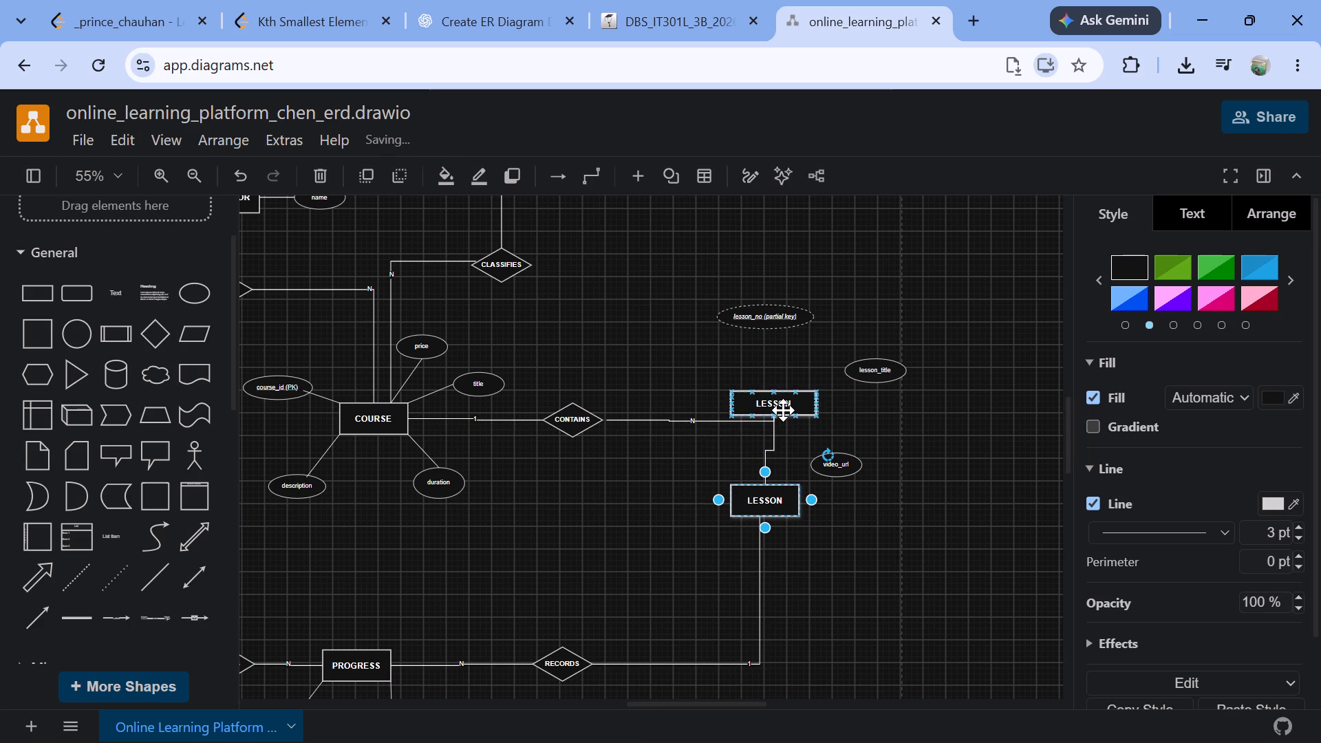
# Extend the outer LESSON rectangle downward to 150 x 100, vertically centred on the N connector.
pyautogui.click(783, 410)
pyautogui.moveTo(773, 427); pyautogui.dragTo(773, 442)
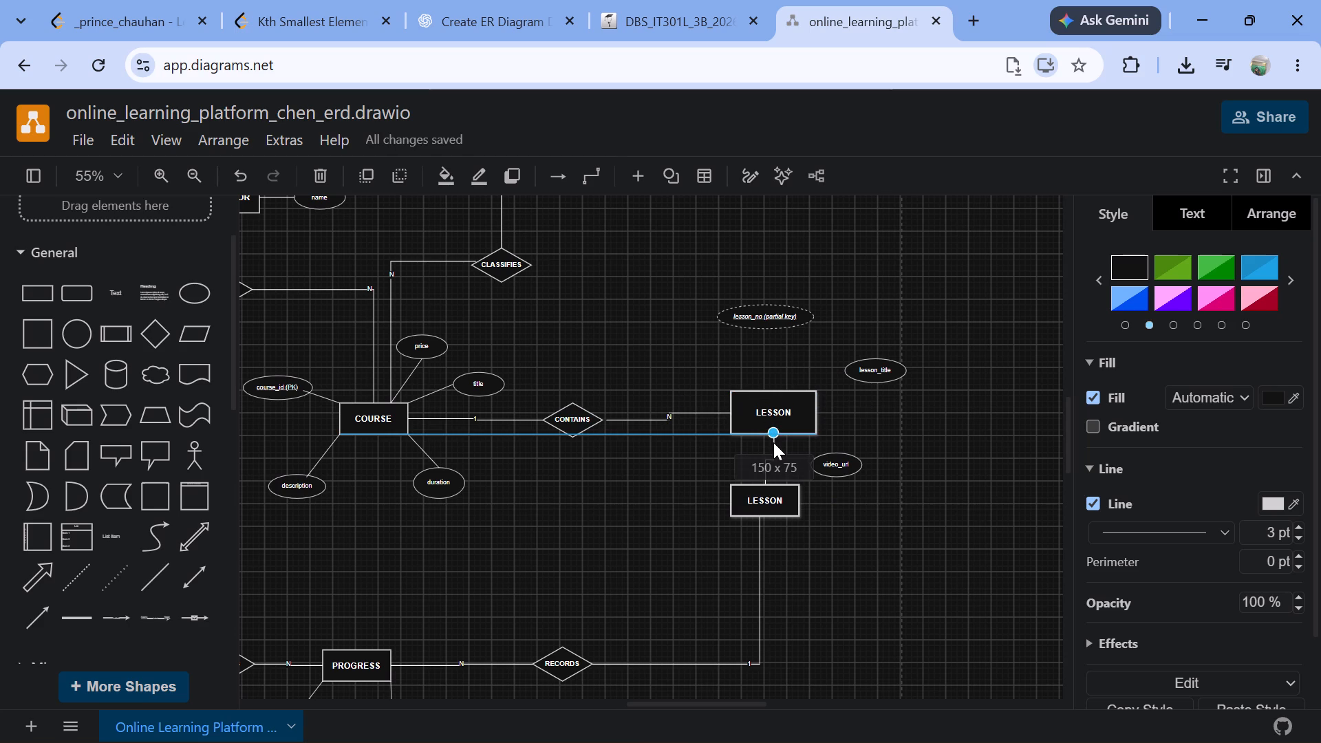
pyautogui.moveTo(773, 442); pyautogui.dragTo(780, 462)
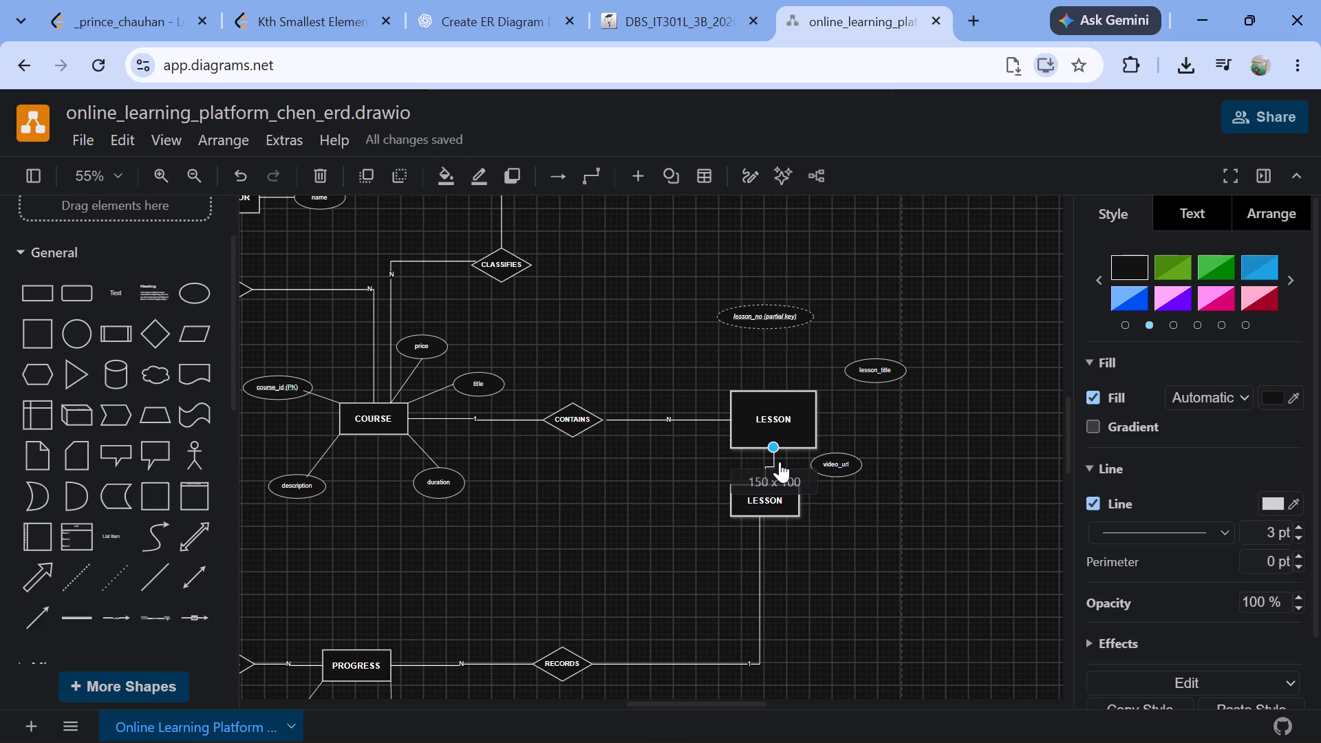
pyautogui.moveTo(780, 462); pyautogui.dragTo(780, 458)
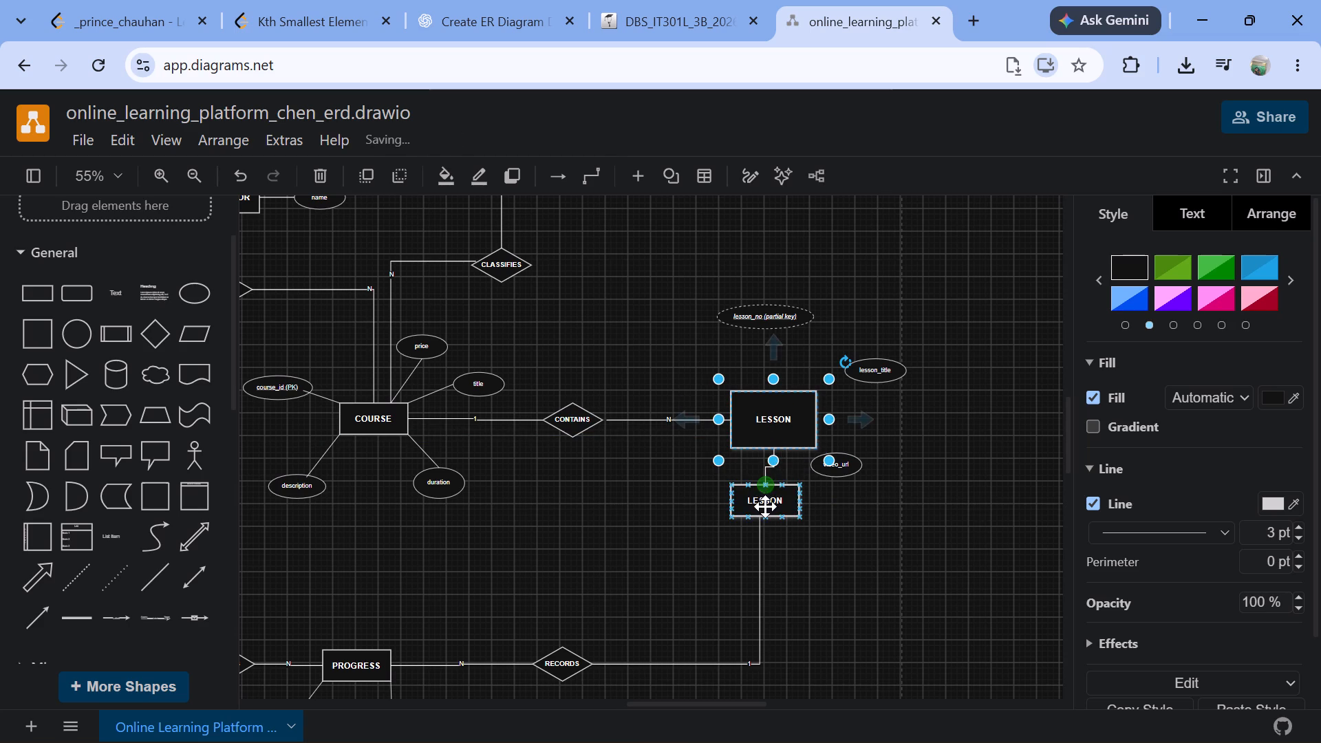
# Centre the smaller LESSON rectangle inside the larger one at about 1515, 420, forming a double-bordered weak entity.
pyautogui.moveTo(765, 506); pyautogui.dragTo(774, 426)
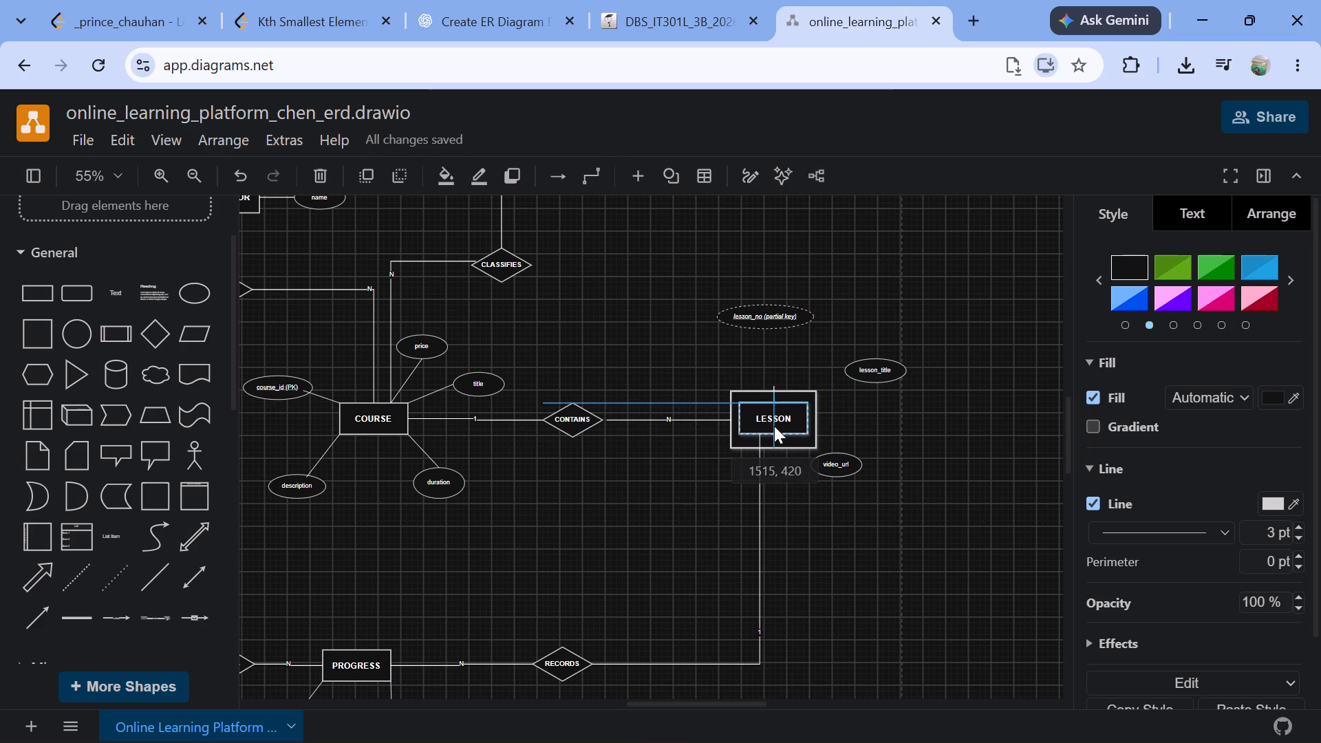
# Reduce the outer LESSON rectangle's height from its top and bottom edges so the border sits evenly around the inner rectangle.
pyautogui.moveTo(774, 426); pyautogui.dragTo(774, 424)
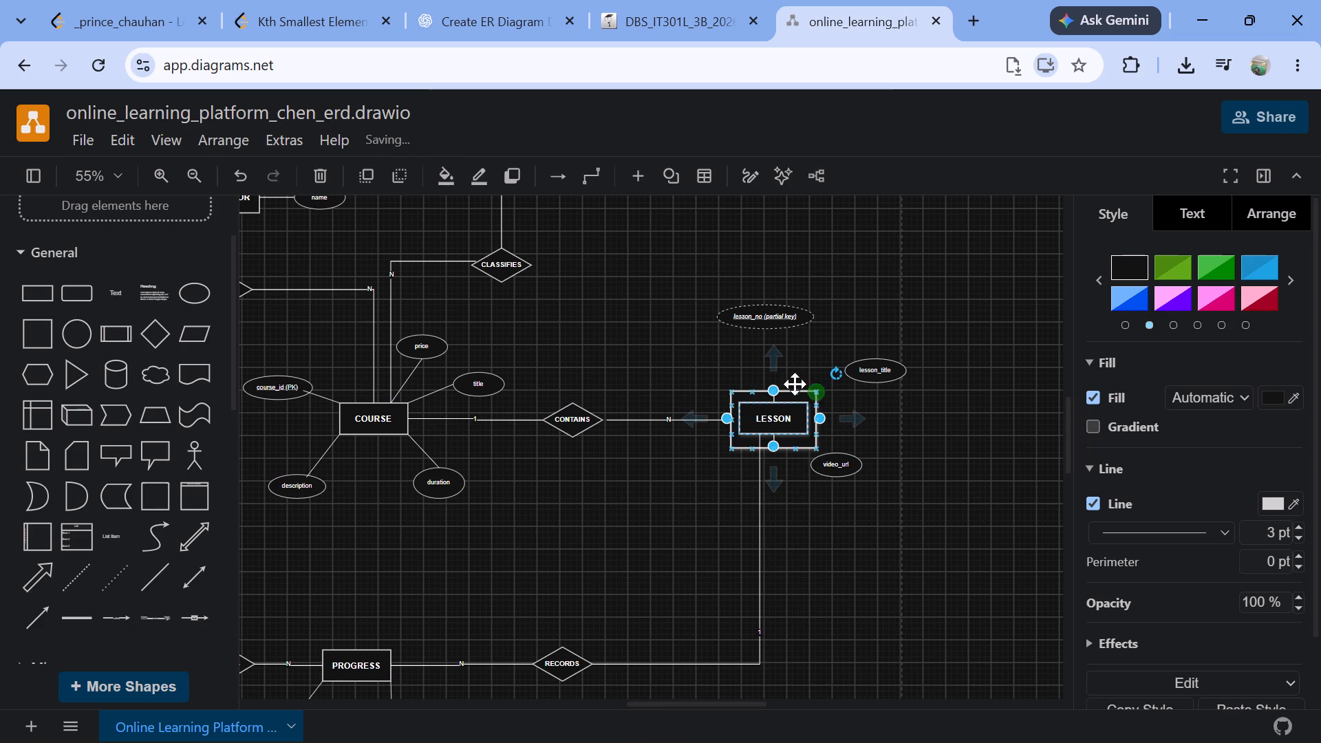
pyautogui.click(774, 388)
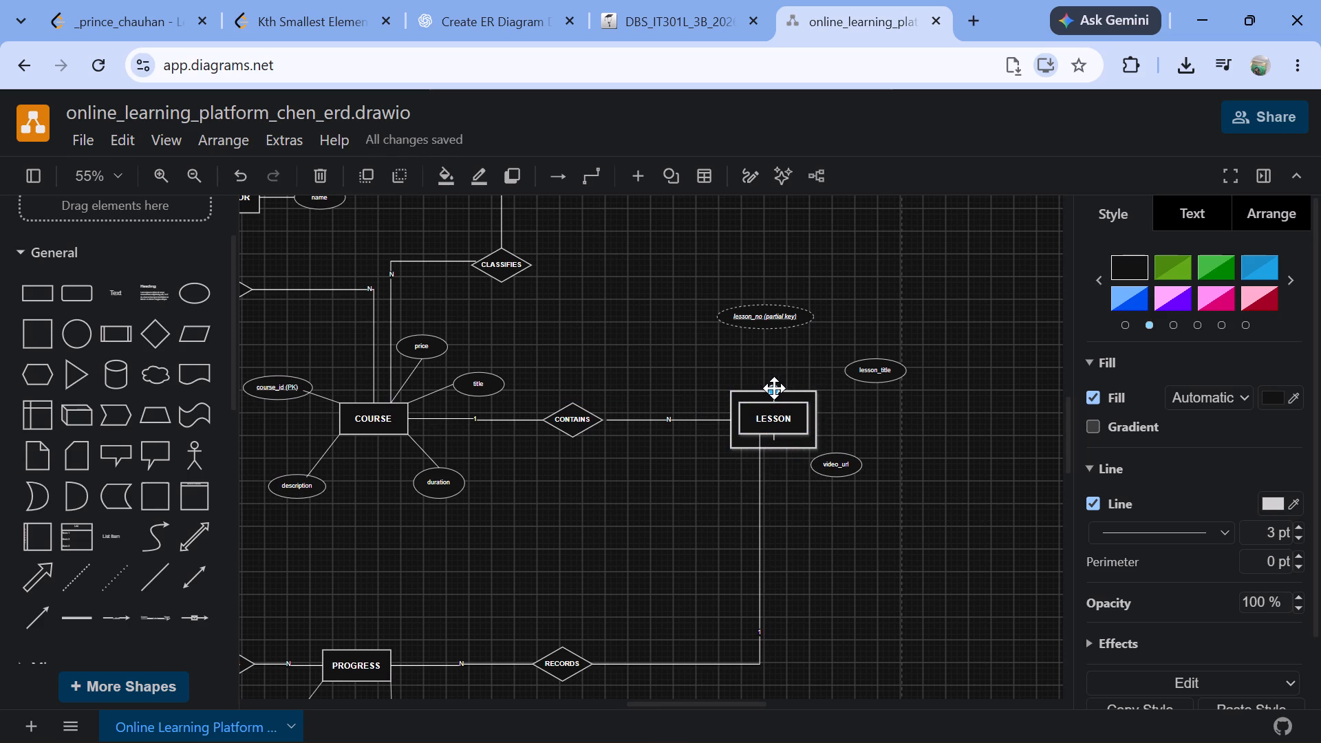
pyautogui.click(736, 394)
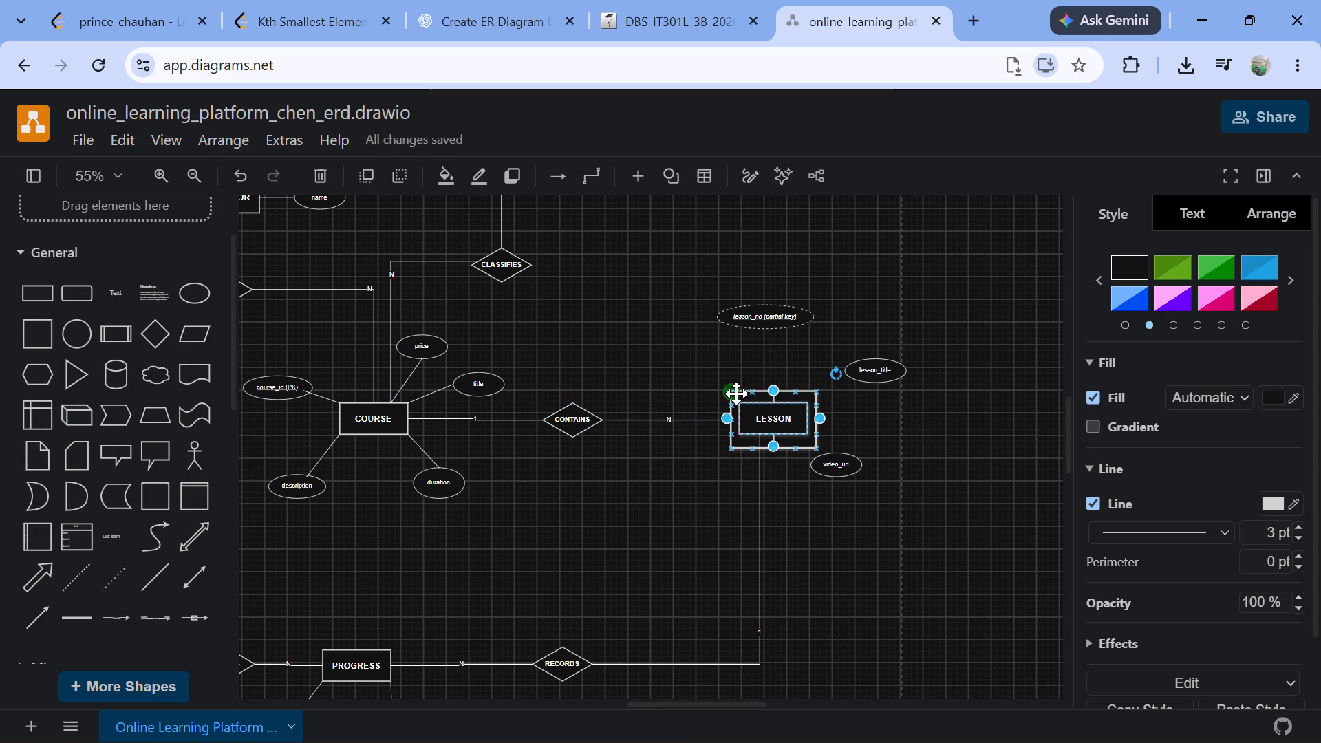
pyautogui.moveTo(773, 379); pyautogui.dragTo(772, 385)
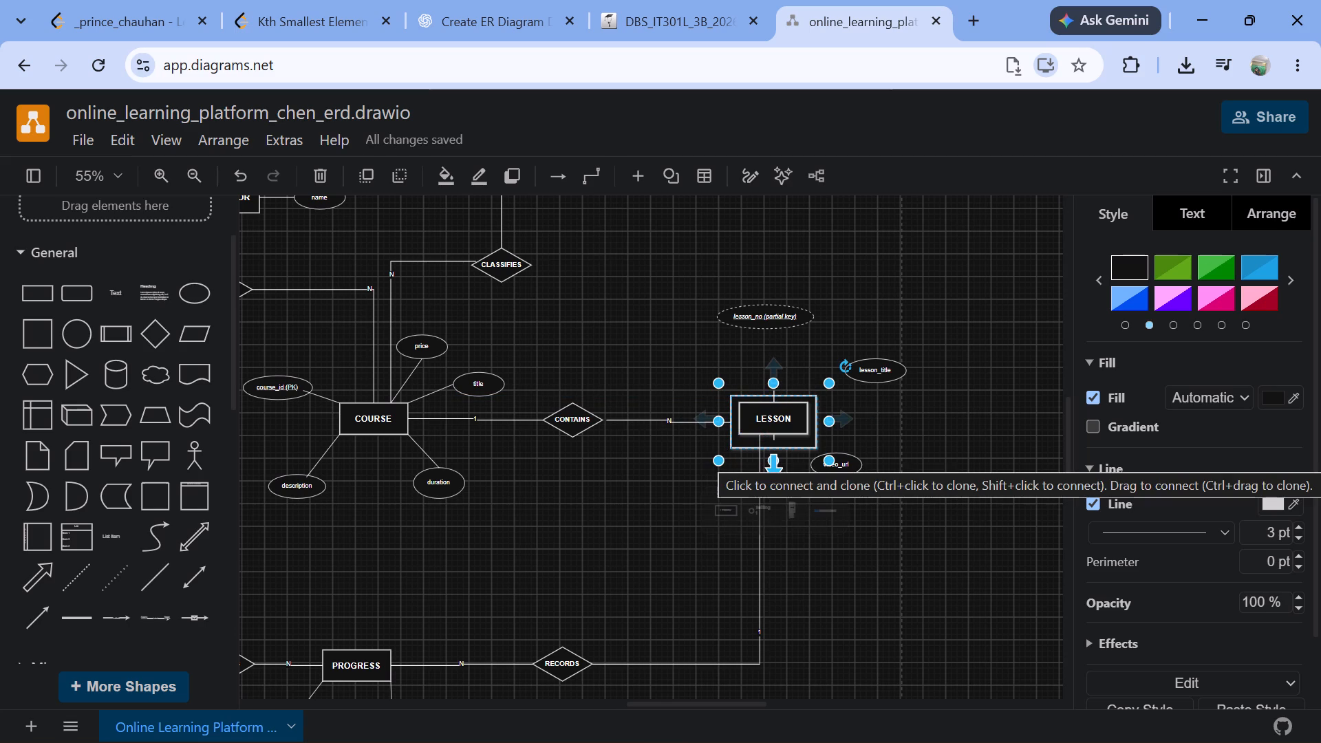
pyautogui.click(808, 495)
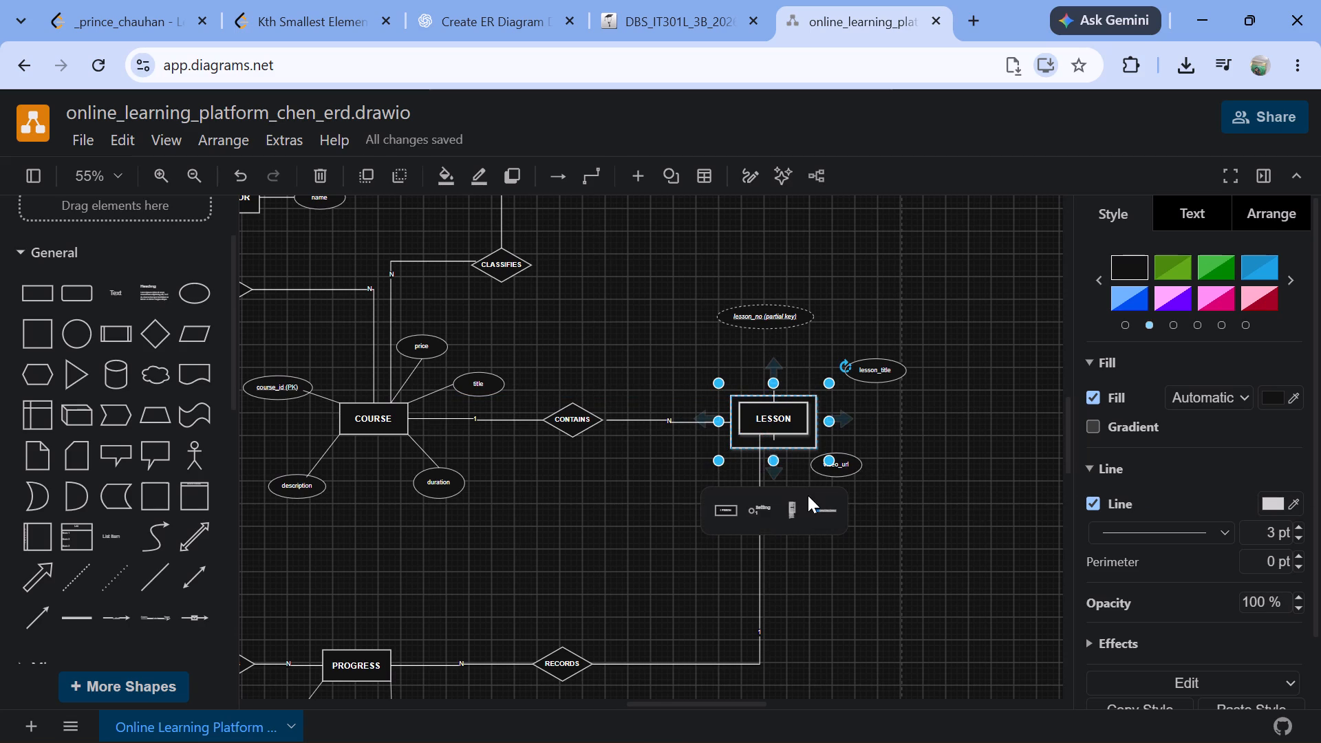
pyautogui.click(879, 498)
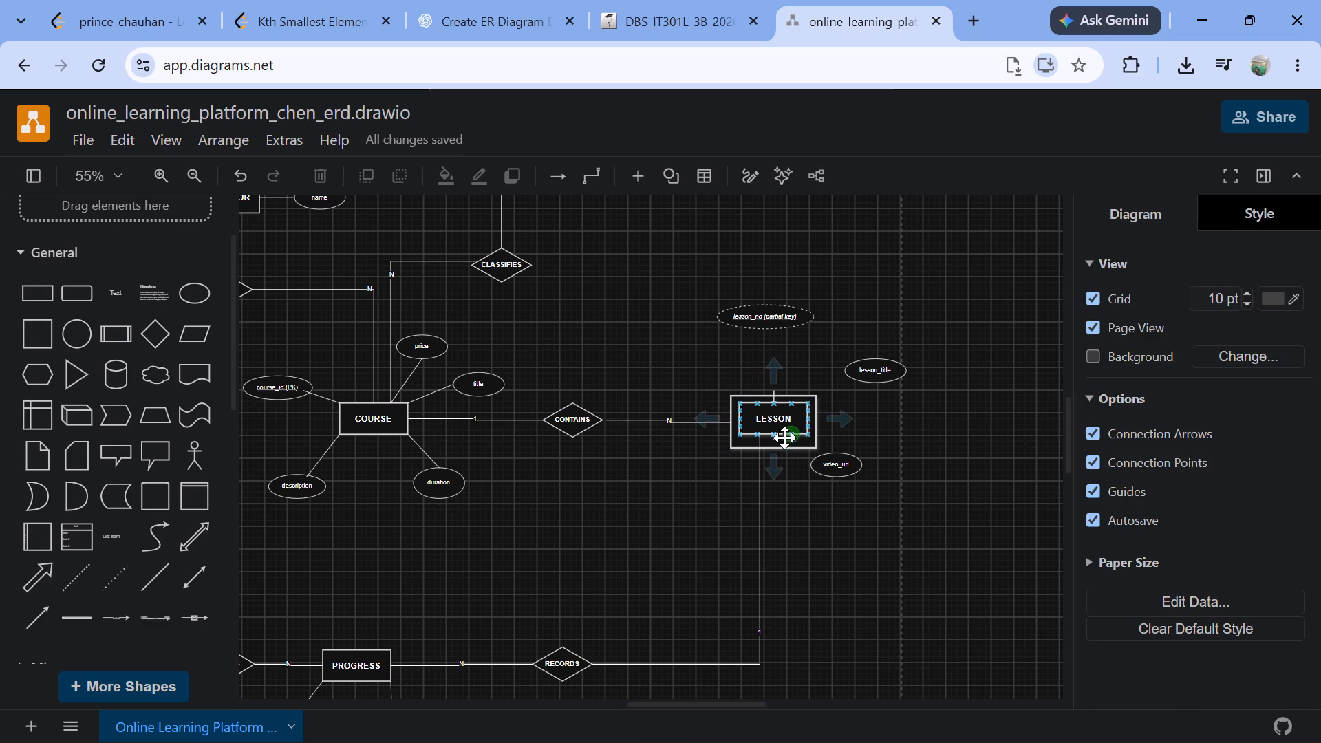
pyautogui.click(784, 452)
pyautogui.click(780, 445)
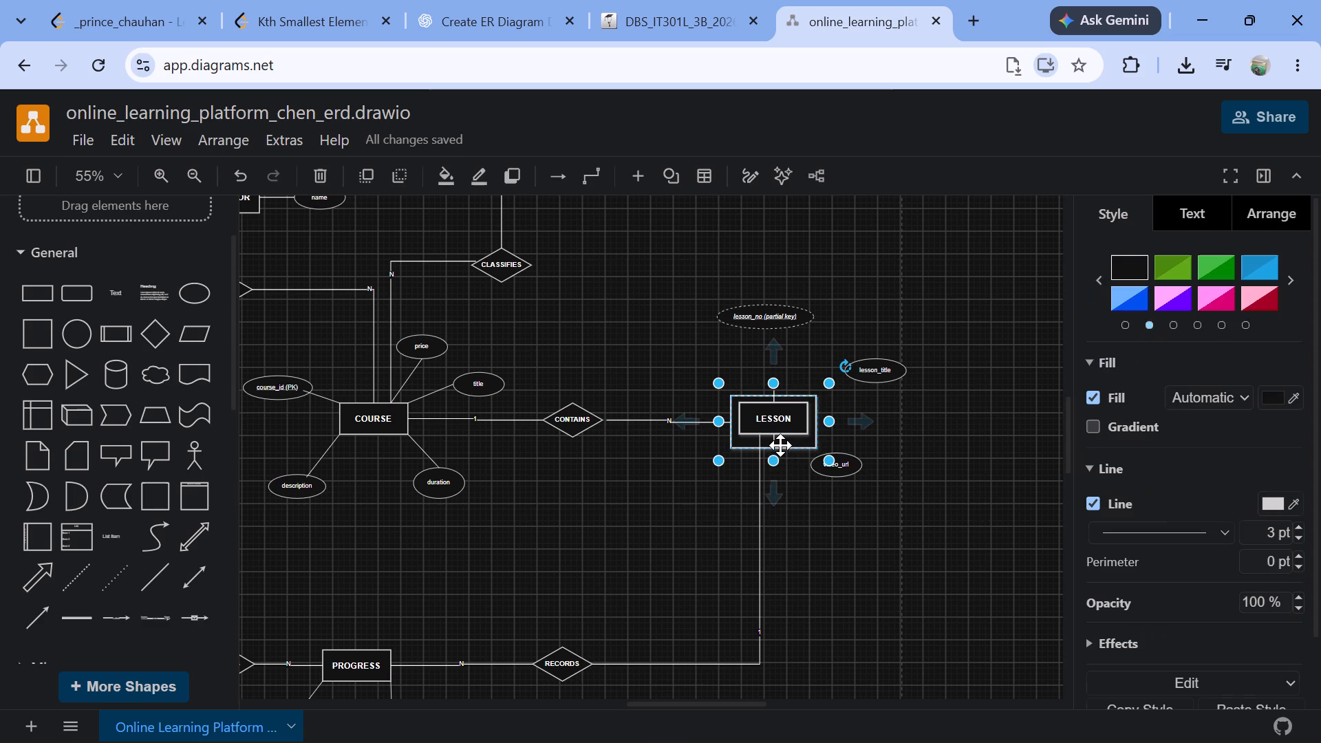
pyautogui.moveTo(774, 457); pyautogui.dragTo(774, 455)
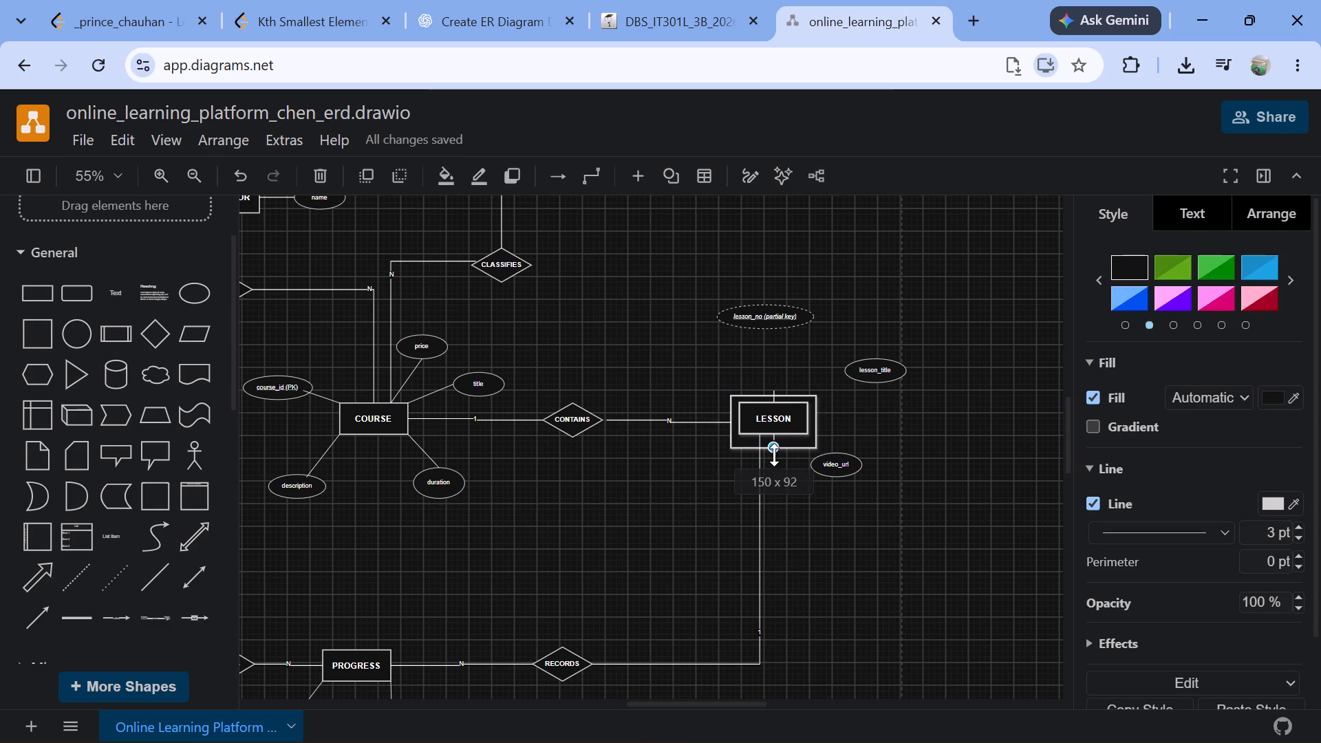
pyautogui.moveTo(774, 455); pyautogui.dragTo(773, 451)
pyautogui.click(921, 435)
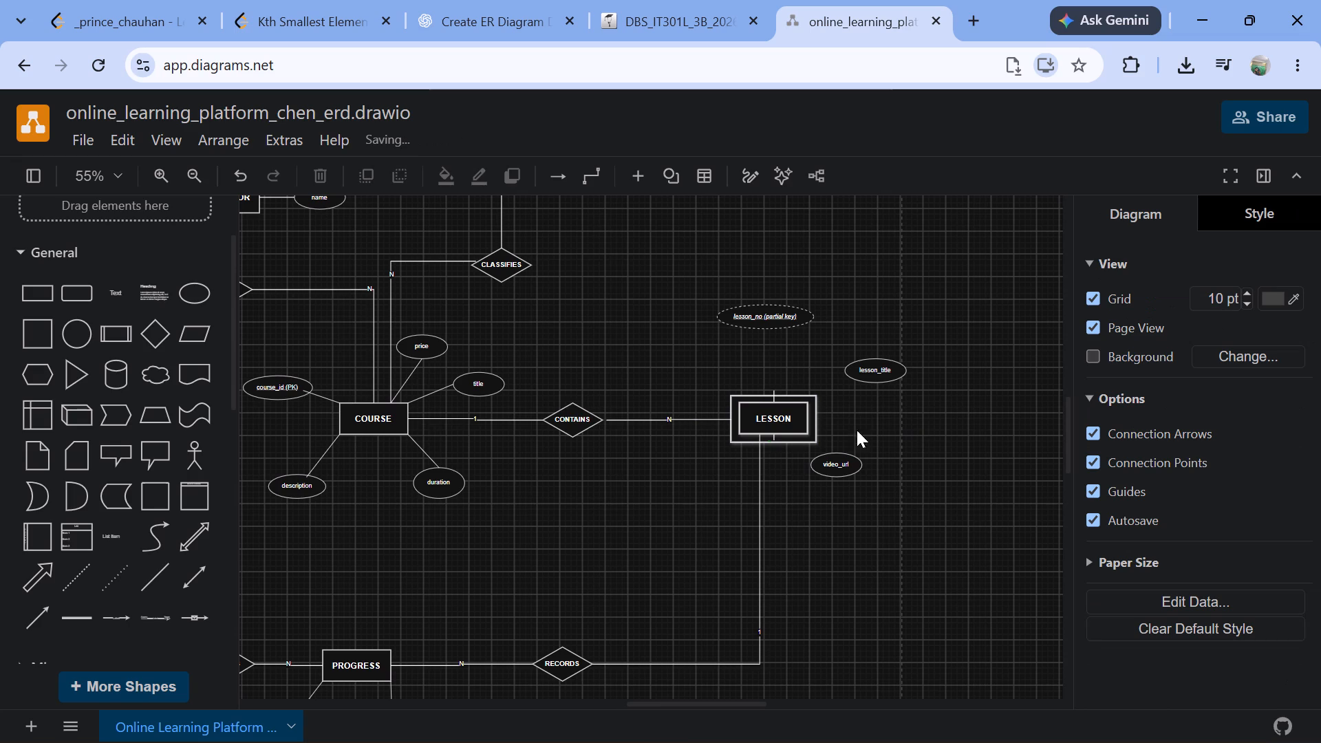
# Delete the short vertical connector left over between the two nested LESSON rectangles.
pyautogui.click(775, 392)
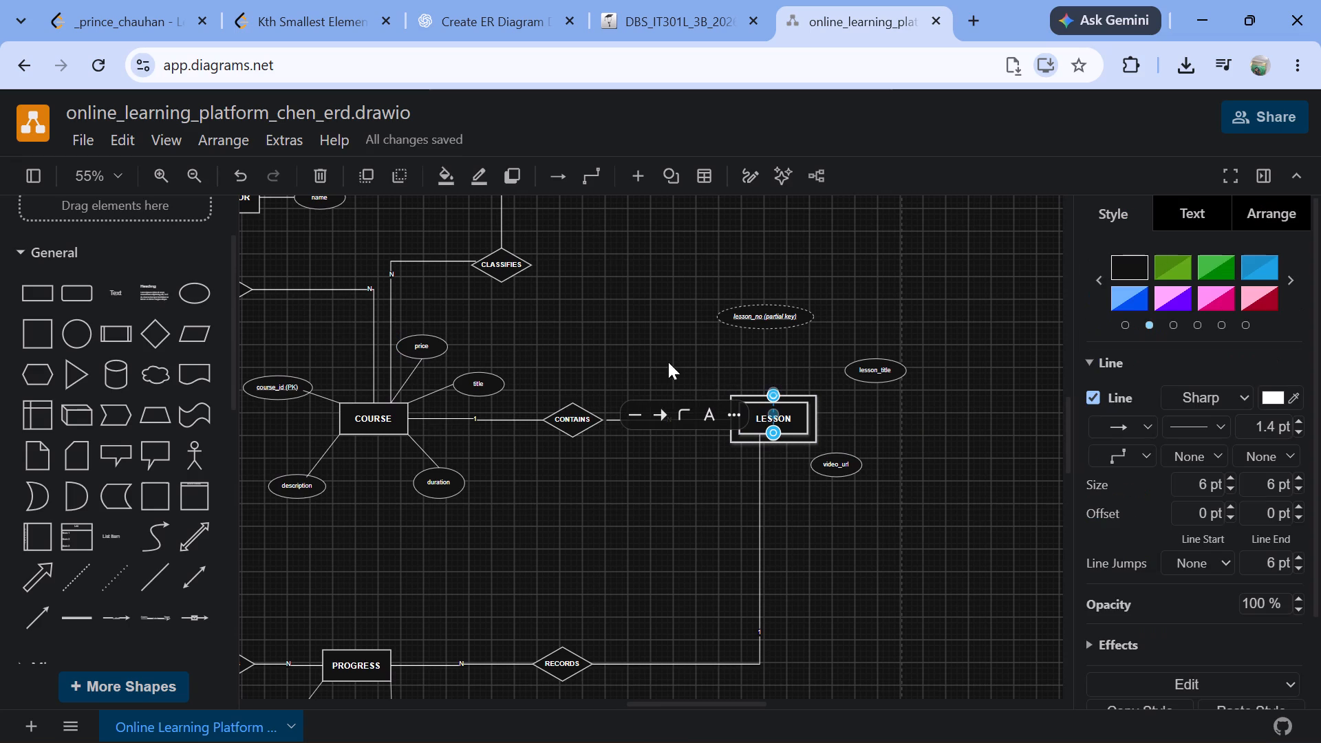
pyautogui.click(314, 175)
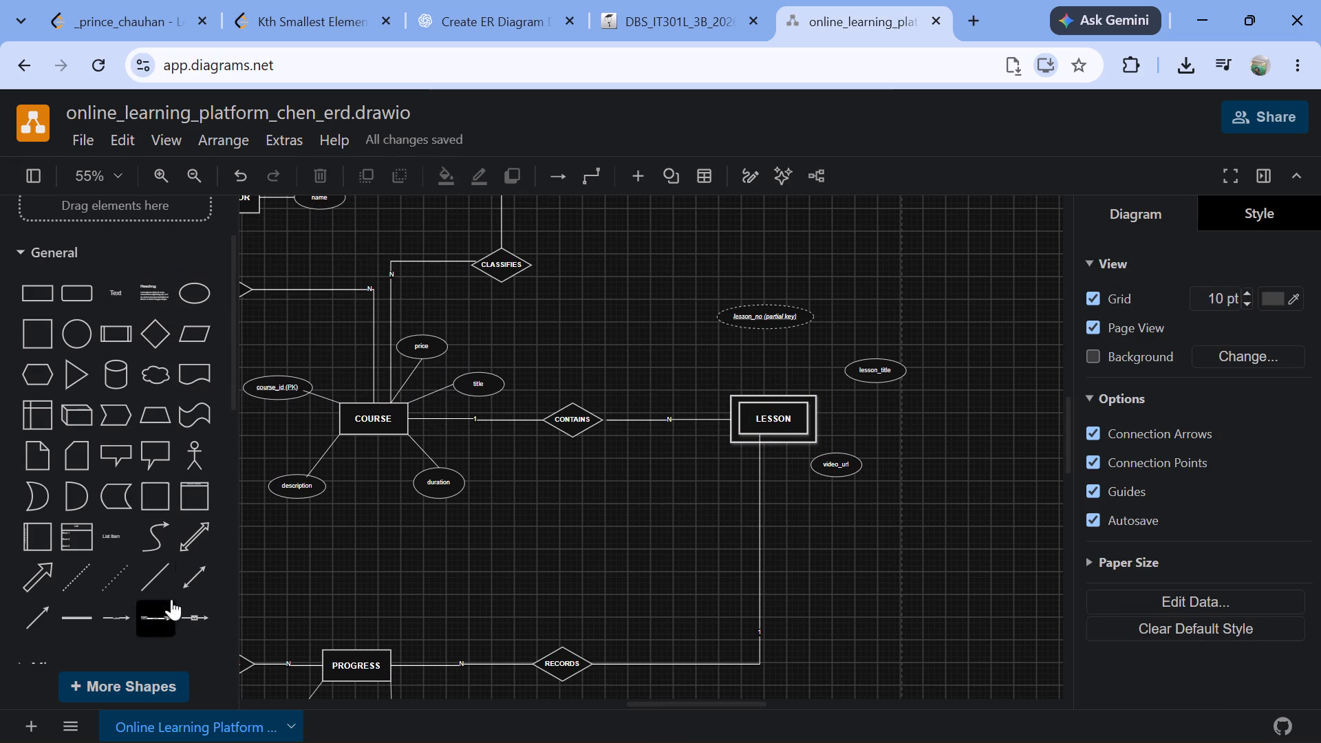
# Add a plain Entity Relation line connecting the lesson_title attribute to the upper-right corner of the outer LESSON rectangle.
pyautogui.scroll(-4, 171, 576)
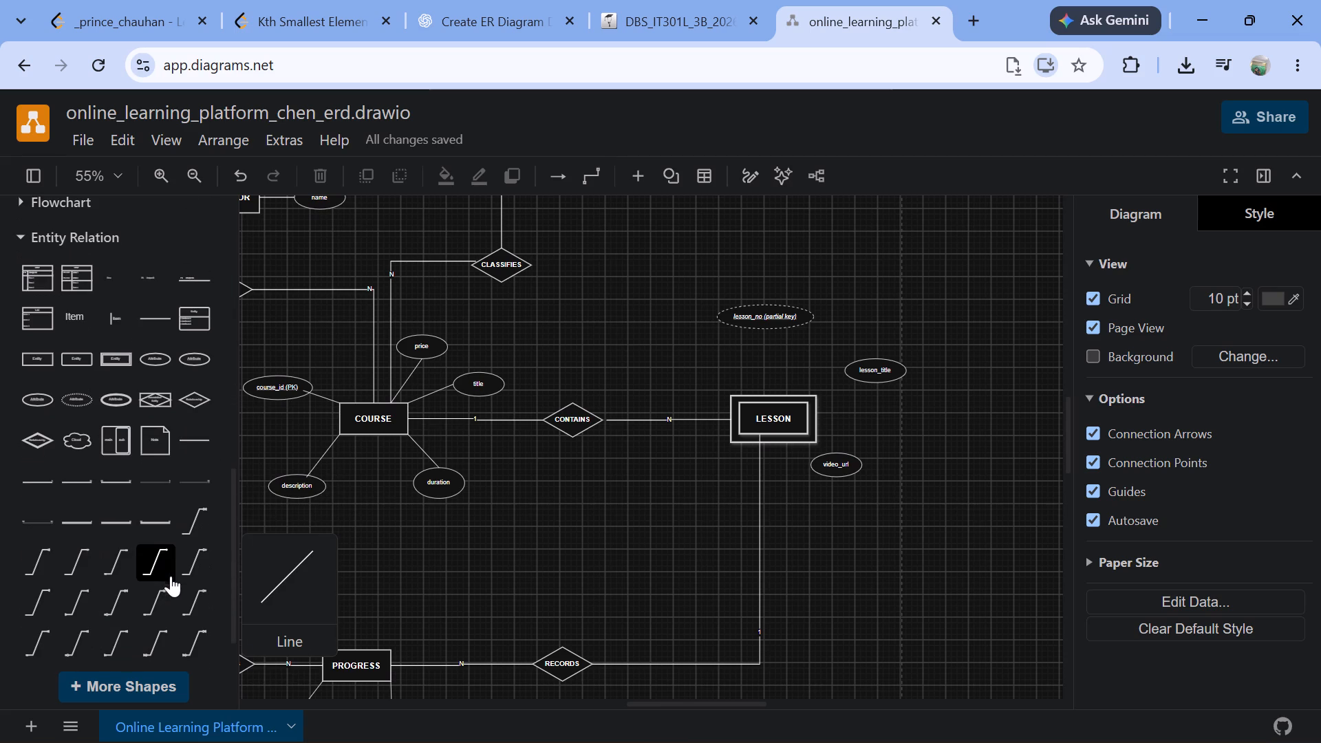
pyautogui.click(194, 449)
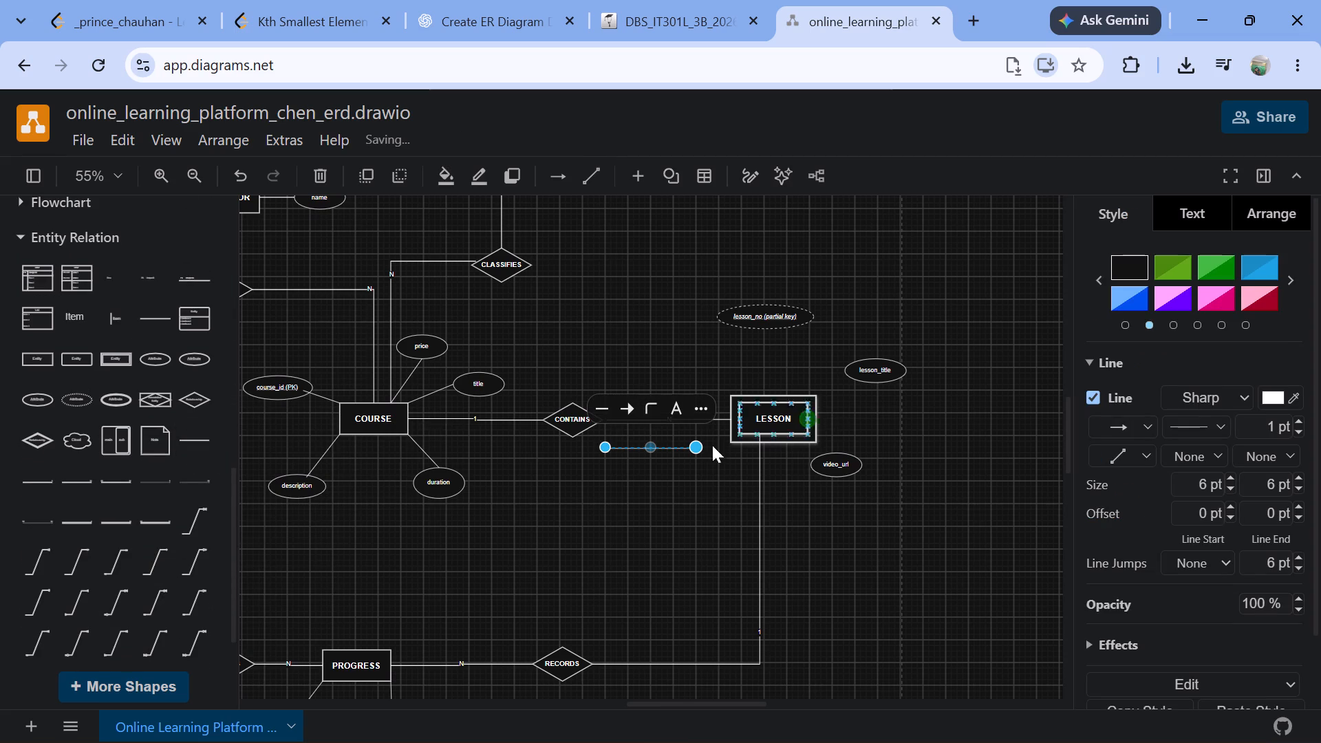
pyautogui.moveTo(605, 447); pyautogui.dragTo(850, 393)
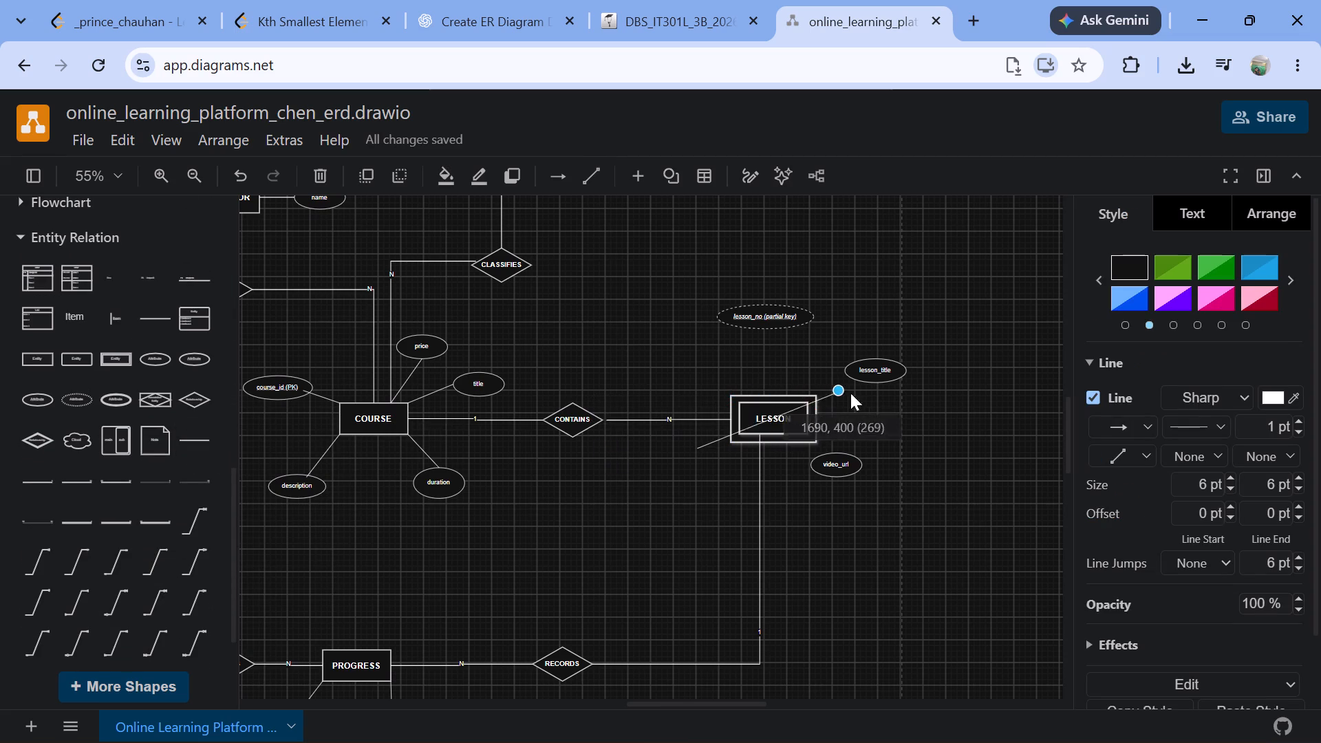
pyautogui.moveTo(850, 393); pyautogui.dragTo(845, 374)
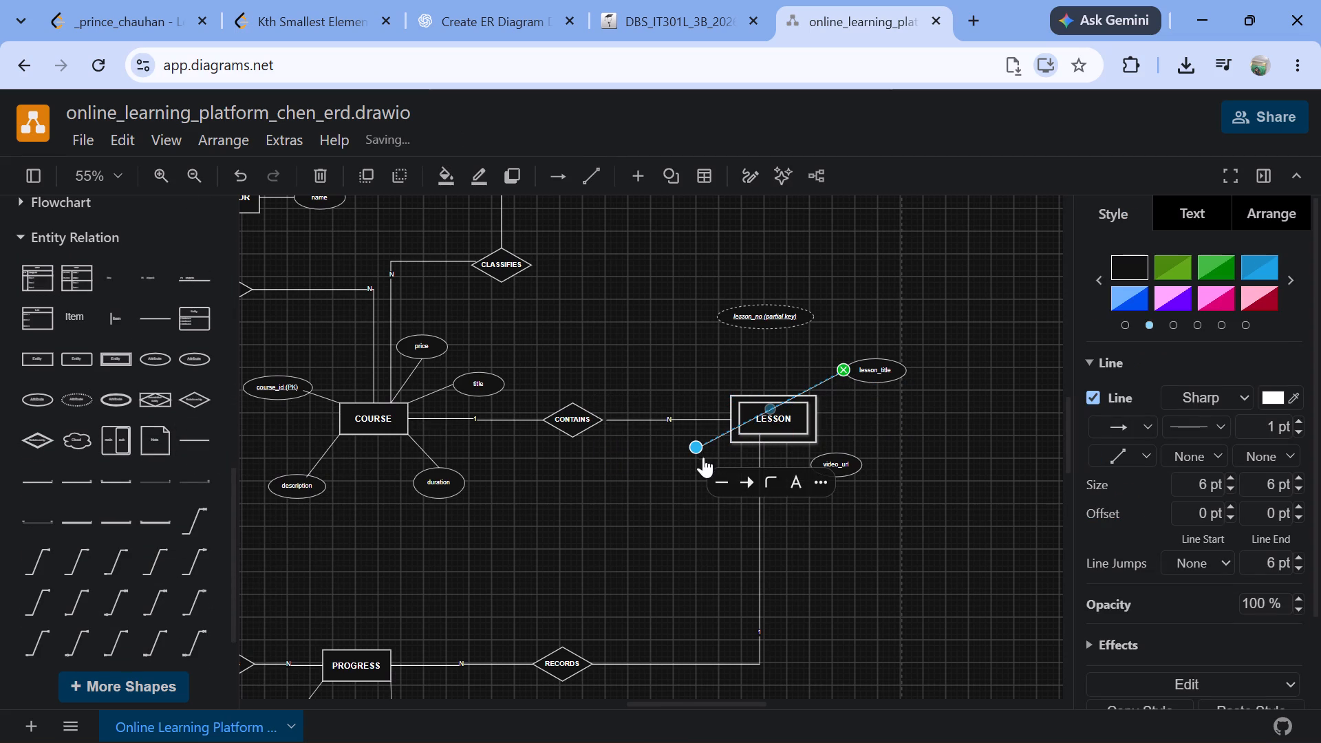
pyautogui.moveTo(695, 451); pyautogui.dragTo(817, 404)
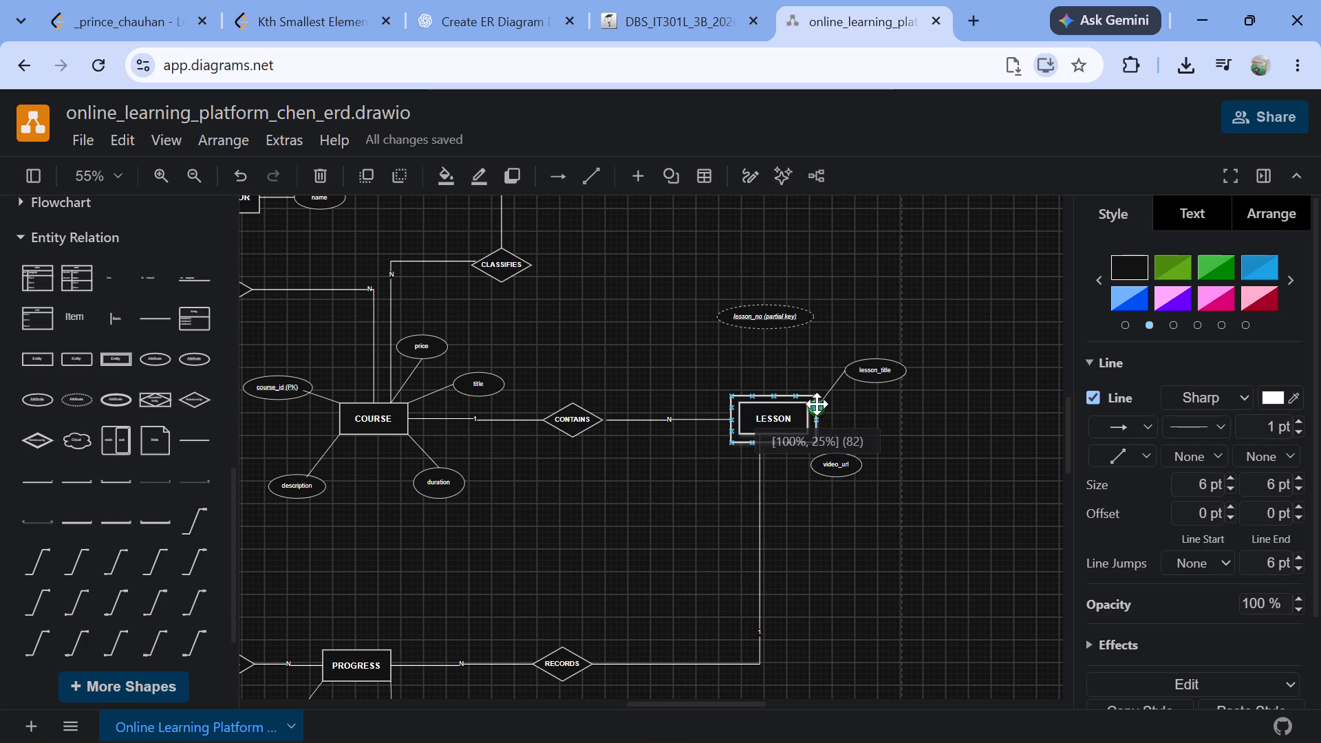
pyautogui.moveTo(817, 404); pyautogui.dragTo(815, 398)
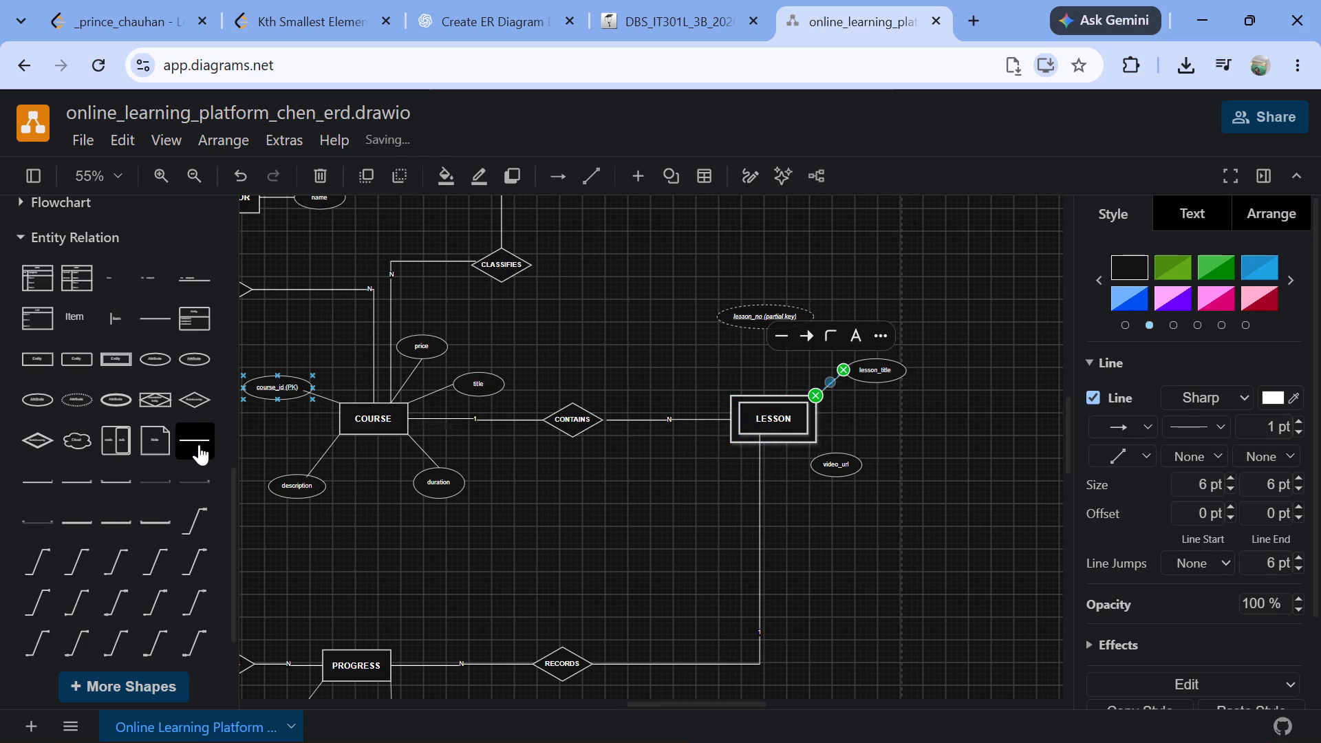
# Add another plain line anchored at the outer LESSON rectangle's lower-right corner, with its free end just beyond the video_url attribute.
pyautogui.click(199, 444)
pyautogui.moveTo(605, 447); pyautogui.dragTo(817, 445)
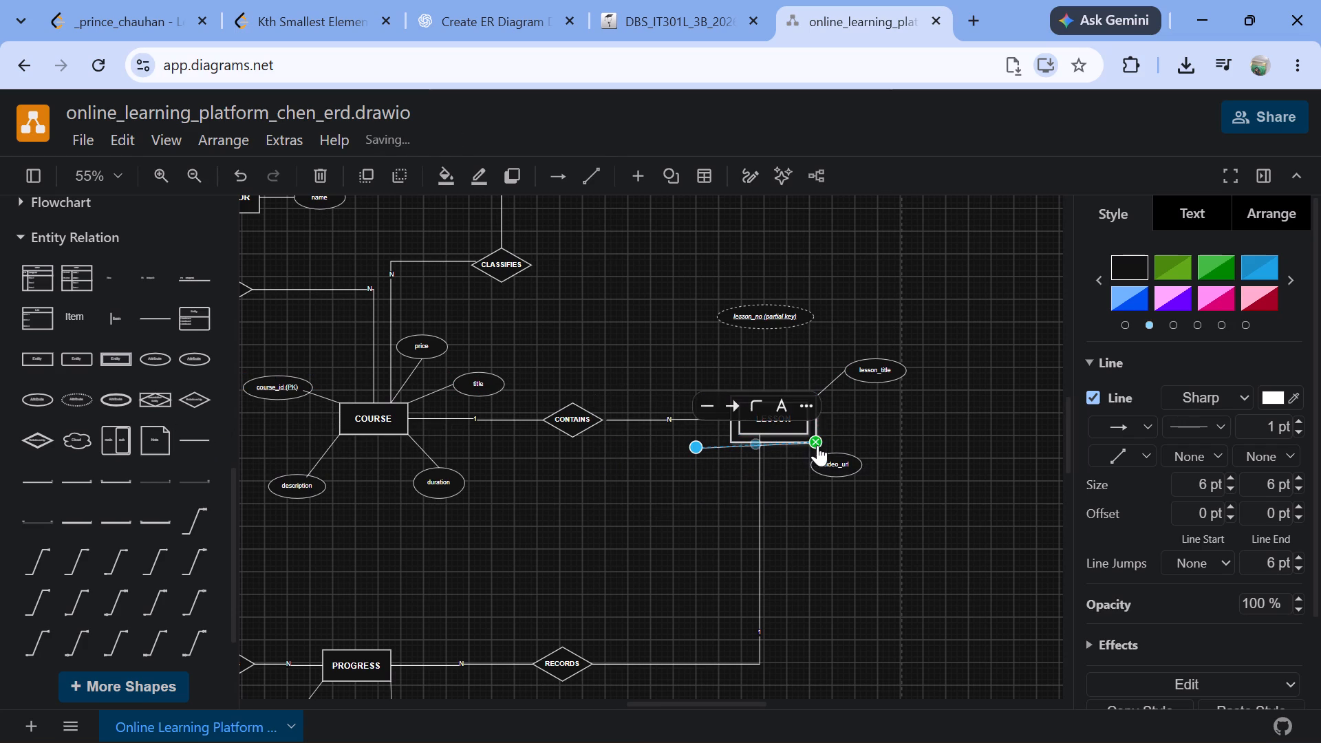
pyautogui.moveTo(694, 447); pyautogui.dragTo(895, 473)
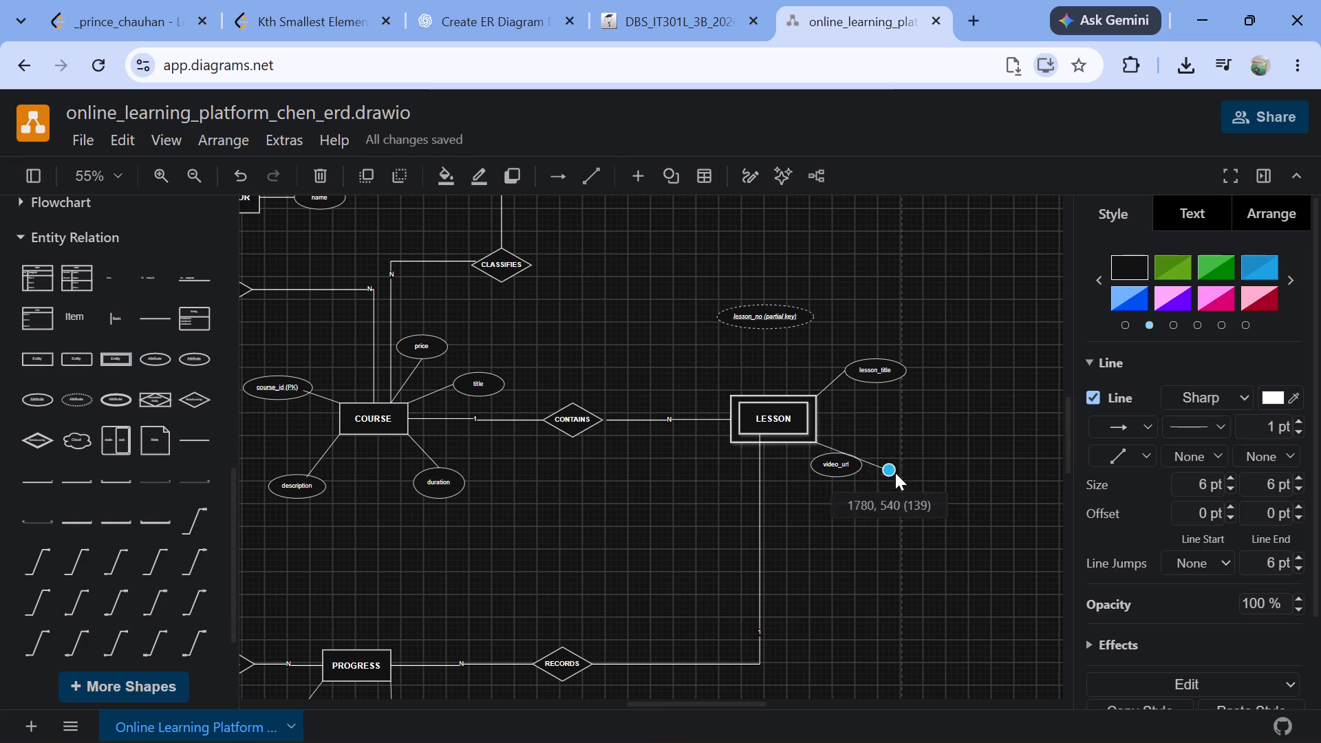
pyautogui.moveTo(895, 473); pyautogui.dragTo(883, 461)
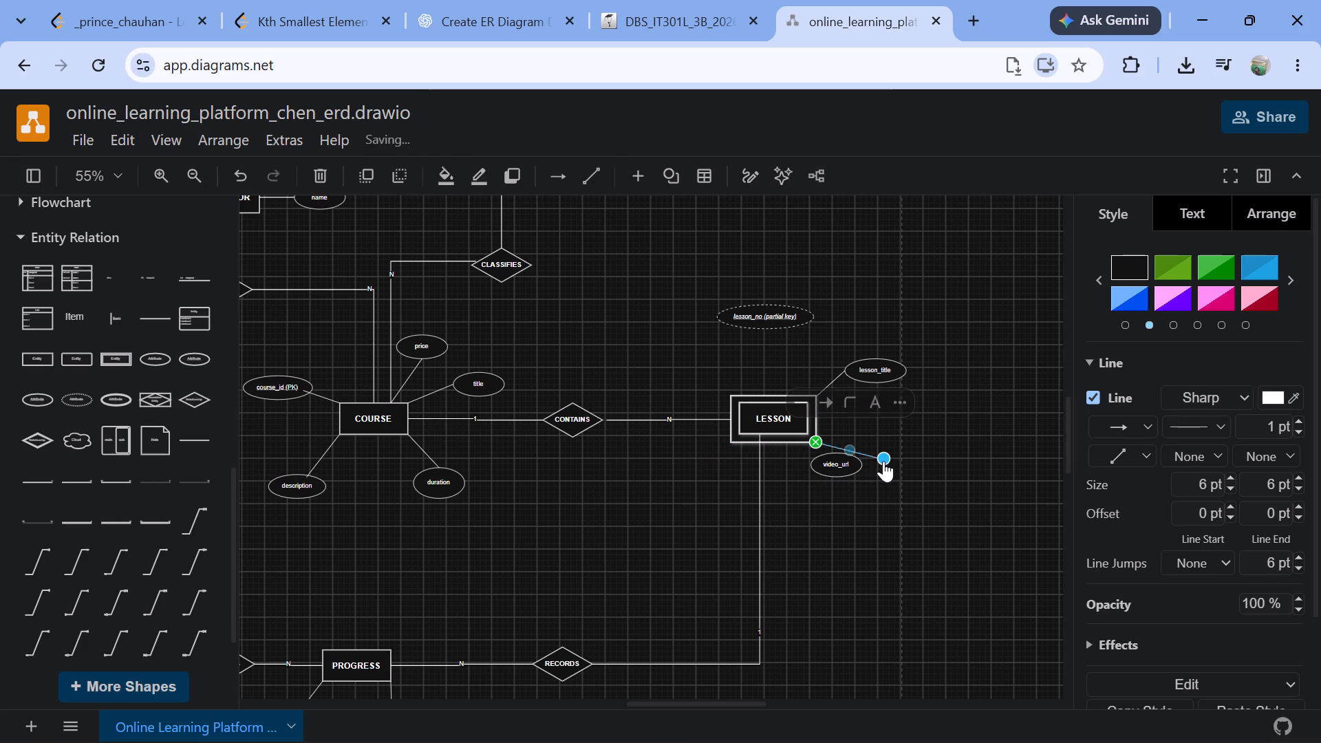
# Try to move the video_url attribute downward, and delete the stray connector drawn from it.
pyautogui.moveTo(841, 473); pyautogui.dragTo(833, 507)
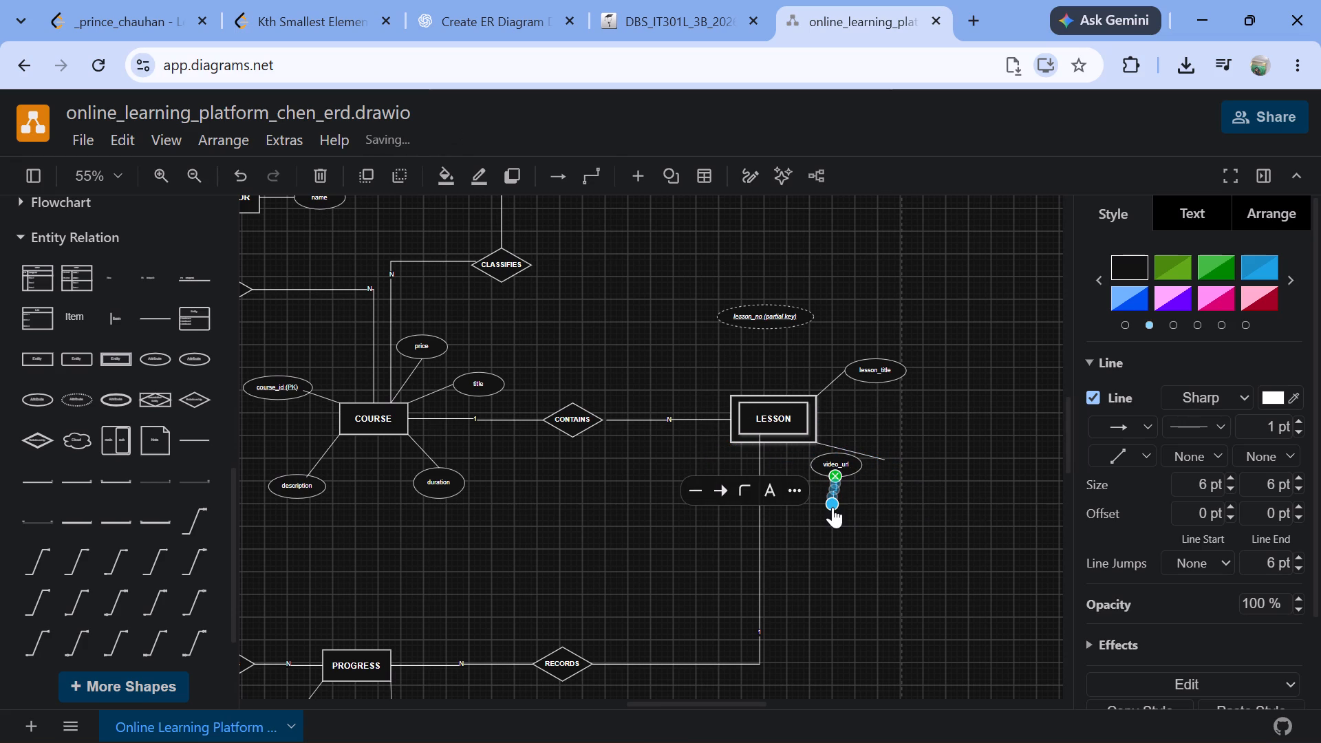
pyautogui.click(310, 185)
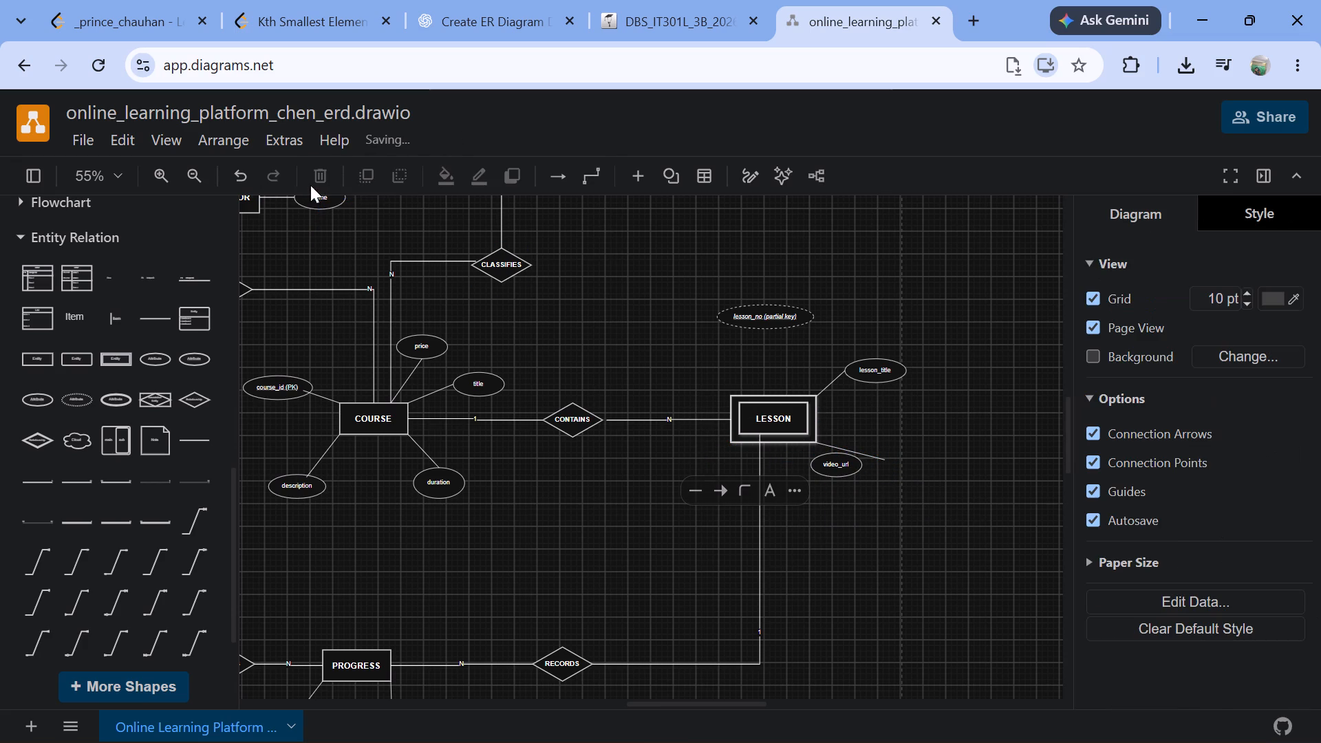